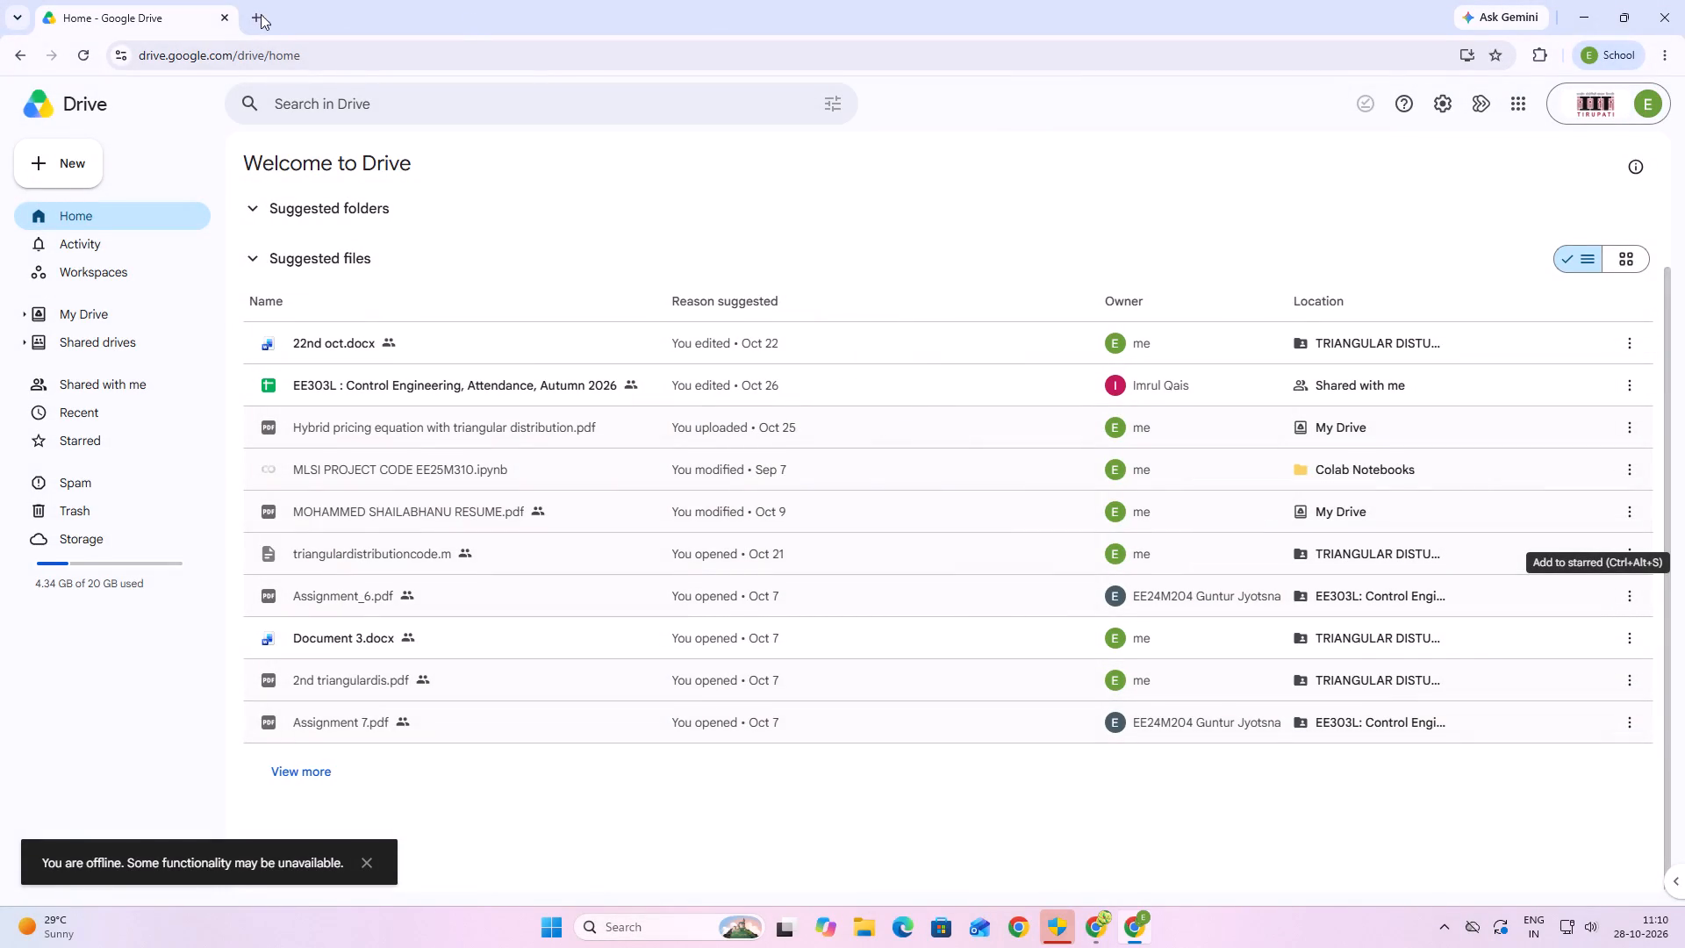
Open the "EE303L : Control Engineering, Attendance, Autumn 2026" spreadsheet from Google Sheets in a new browser tab.
click(250, 16)
click(1606, 100)
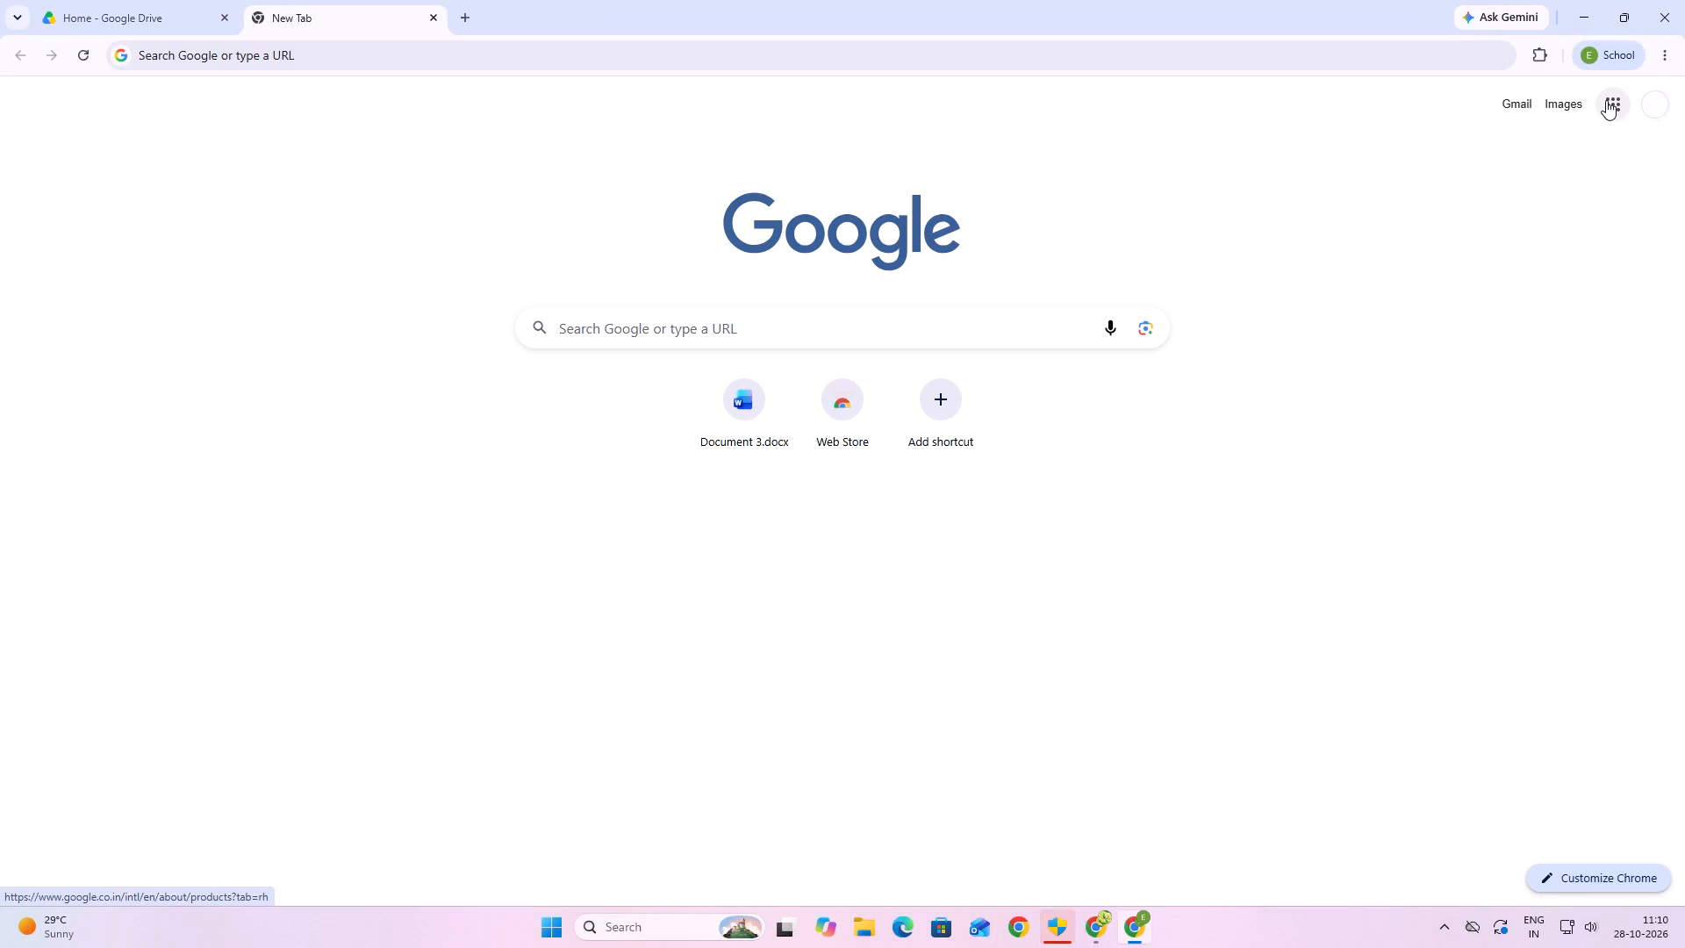
click(1435, 399)
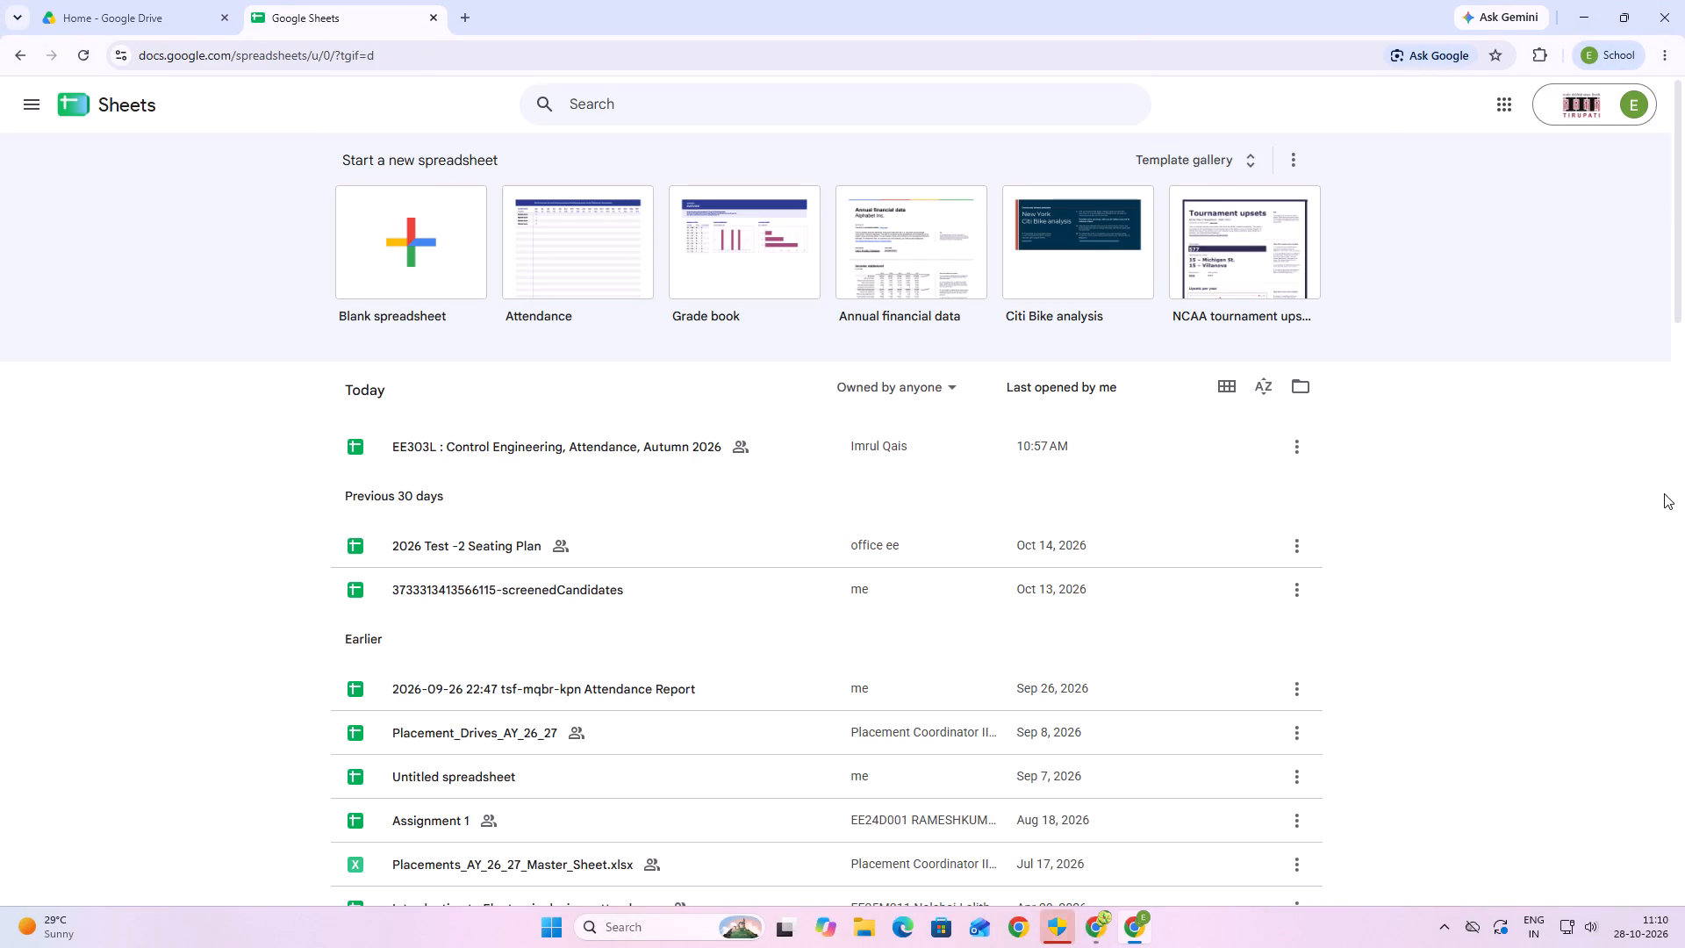
click(984, 457)
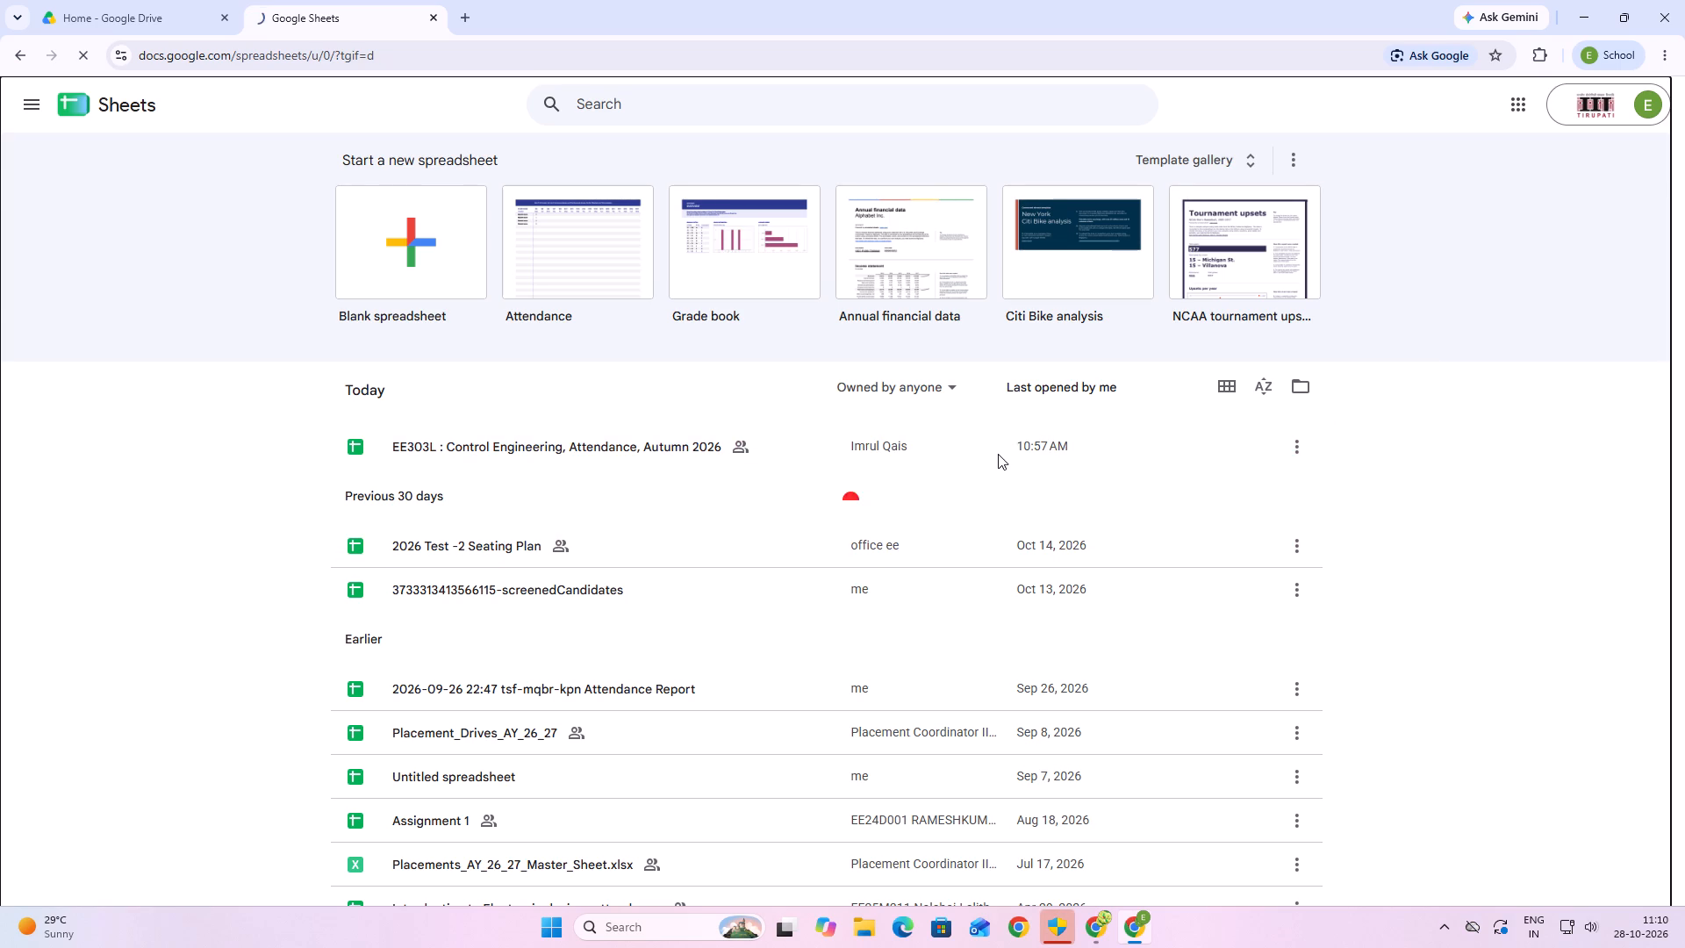
drag(1035, 485, 1128, 518)
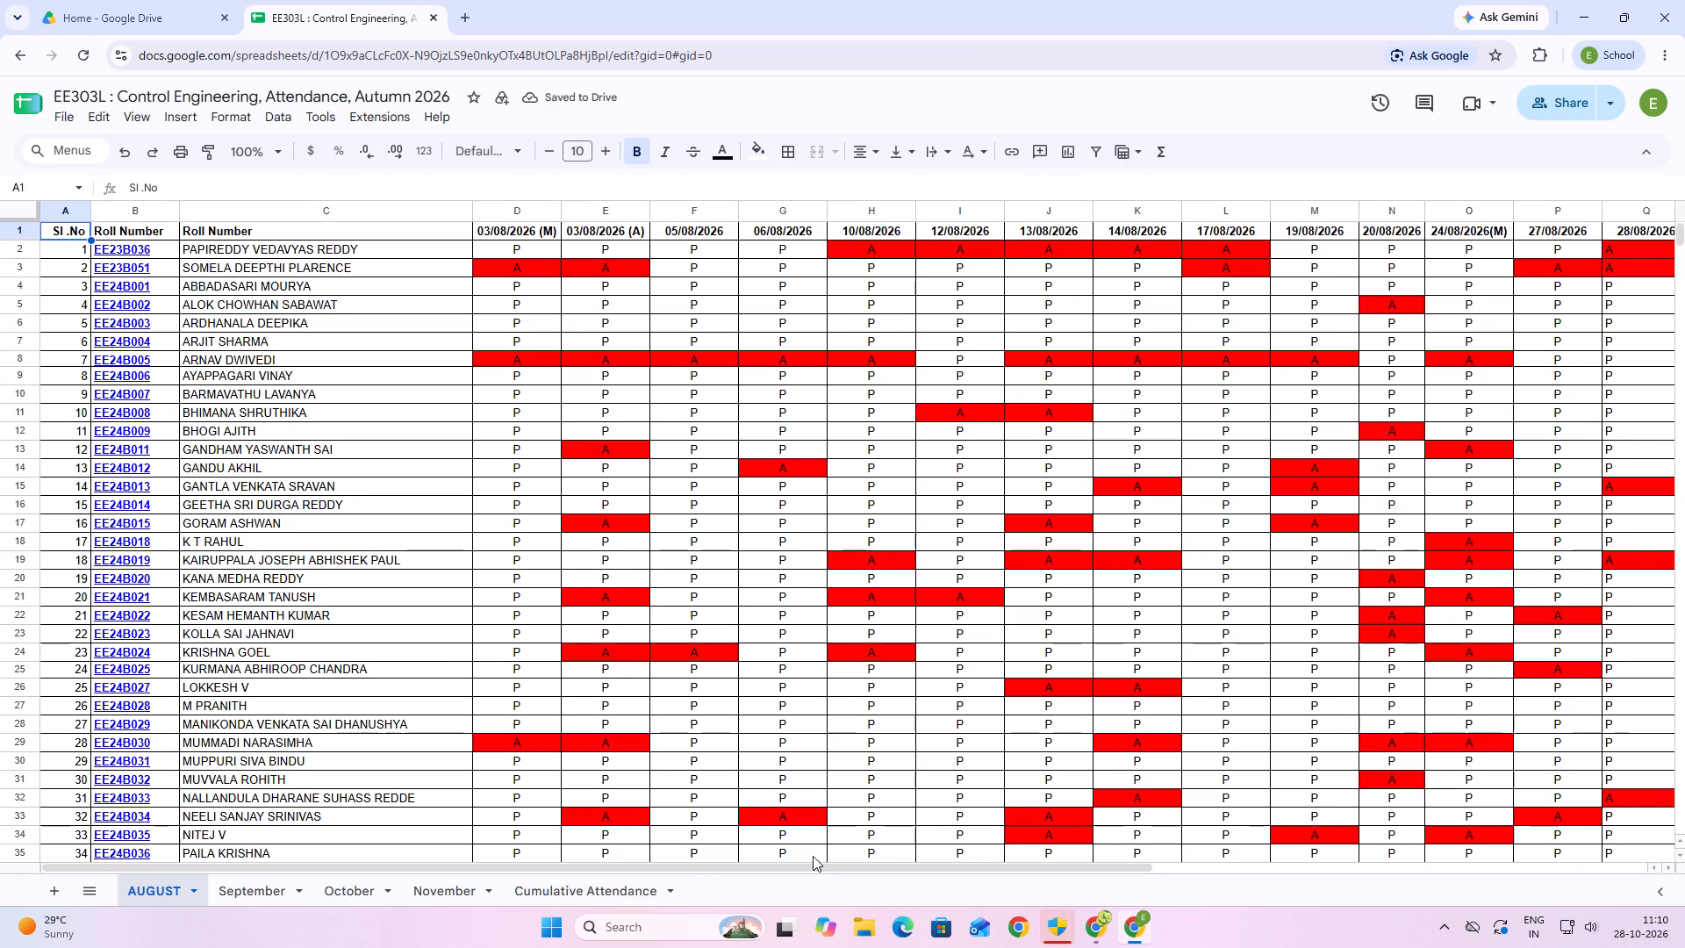
Open the October sheet of the attendance workbook.
drag(820, 870, 1271, 905)
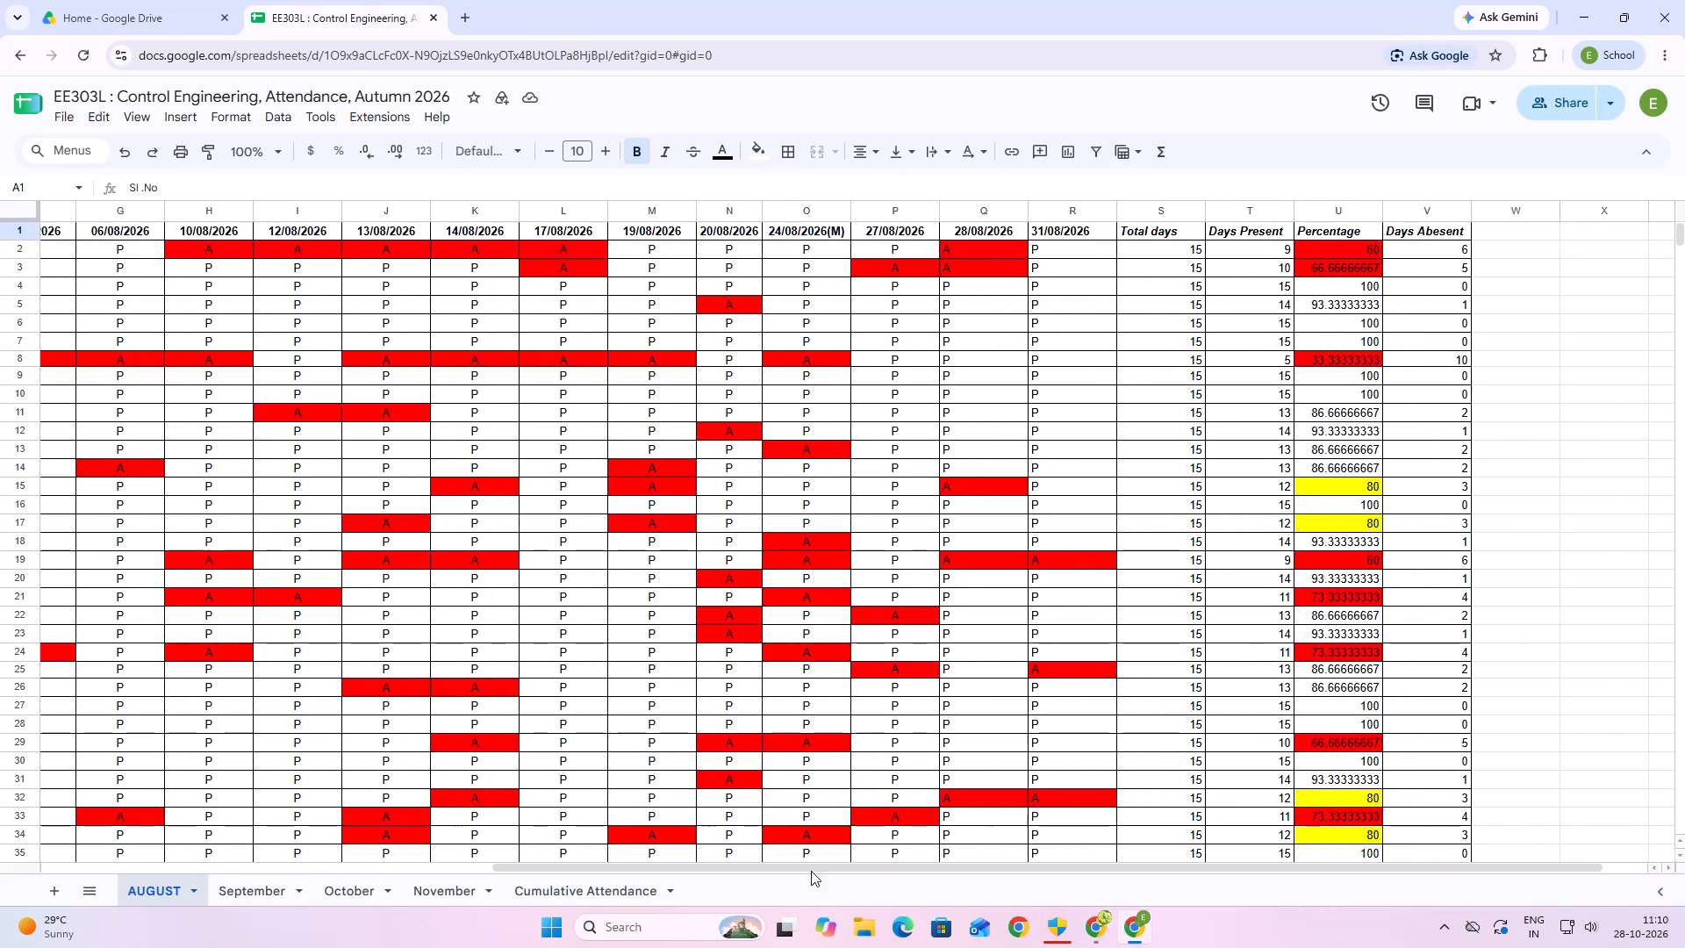
click(484, 885)
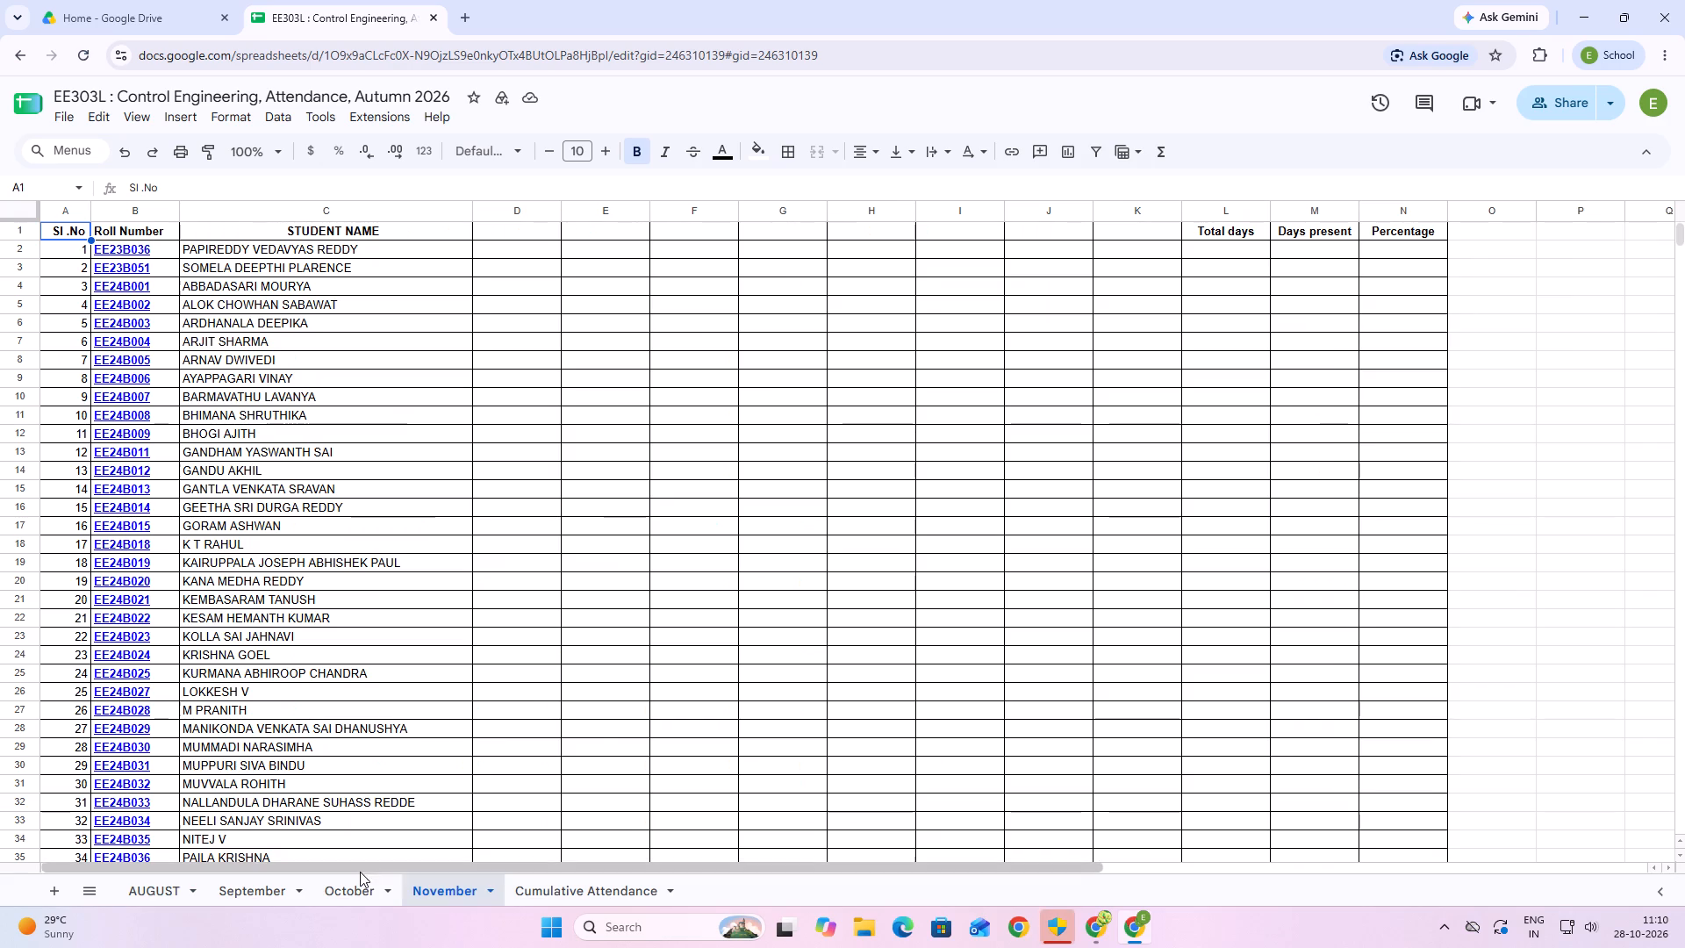
click(359, 872)
click(358, 887)
scroll(888, 684, down, 3)
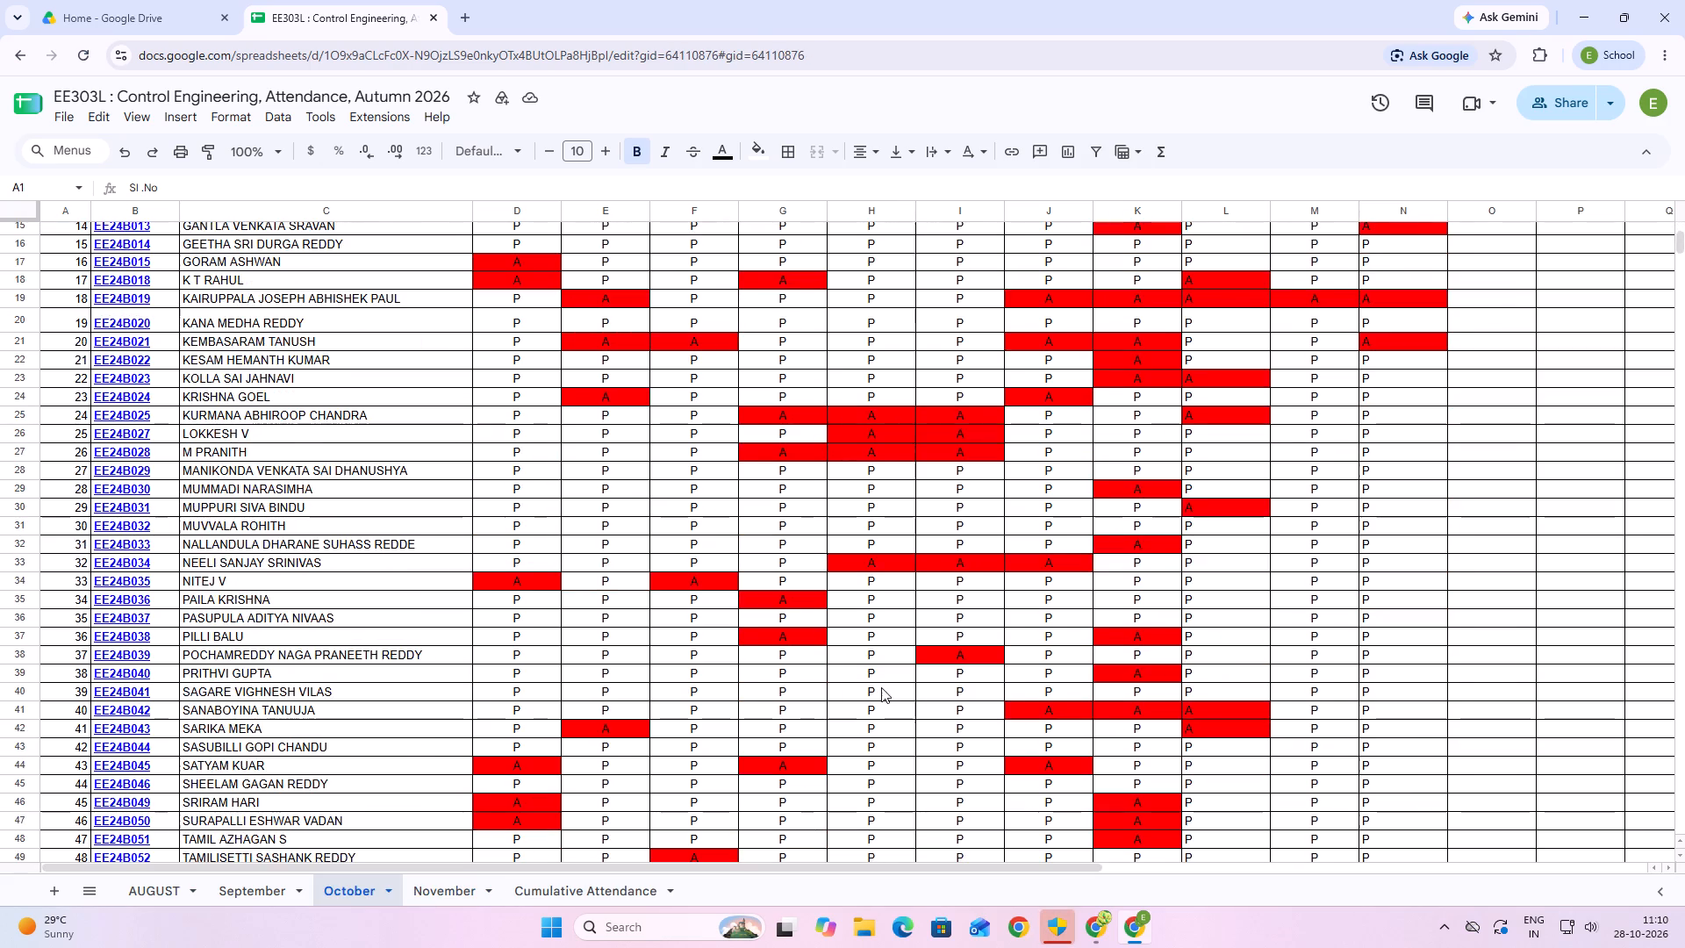
scroll(881, 687, up, 5)
Enter the date 28/10/26 as the header of the first empty column, cell O1.
double_click(1488, 228)
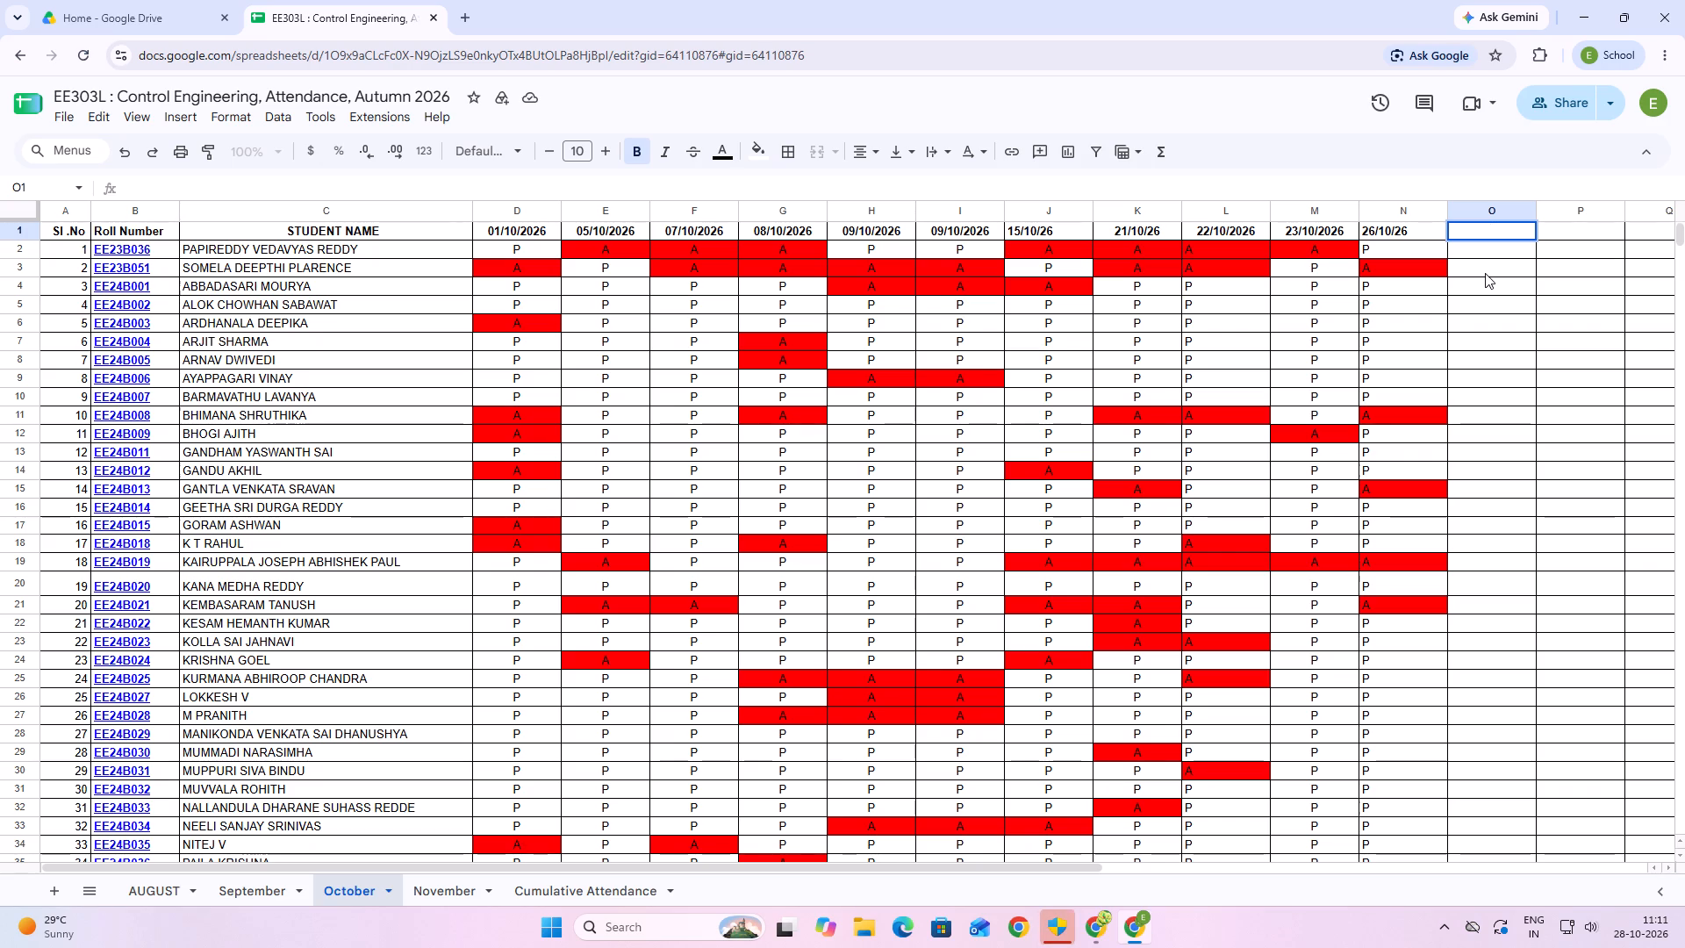
scroll(1486, 274, up, 1)
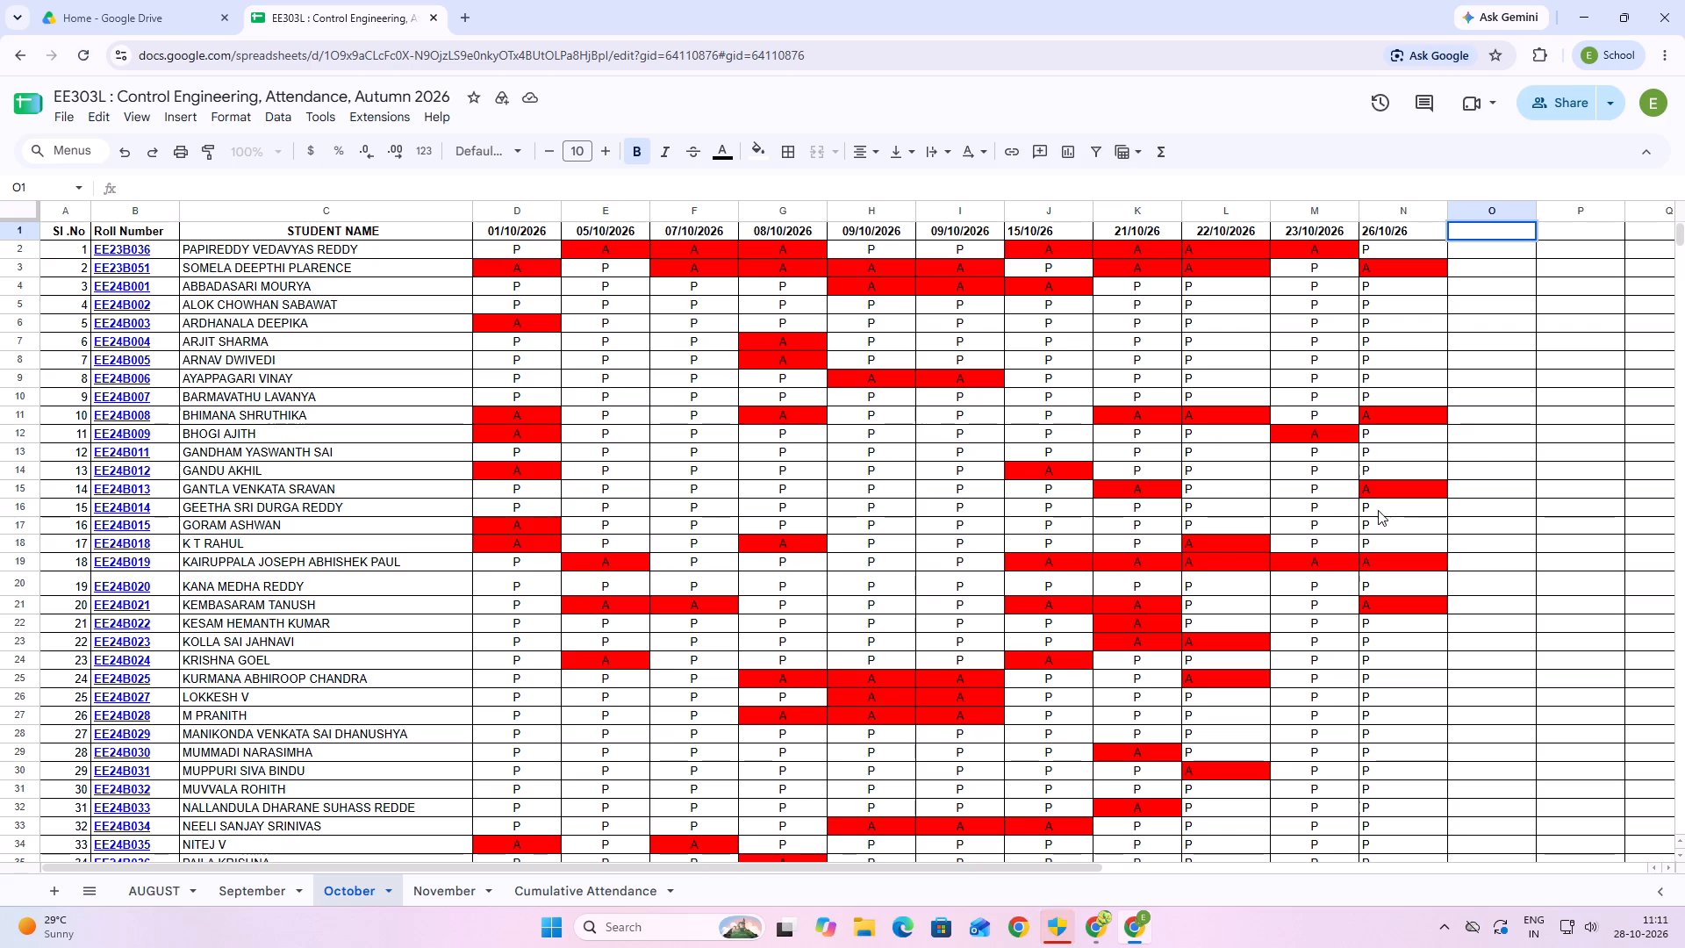
text(28)
text(/10/)
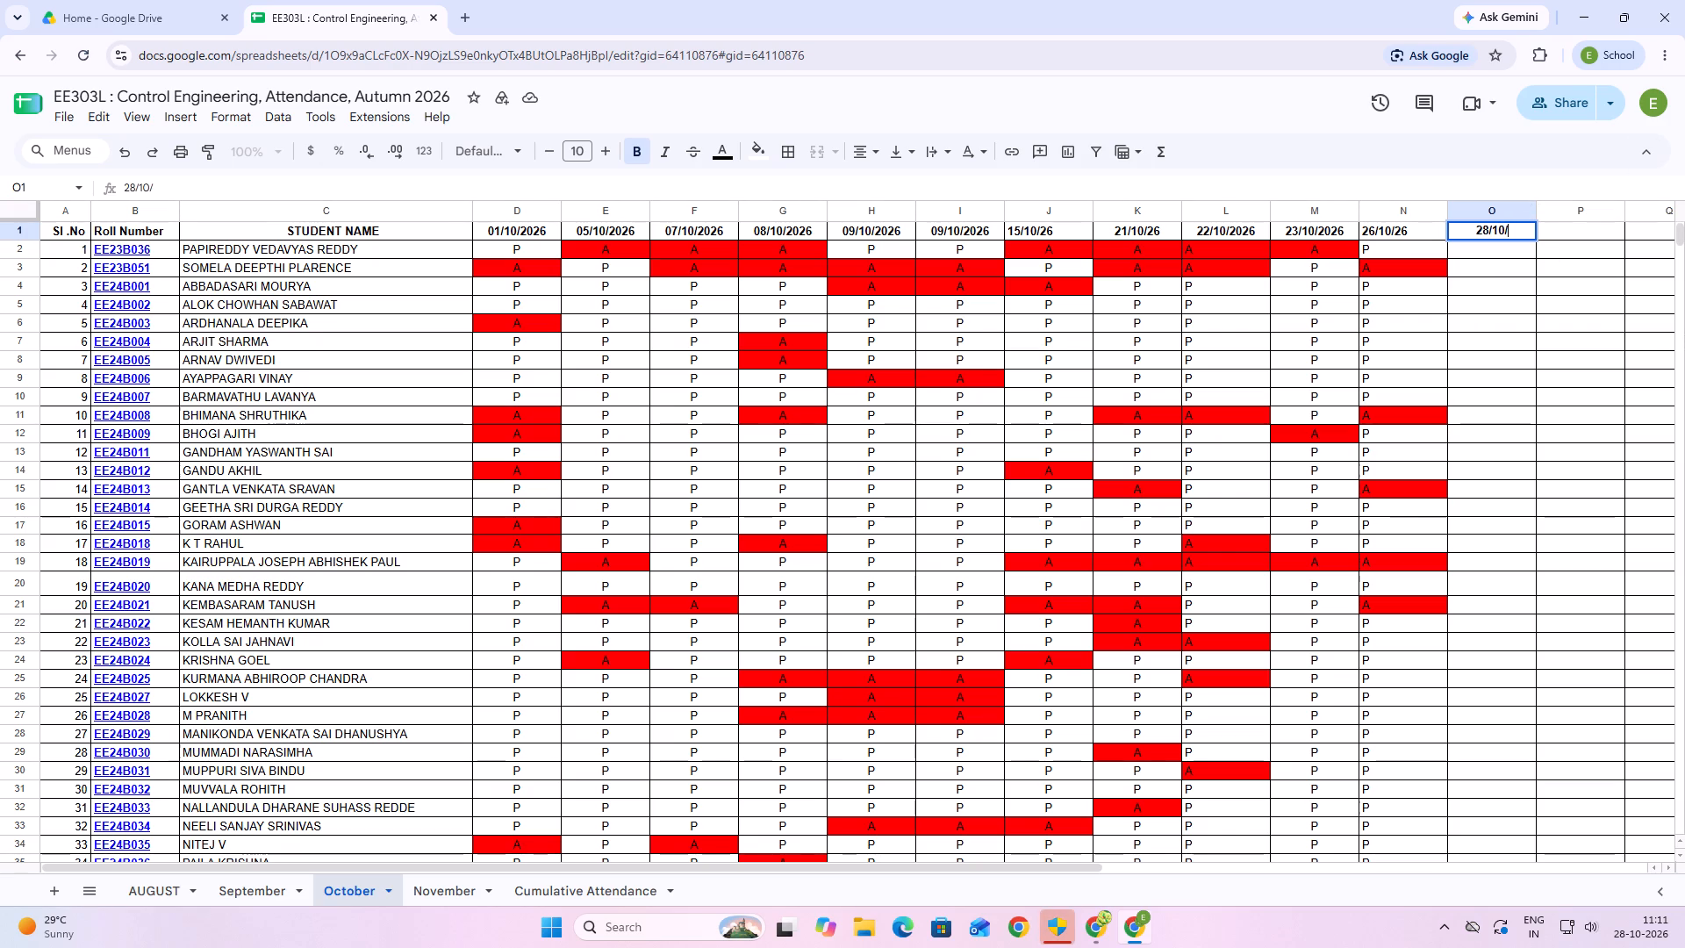
key(2)
key(6)
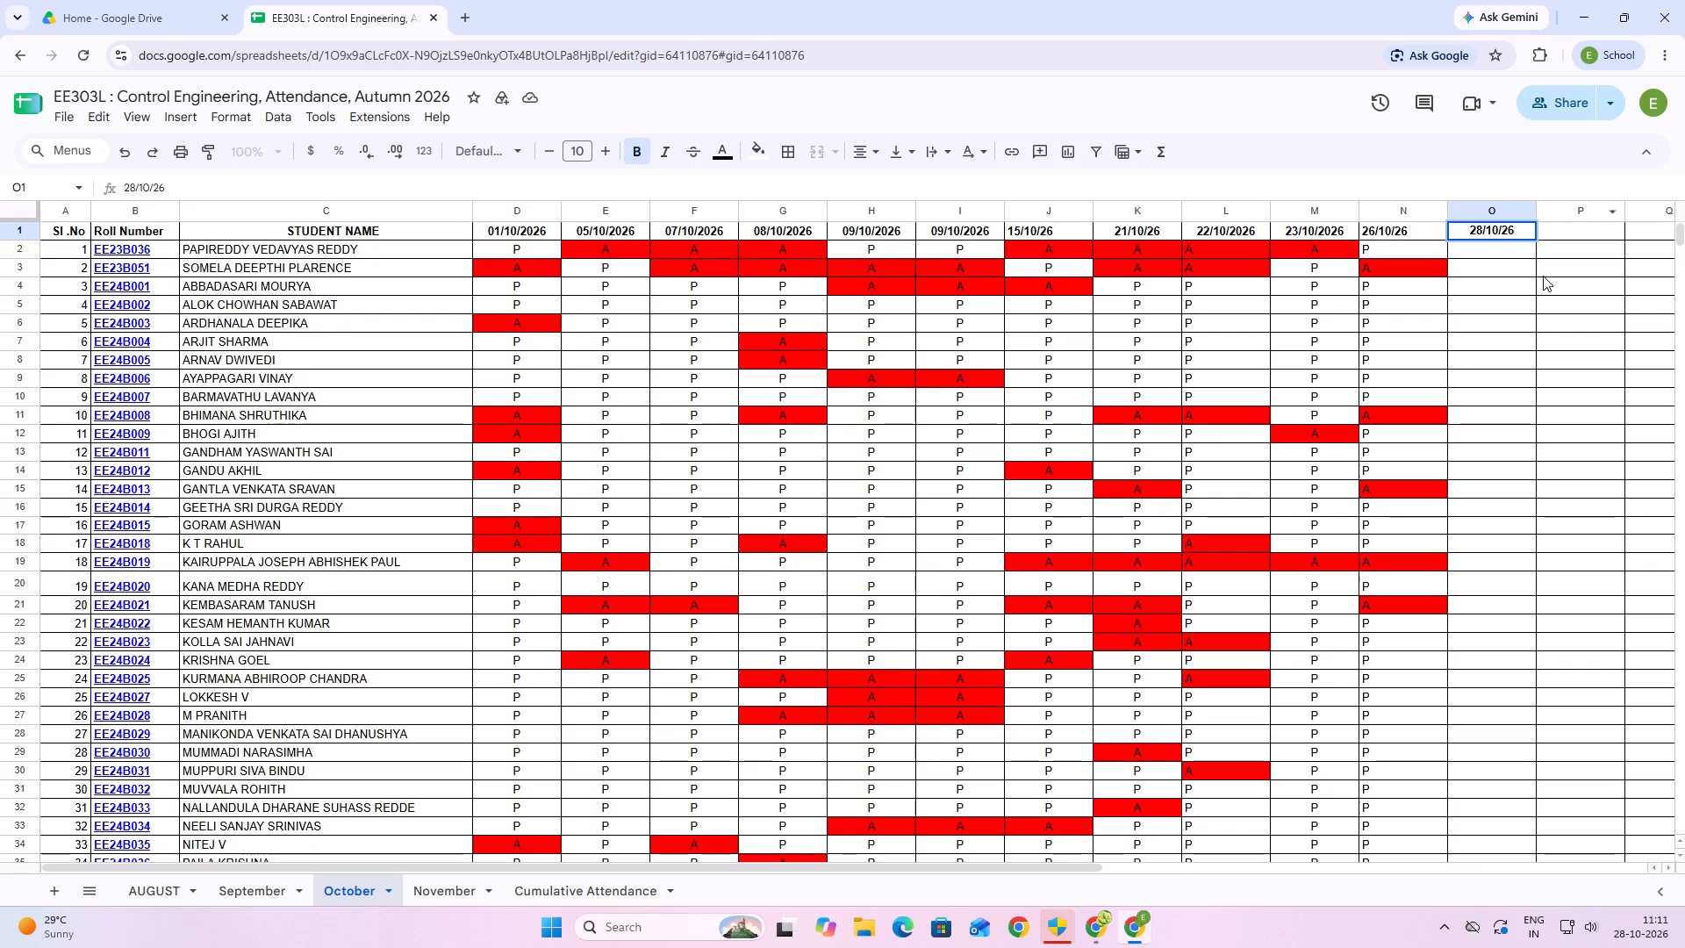
Mark every student P for 28/10/26 by entering P in O2 and filling it down to O65.
double_click(1496, 250)
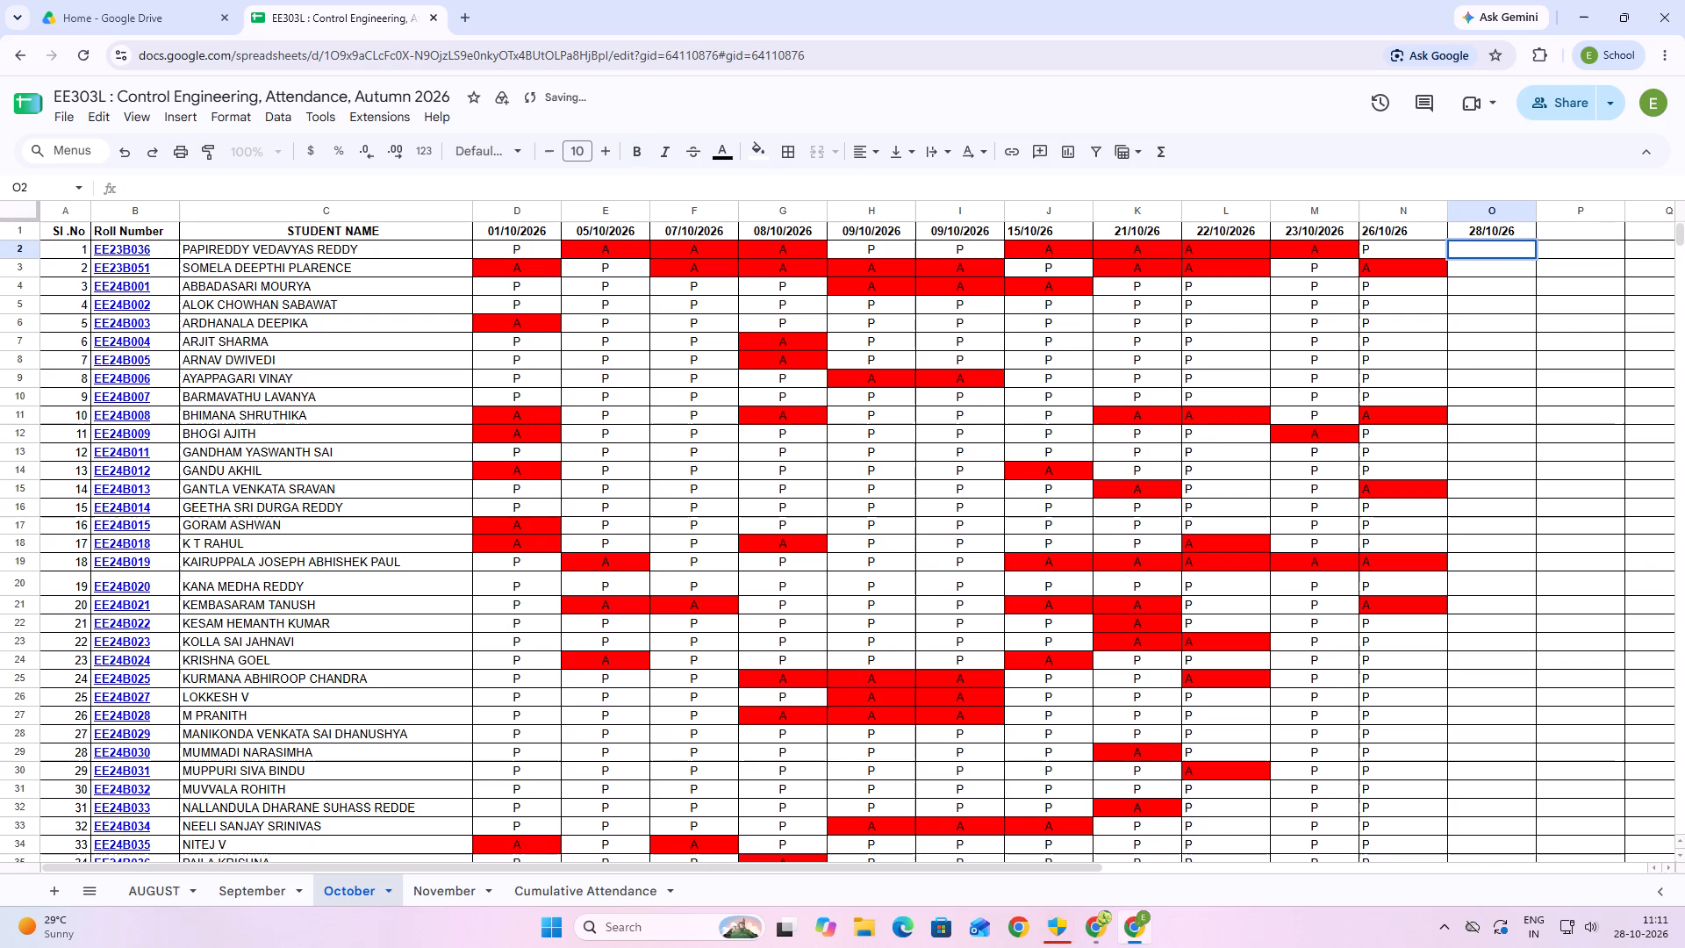
key(p)
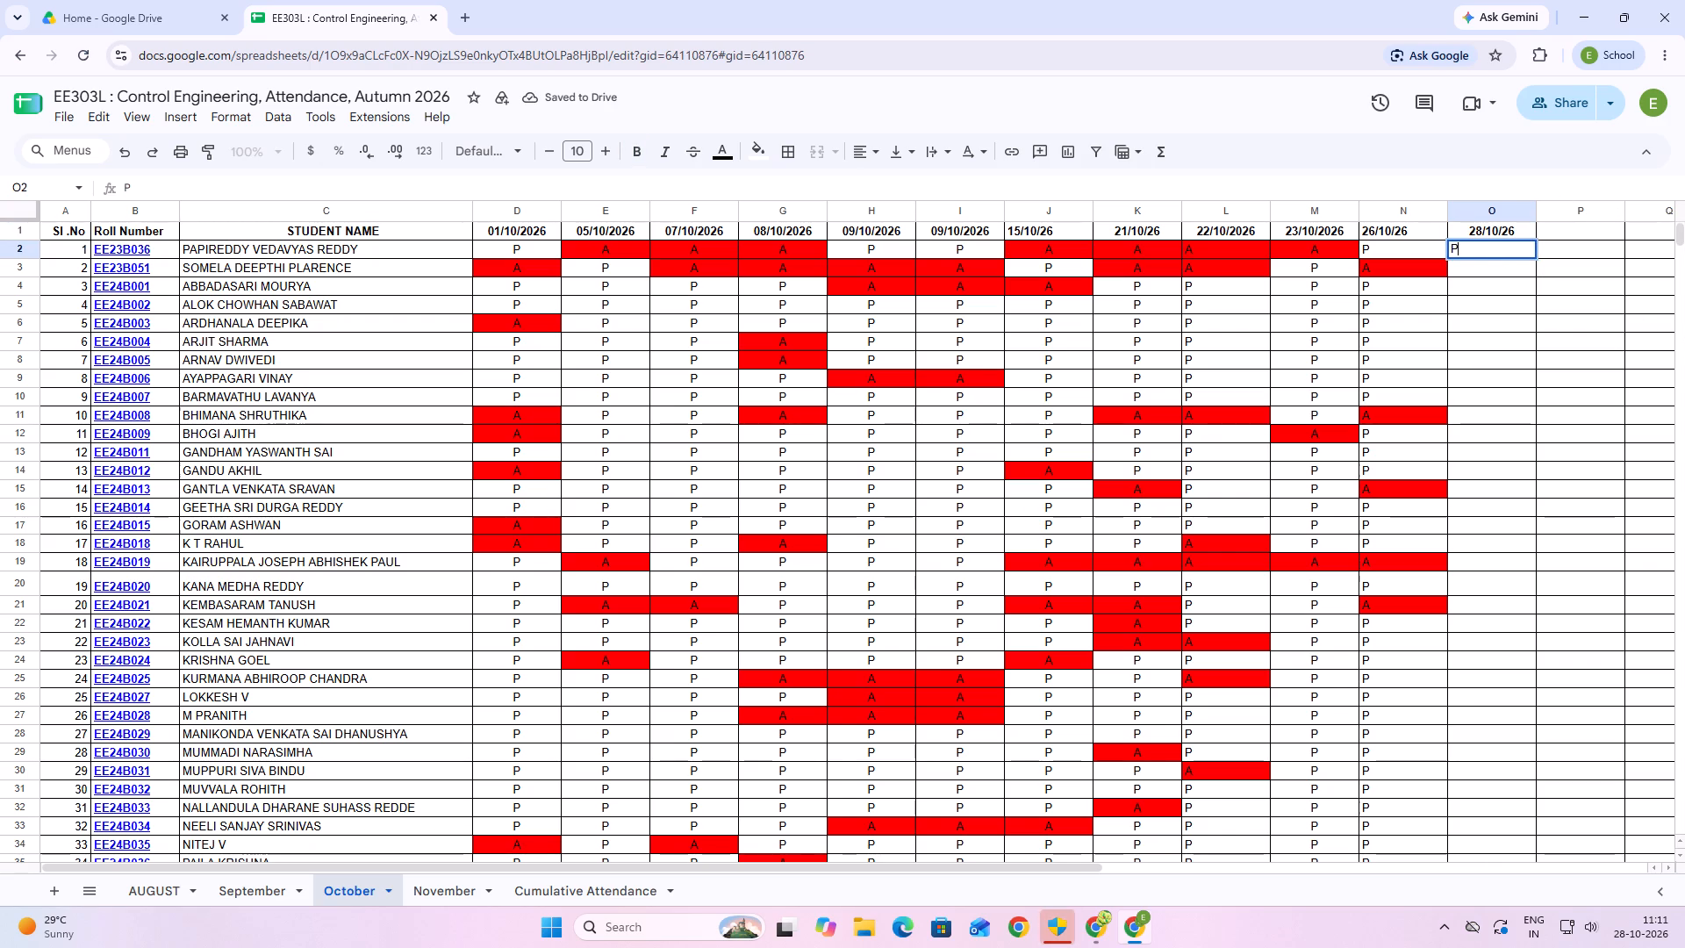
click(1473, 265)
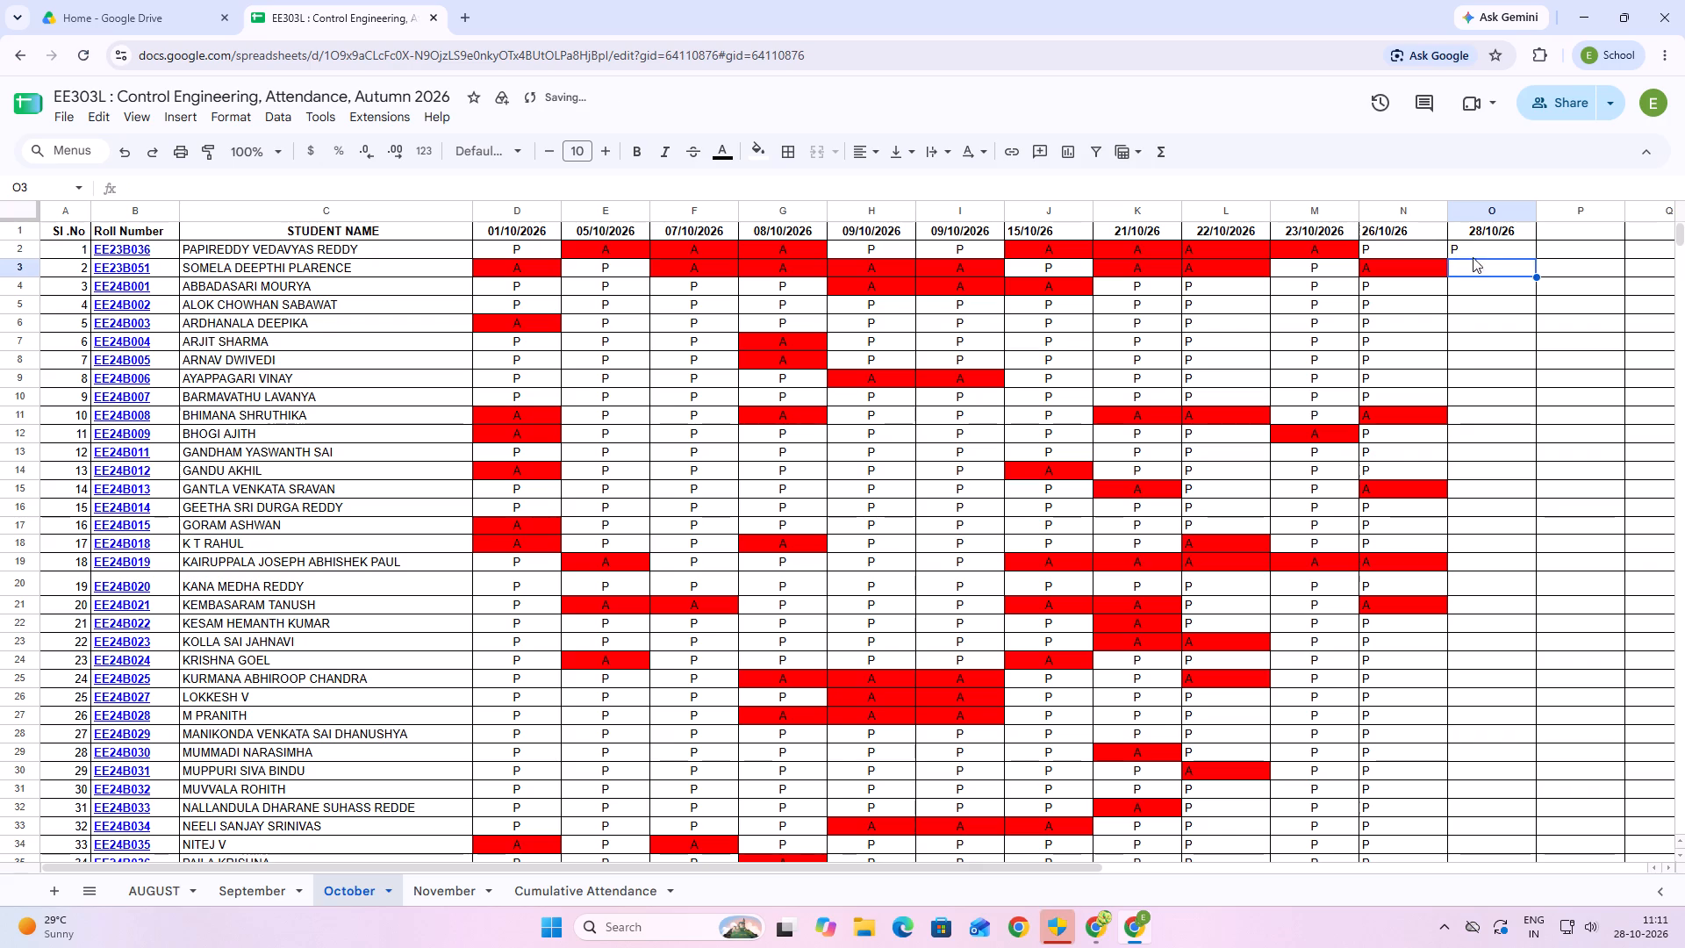
click(1473, 243)
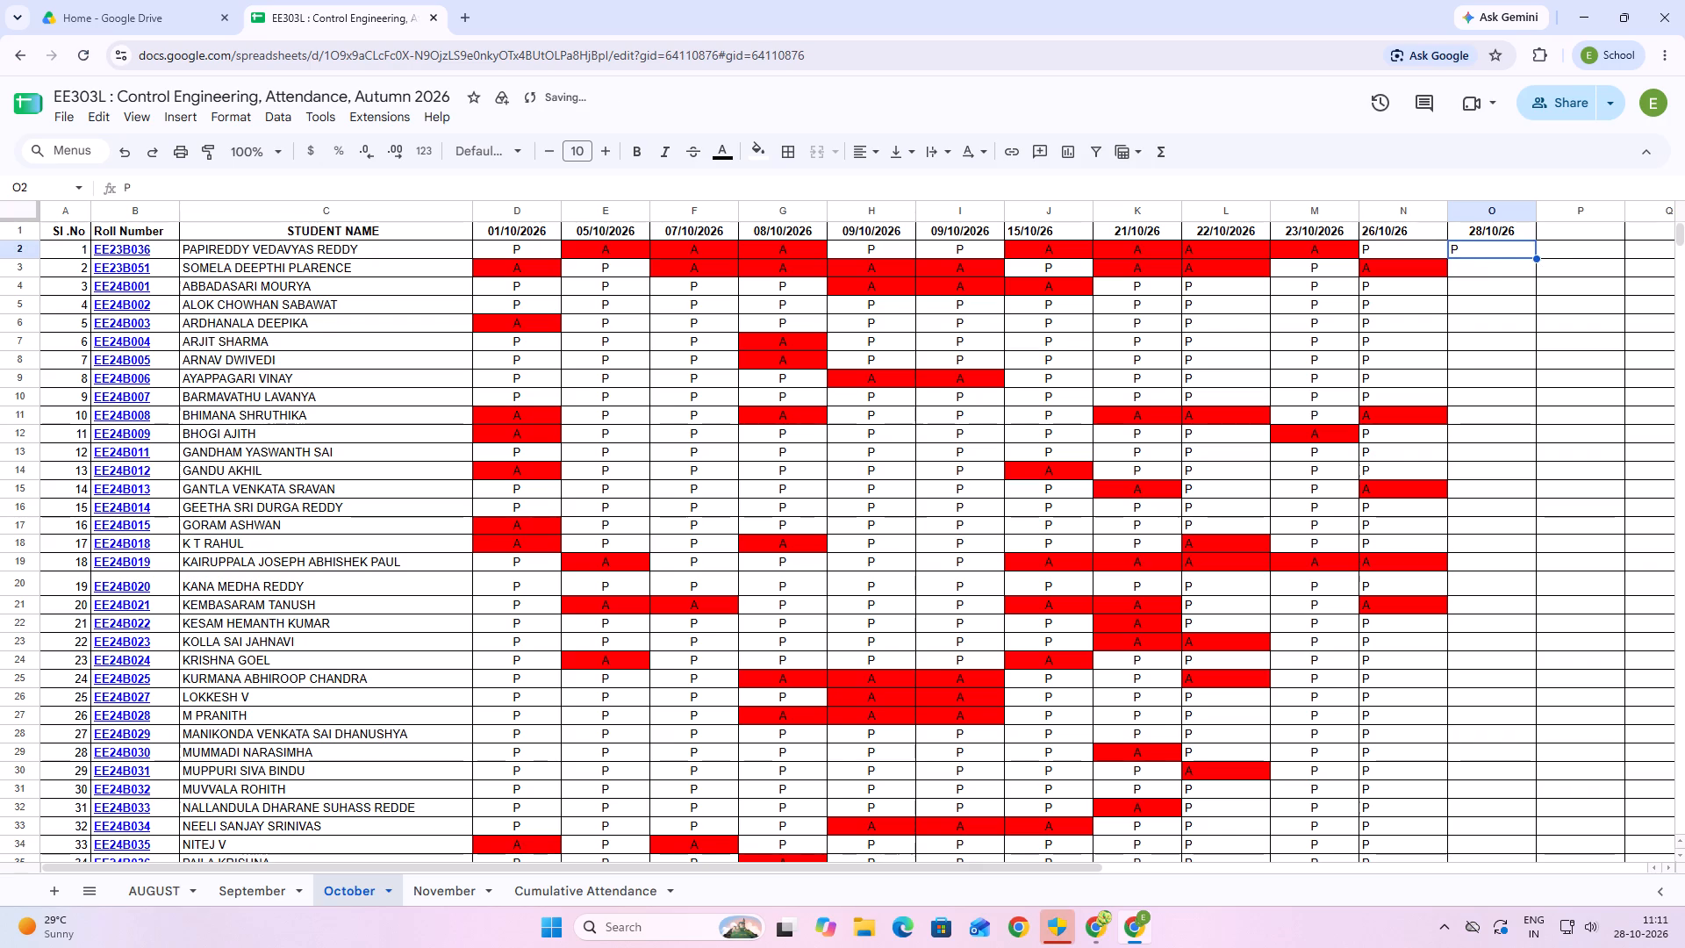
drag(1536, 256, 1537, 355)
scroll(1531, 367, down, 9)
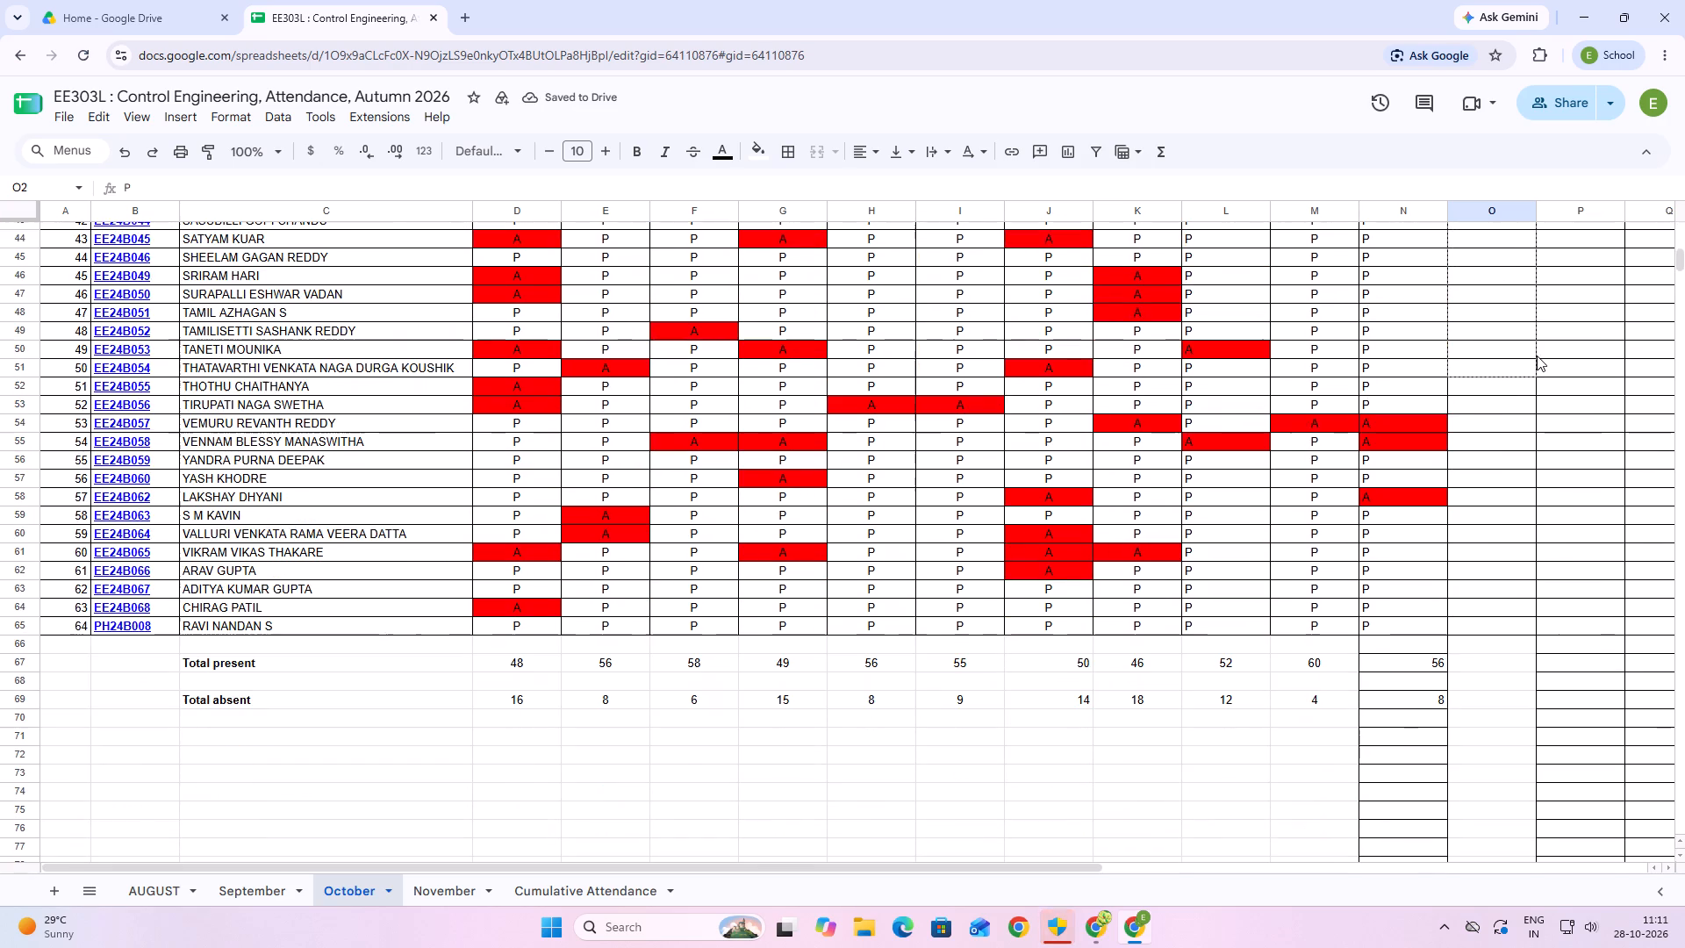
drag(1537, 355, 1524, 631)
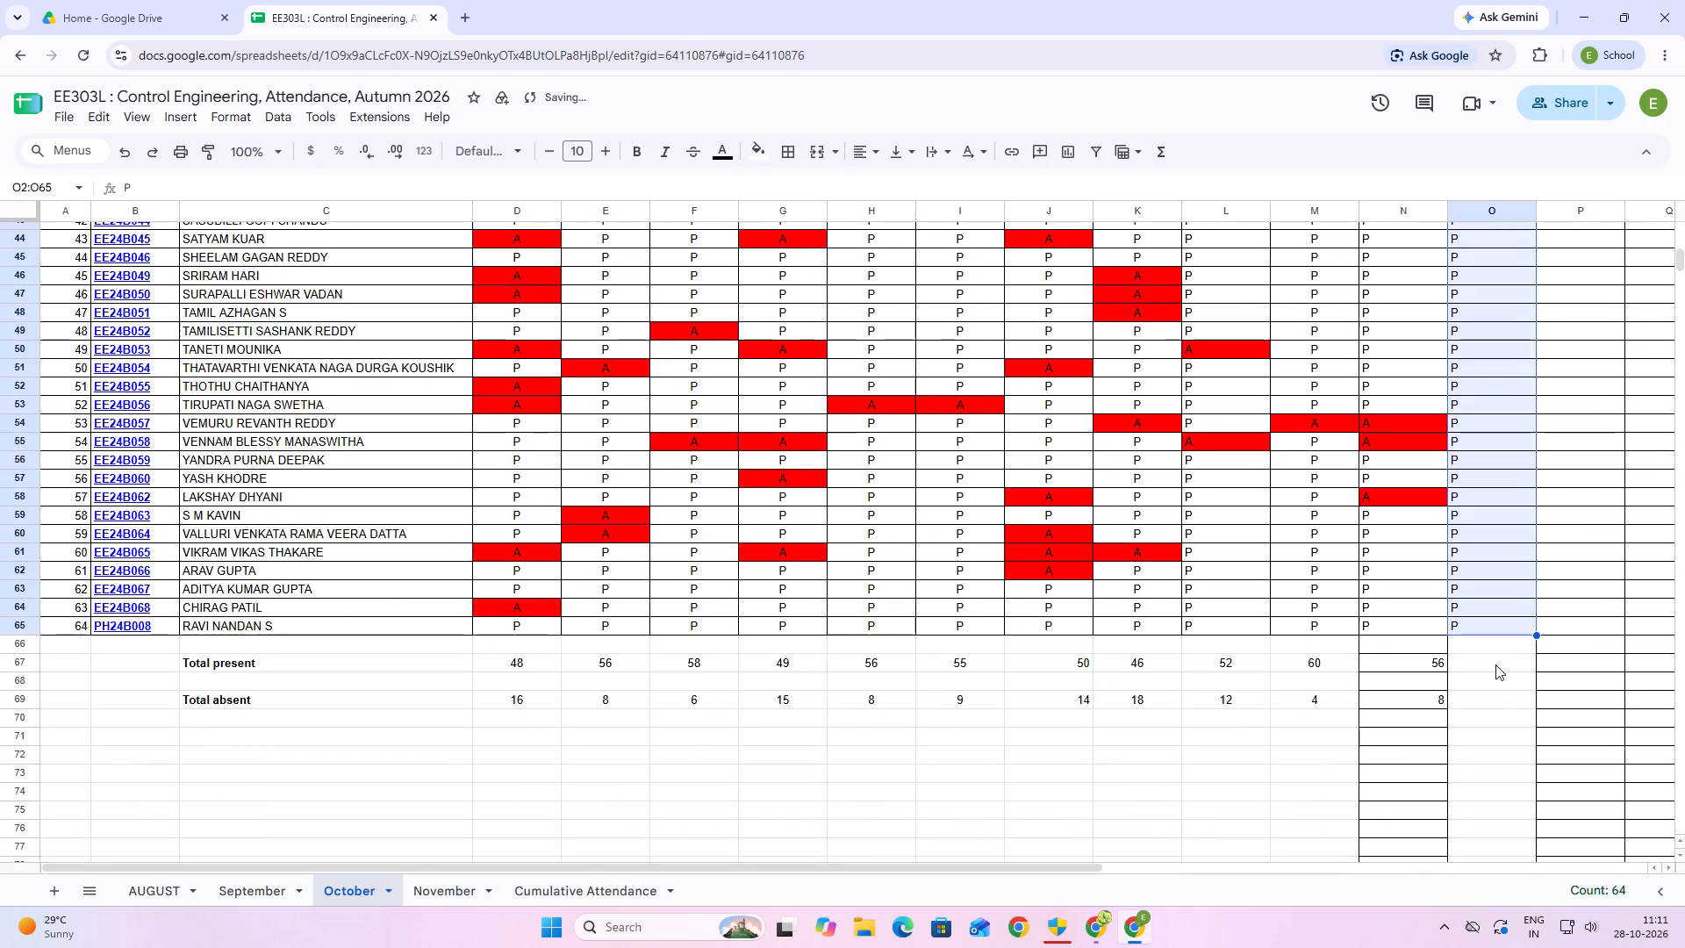
Add the formulas COUNTIF(O:O,"P") in the Total present row and COUNTIF(O:O,"A") in the Total absent row of column O.
click(1495, 664)
key(equal)
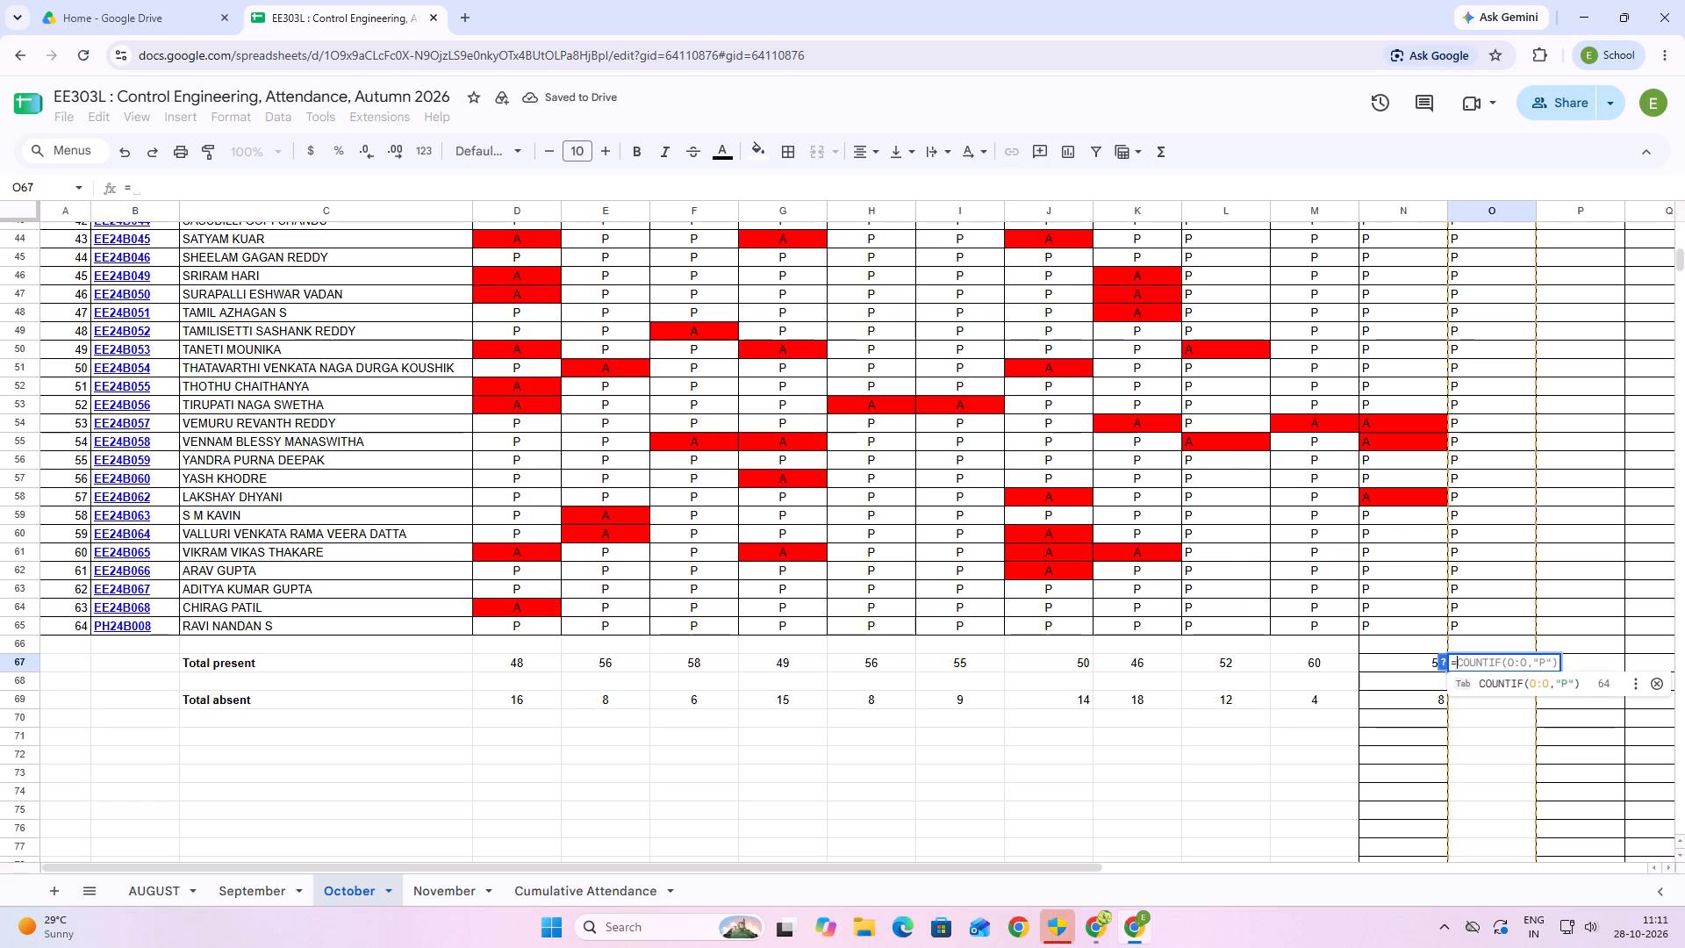
text(COU)
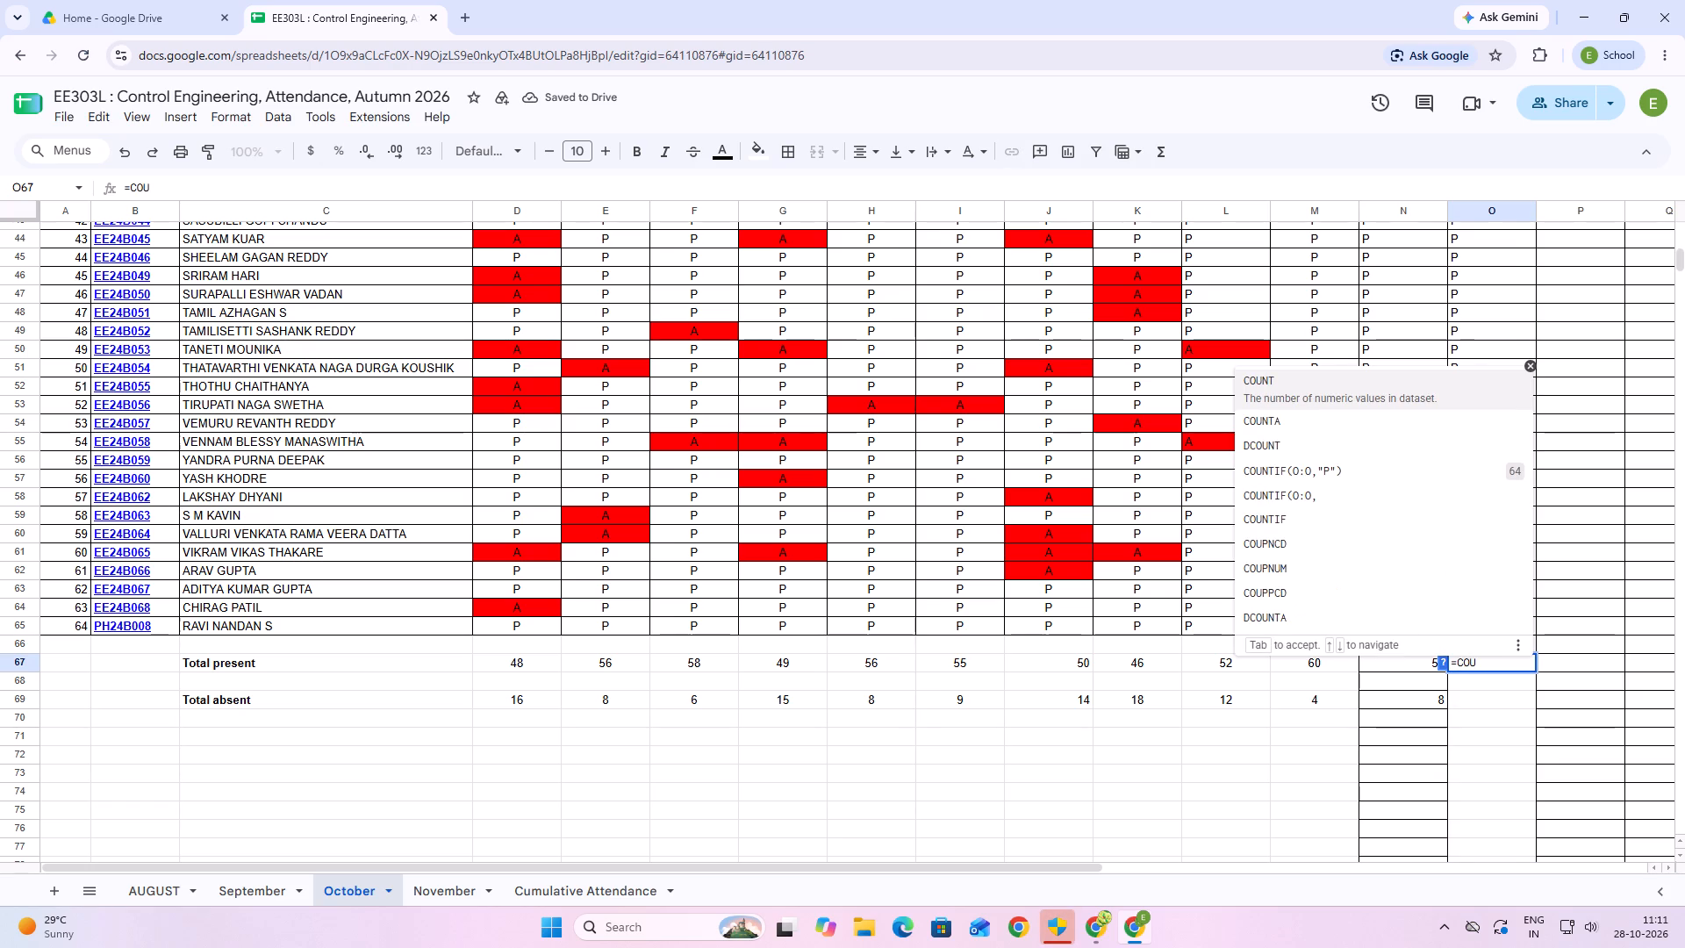
click(1346, 463)
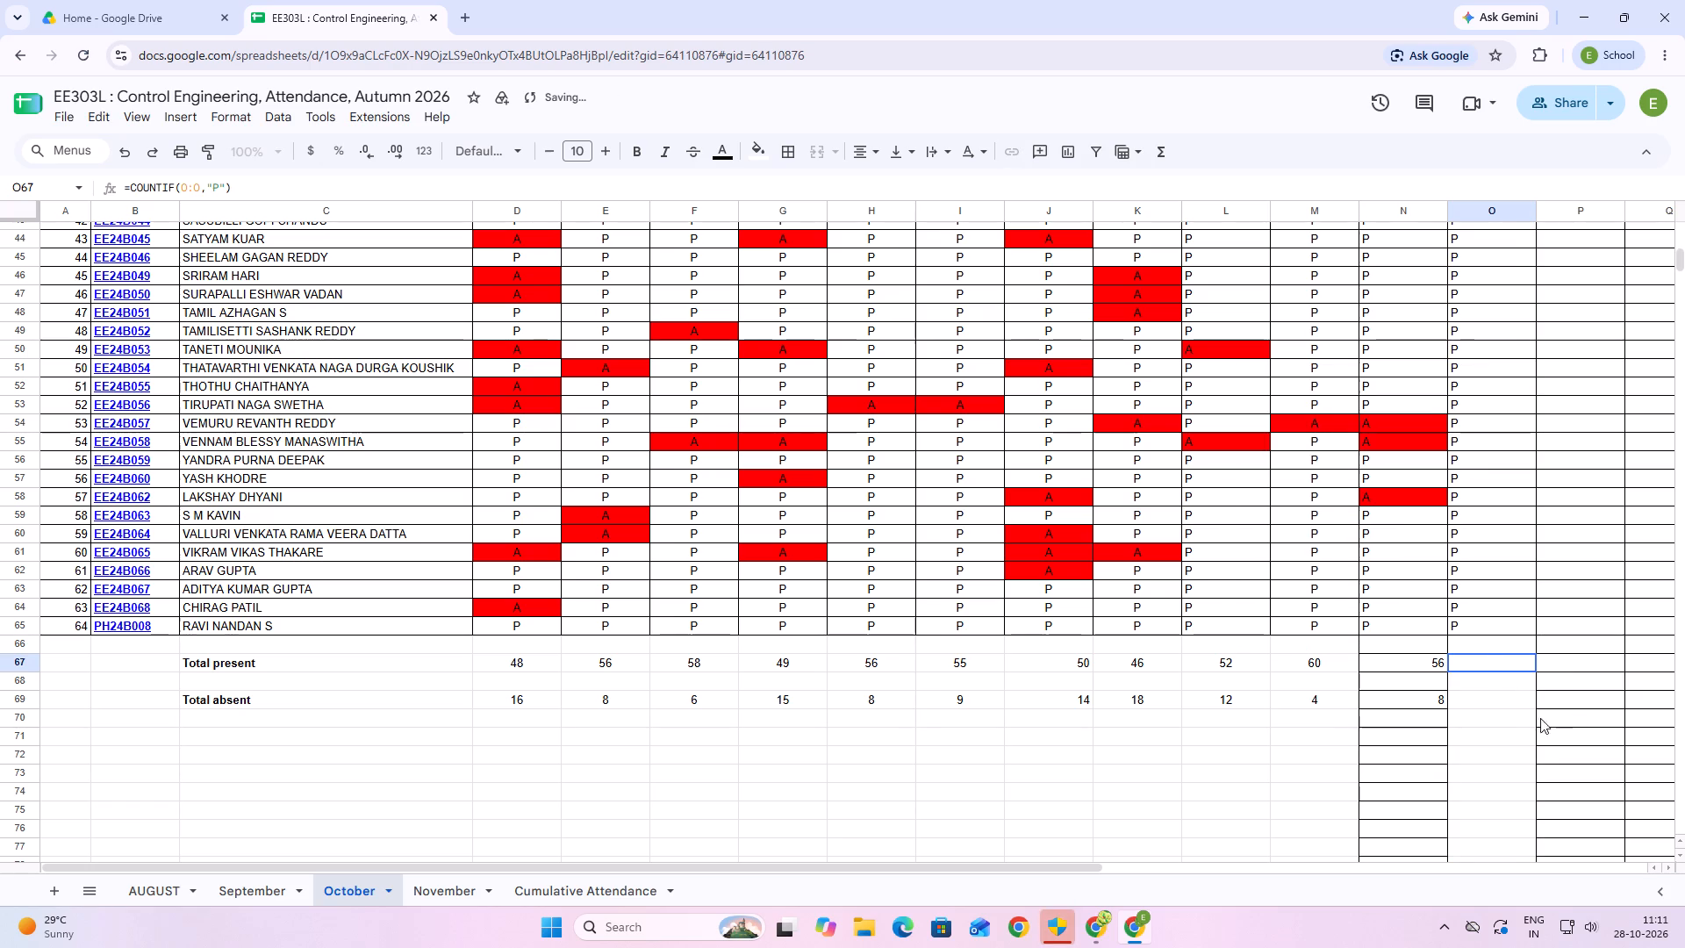
click(1495, 705)
key(equal)
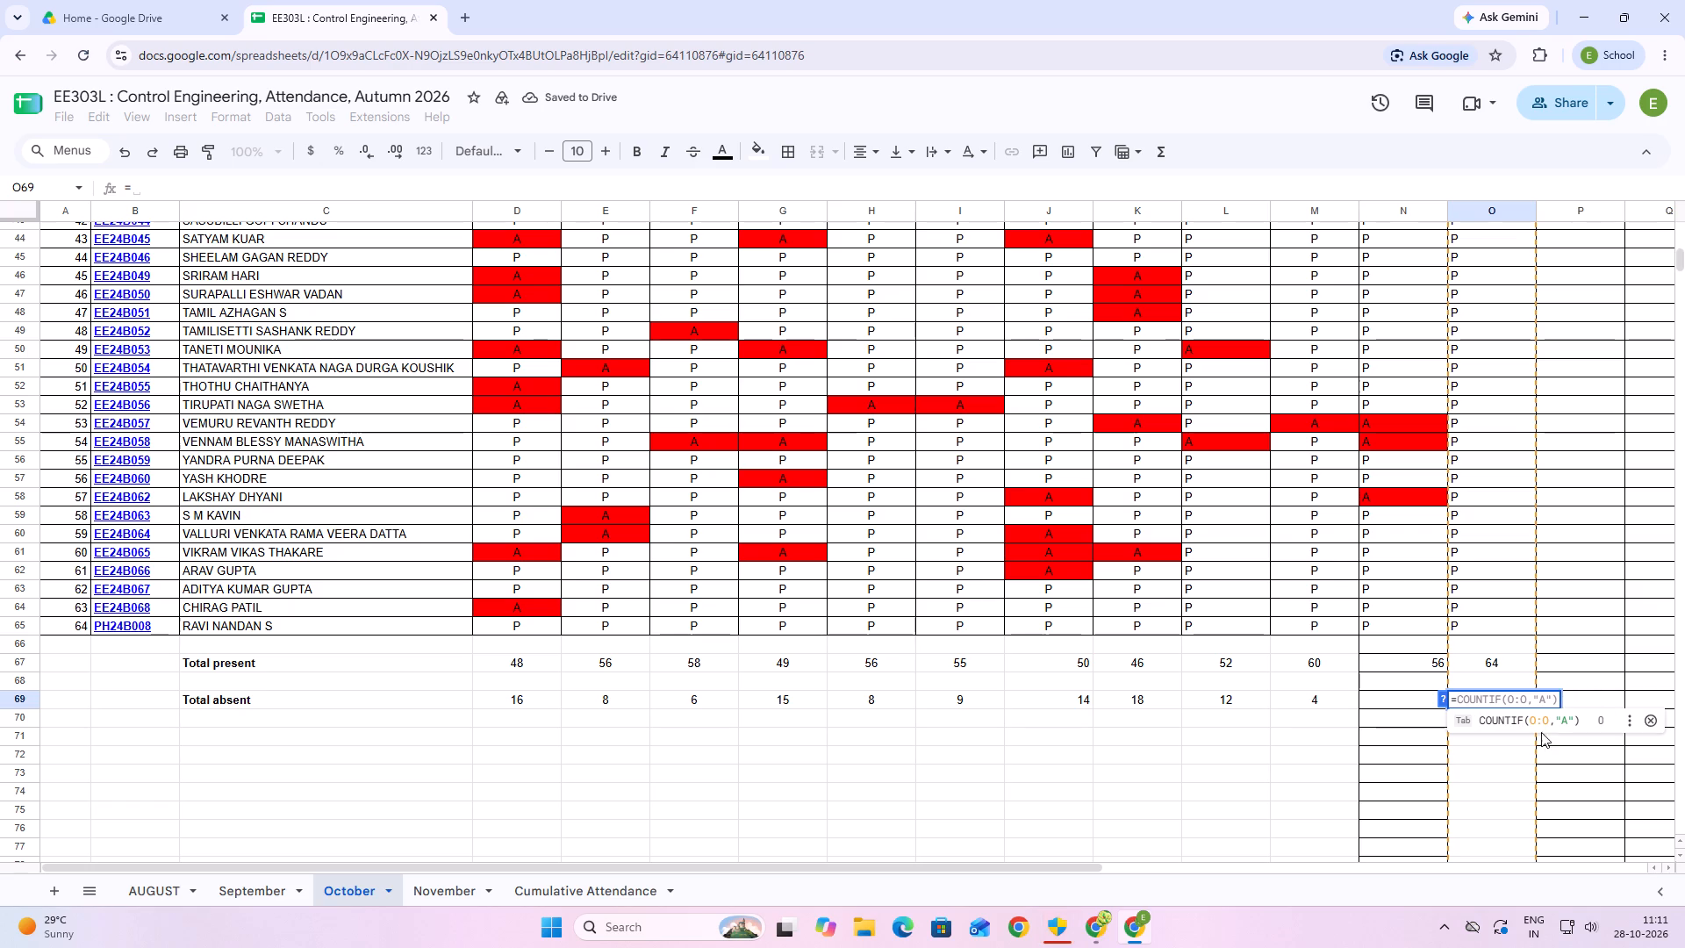
click(1542, 727)
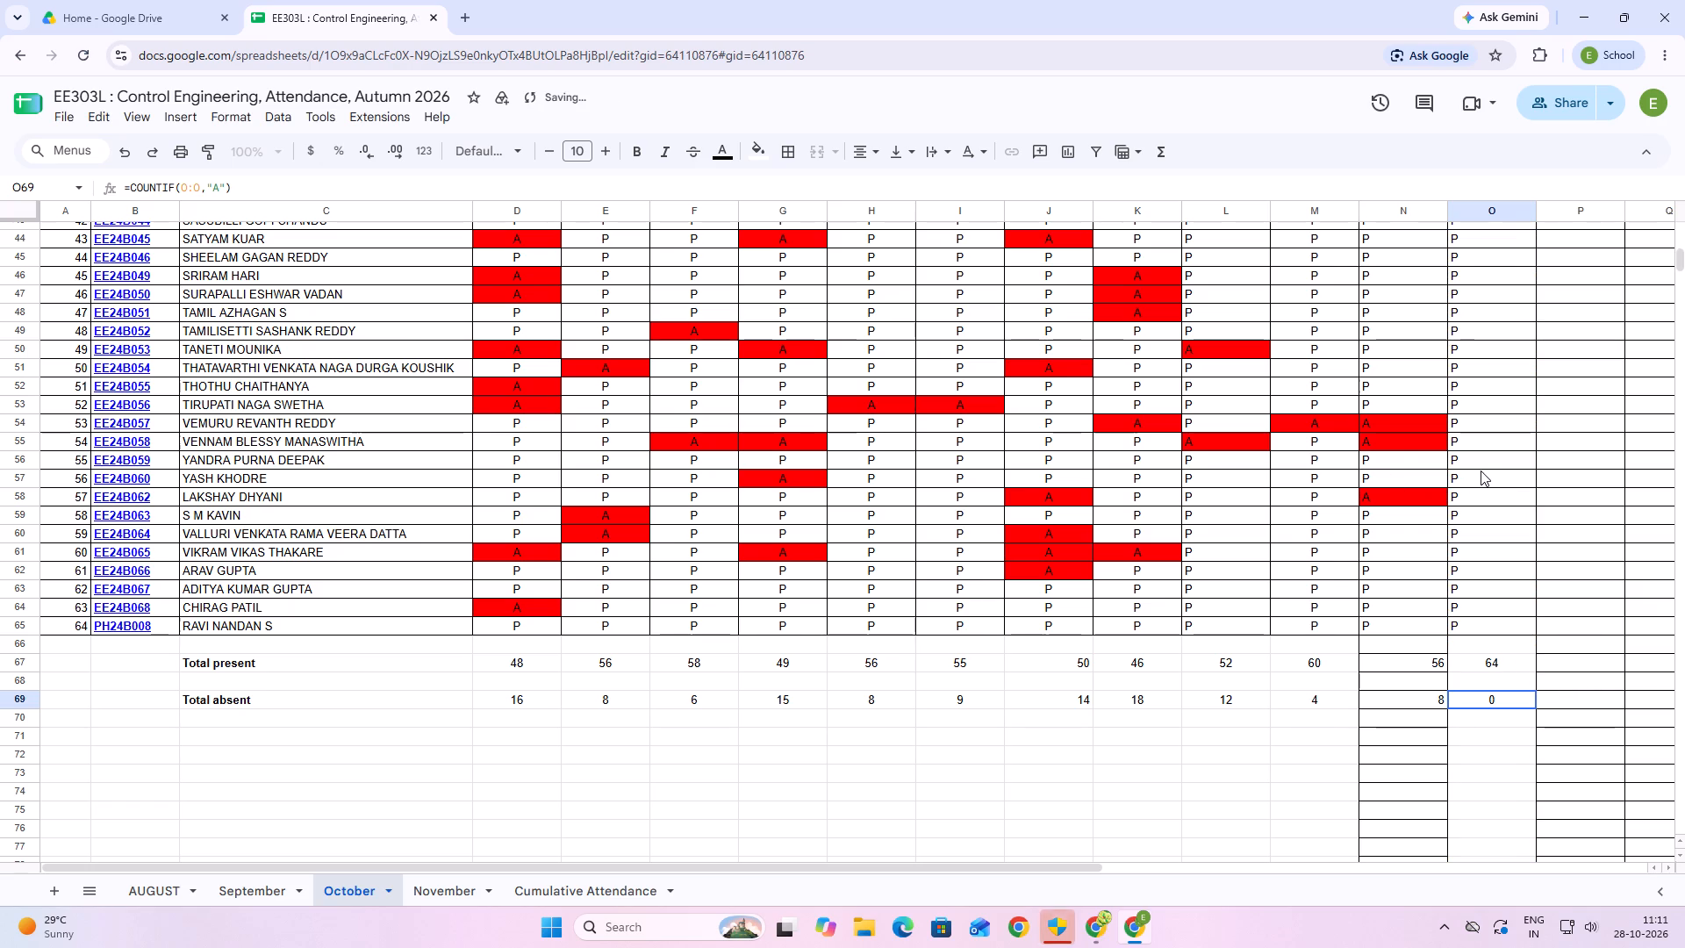
Change the 28/10/26 attendance of the student with Sl. No 2 to A in cell O3.
scroll(1492, 553, up, 4)
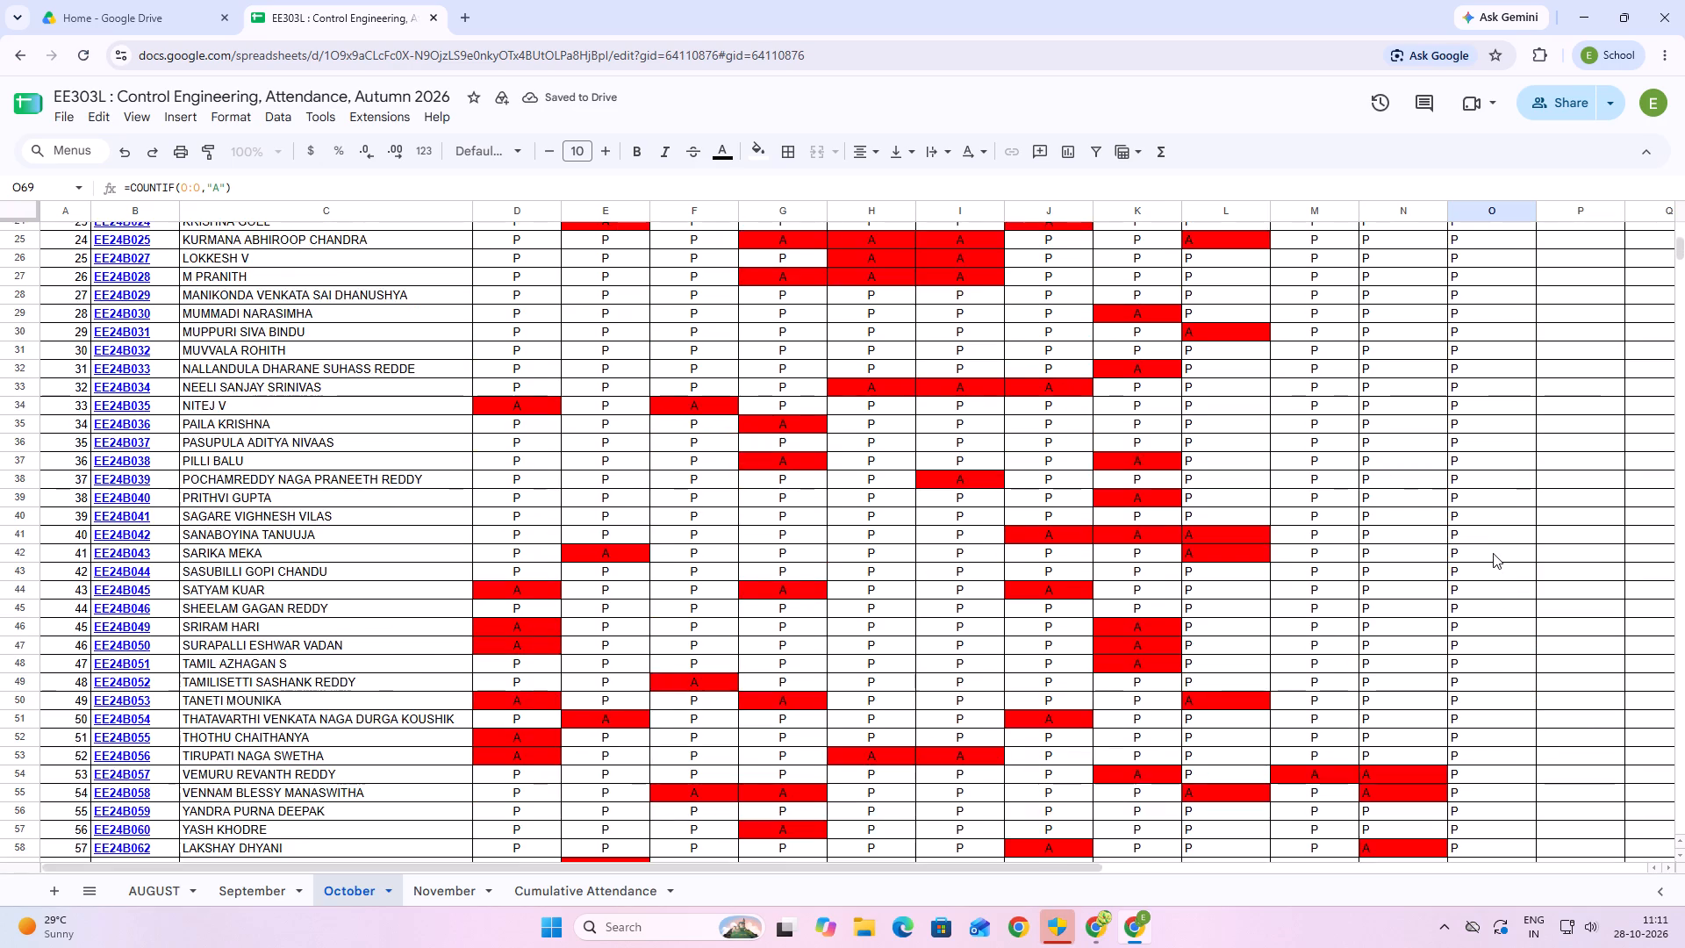
scroll(1495, 551, up, 7)
click(1492, 268)
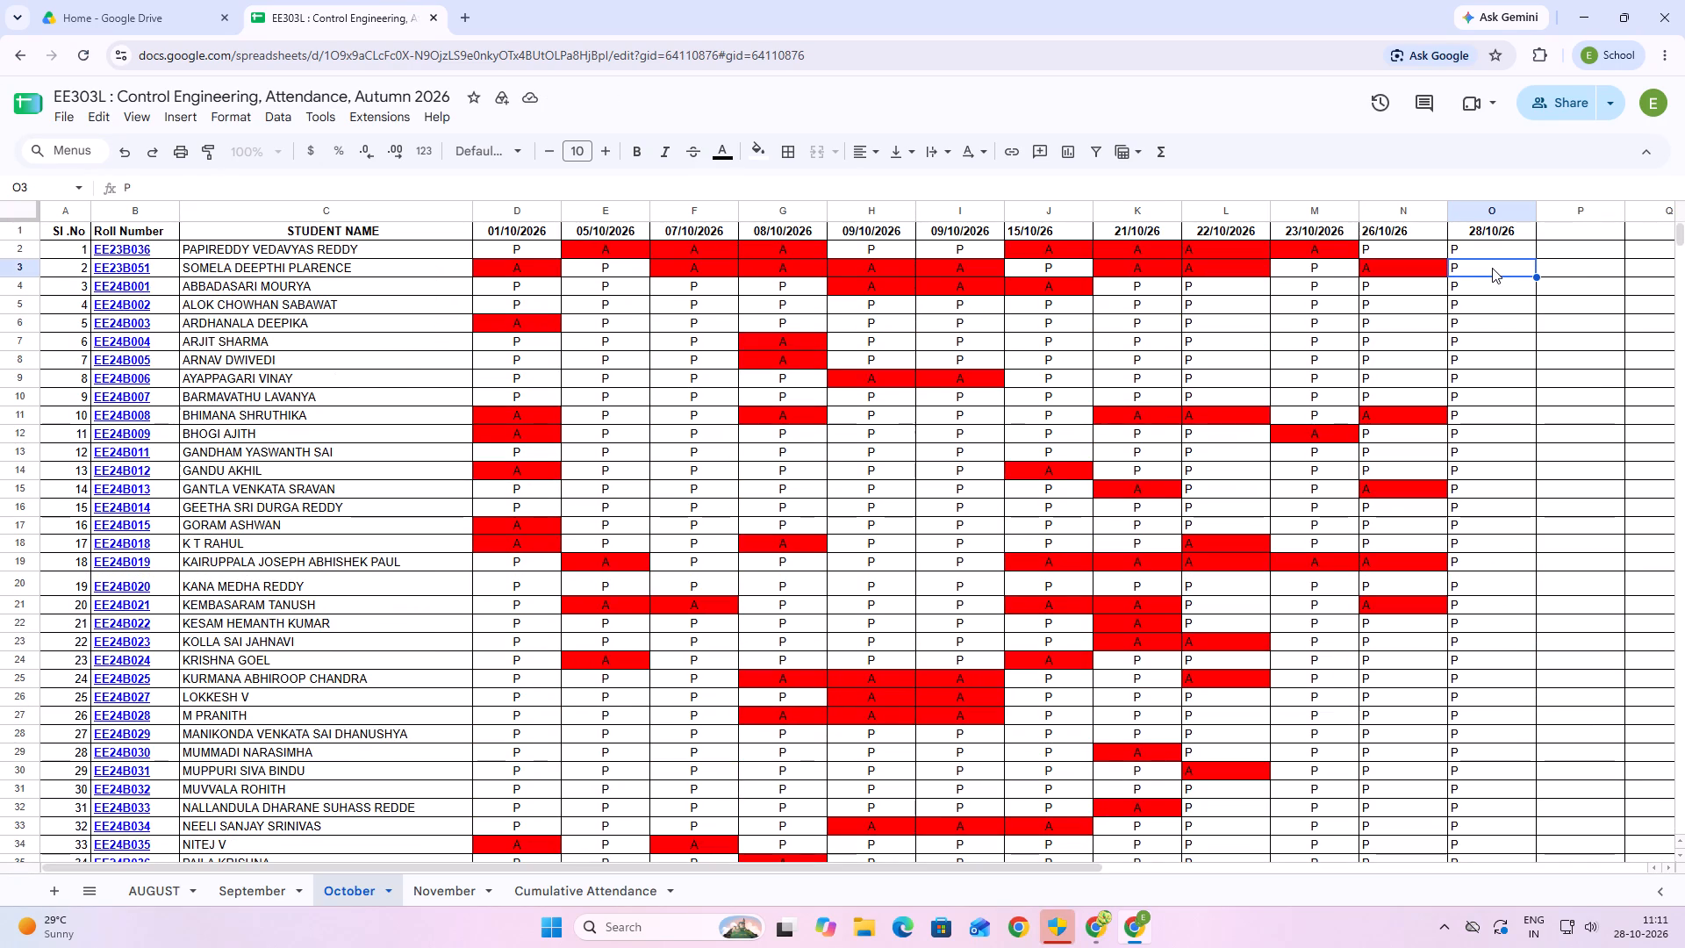
key(a)
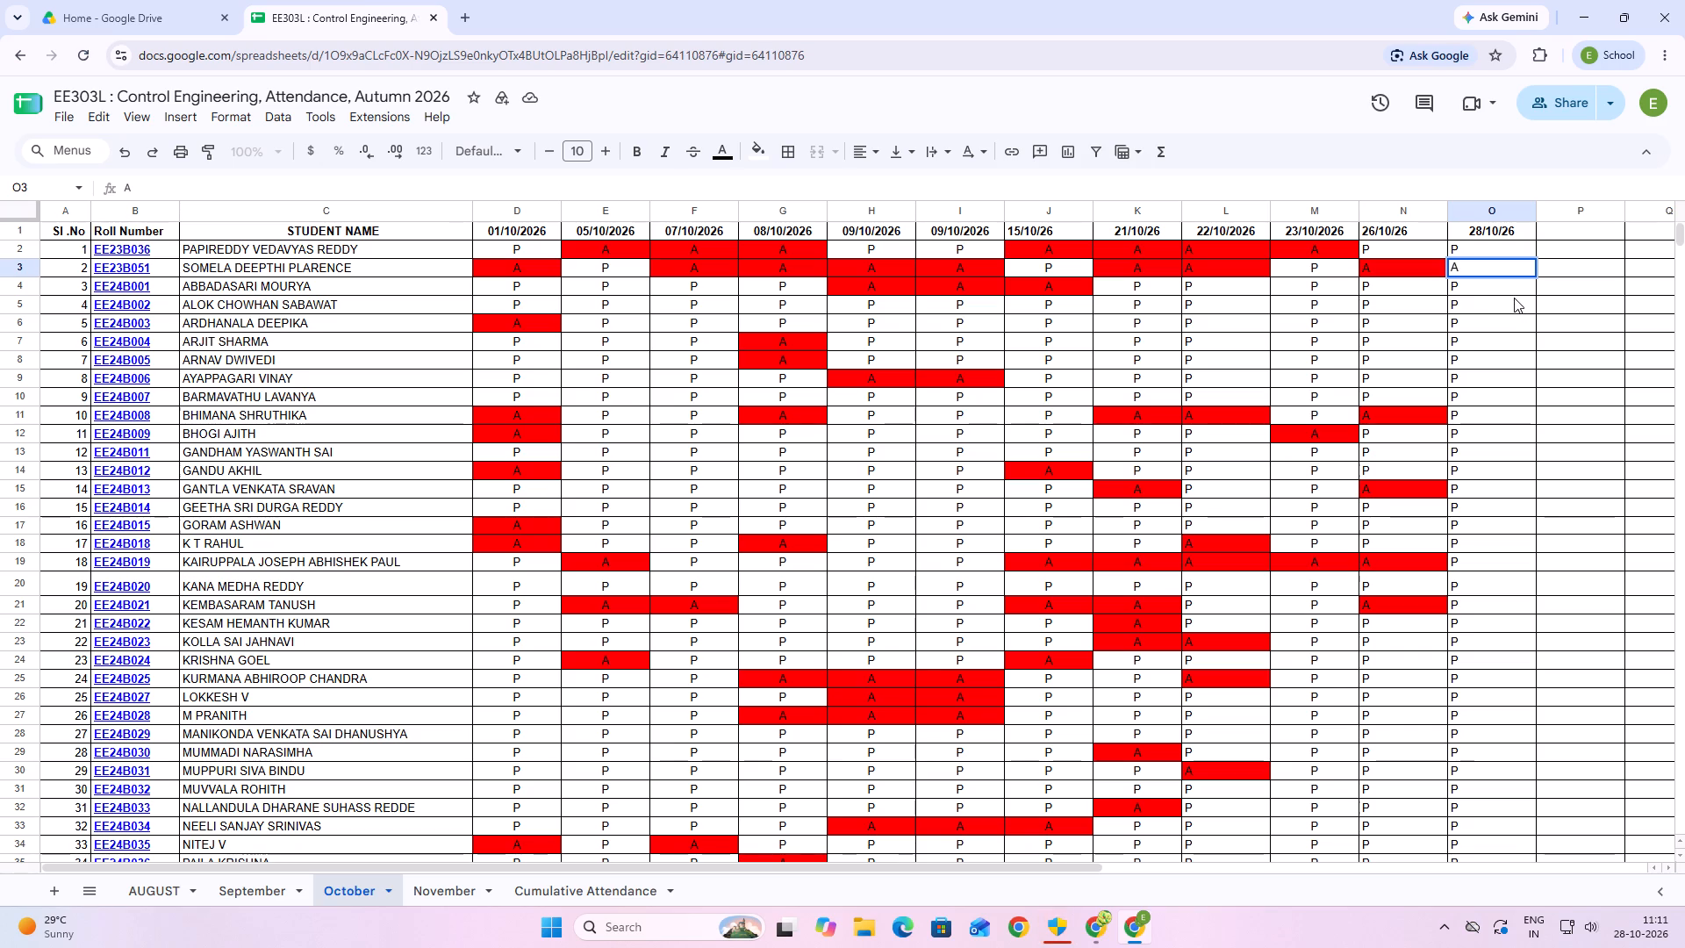
click(1507, 312)
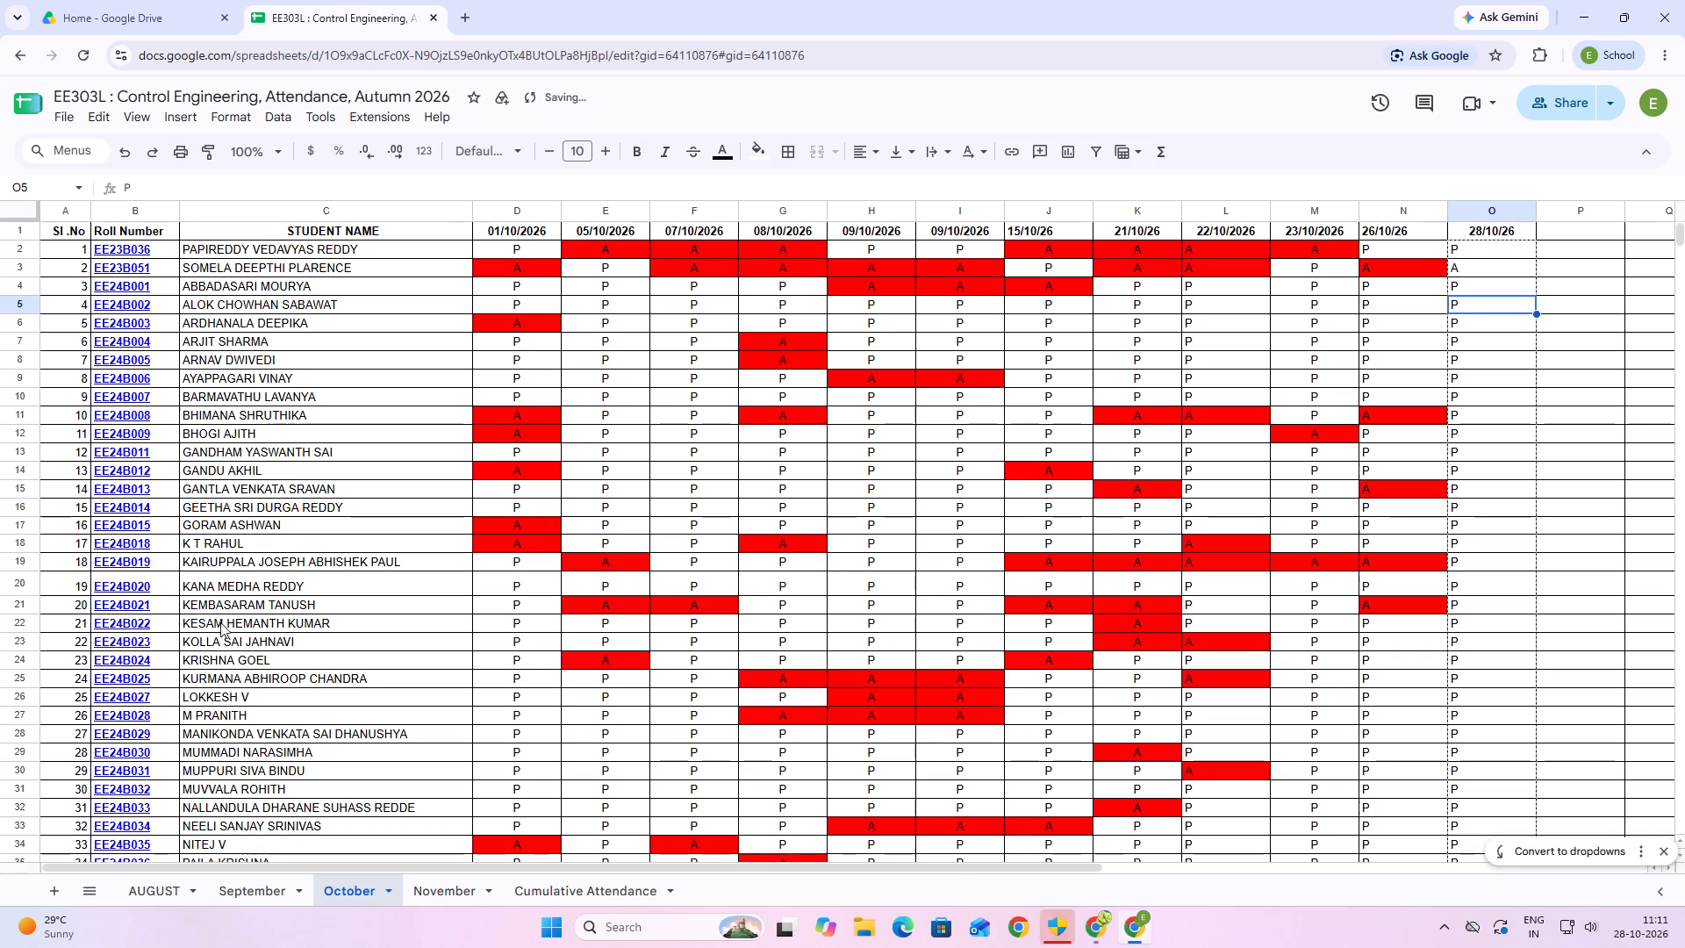
Change the 28/10/26 attendance of the students with Sl. No 17 and 18 to A in cells O18 and O19.
click(218, 537)
click(29, 545)
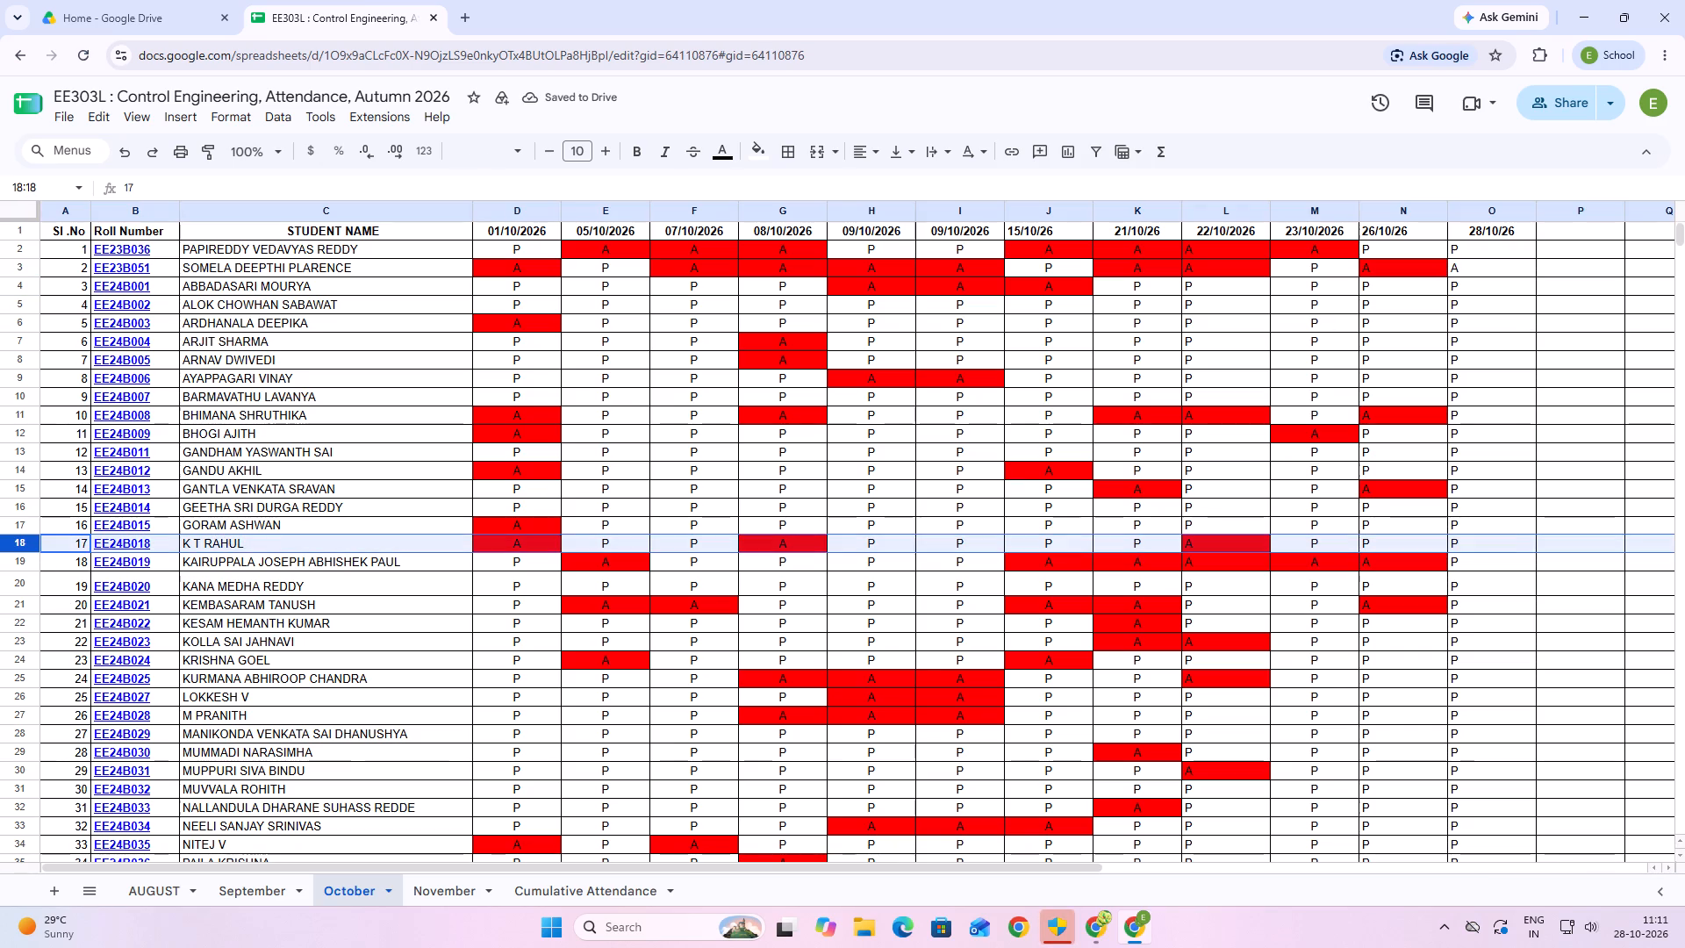
click(1499, 541)
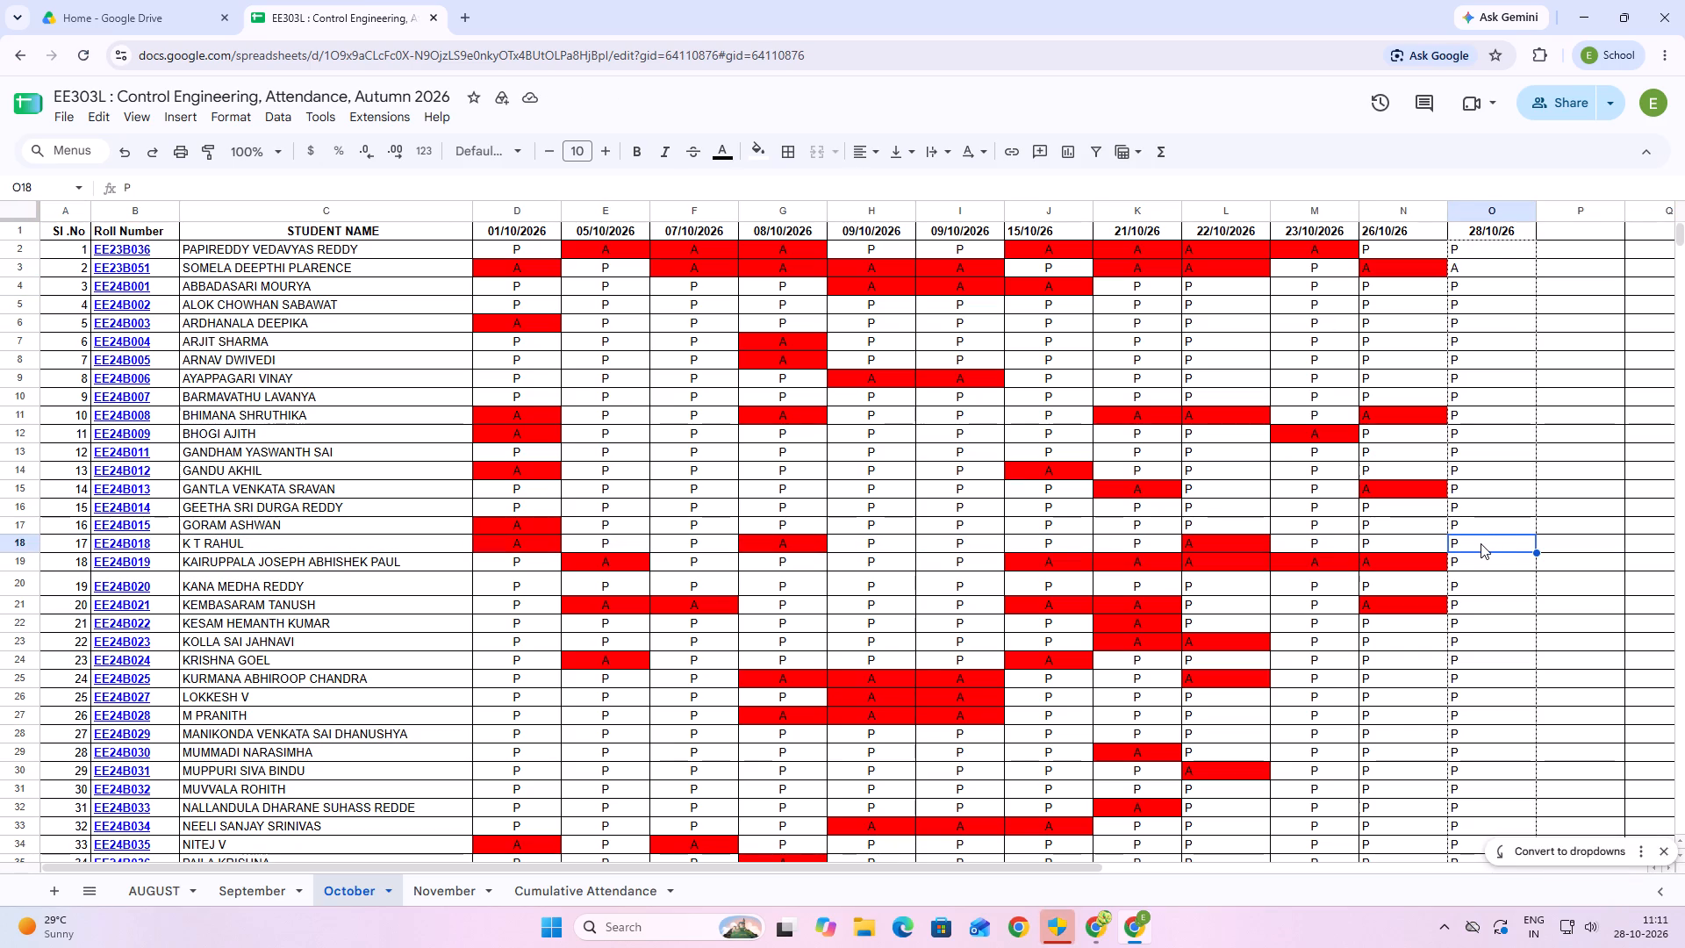
key(a)
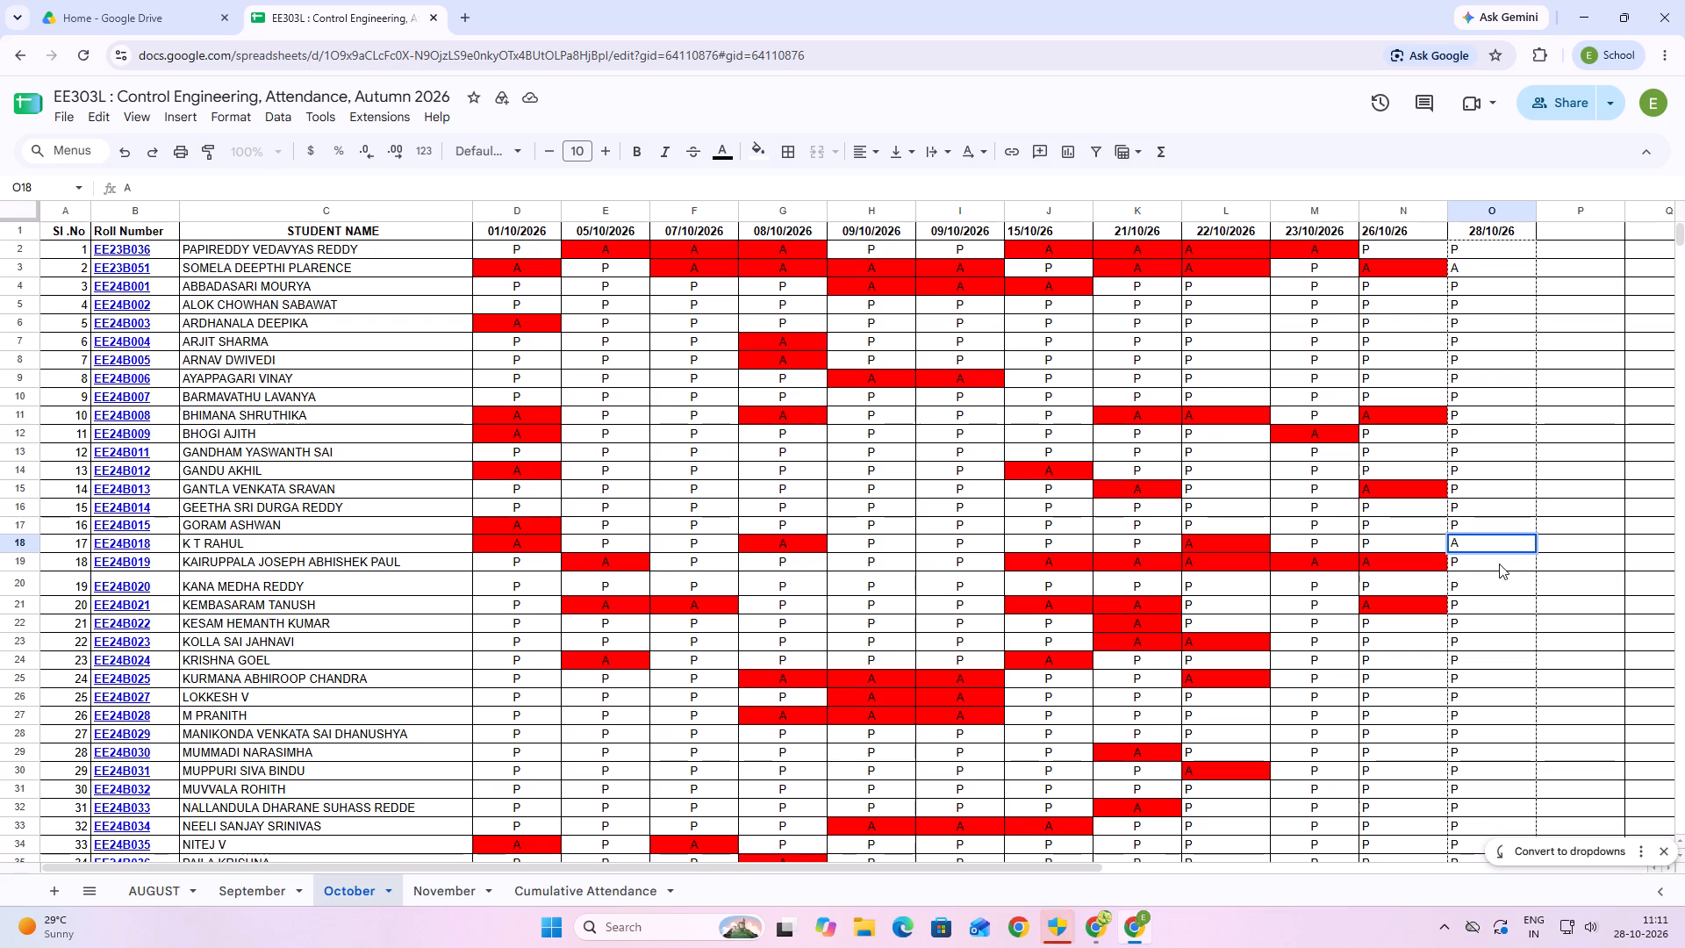
click(1482, 565)
key(a)
click(1485, 592)
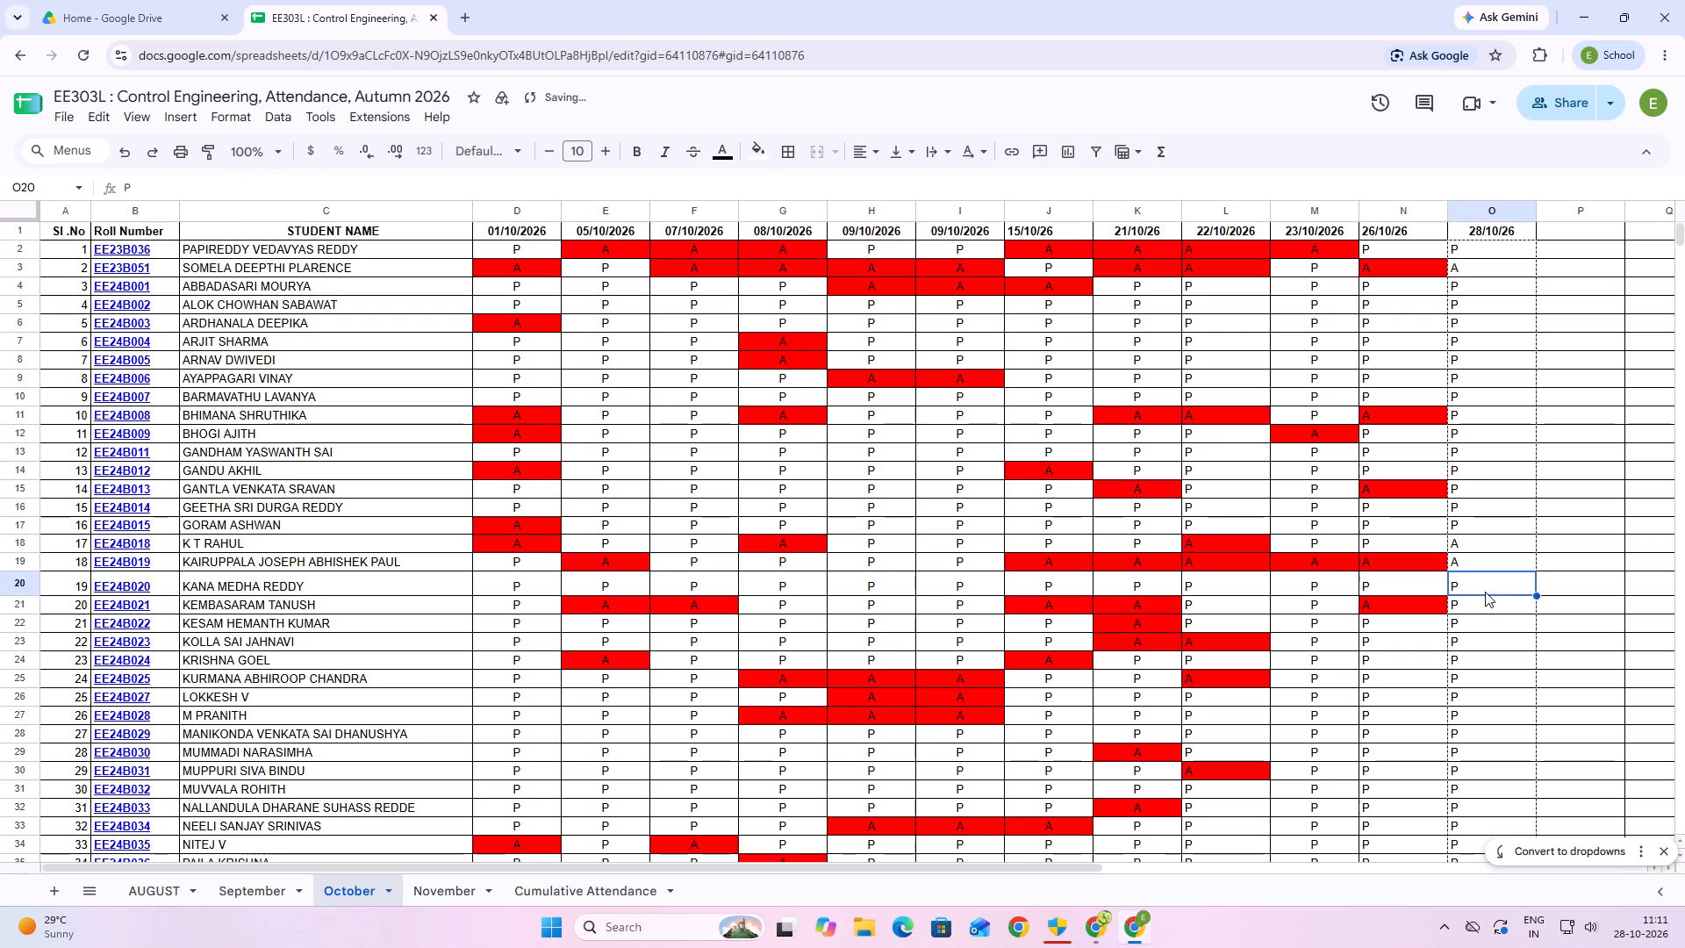
Change the 28/10/26 attendance of the student with Sl. No 24 to A in cell O25.
click(319, 674)
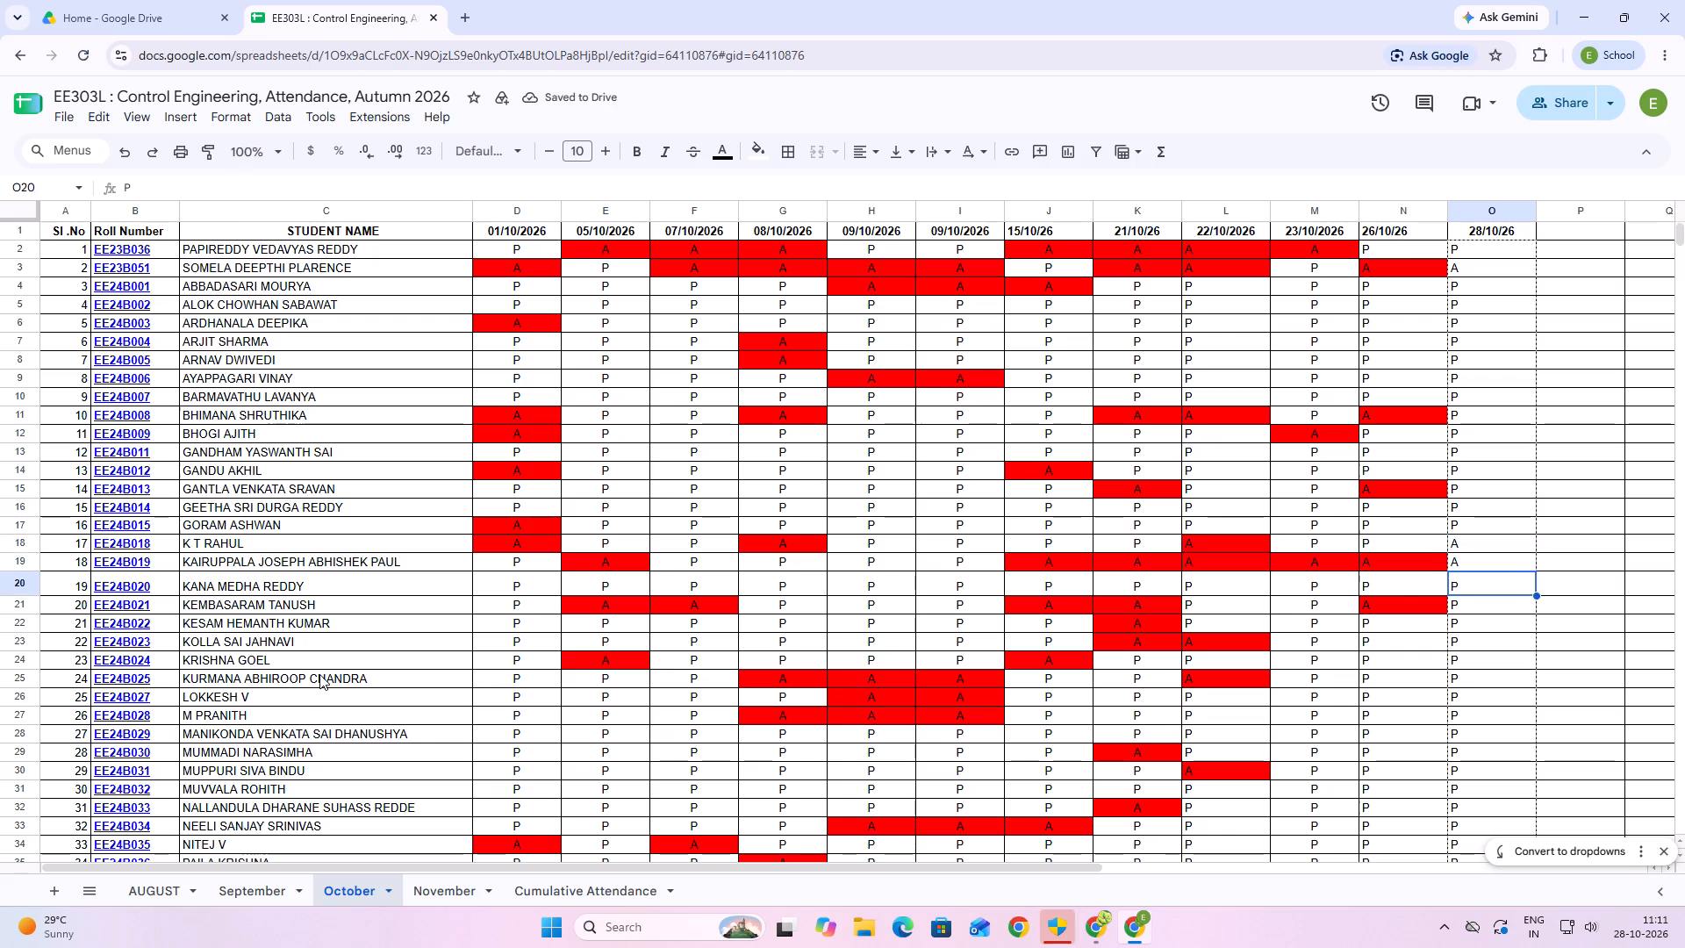
click(30, 678)
click(1483, 676)
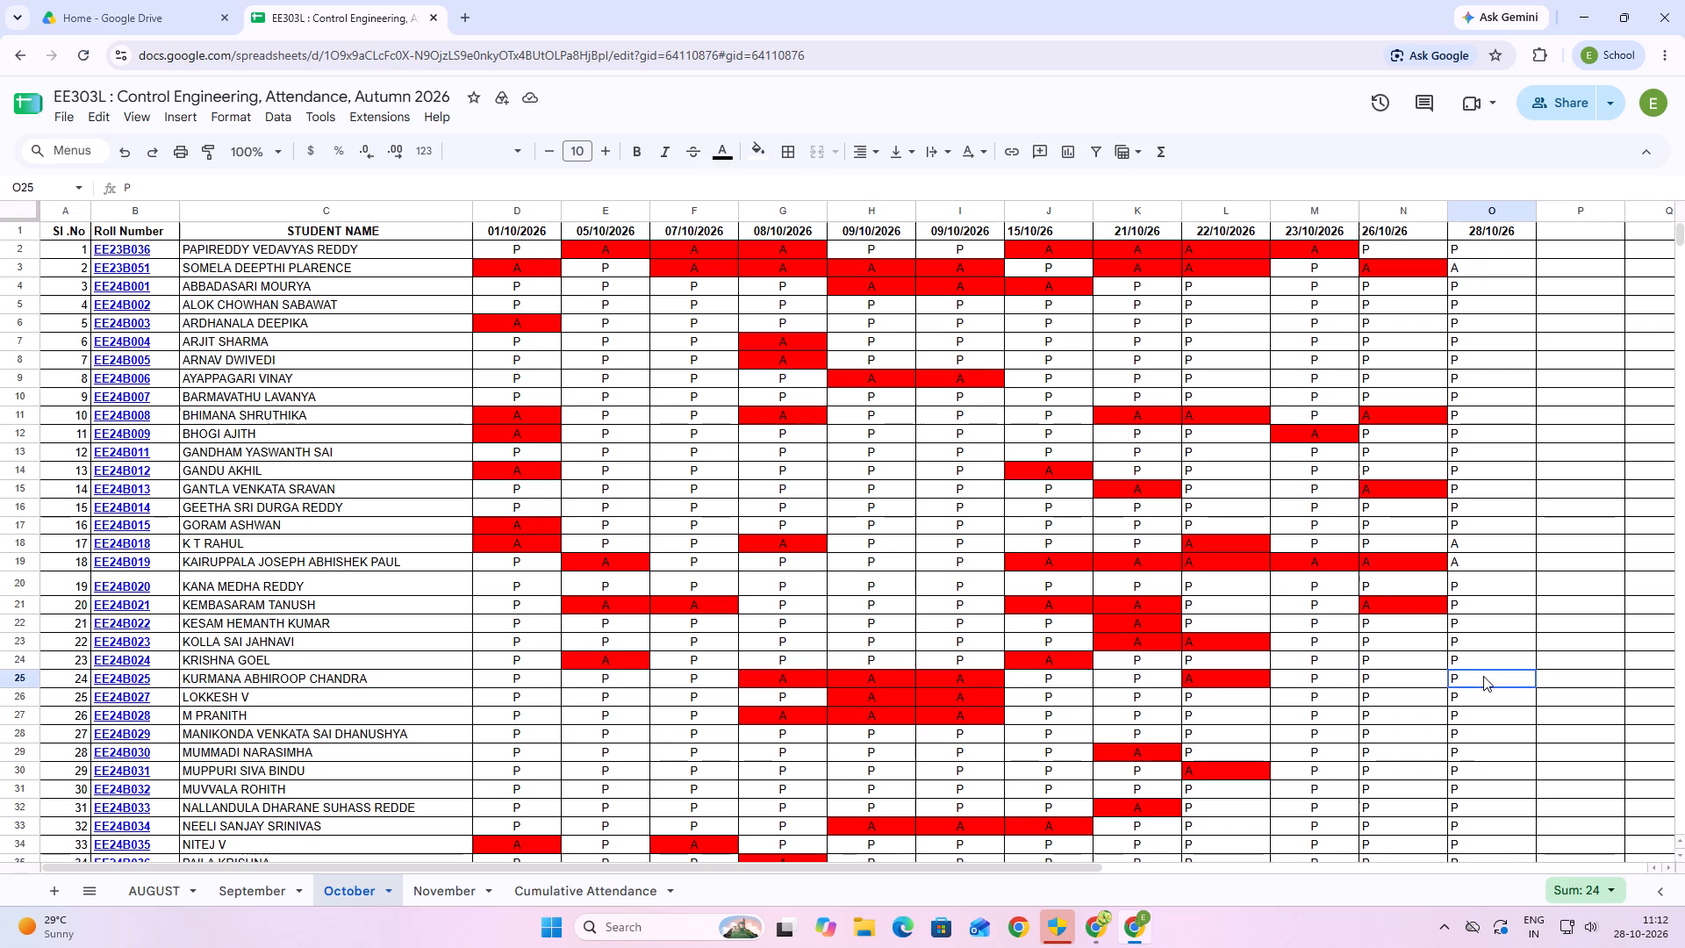
key(a)
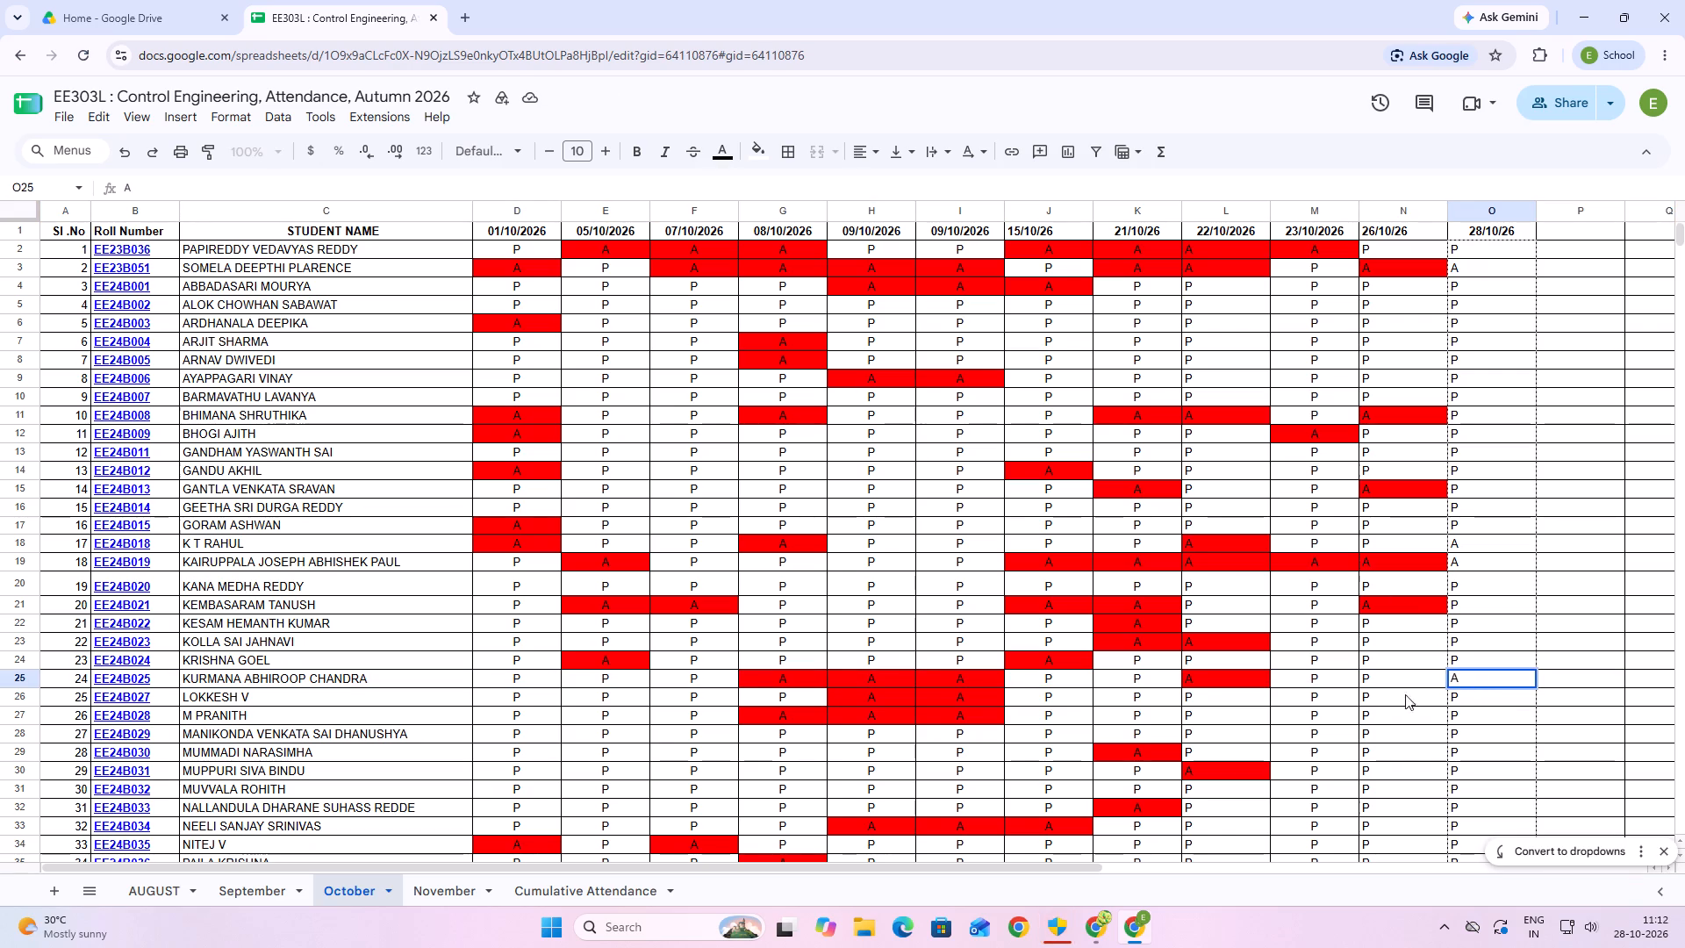
click(1346, 711)
scroll(831, 619, down, 3)
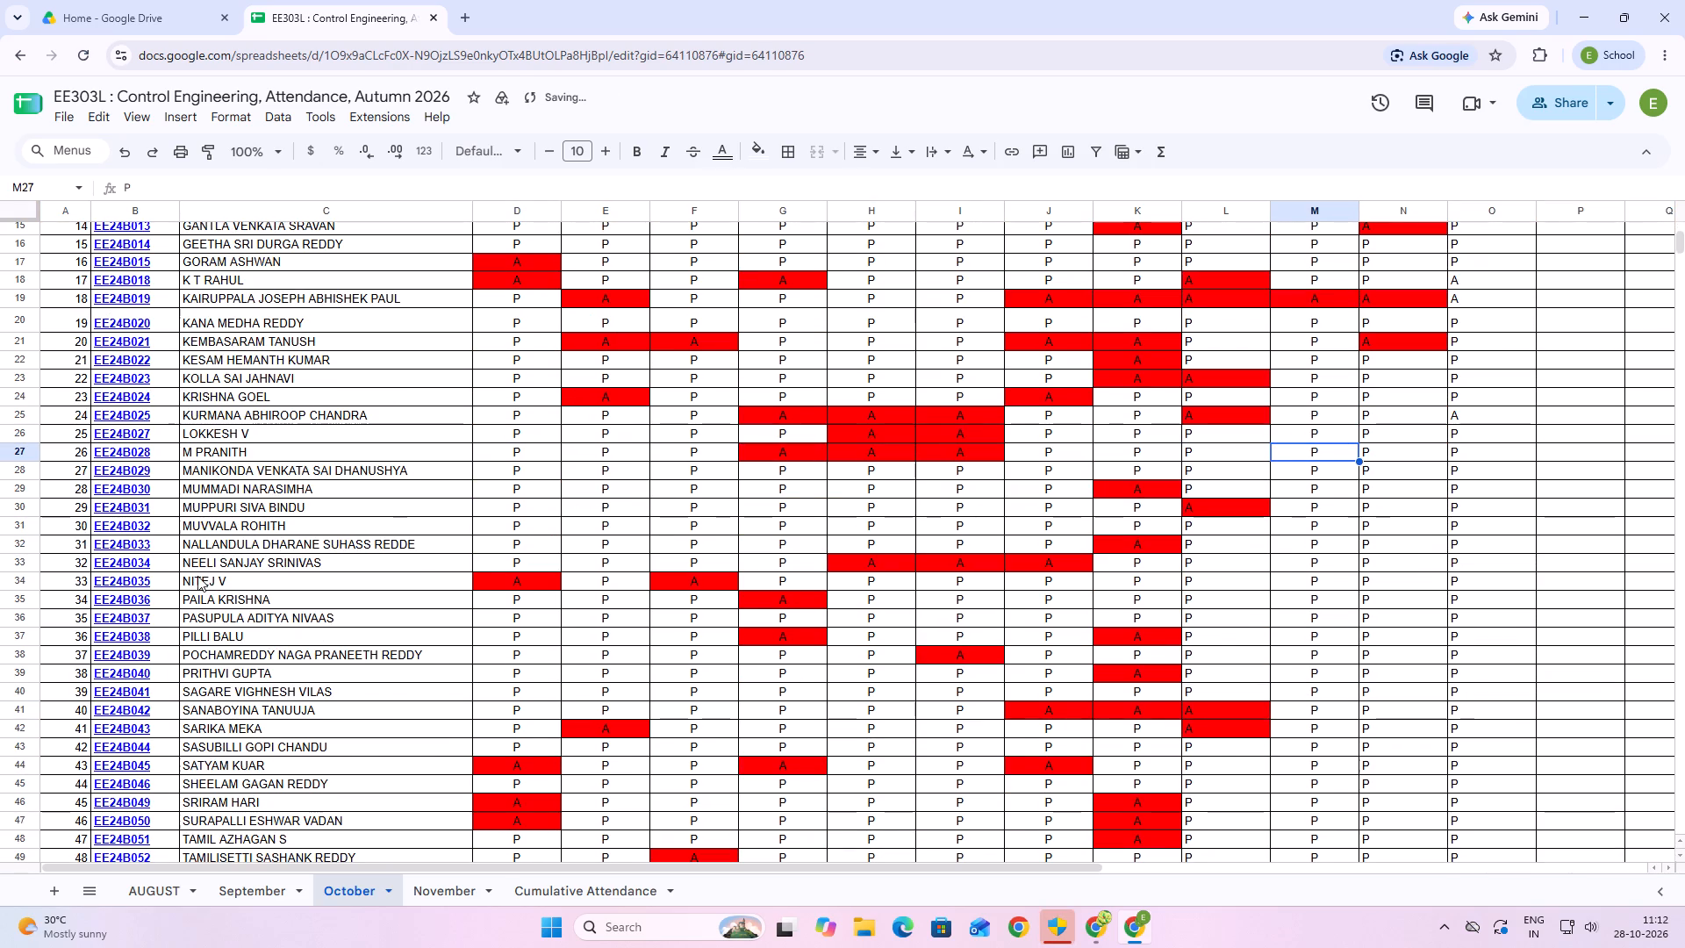
Change the 28/10/26 attendance of the students with Sl. No 32 and 36 to A in cells O33 and O37.
click(217, 560)
click(25, 560)
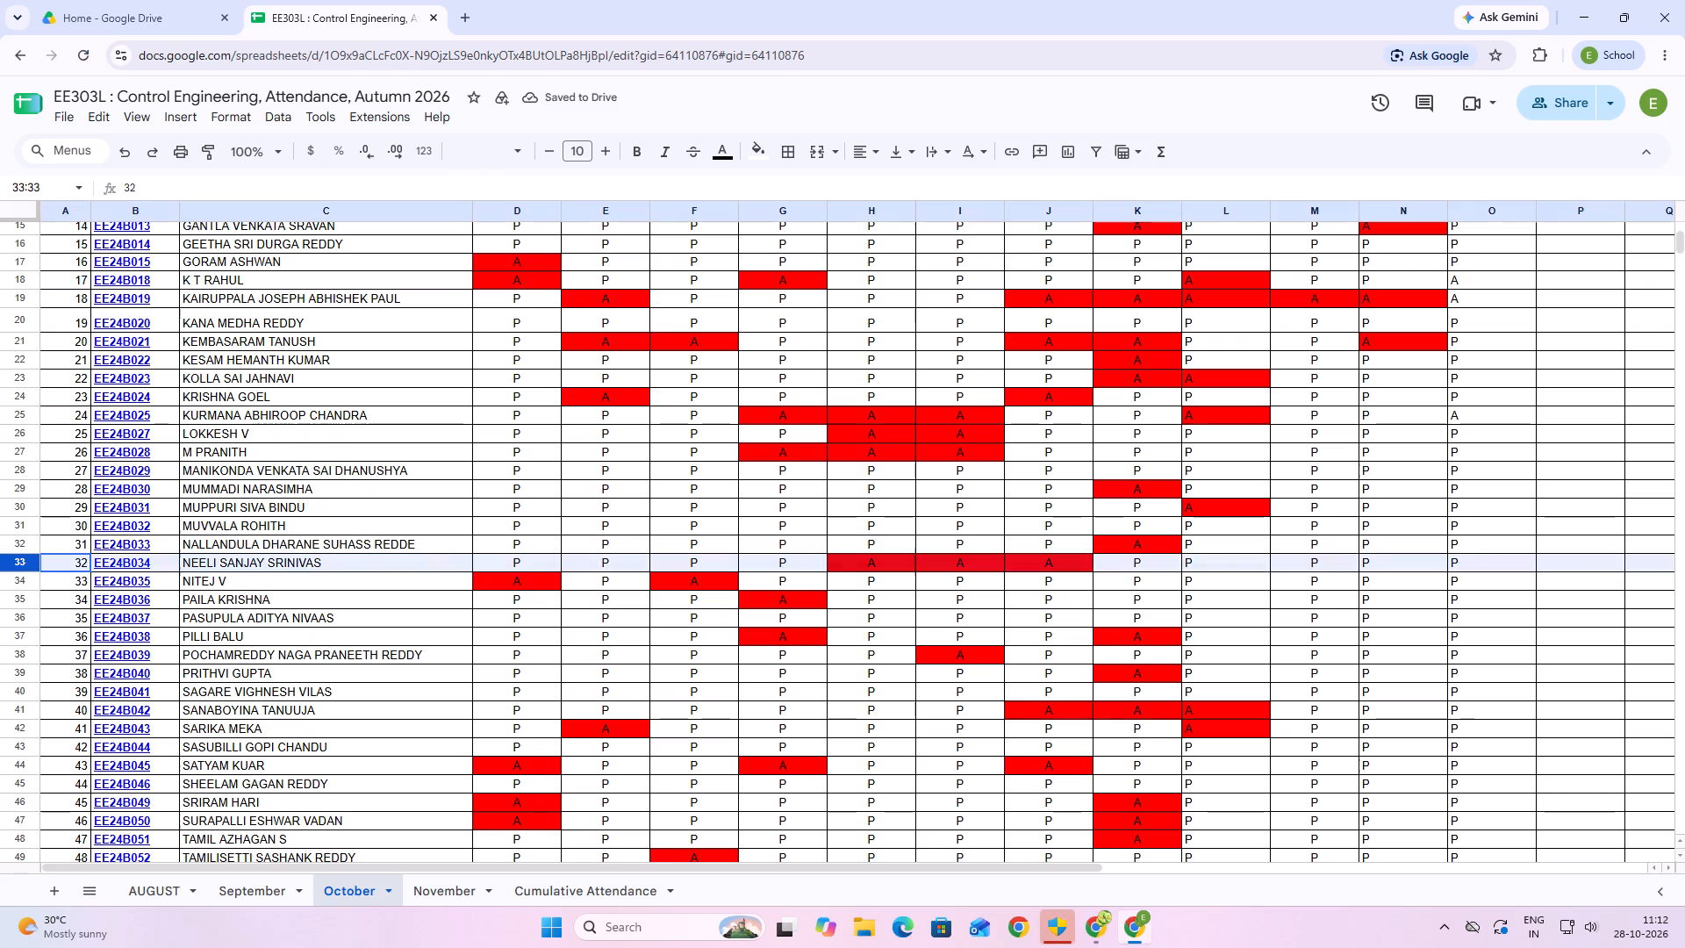
click(1464, 561)
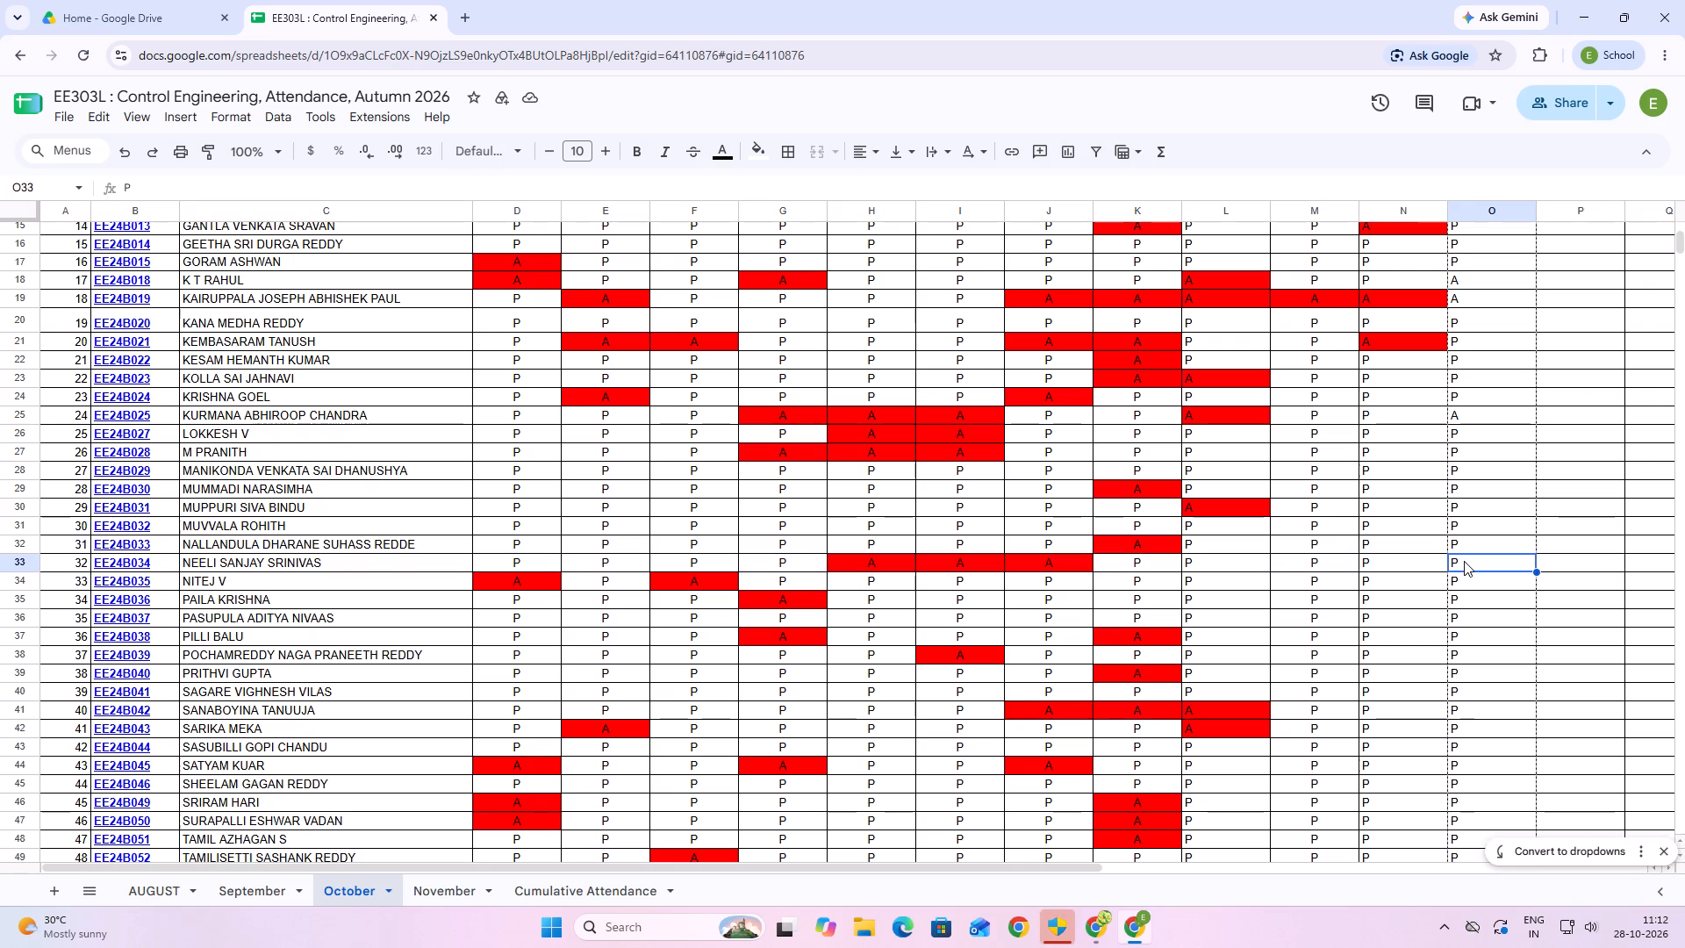
key(a)
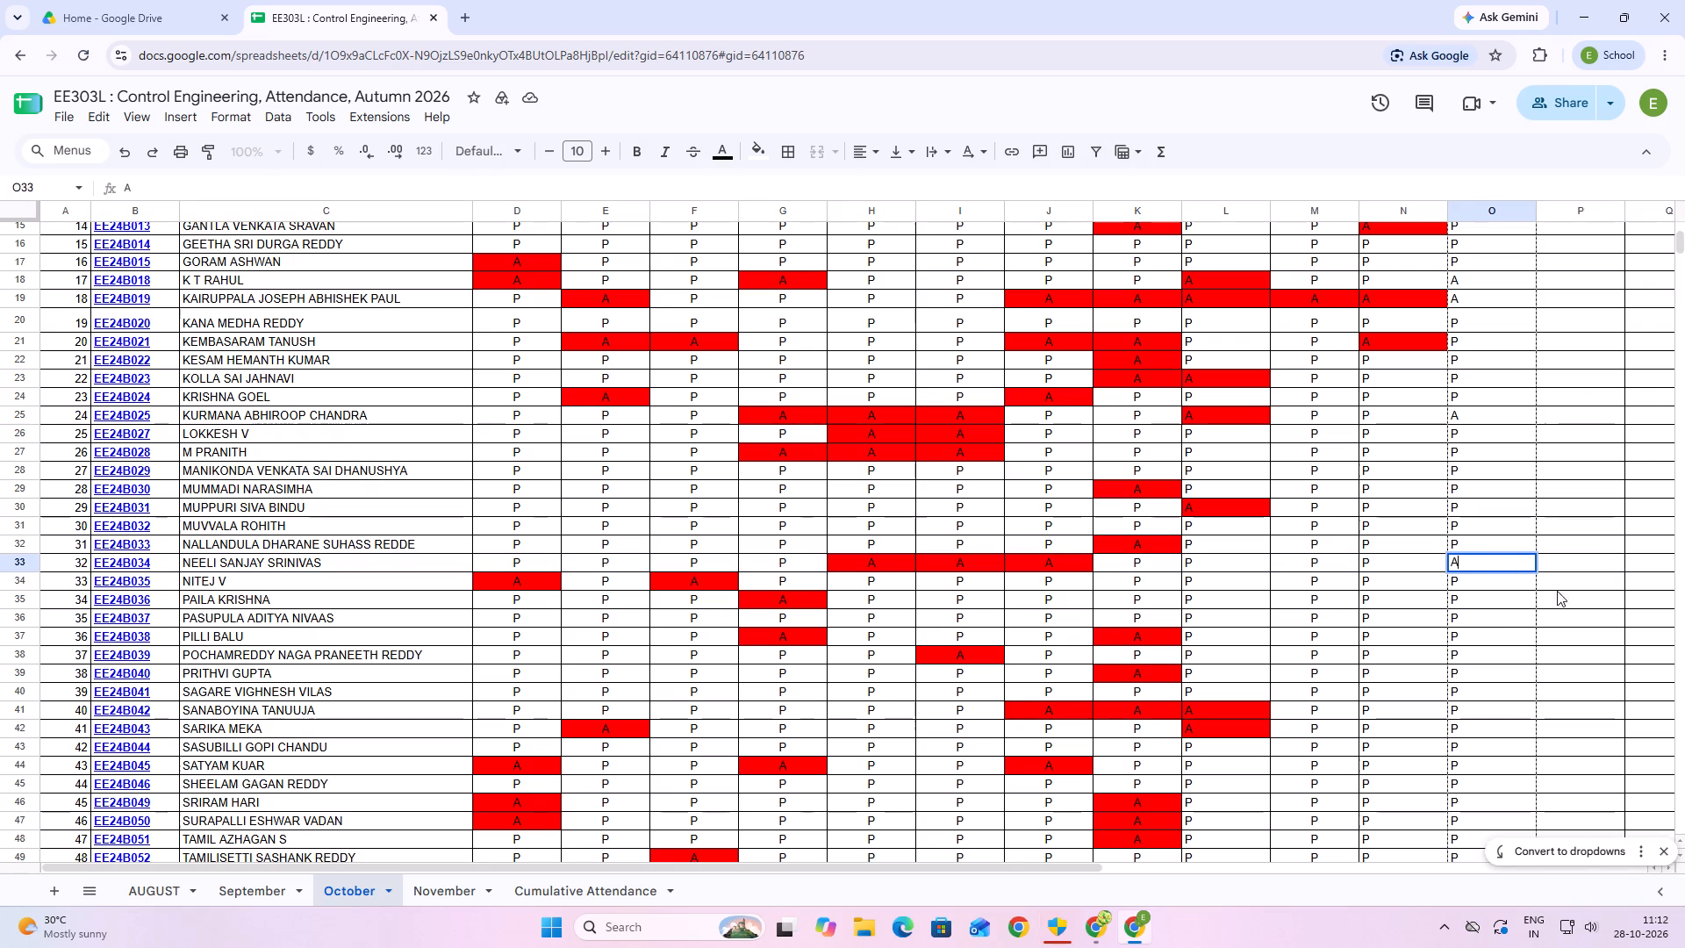
click(1501, 607)
click(248, 636)
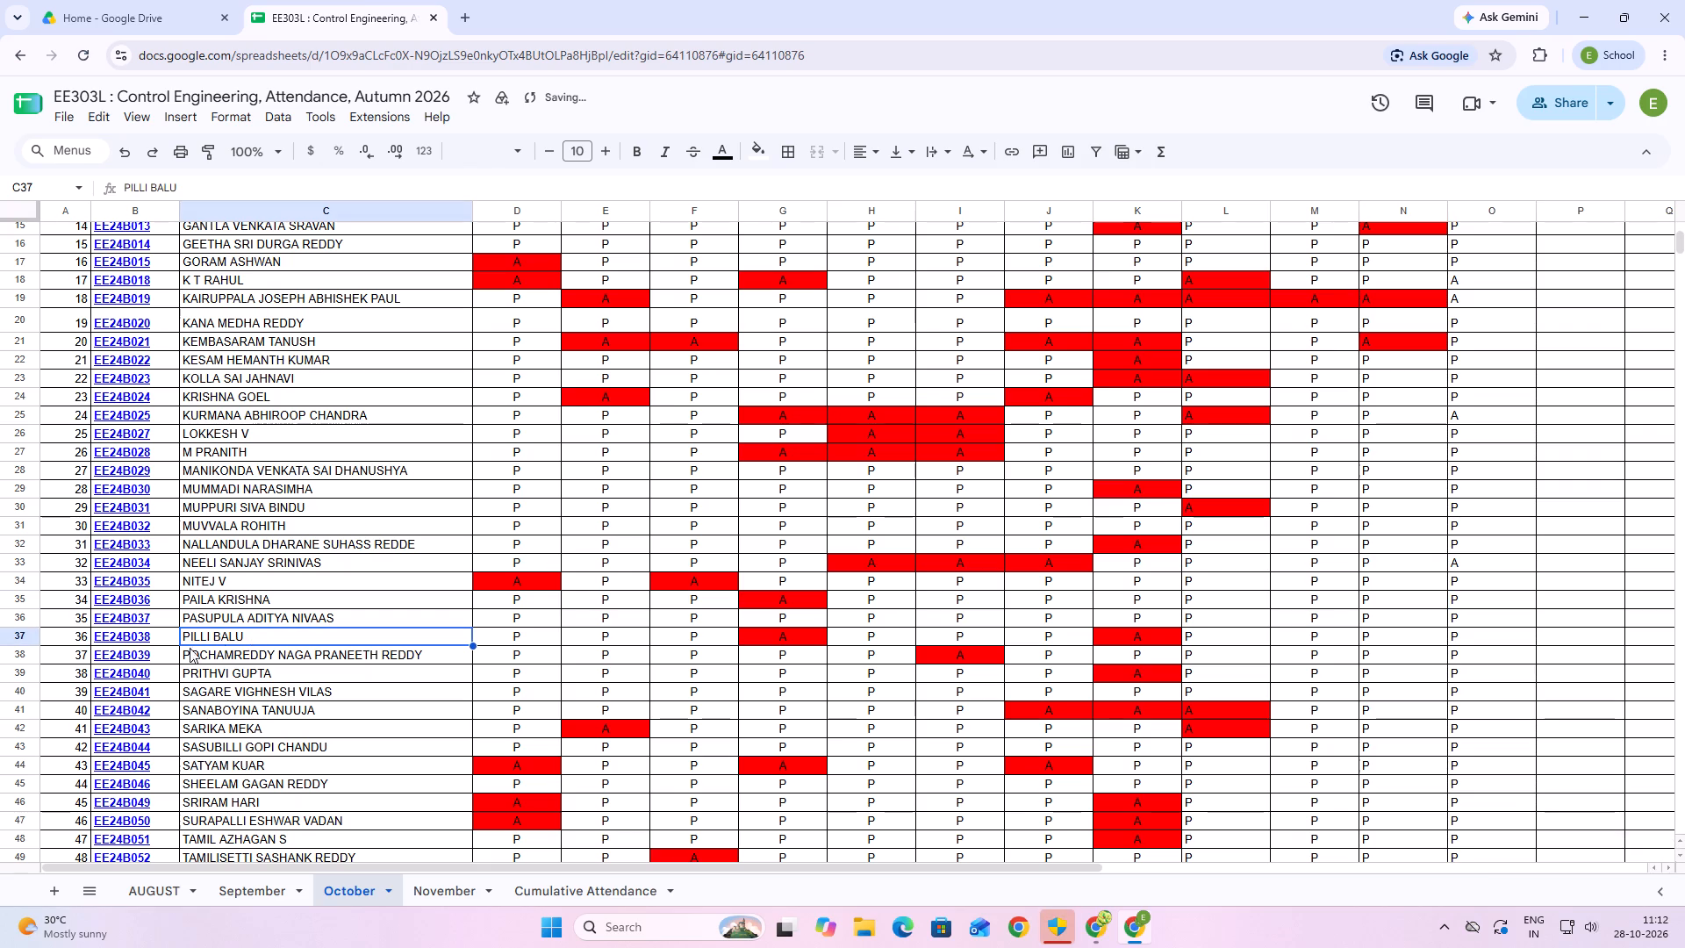
click(23, 635)
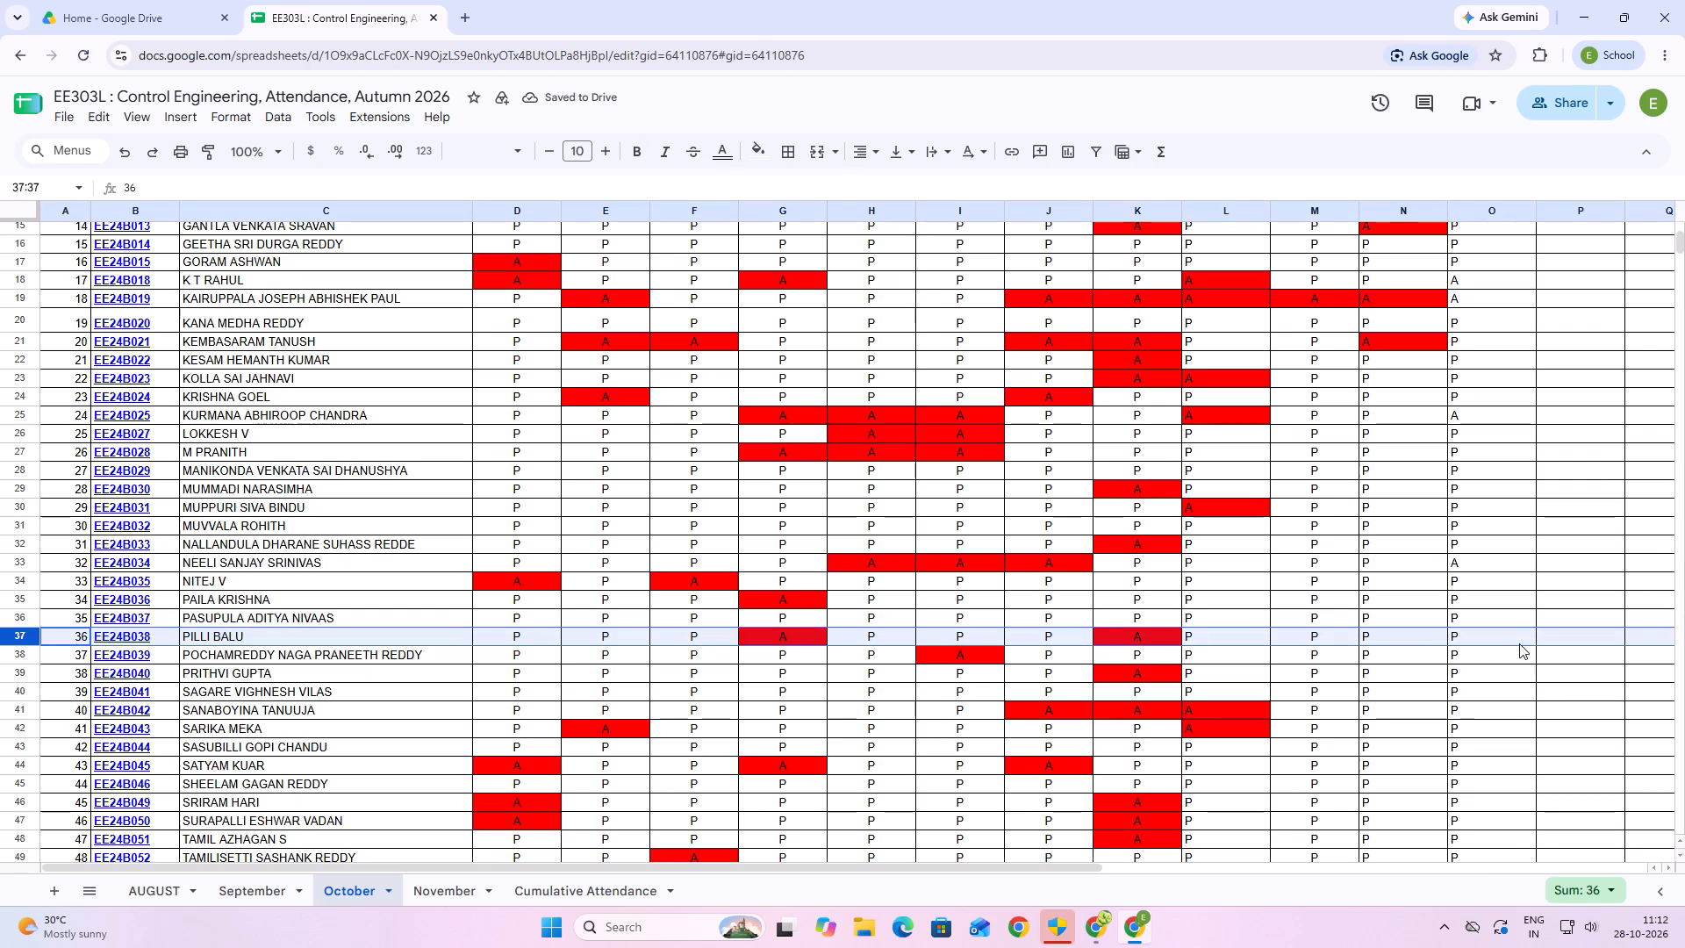
click(1510, 643)
key(a)
click(1464, 686)
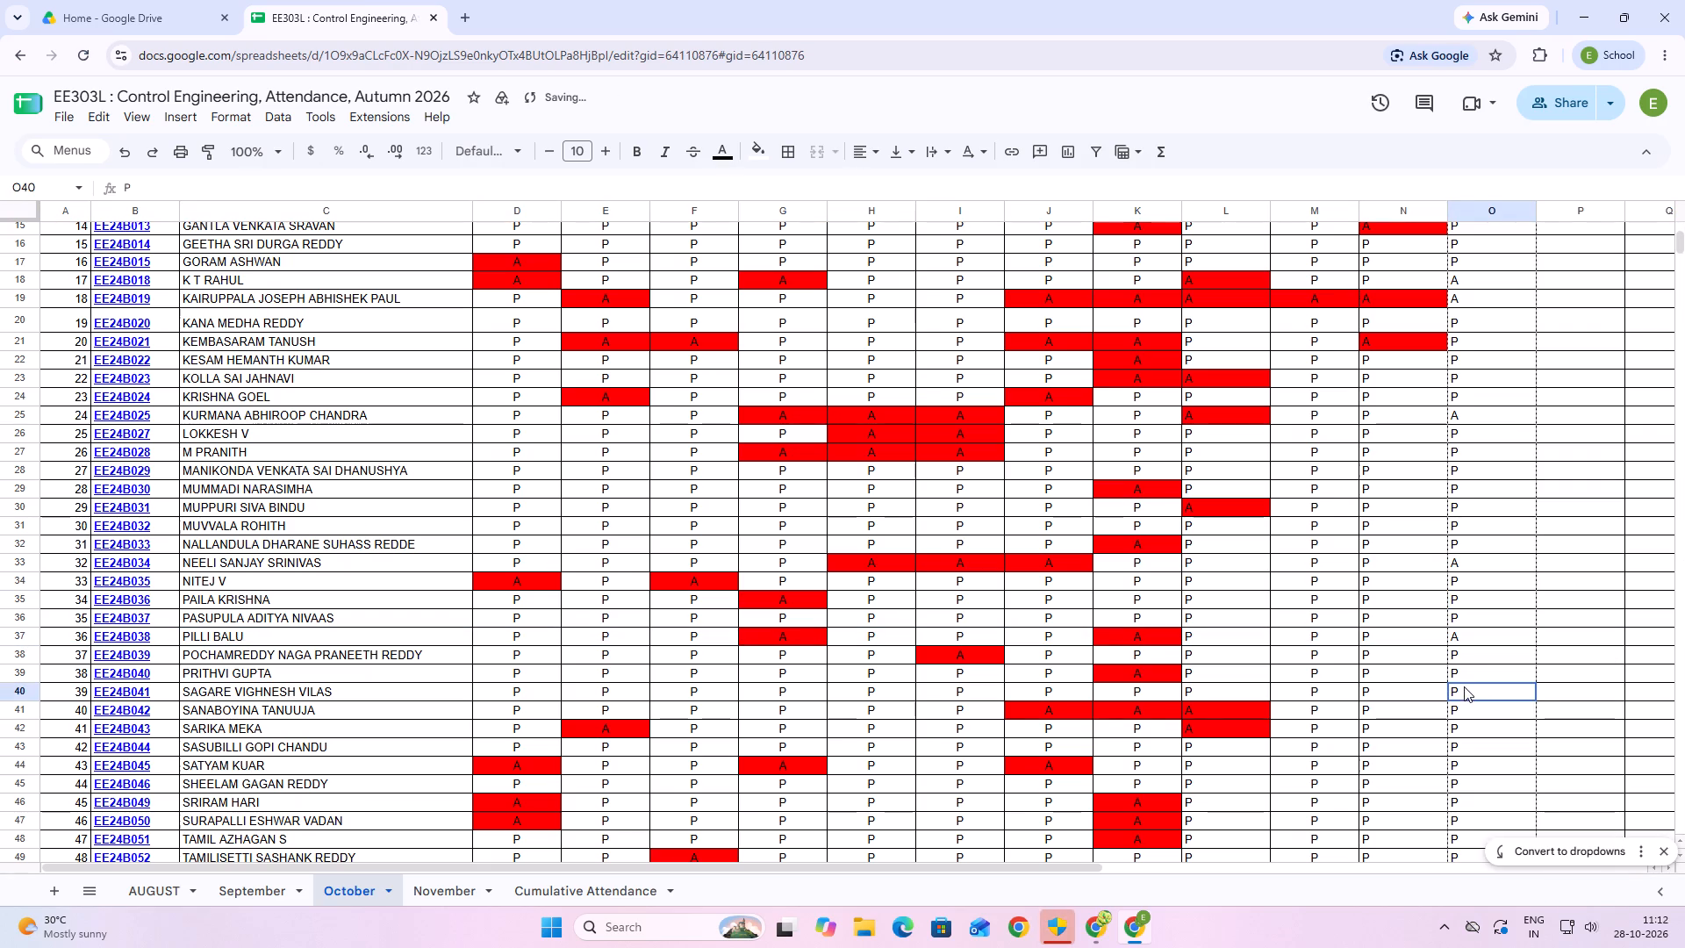
Change the 28/10/26 attendance of the students with Sl. No 47 and 50 to A in cells O48 and O51.
scroll(699, 542, down, 4)
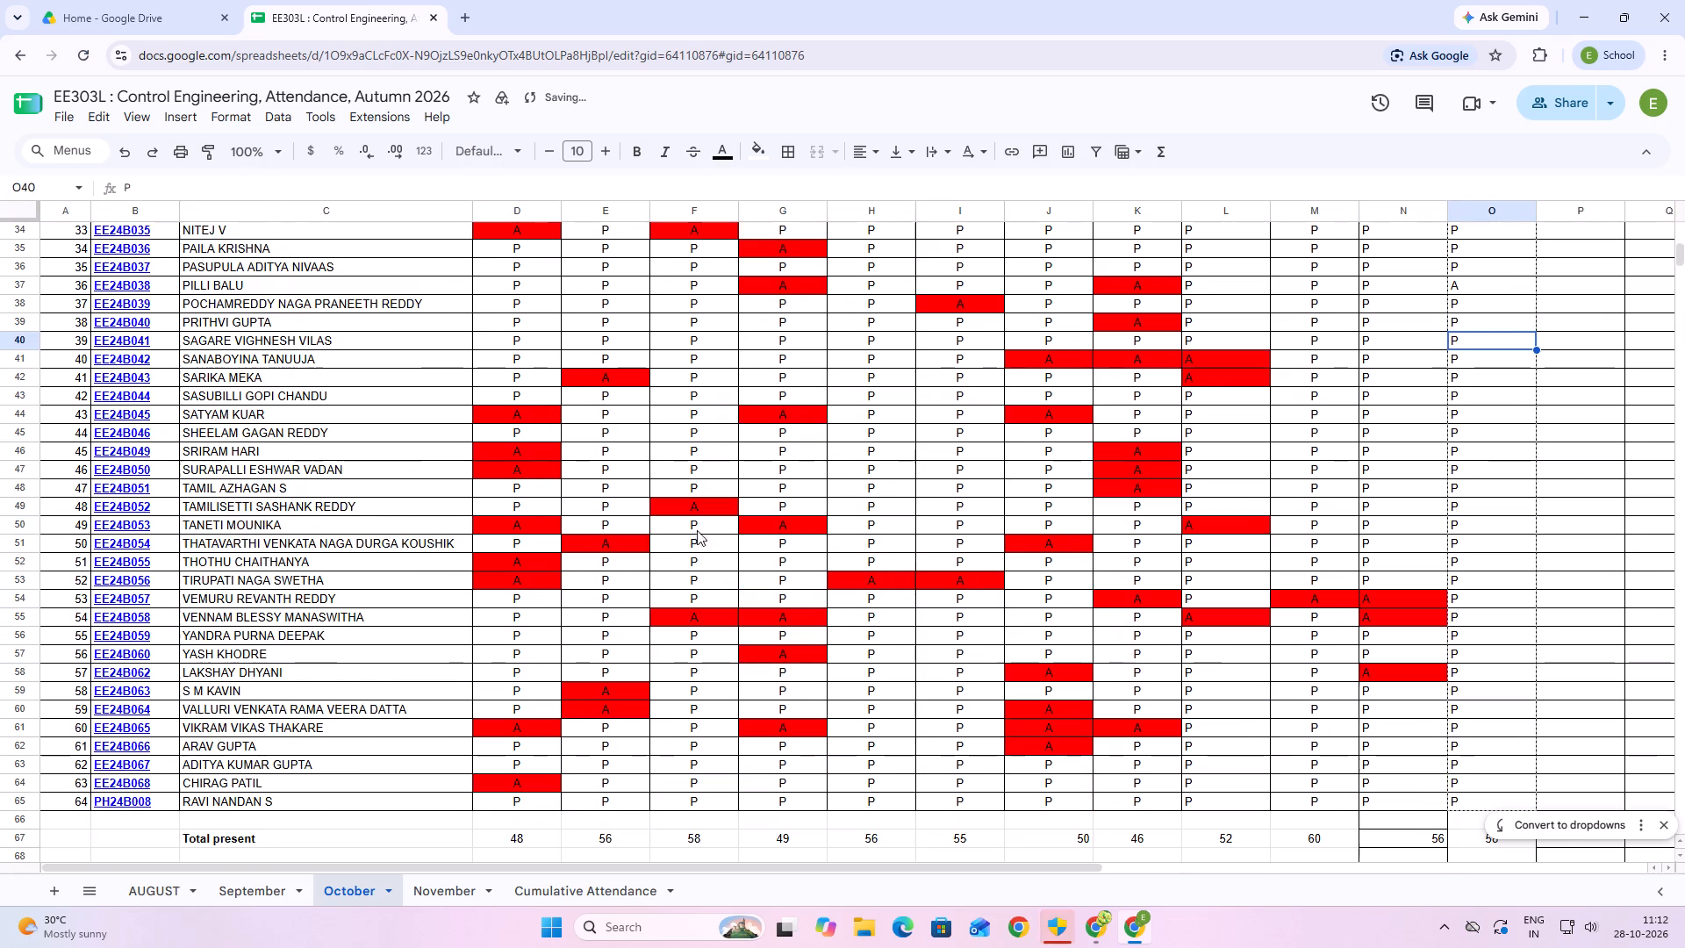
click(199, 486)
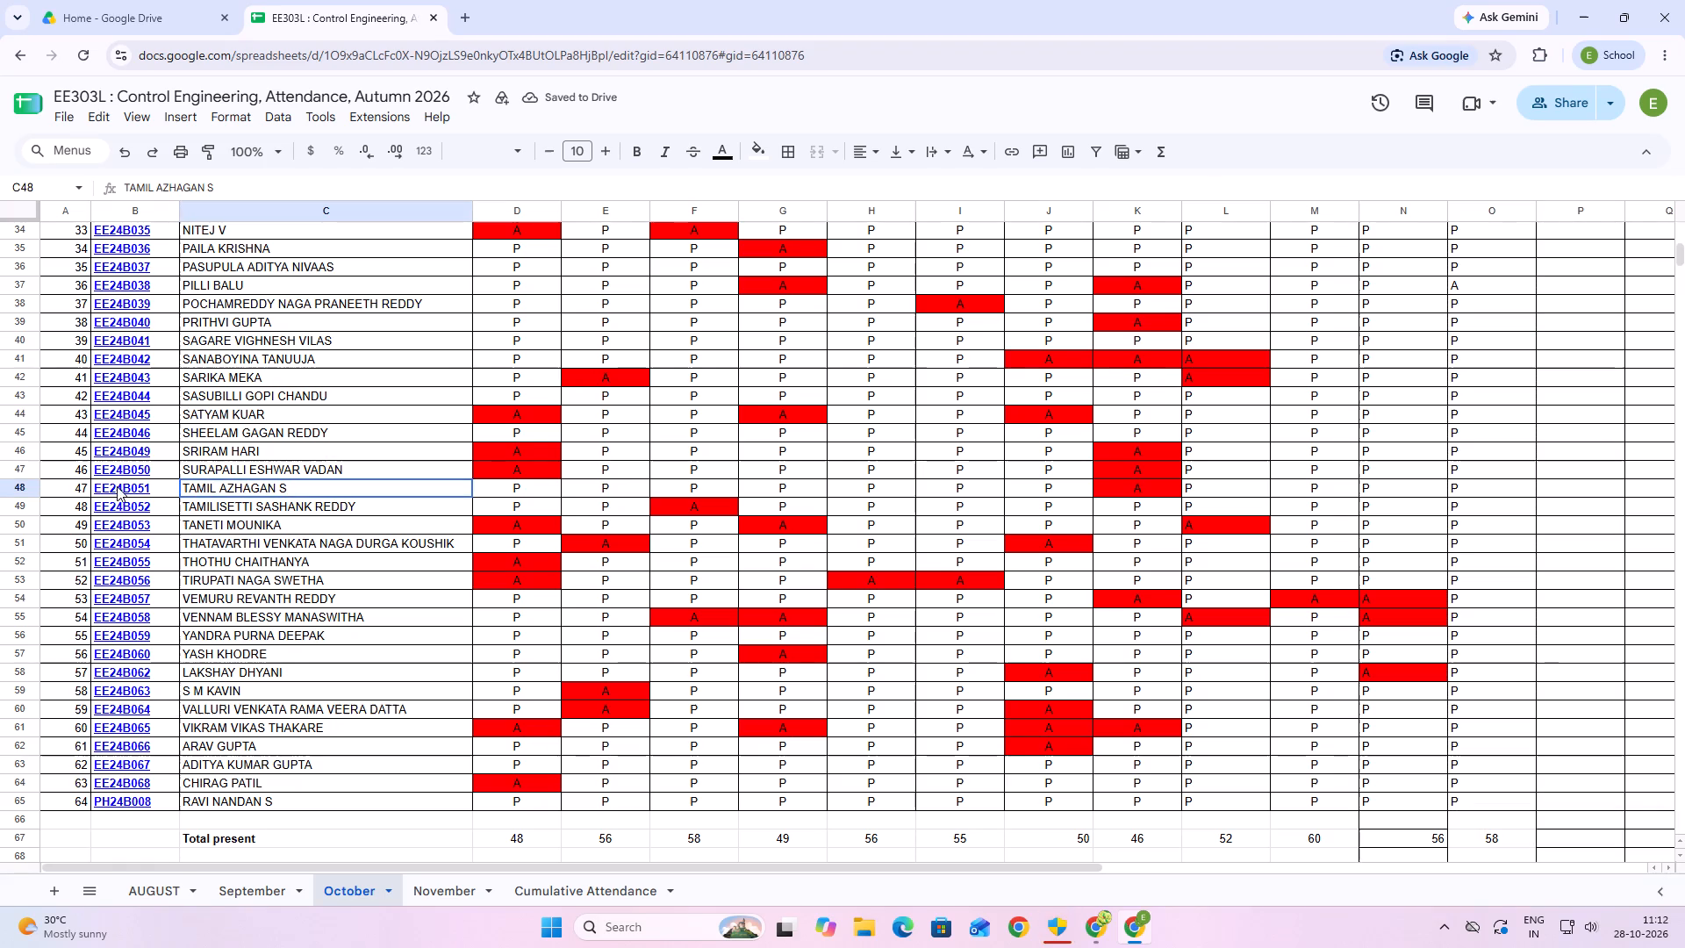
click(20, 485)
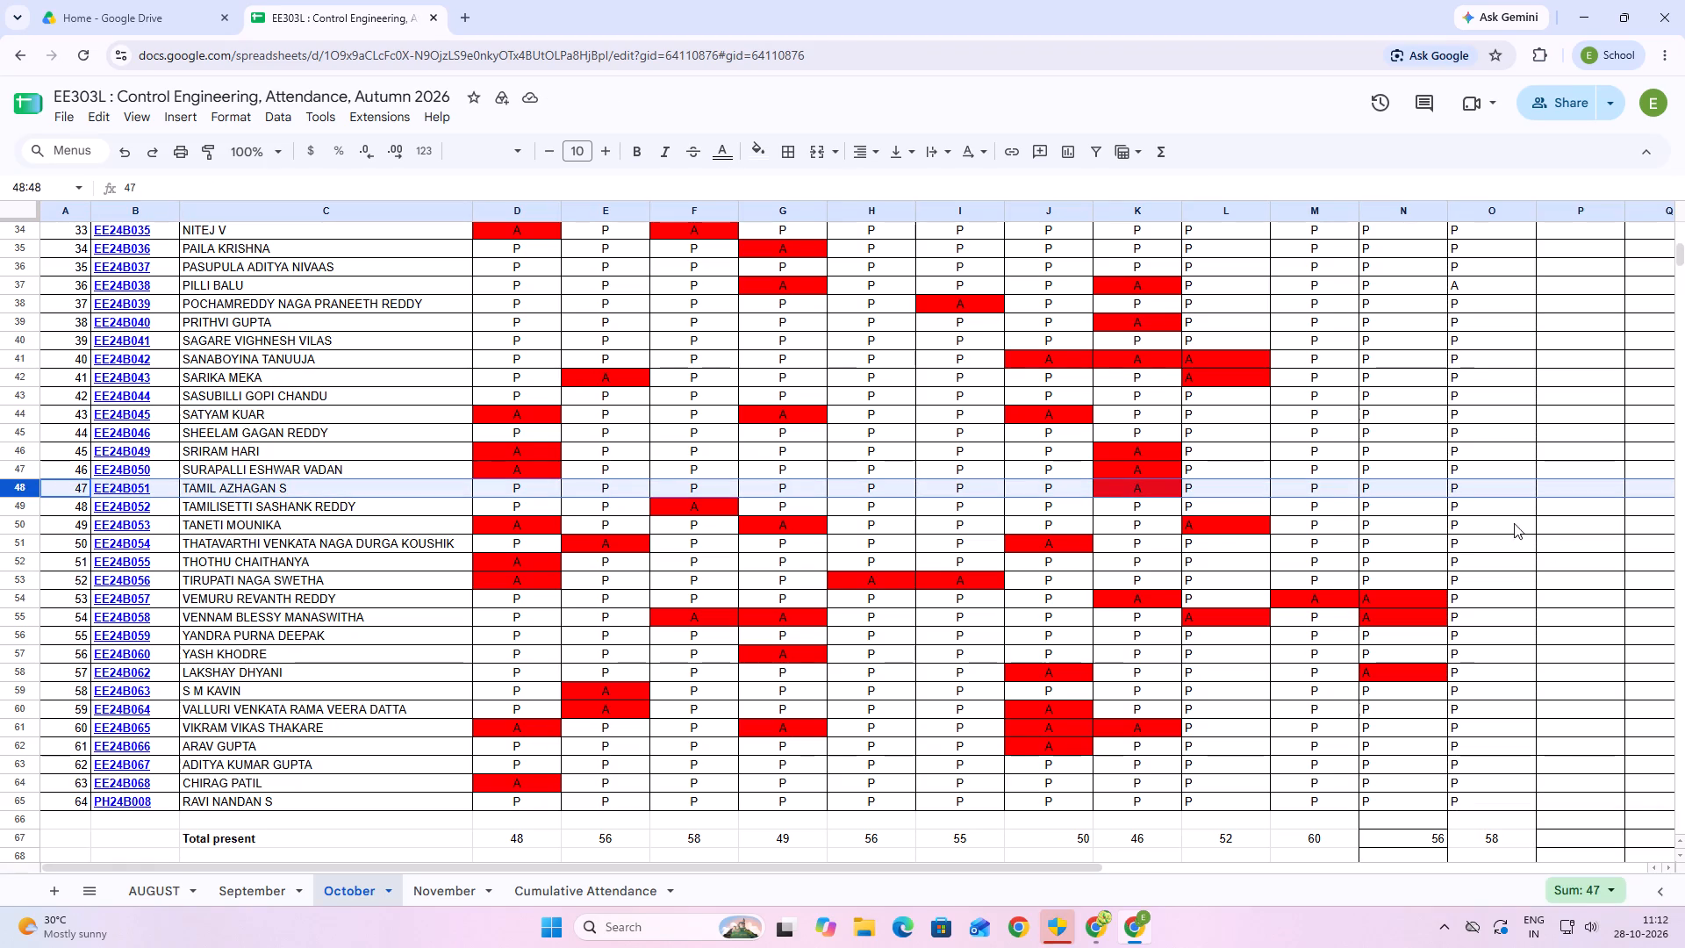
click(1505, 486)
key(a)
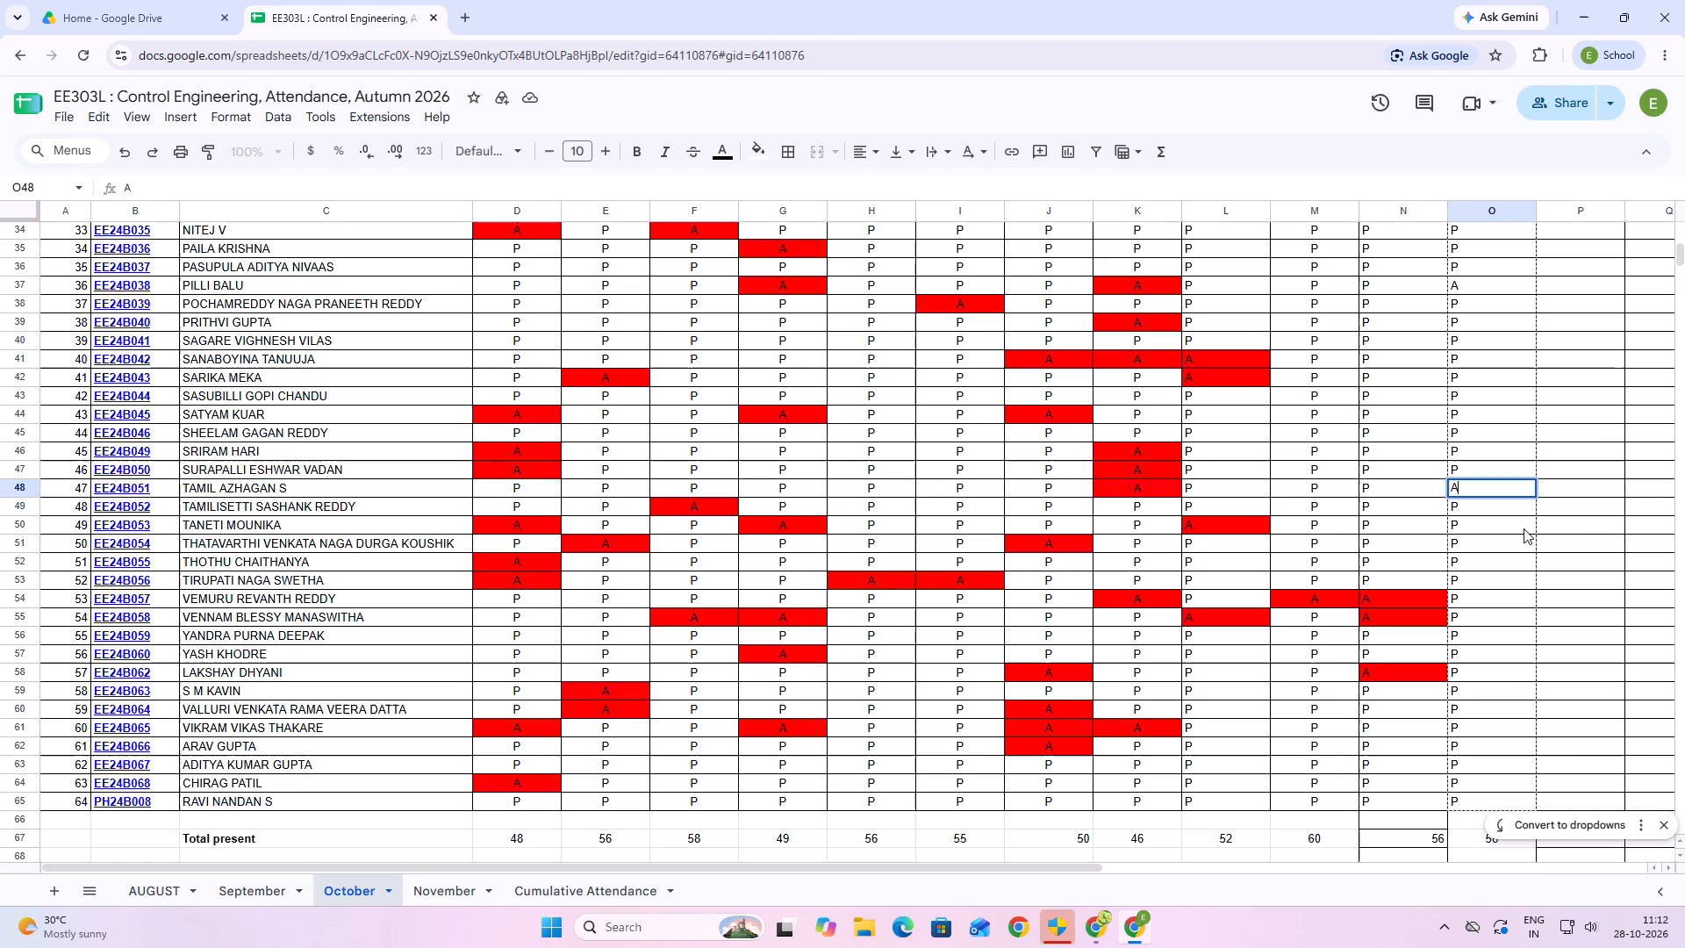
click(1524, 528)
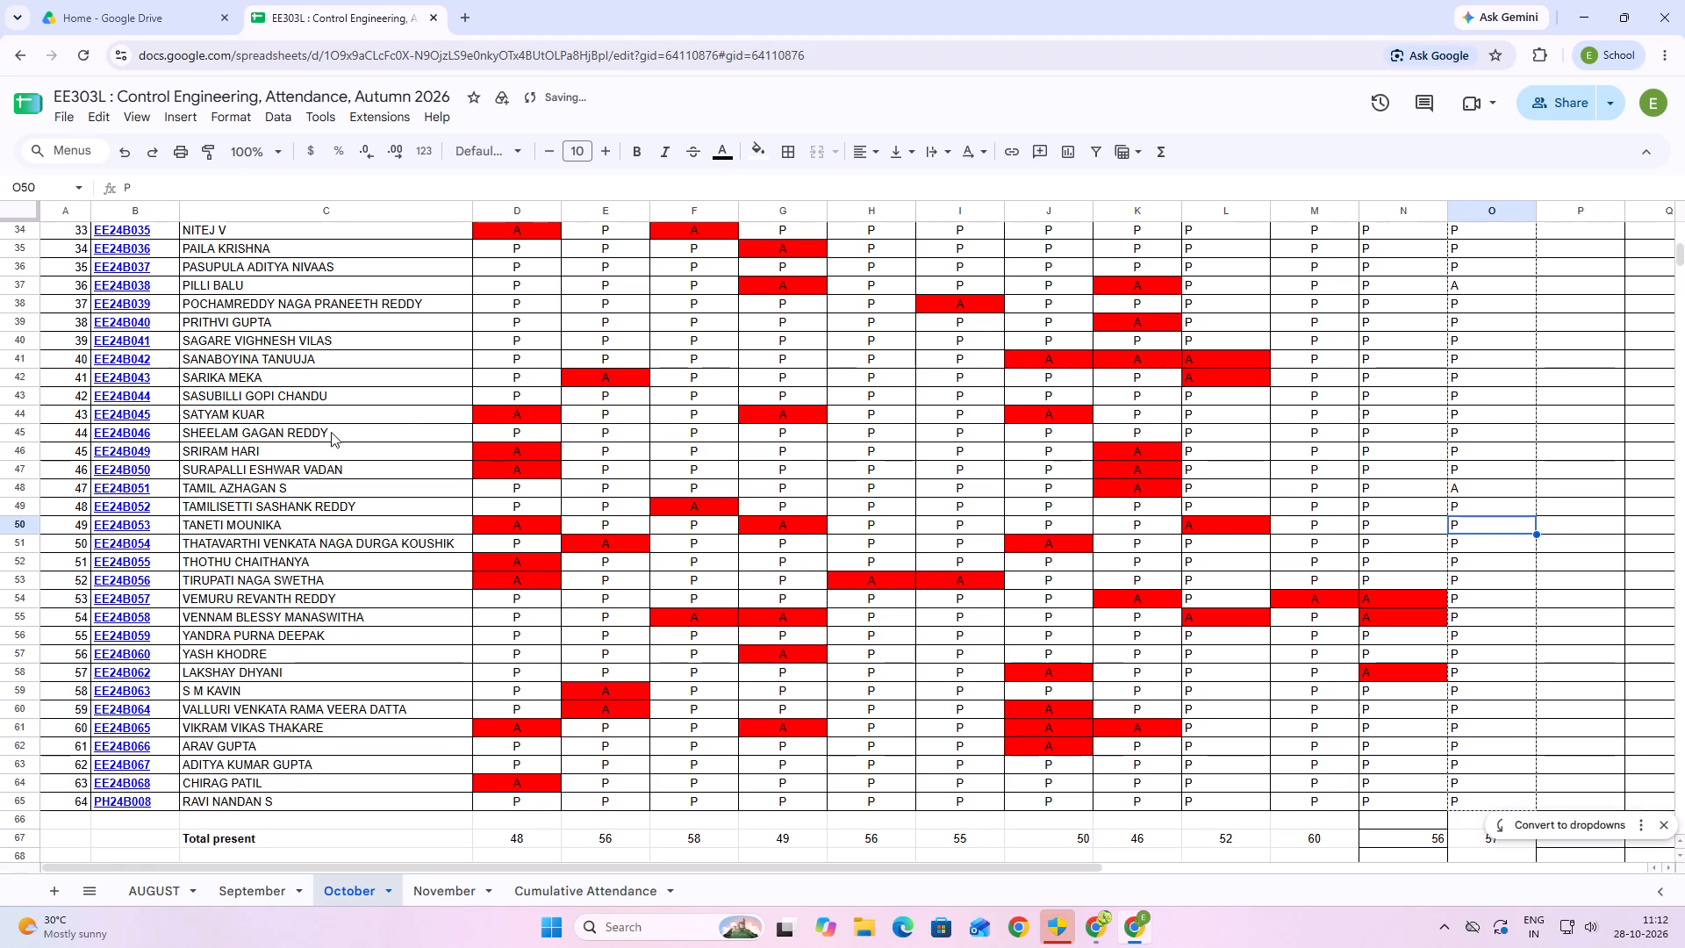
click(11, 542)
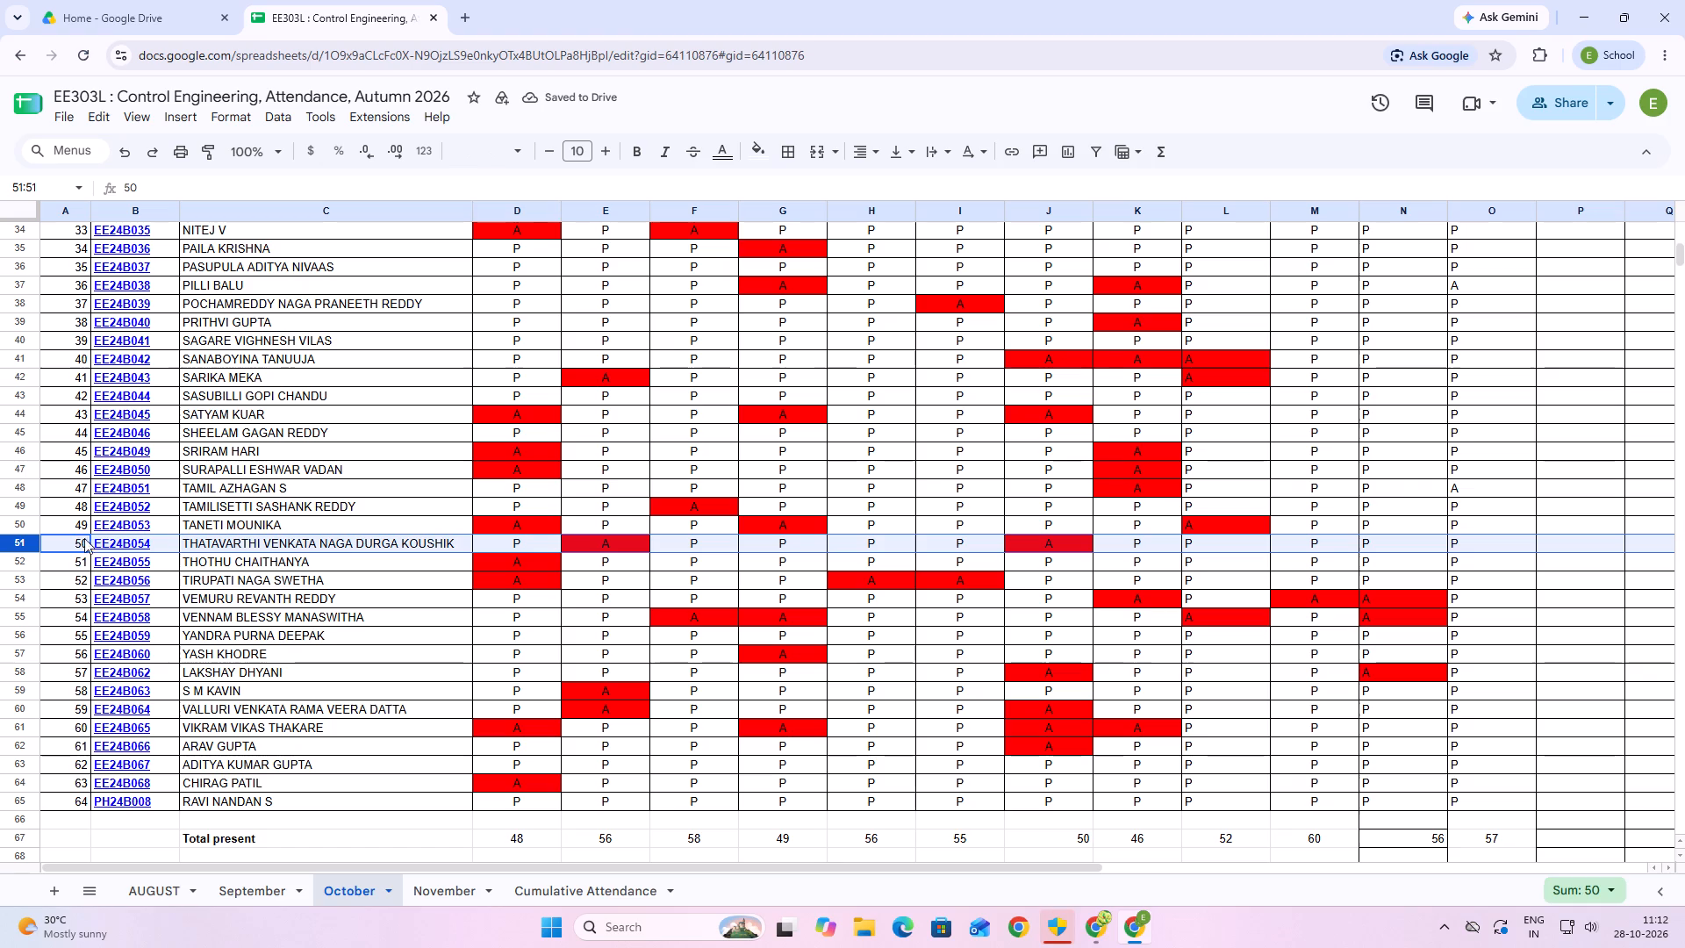
click(1480, 545)
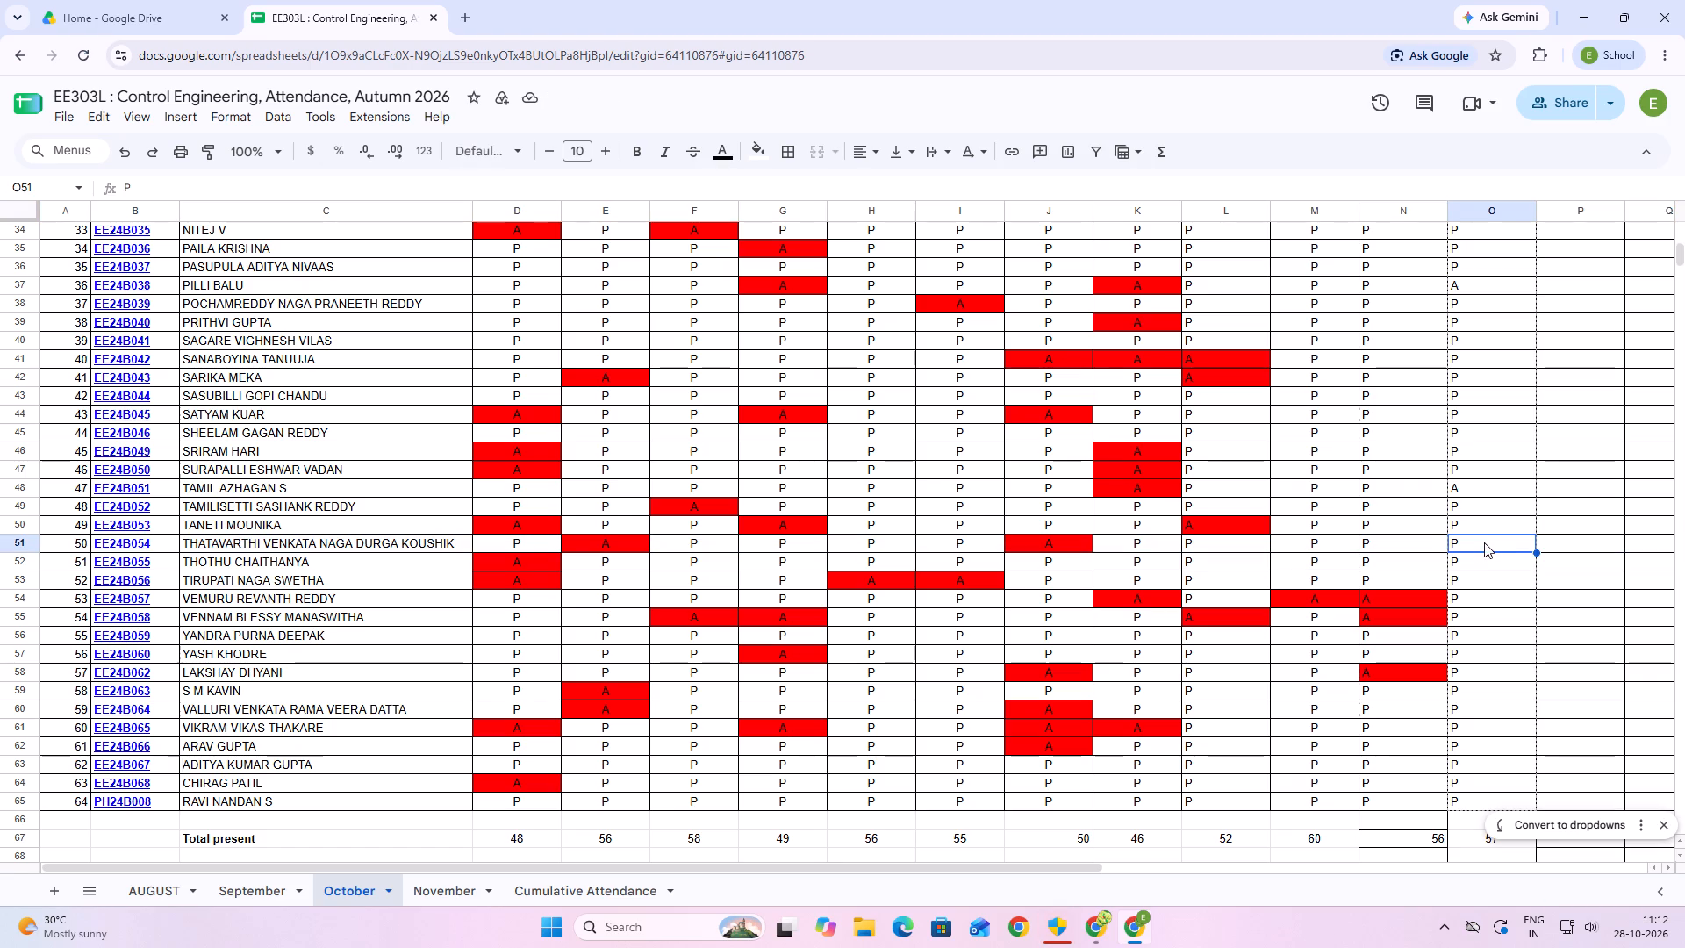
key(a)
click(1466, 582)
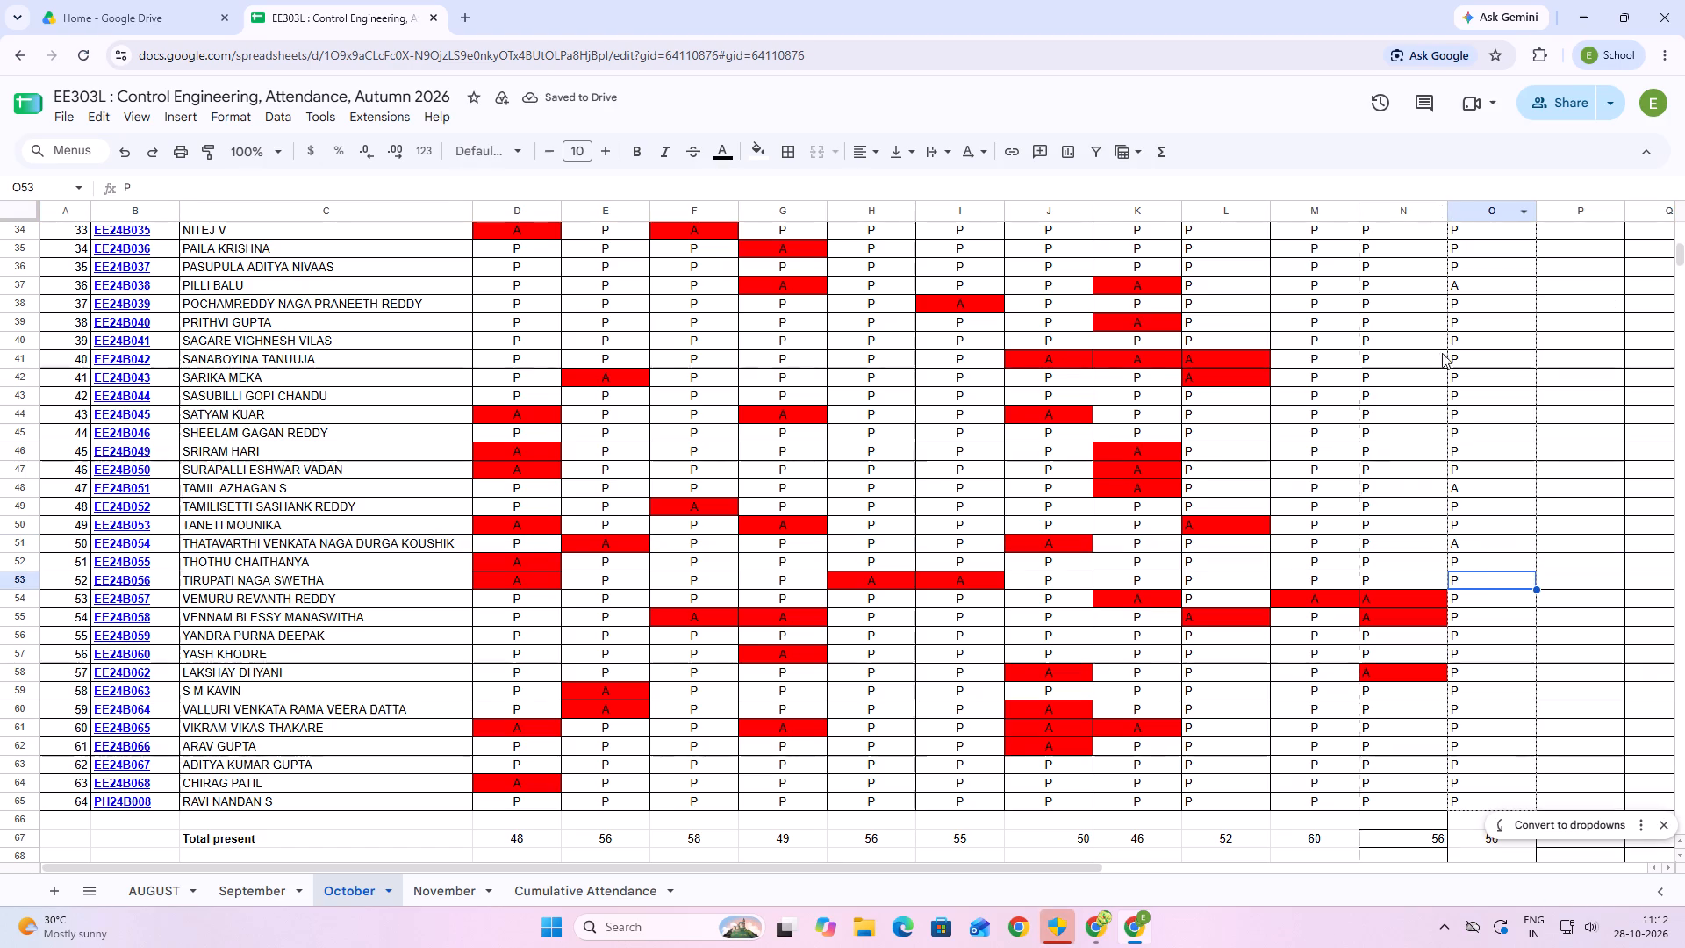
Add a conditional formatting rule to the whole 28/10/26 column O that fills cells equal to A in red.
scroll(1406, 413, up, 14)
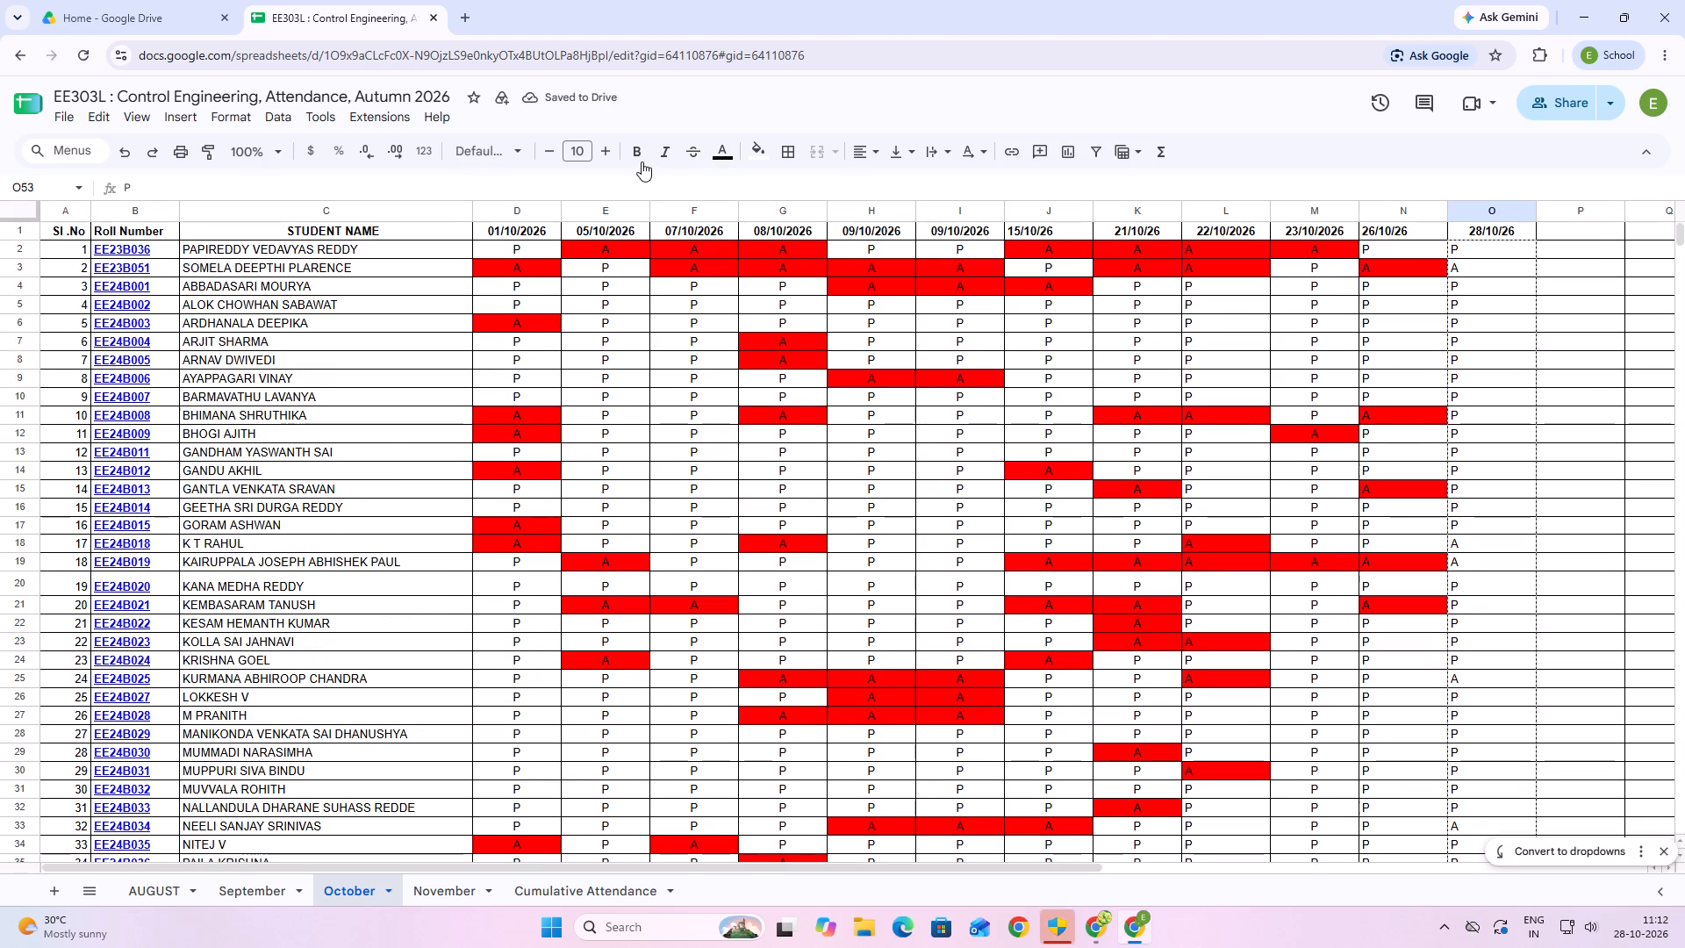
click(1488, 254)
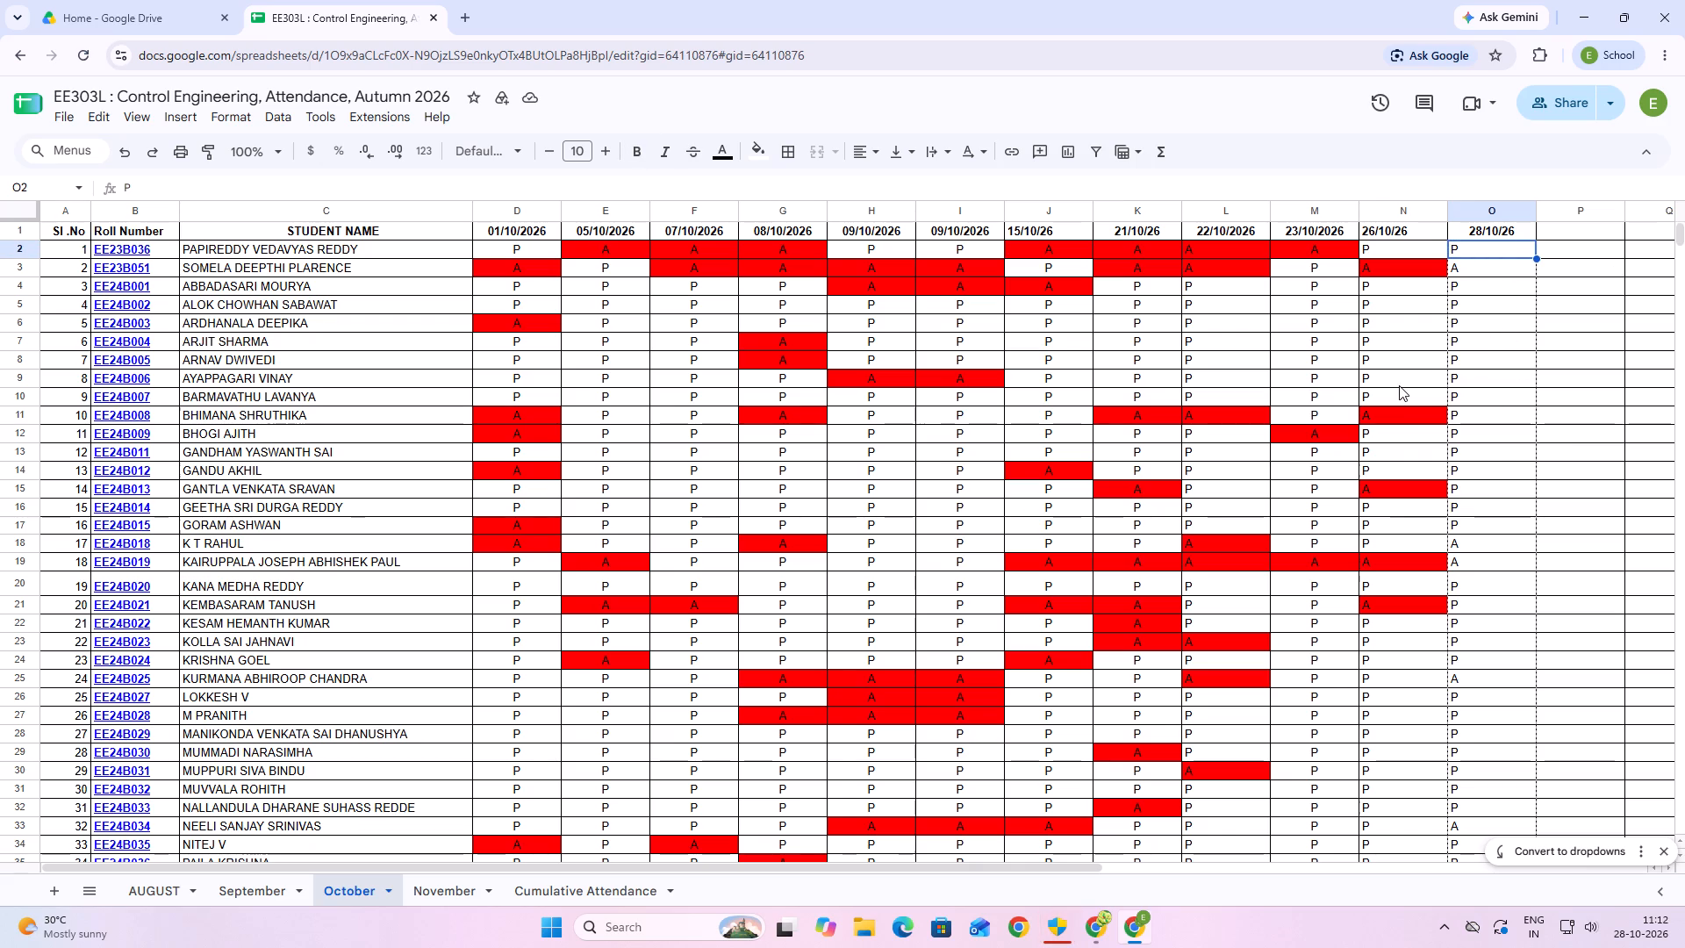
click(1399, 385)
click(1484, 248)
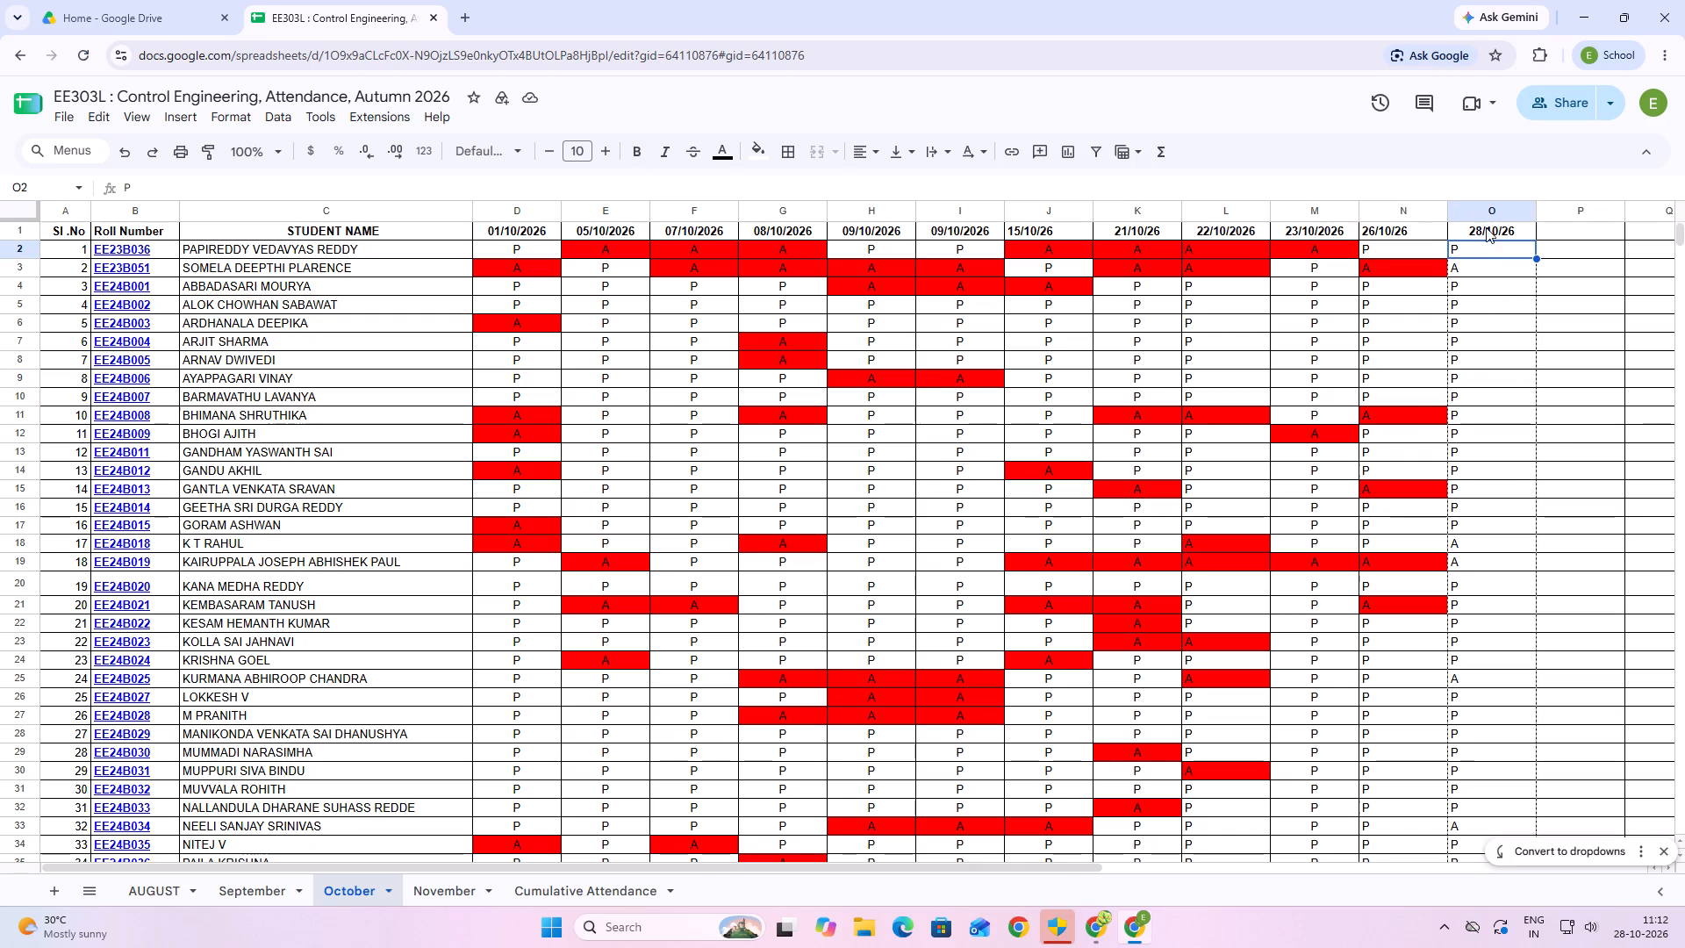
click(1489, 207)
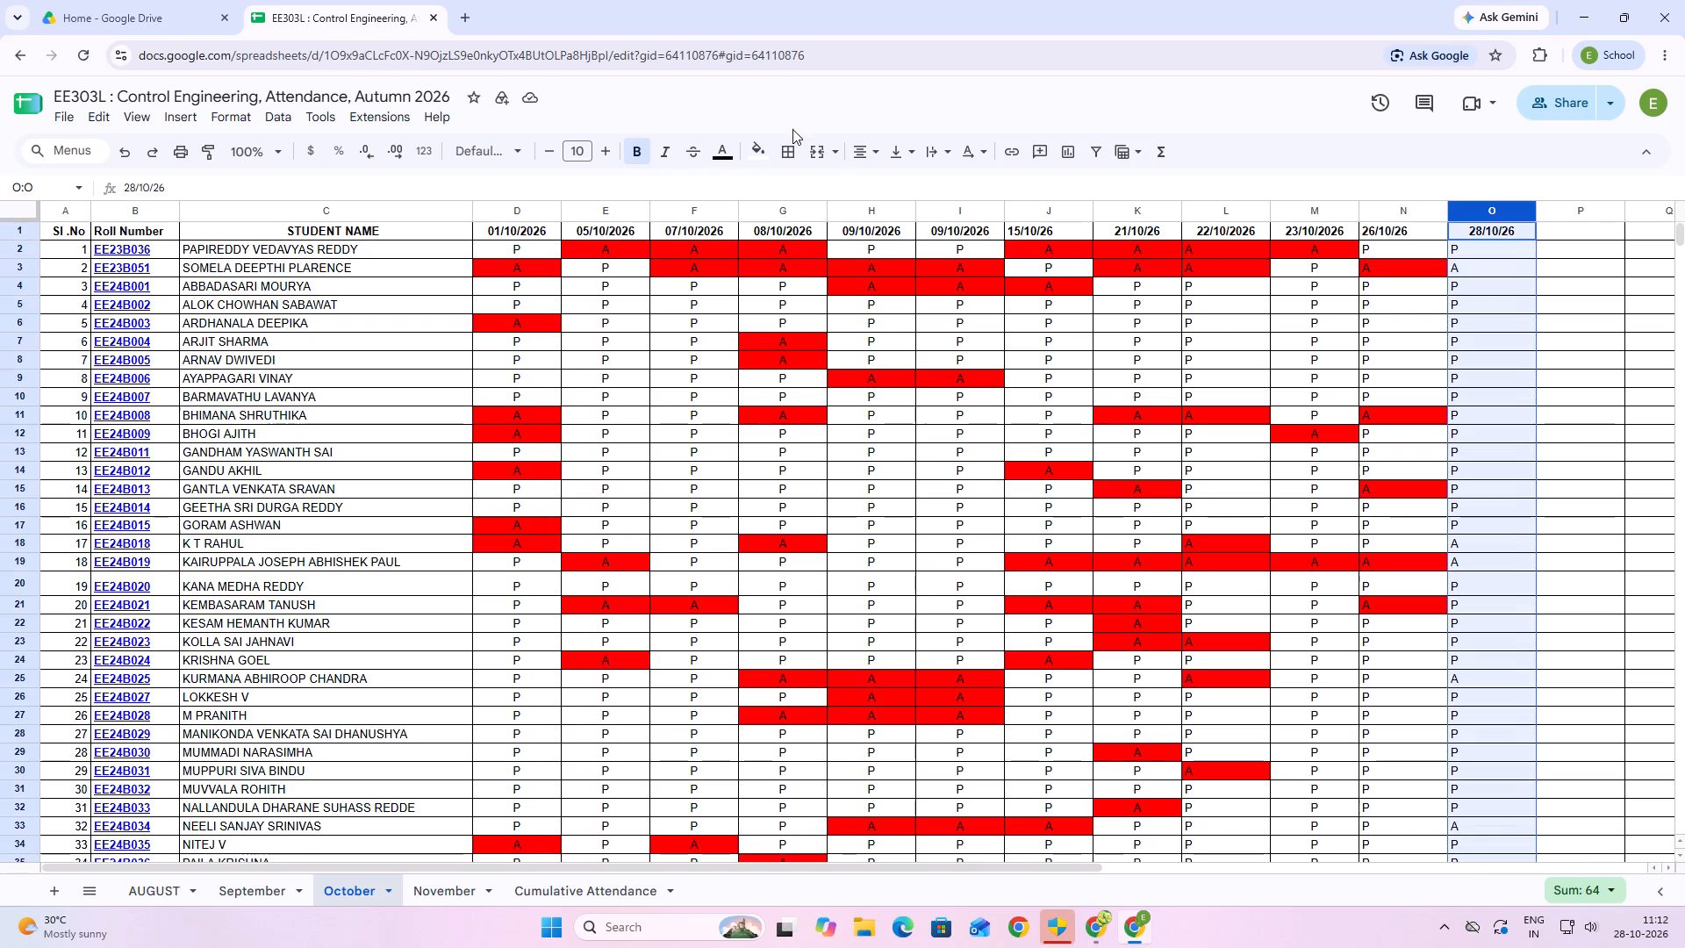
click(749, 155)
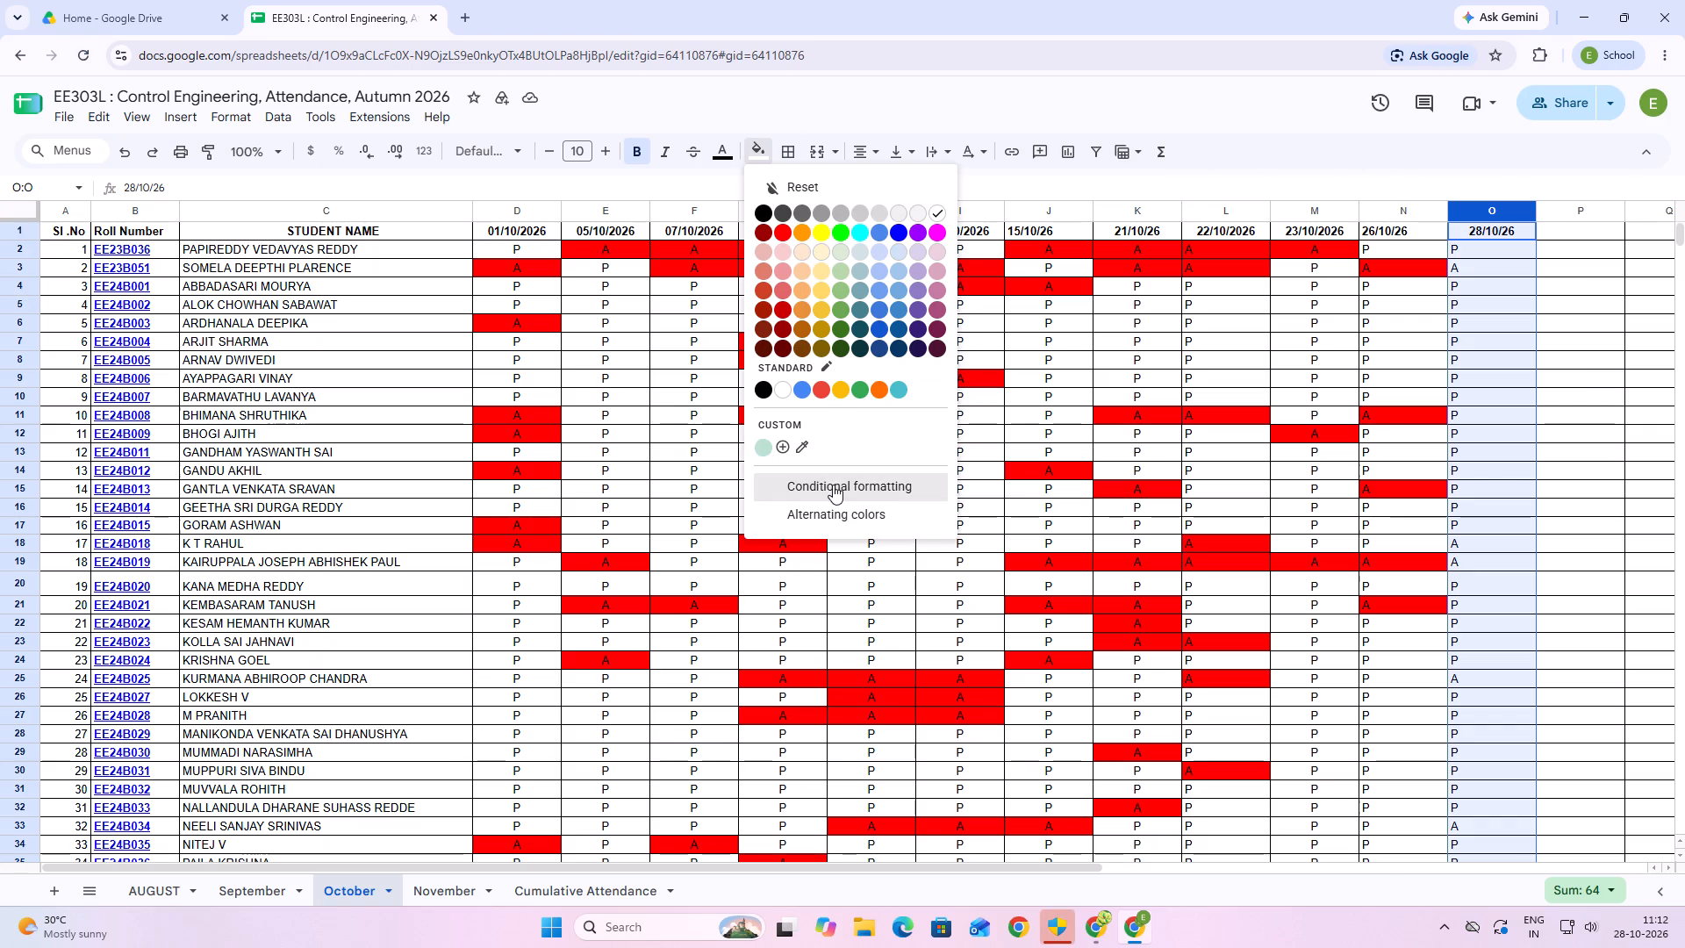
click(833, 485)
click(1507, 383)
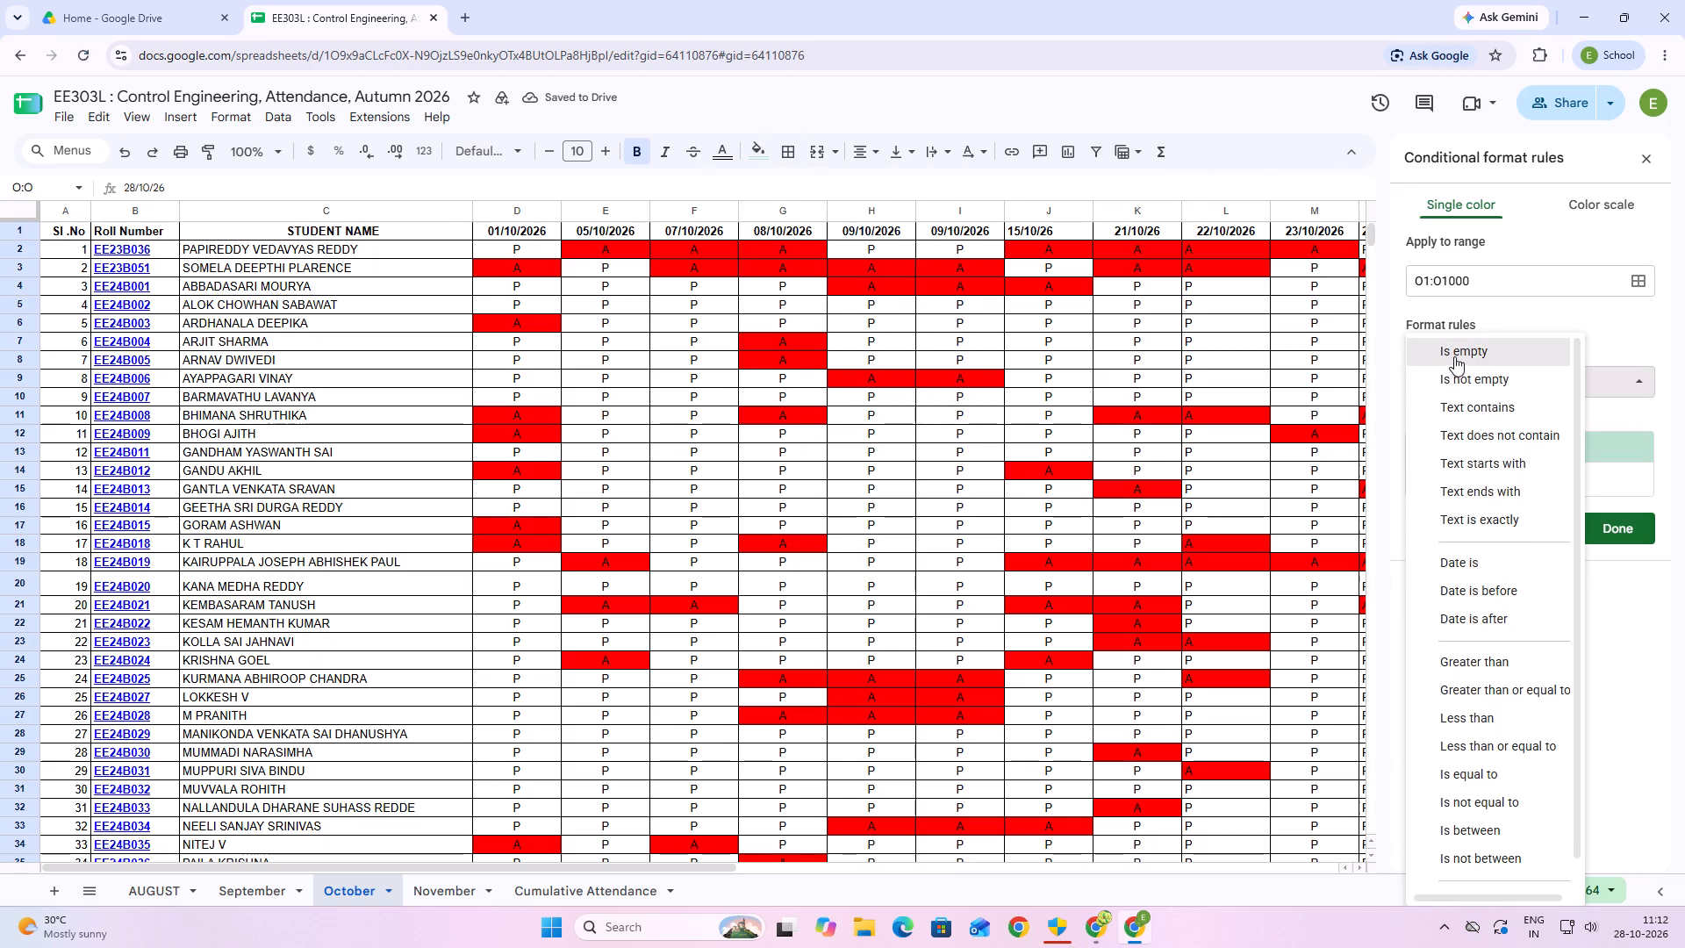
scroll(1475, 507, down, 2)
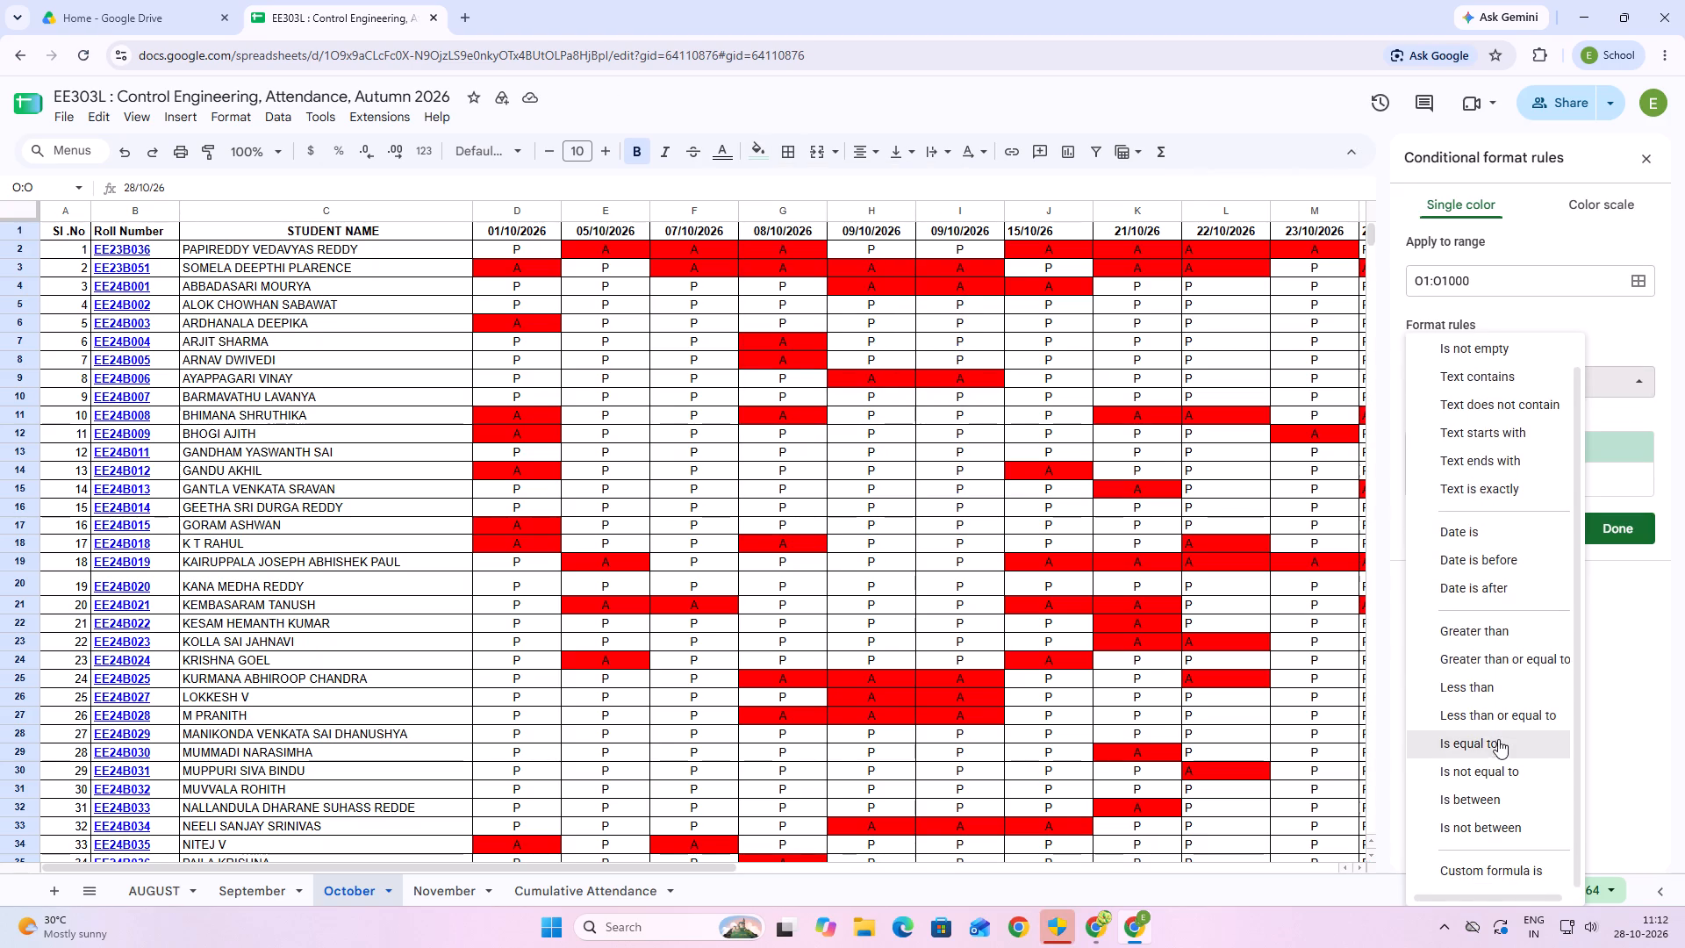
click(1502, 737)
click(1505, 426)
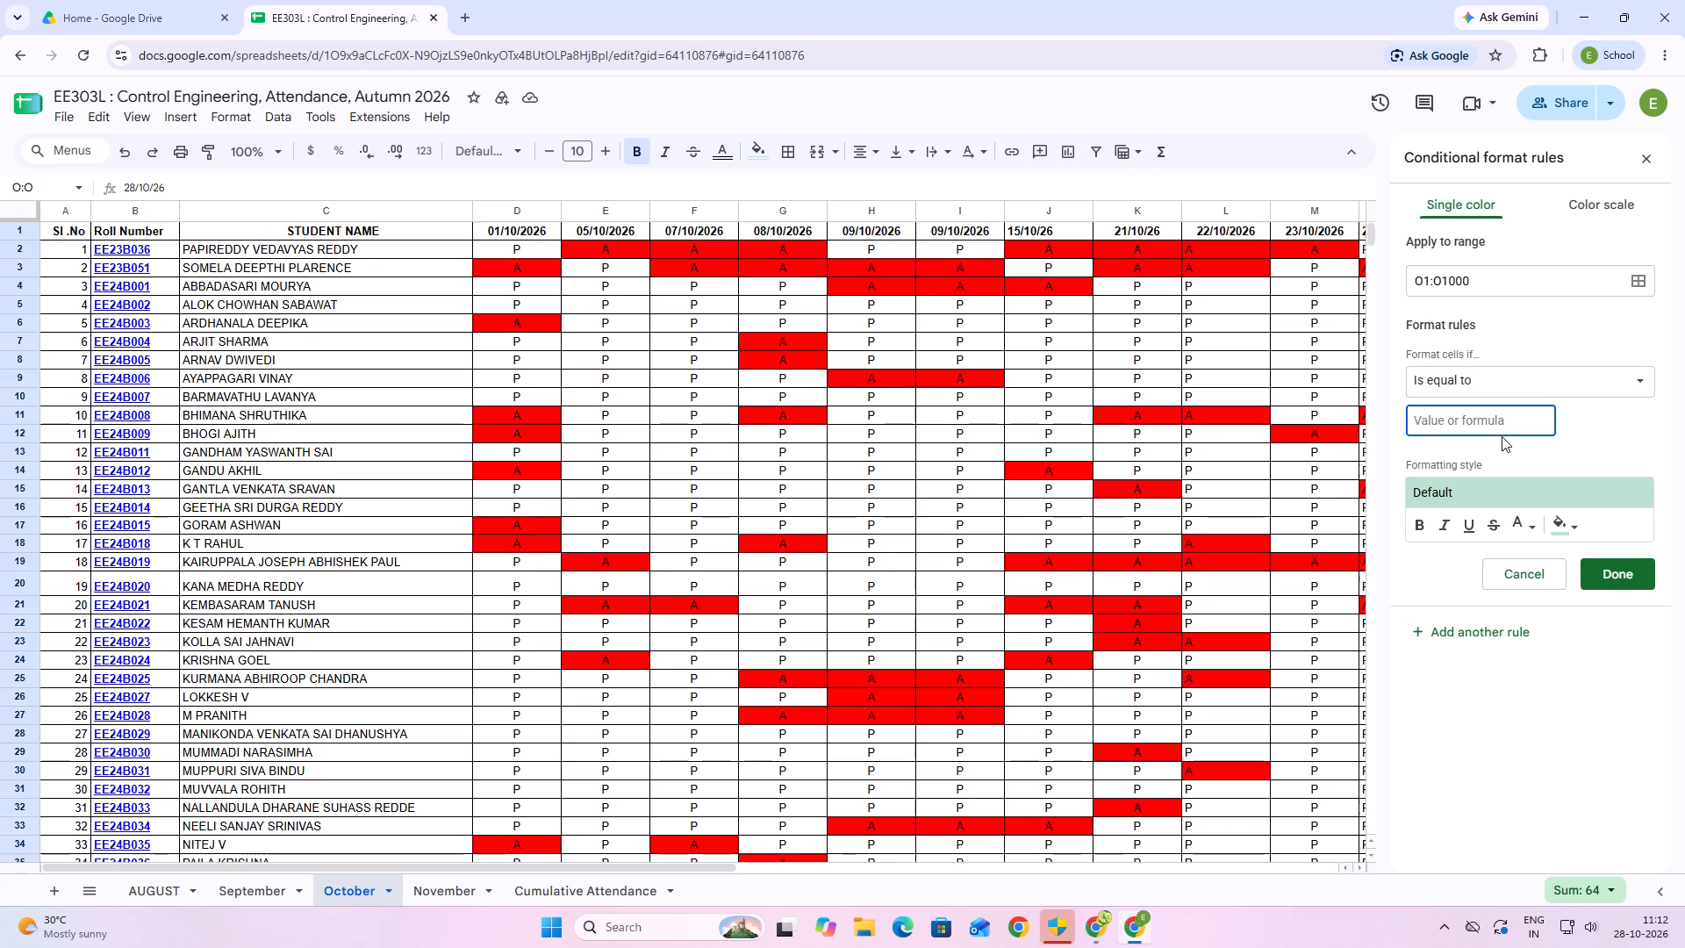
key(a)
click(1574, 538)
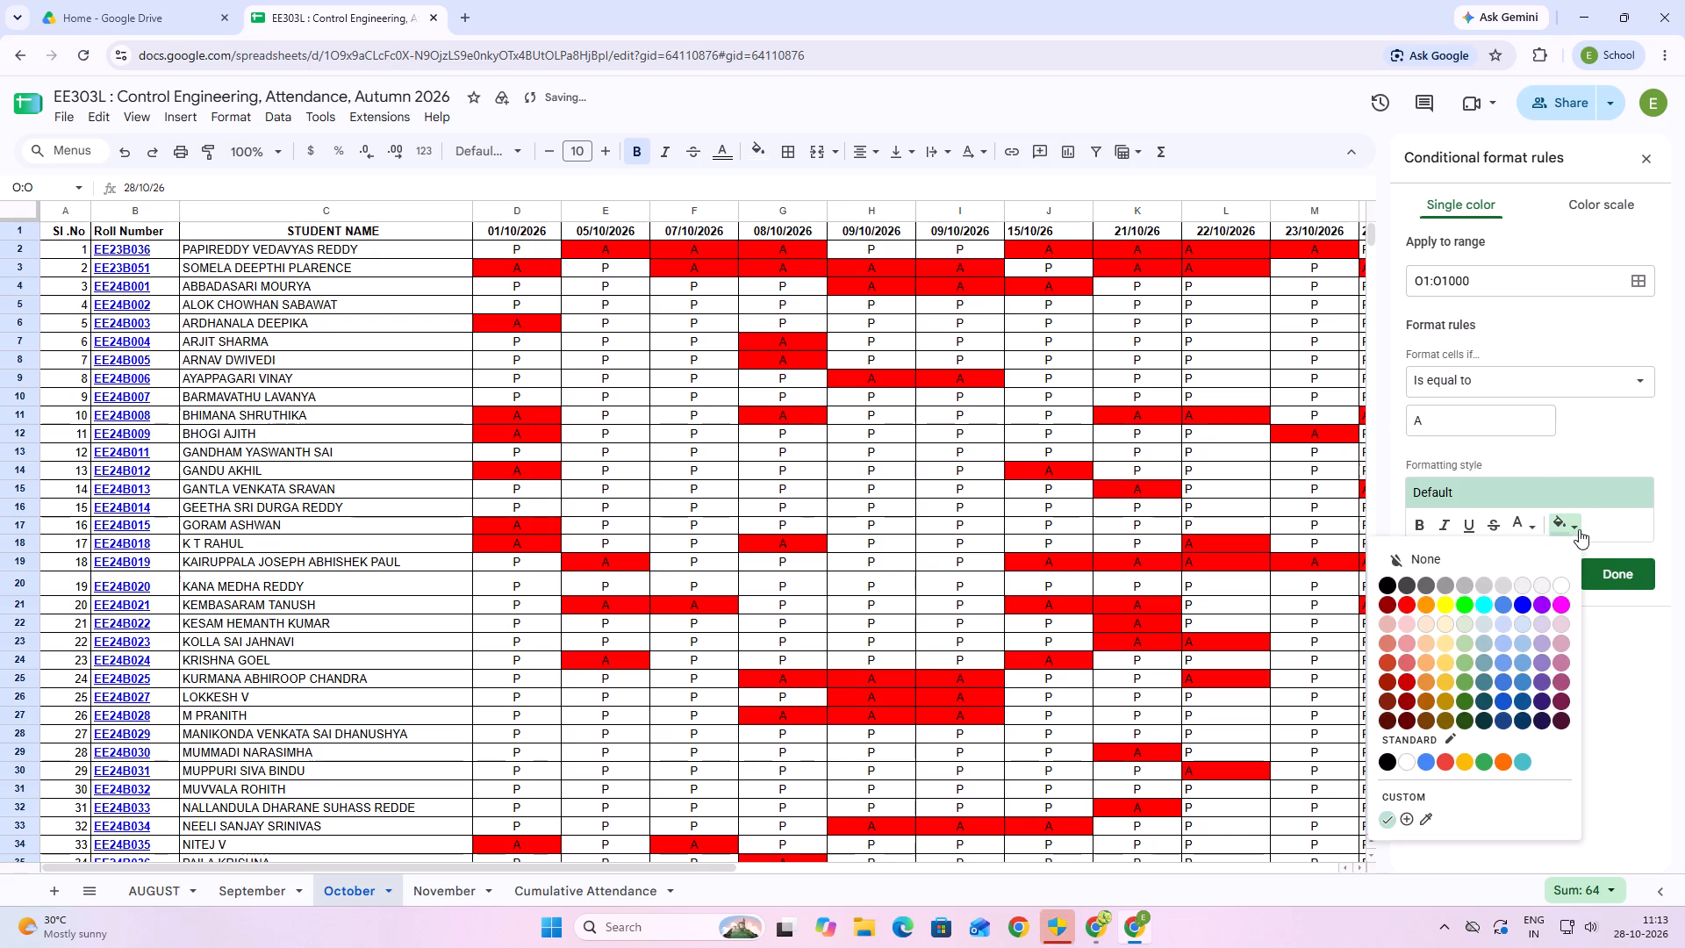
click(1573, 532)
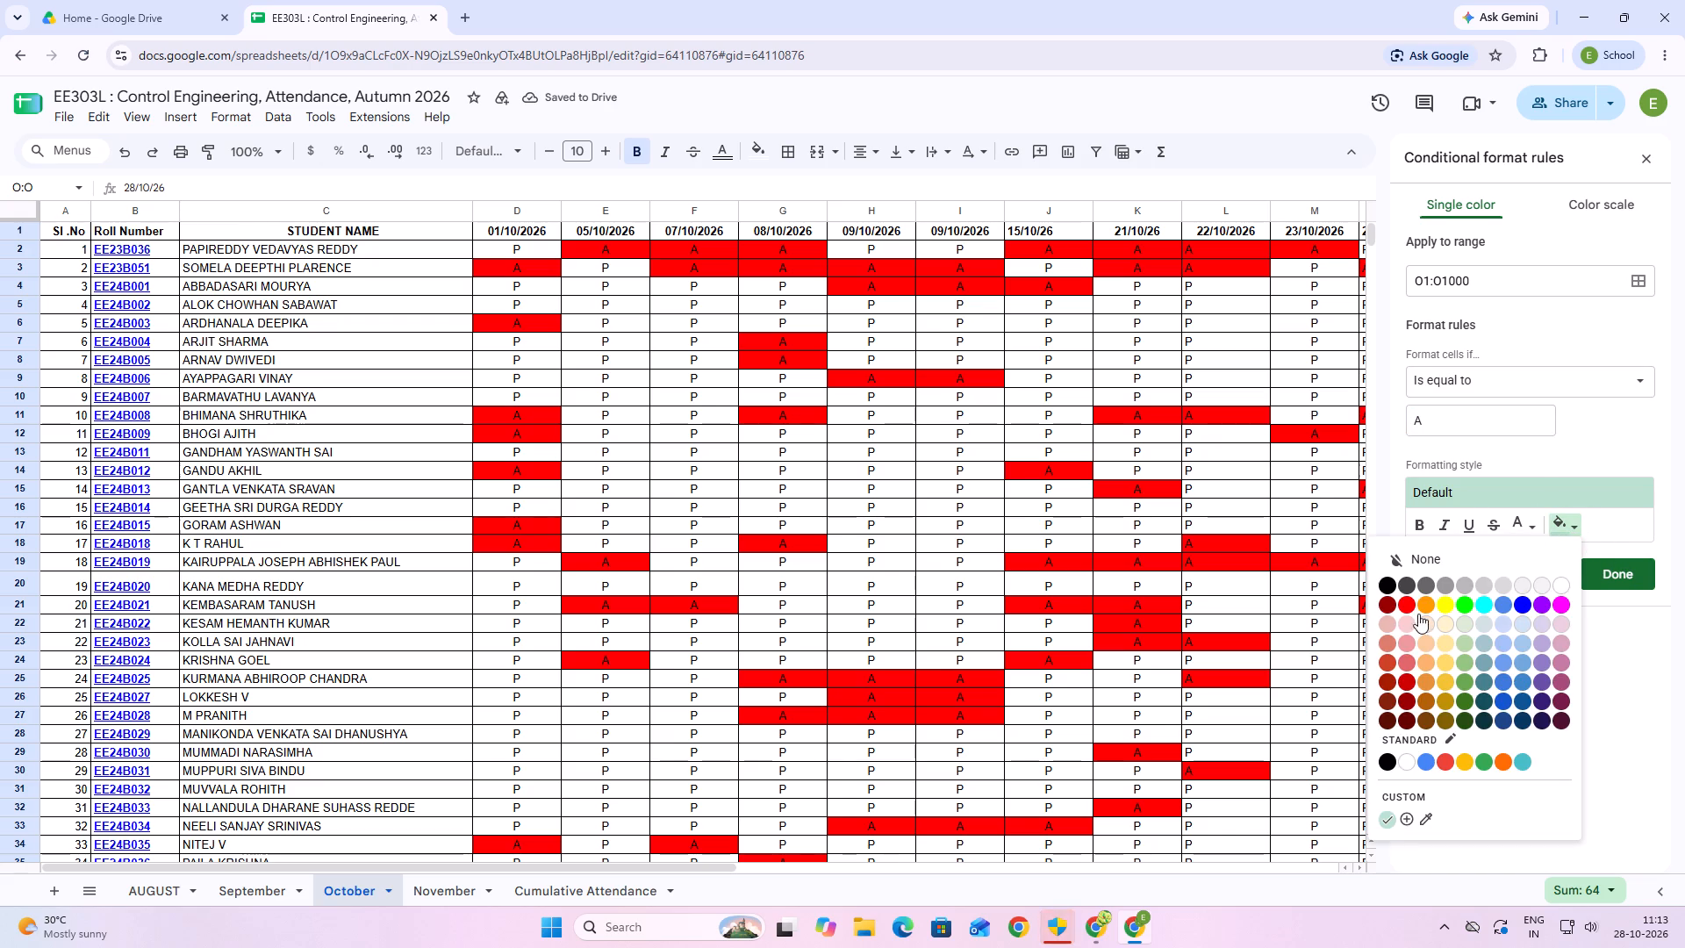
click(1405, 600)
click(1600, 573)
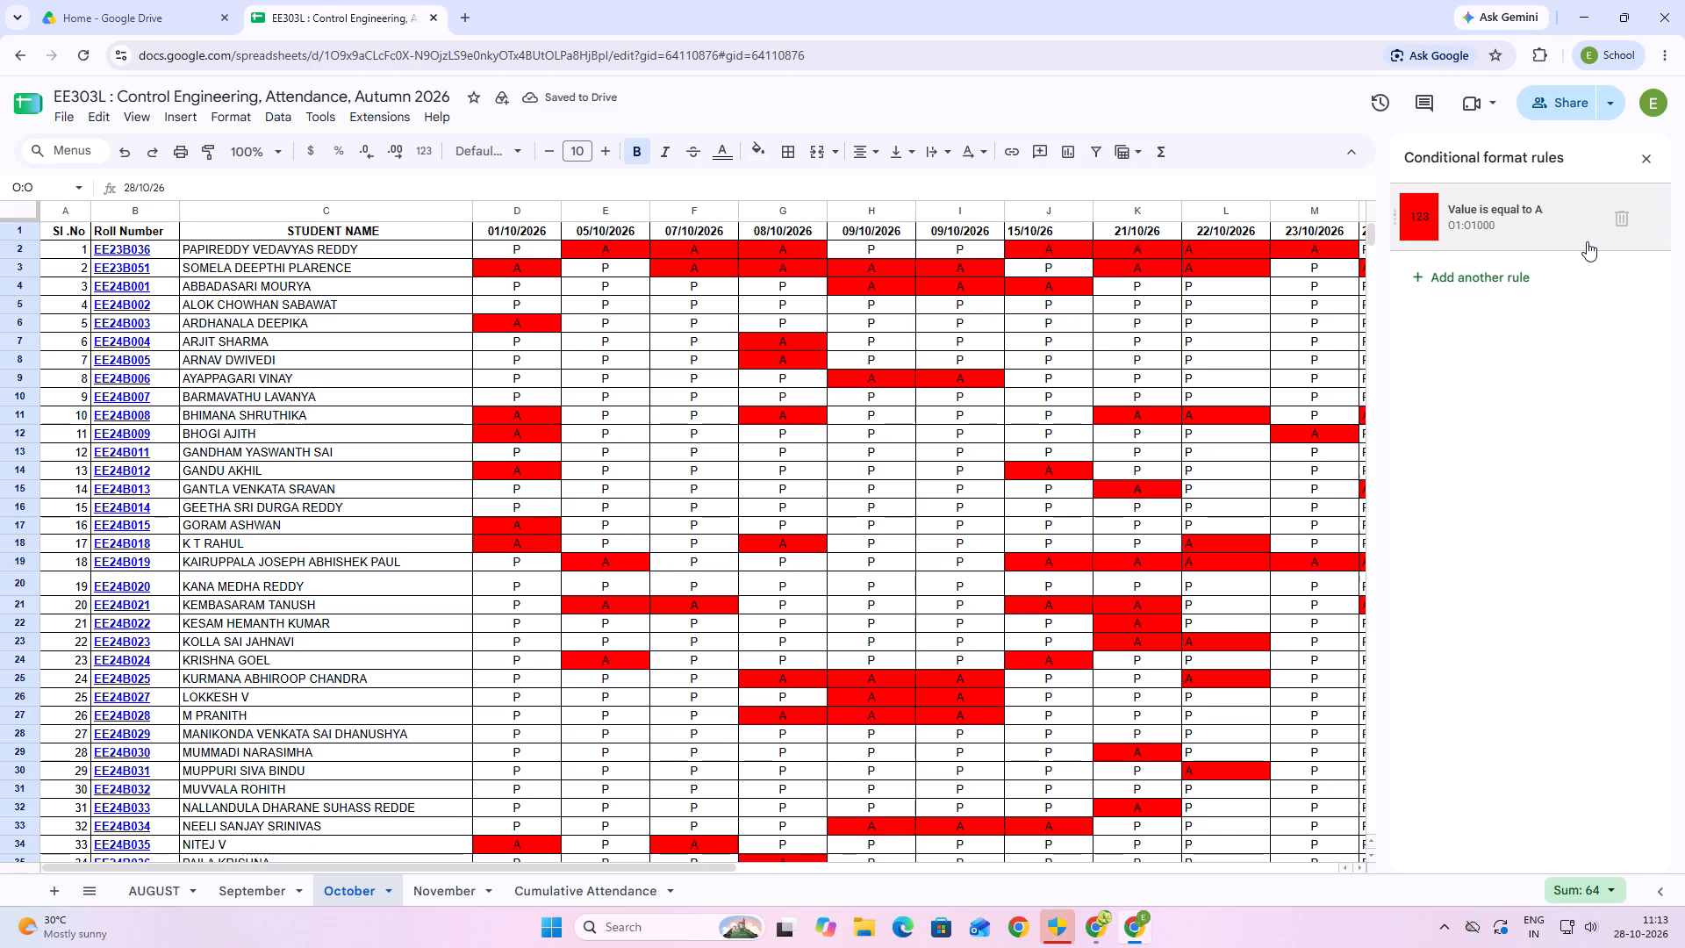
In the Cumulative Attendance sheet, add a single-color Is not empty conditional format rule with the default style to cell A1.
click(434, 886)
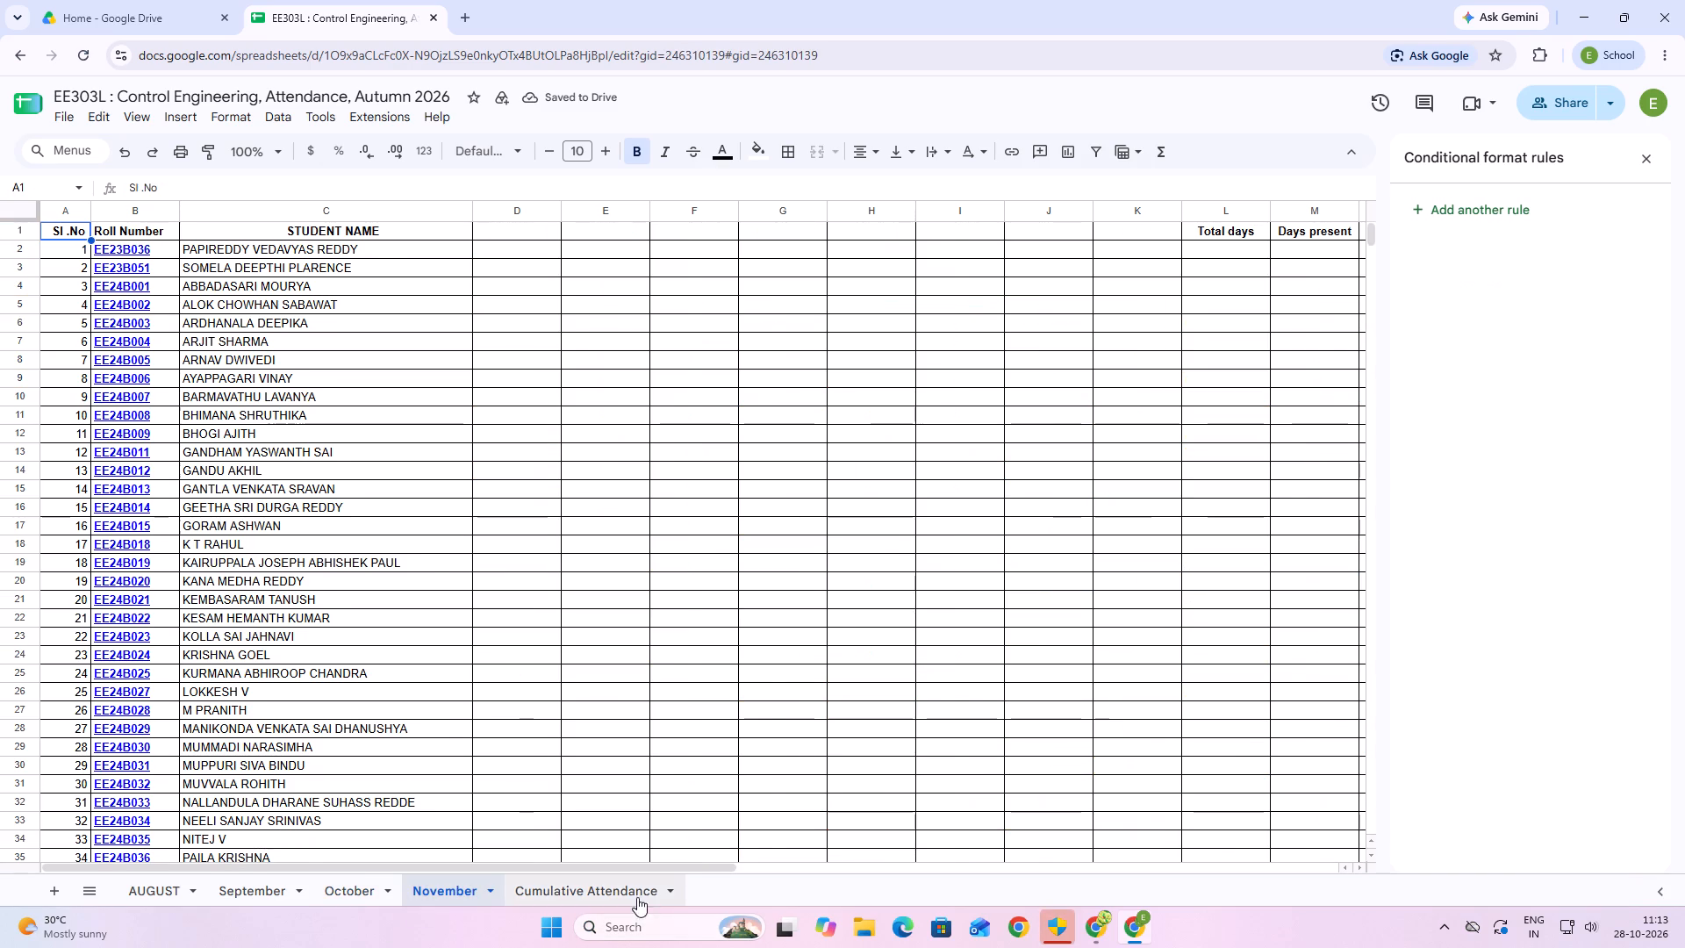
click(637, 891)
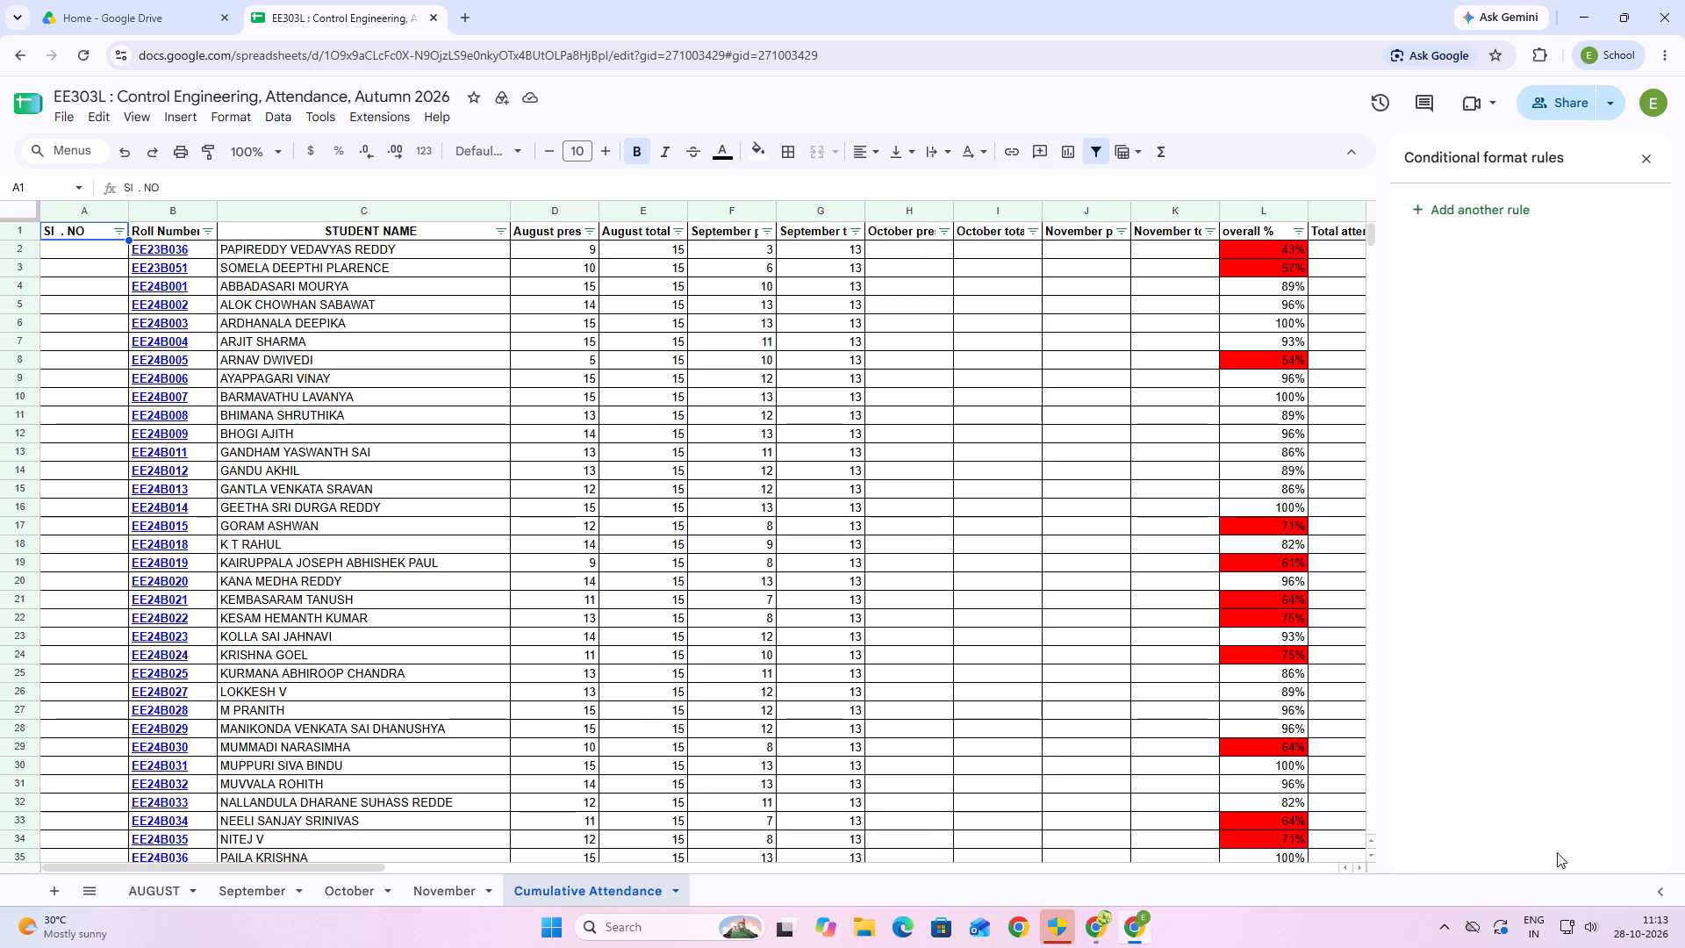
click(1526, 152)
click(1496, 206)
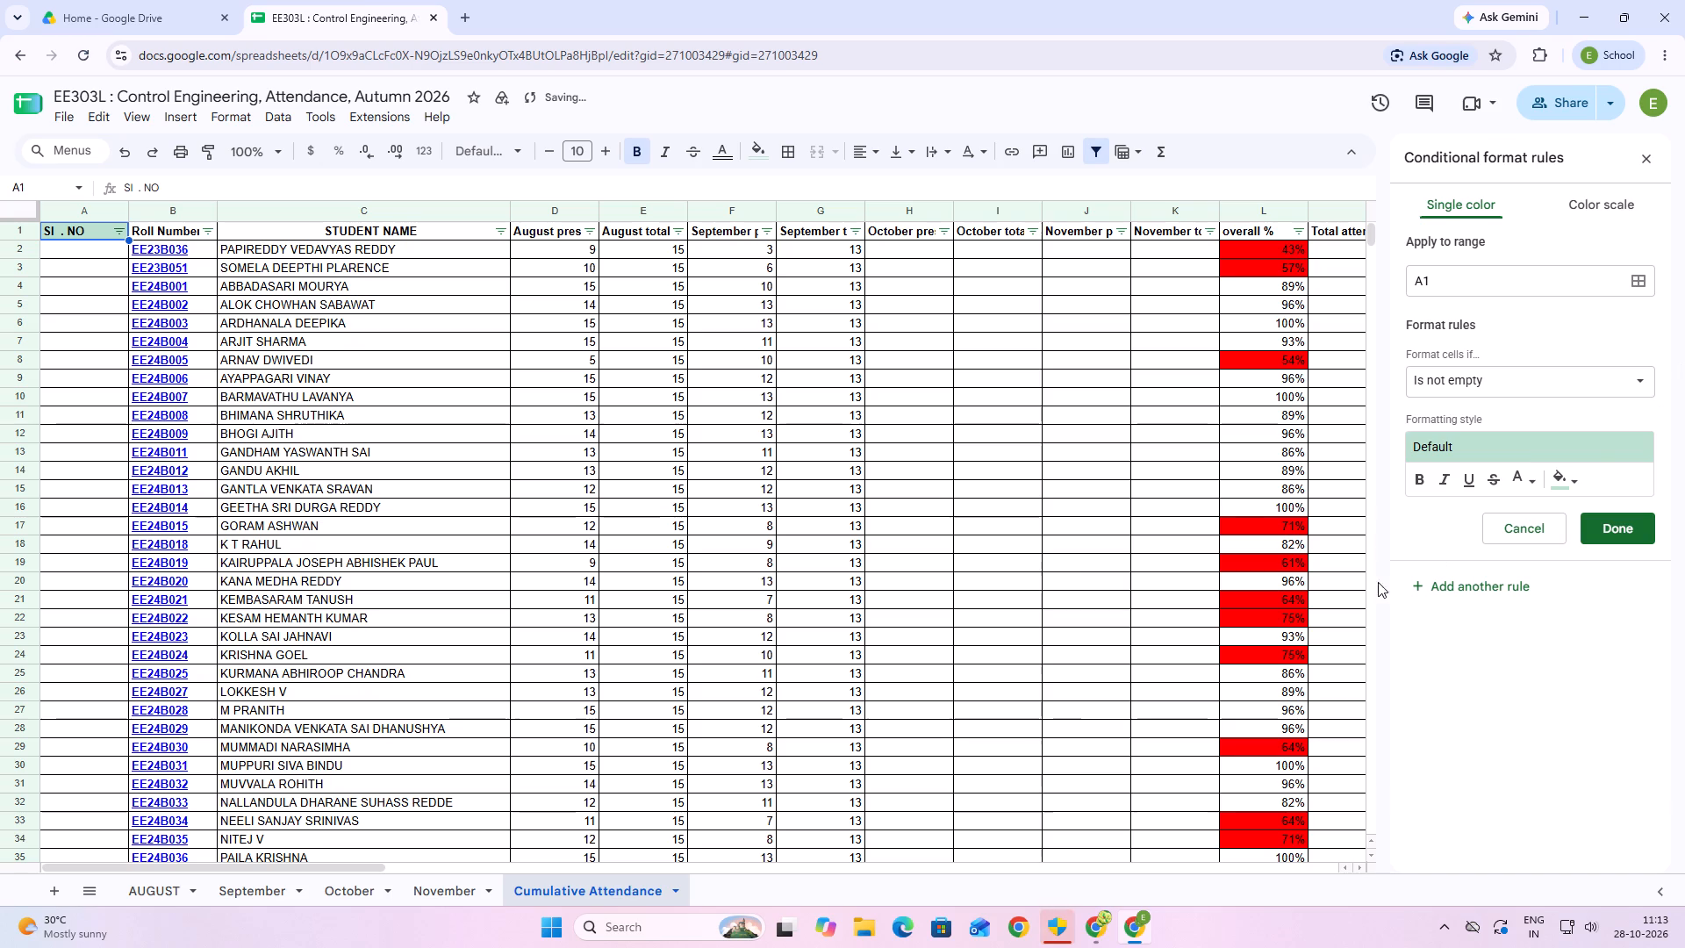
click(1584, 213)
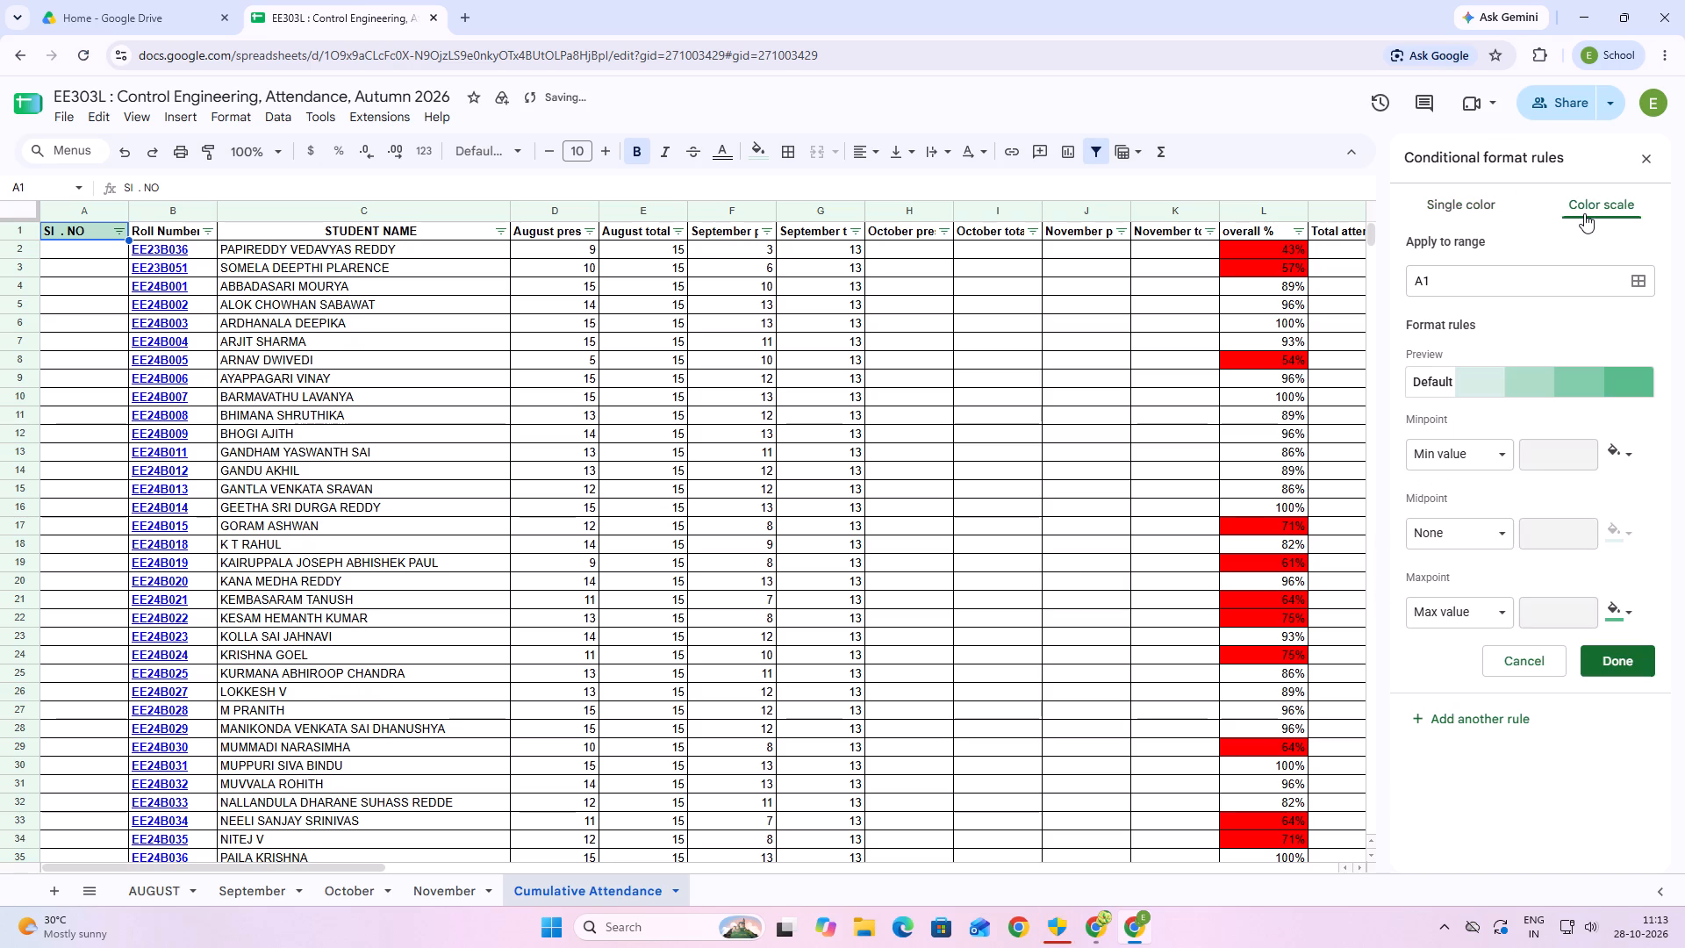
click(1448, 197)
click(1446, 157)
click(1659, 157)
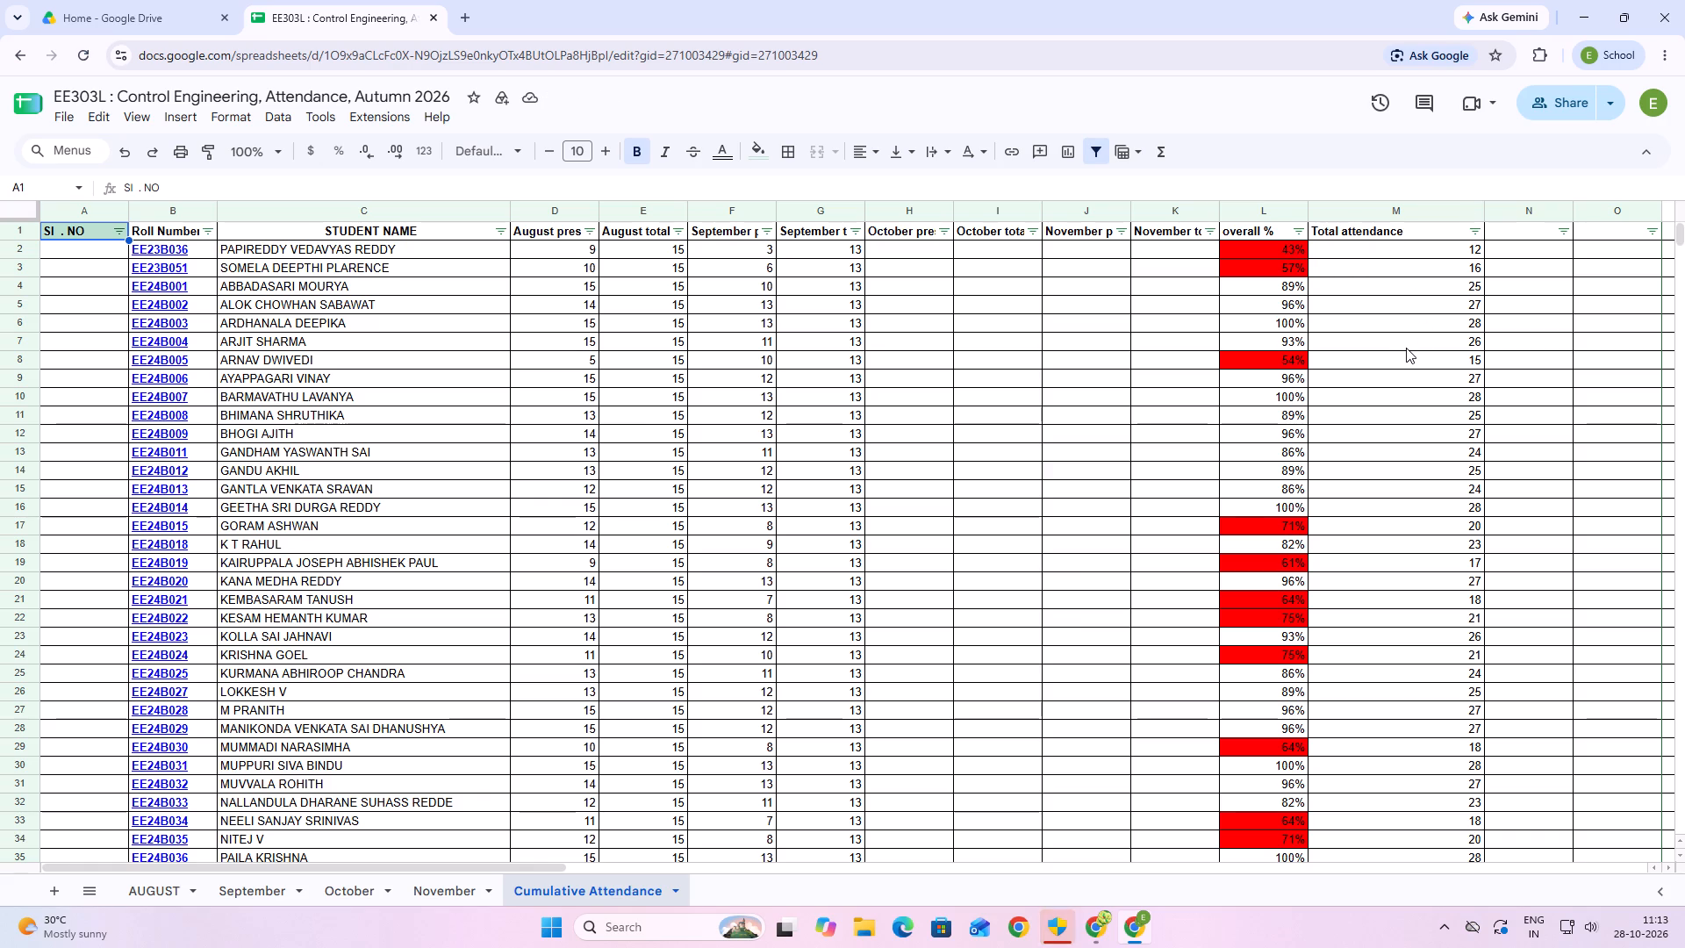
Look through the Cumulative Attendance sheet, the September sheet and the AUGUST sheet back to its first attendance dates.
scroll(1407, 345, up, 3)
scroll(1407, 341, down, 2)
scroll(1407, 341, up, 3)
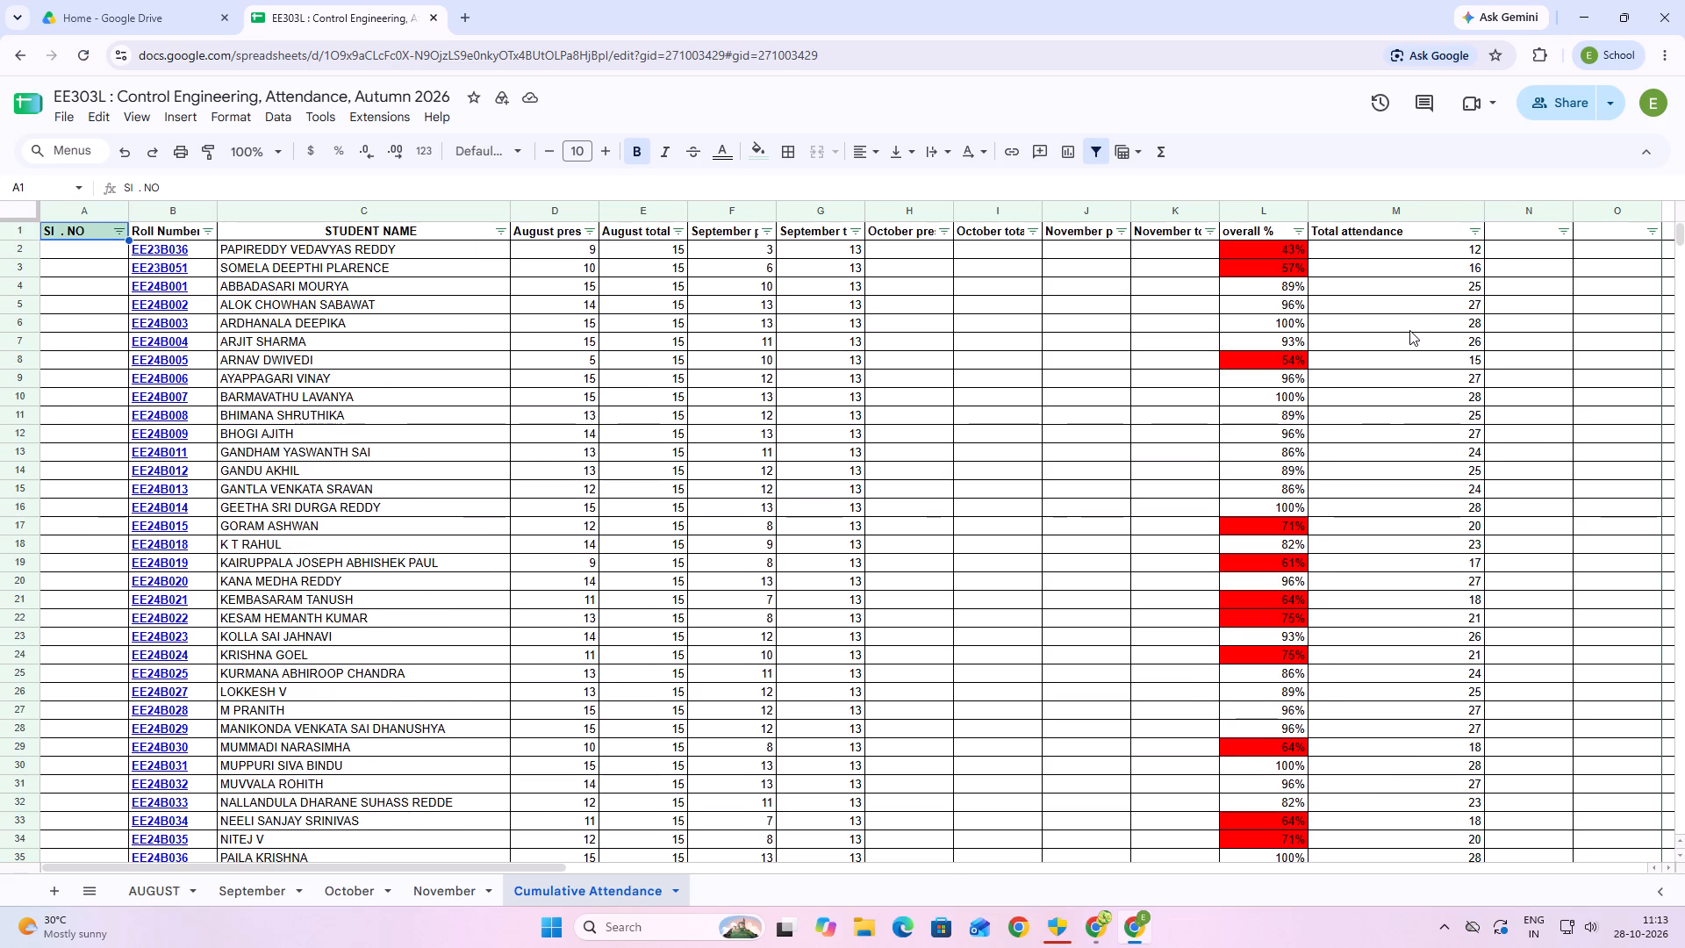
scroll(1409, 330, up, 1)
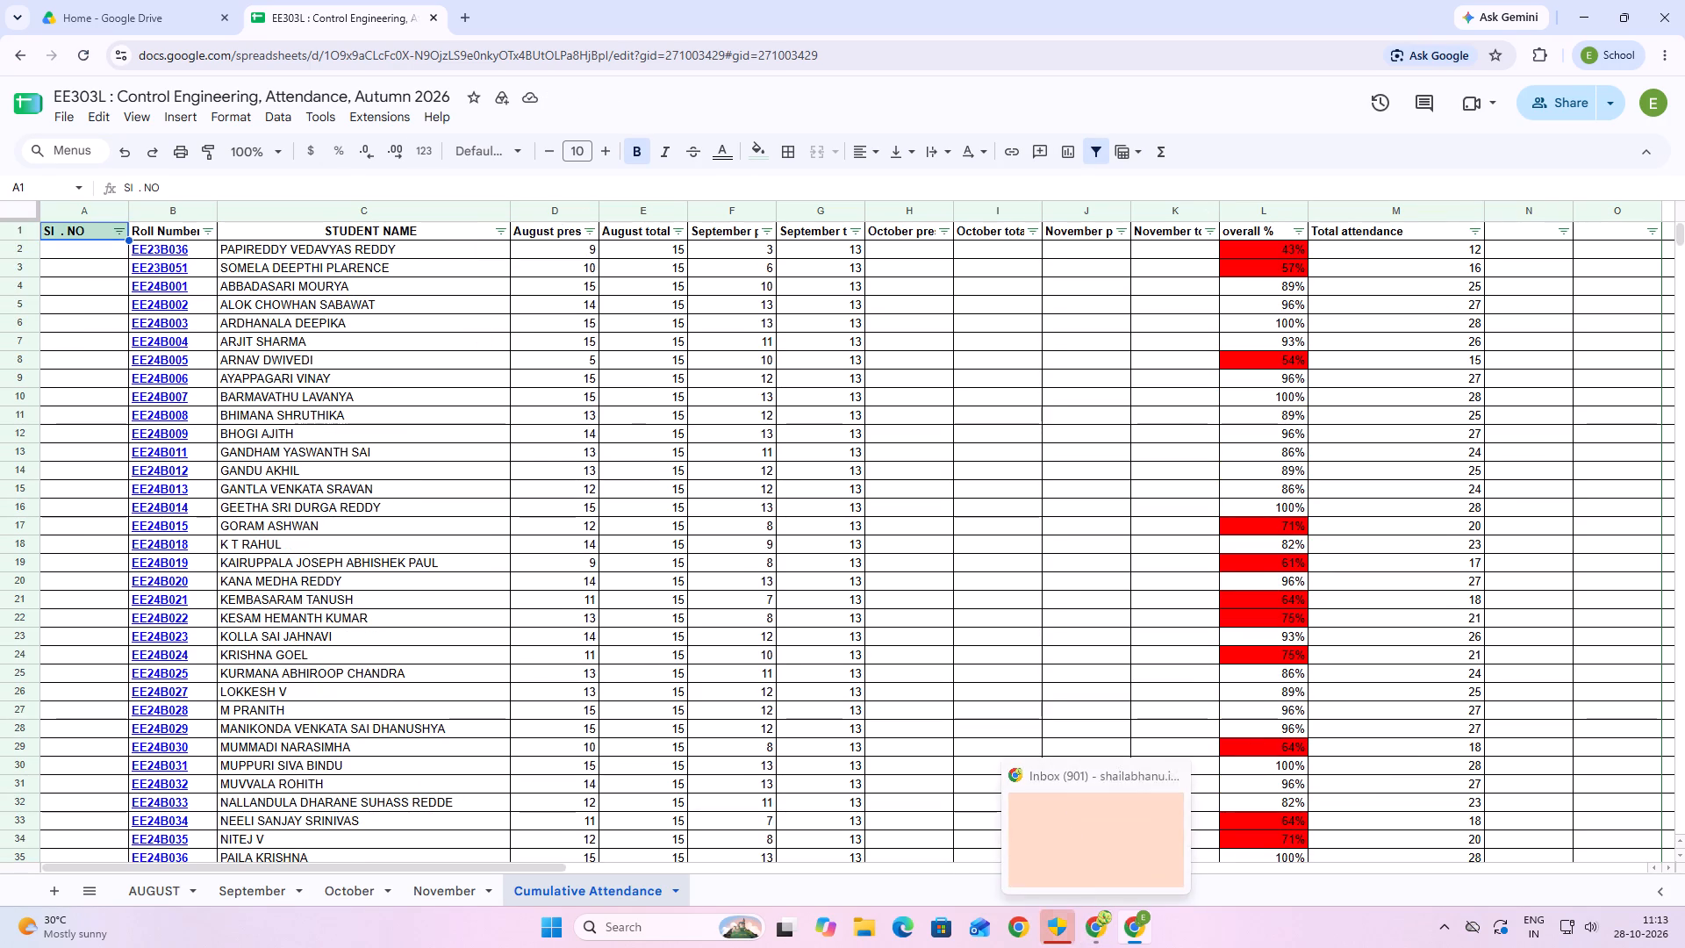
click(242, 894)
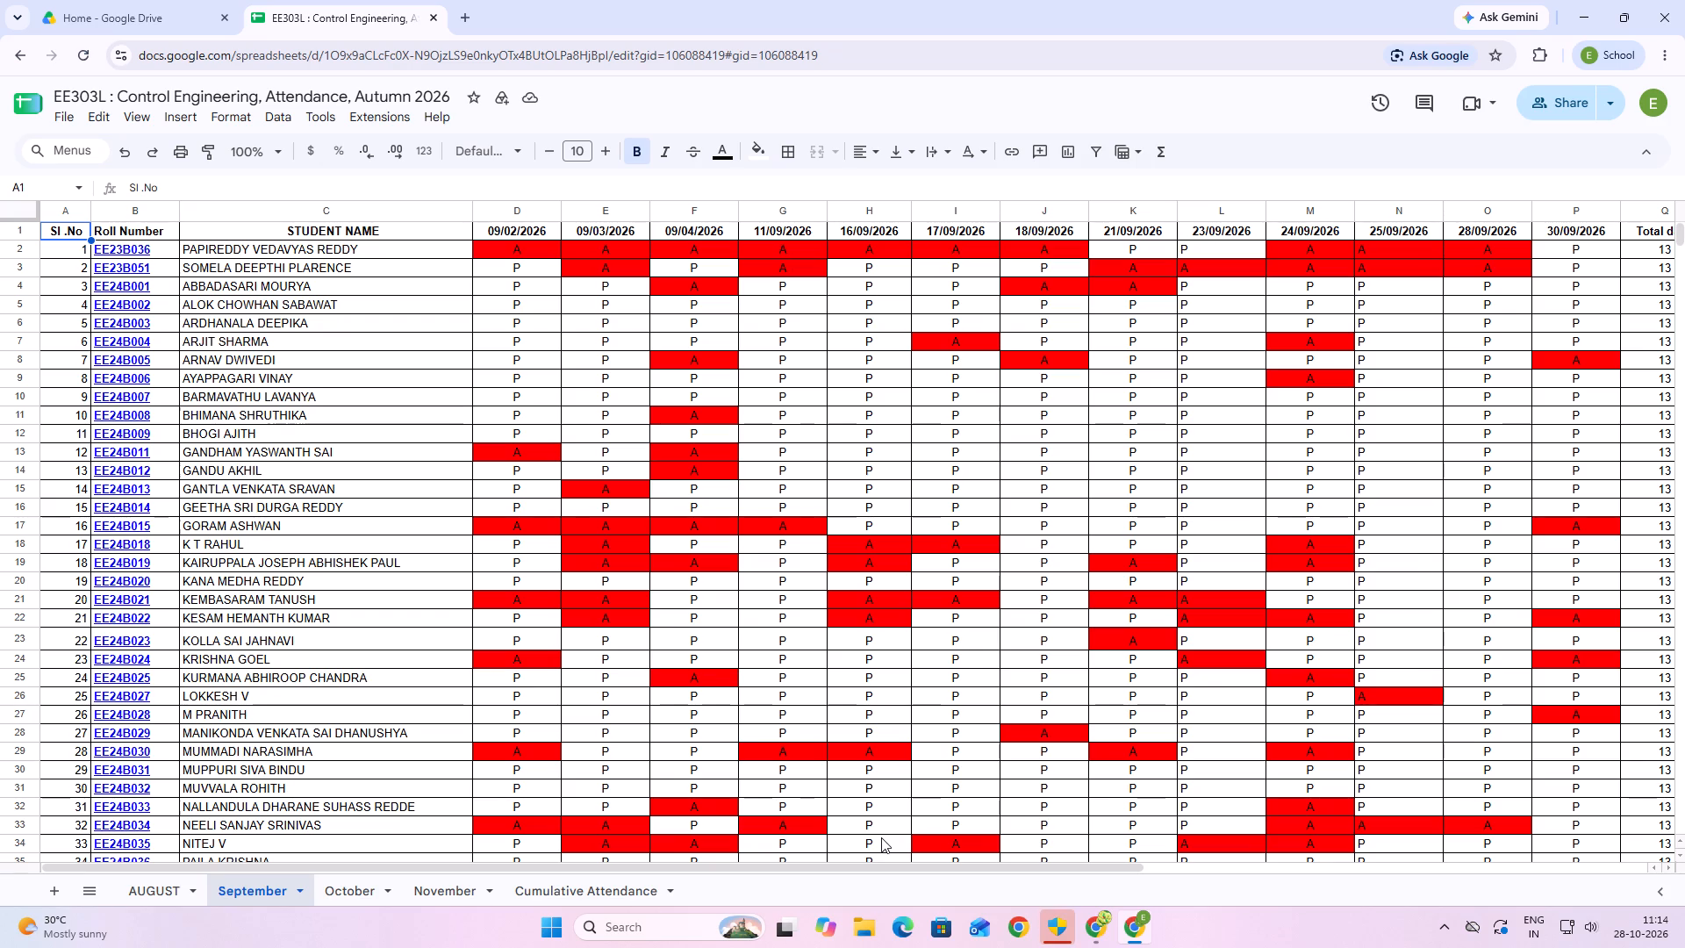
click(151, 884)
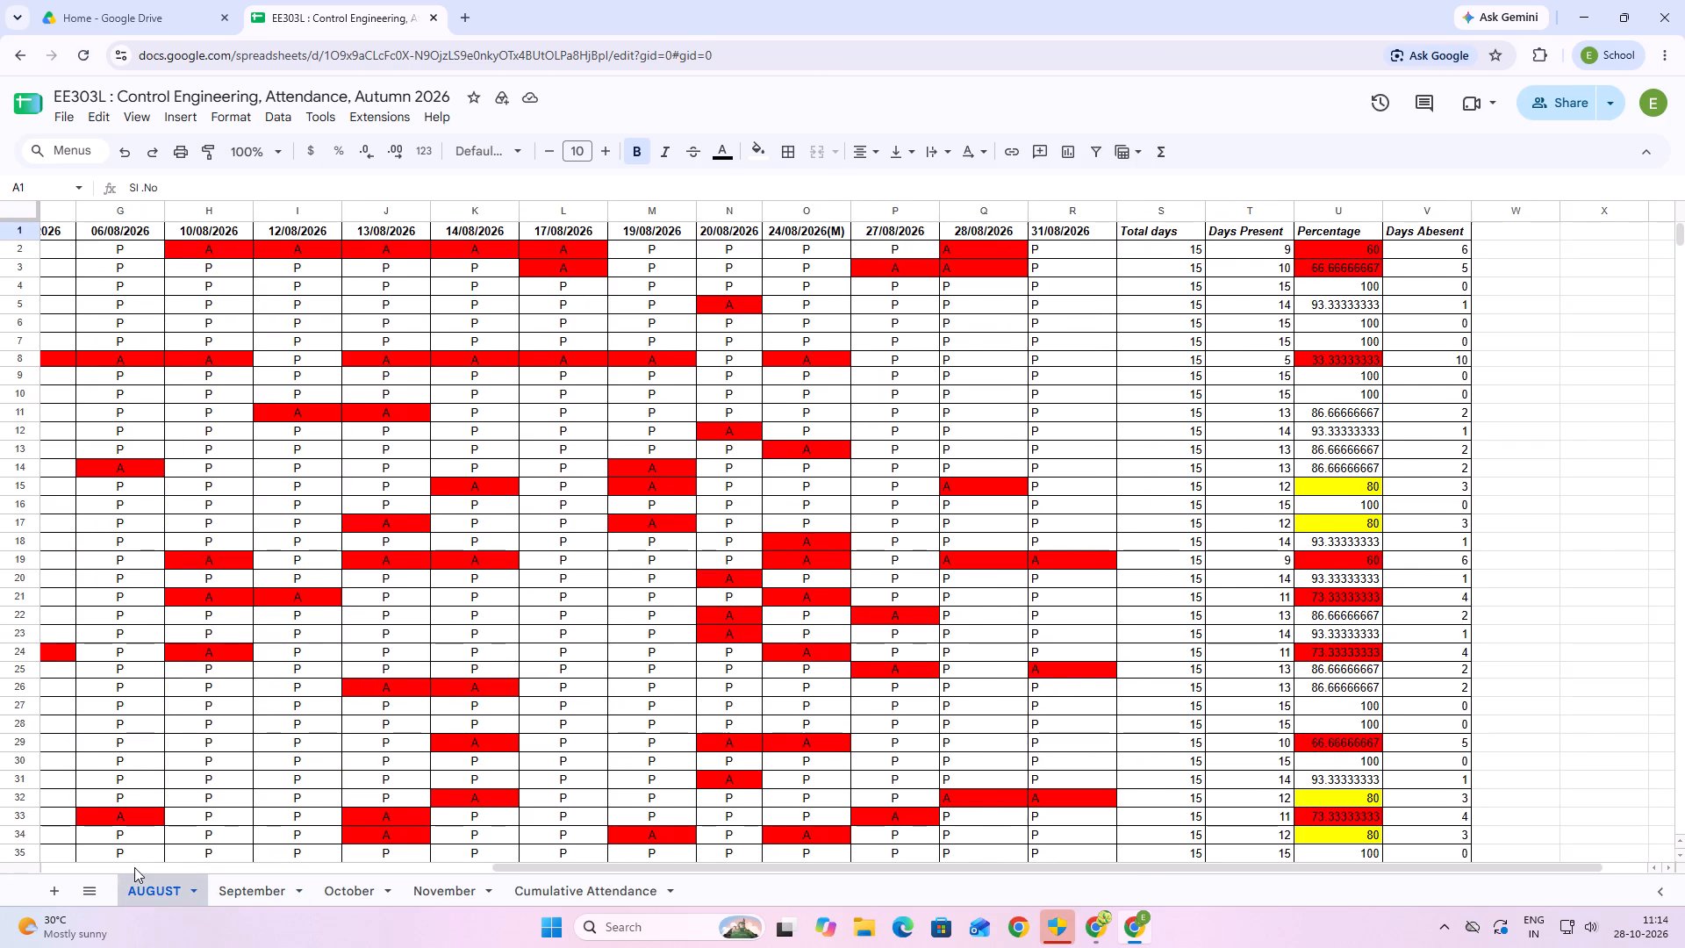
click(134, 867)
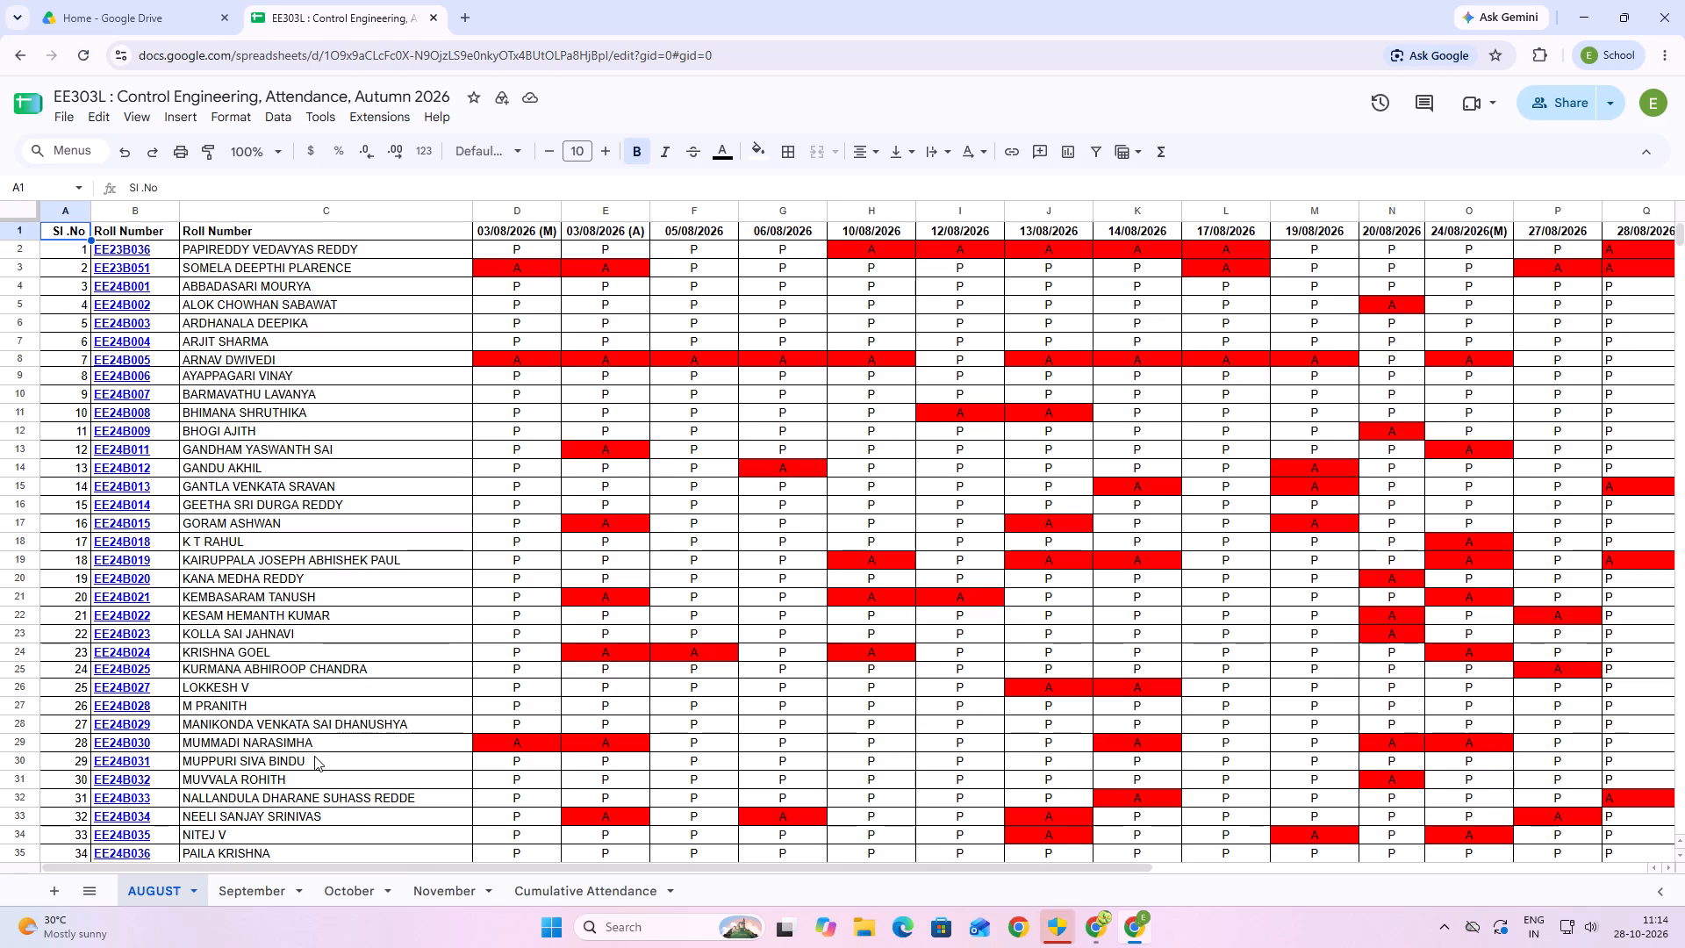
Look through the student names in the AUGUST sheet down to about Sl. No 48 and back up to Sl. No 20.
scroll(257, 672, down, 3)
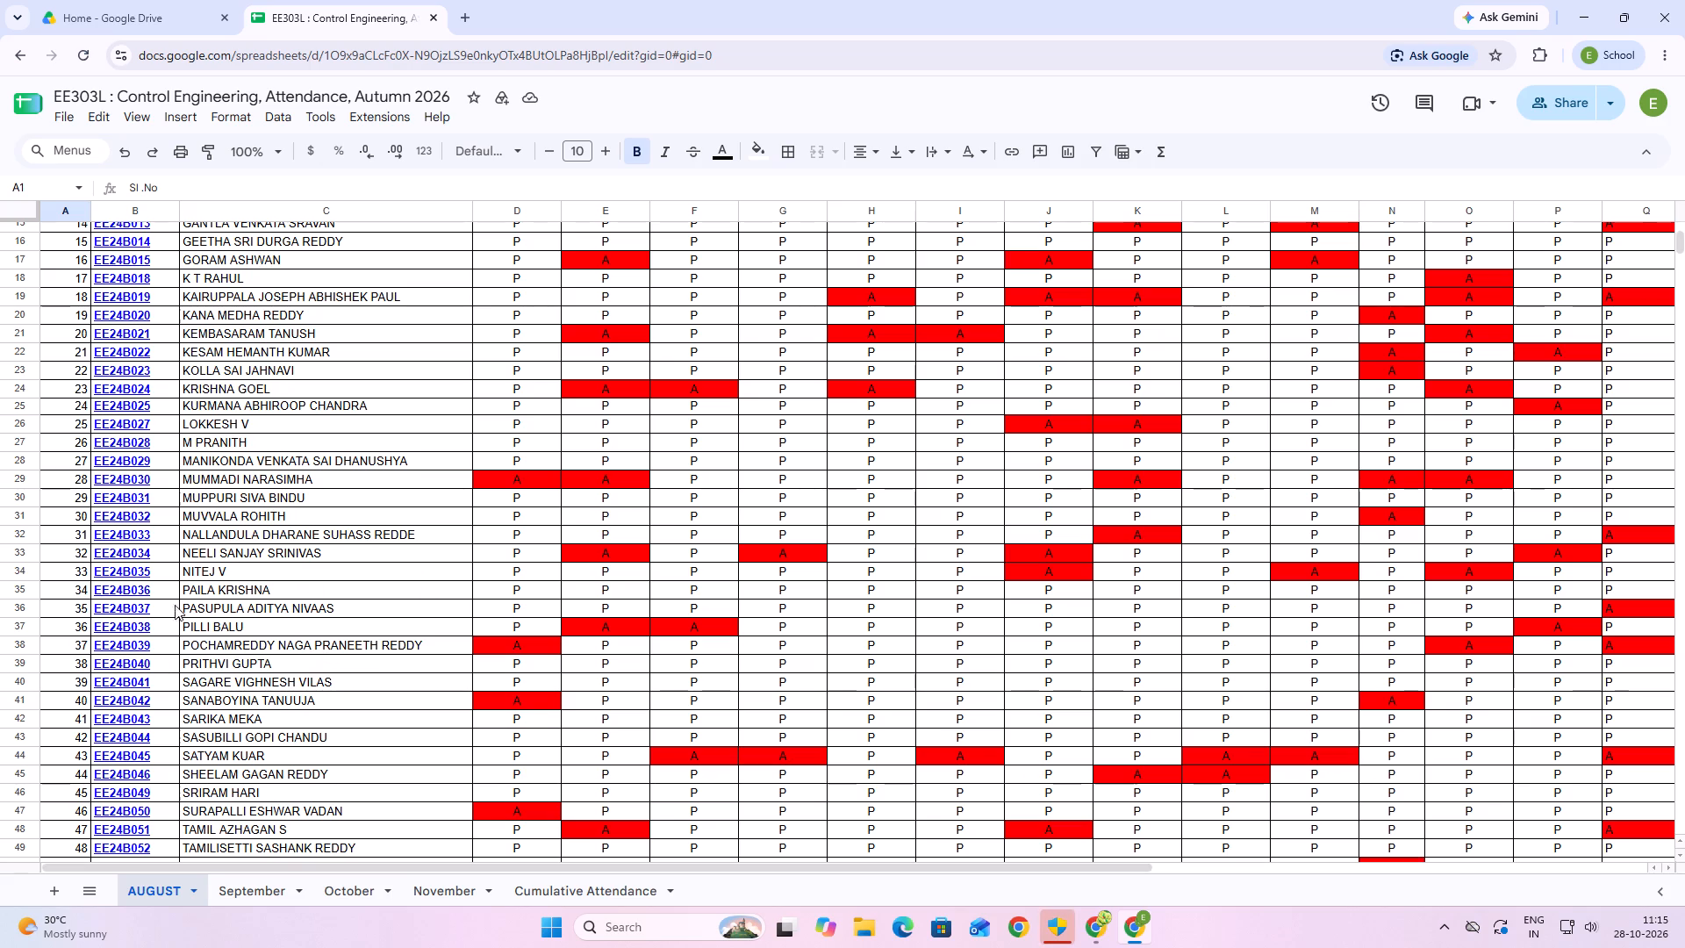
click(230, 572)
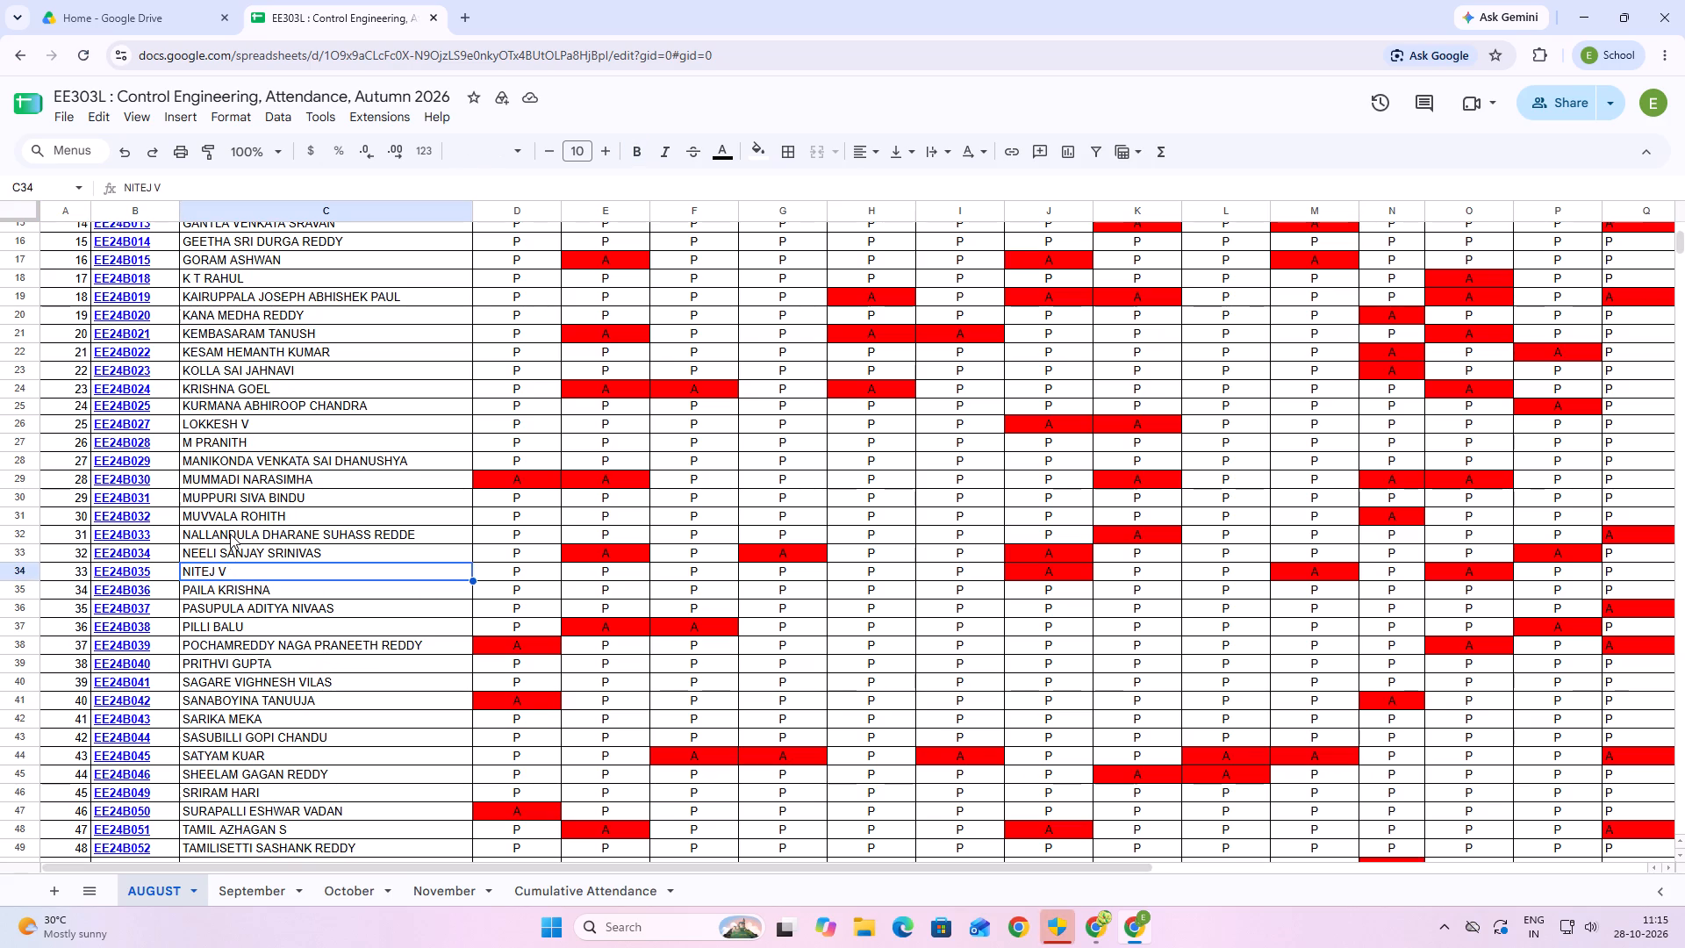
click(230, 534)
click(228, 518)
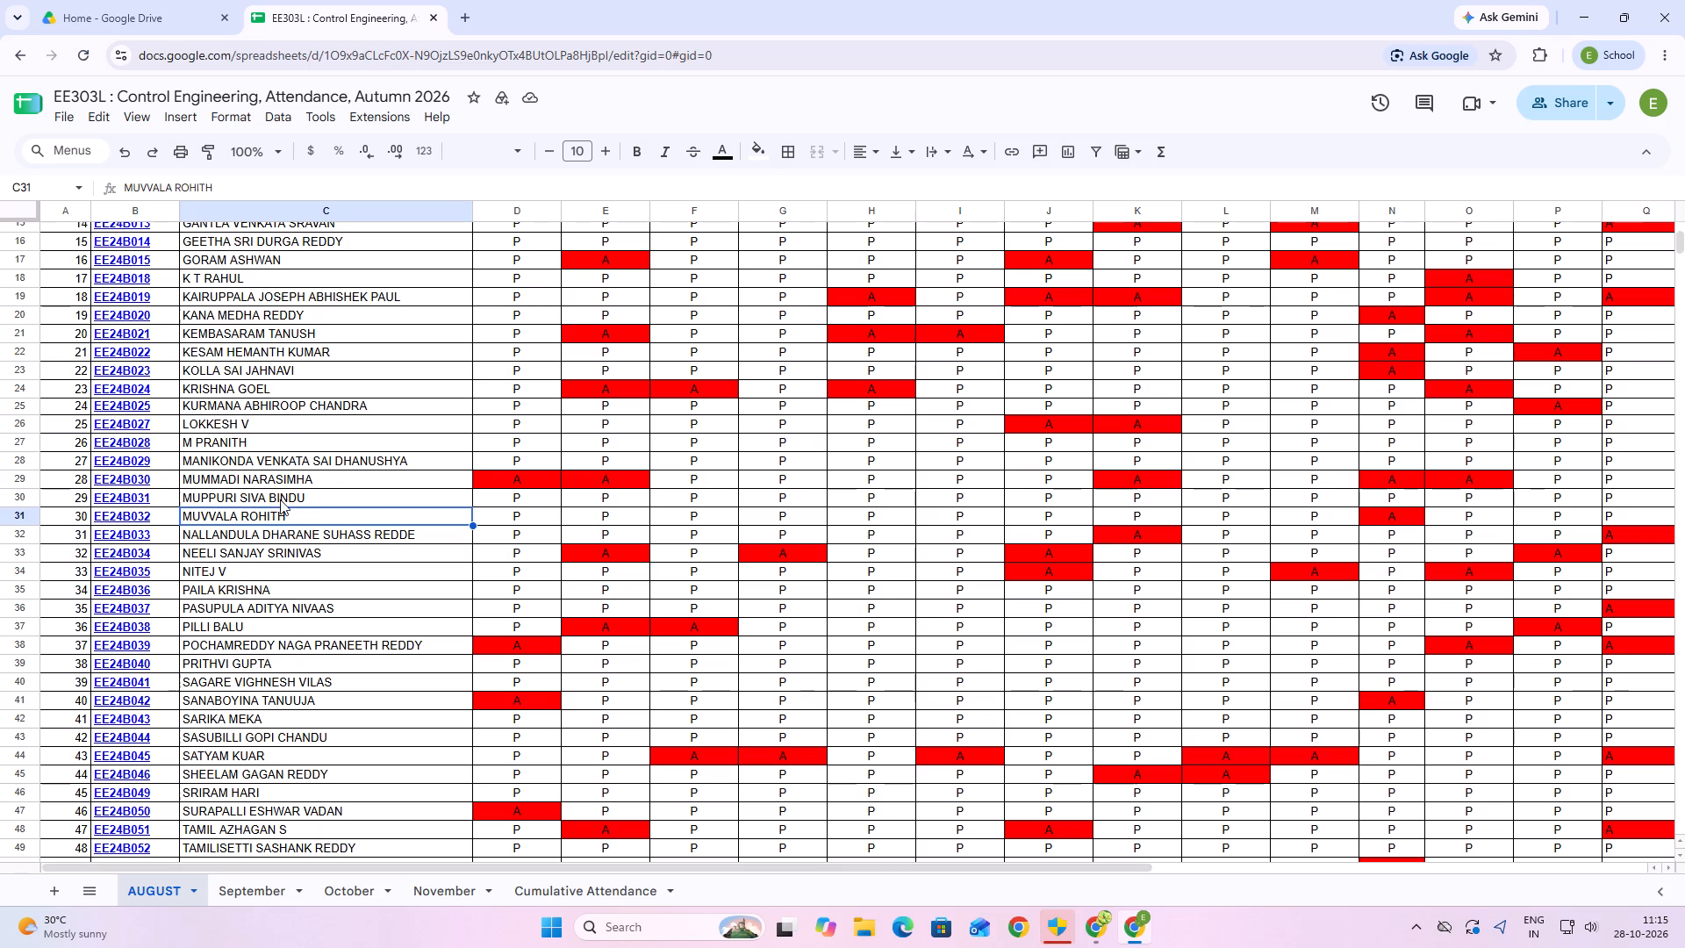
click(302, 467)
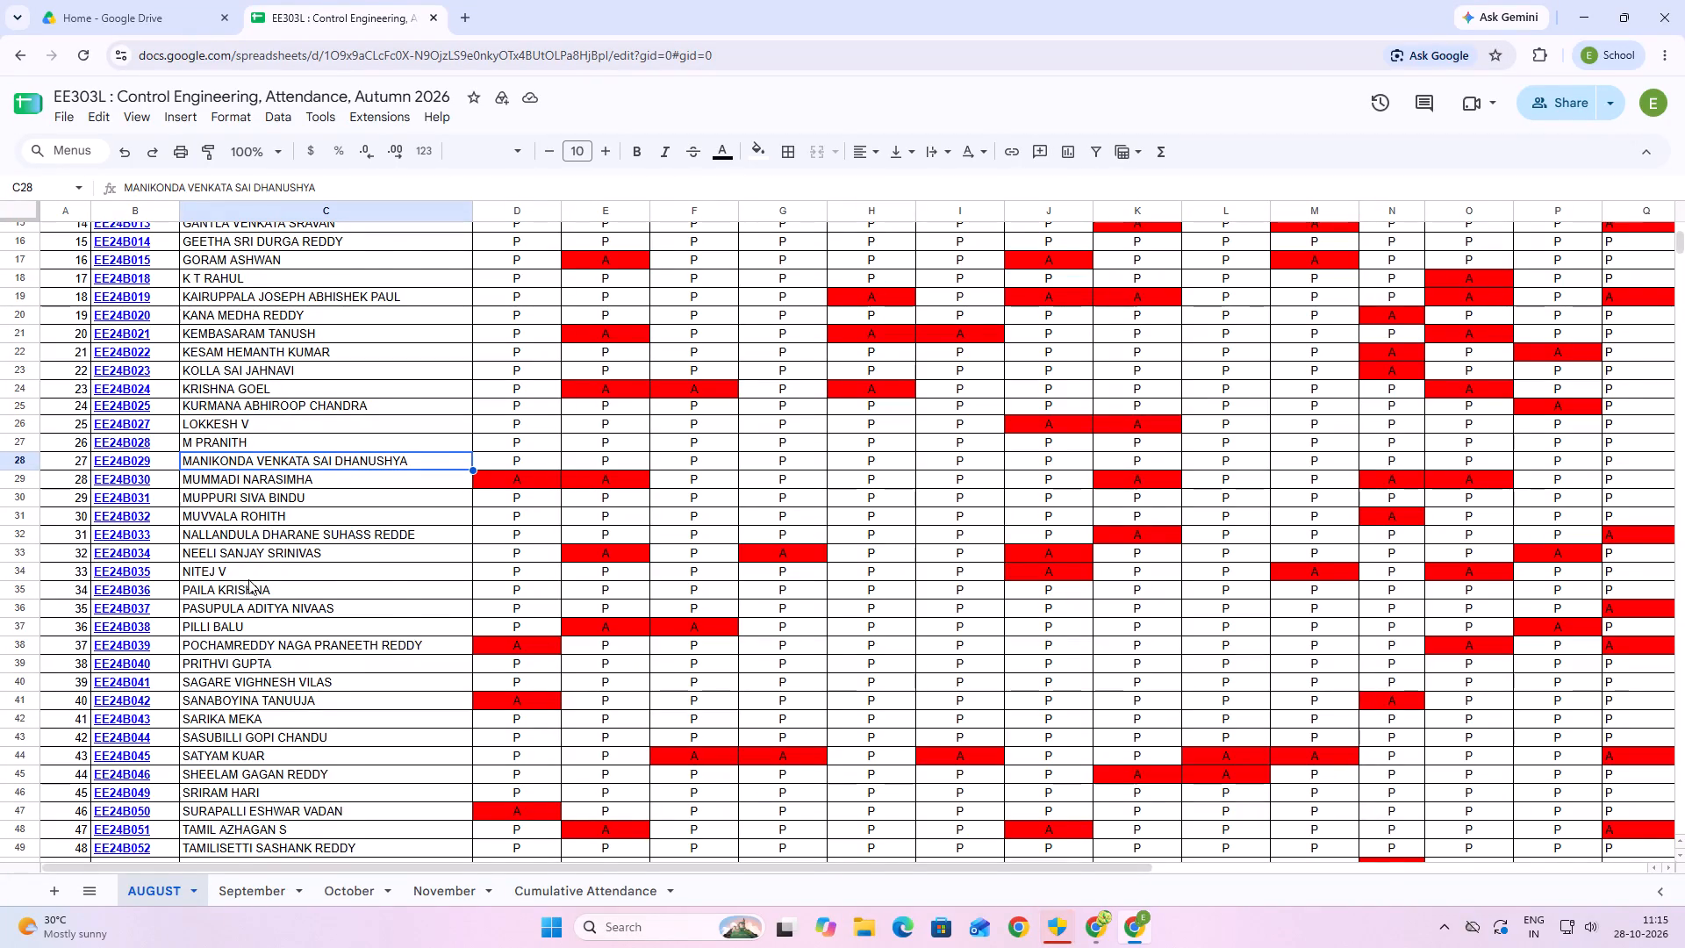
scroll(248, 579, down, 1)
scroll(251, 582, up, 3)
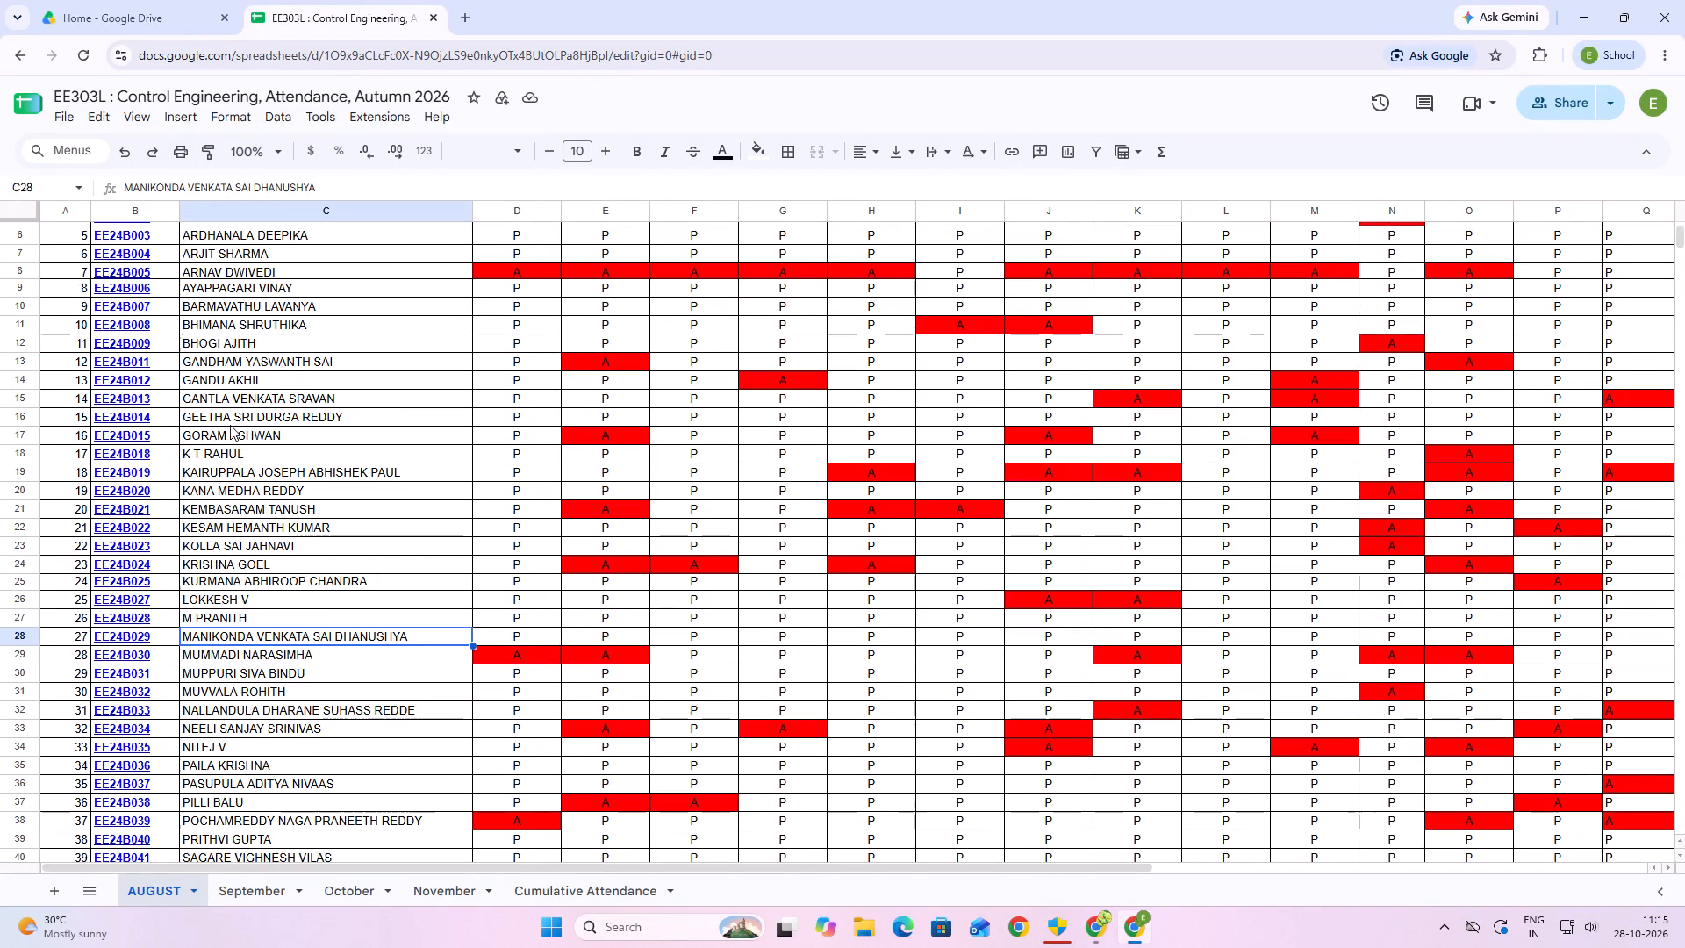
click(280, 401)
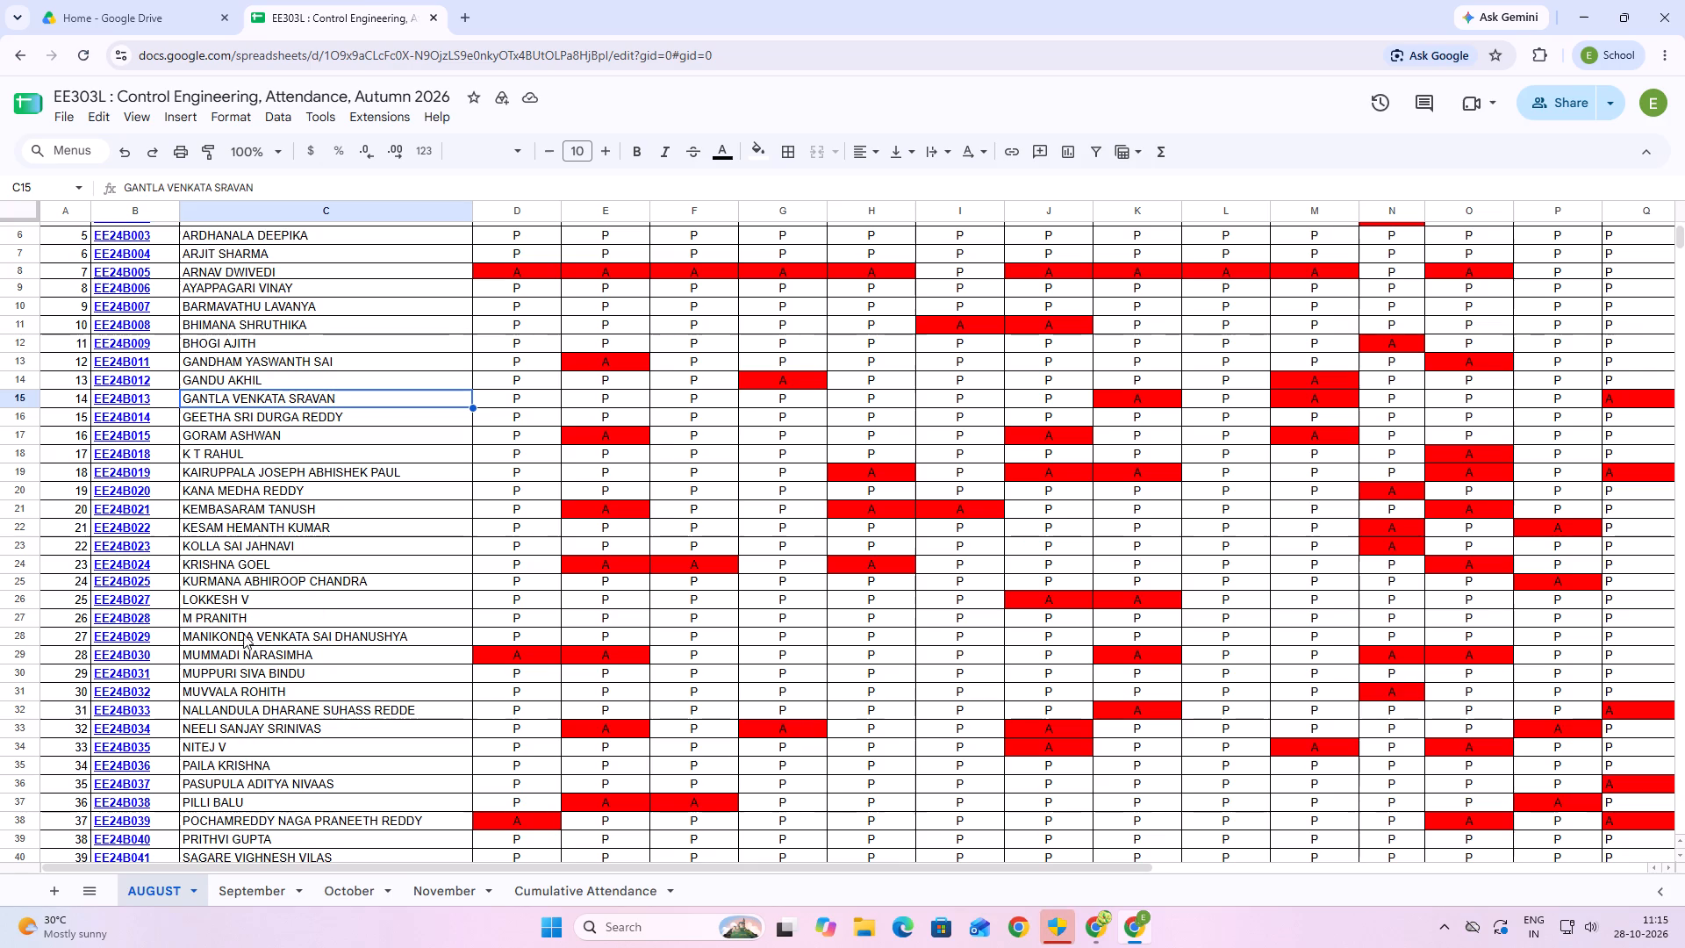
click(332, 511)
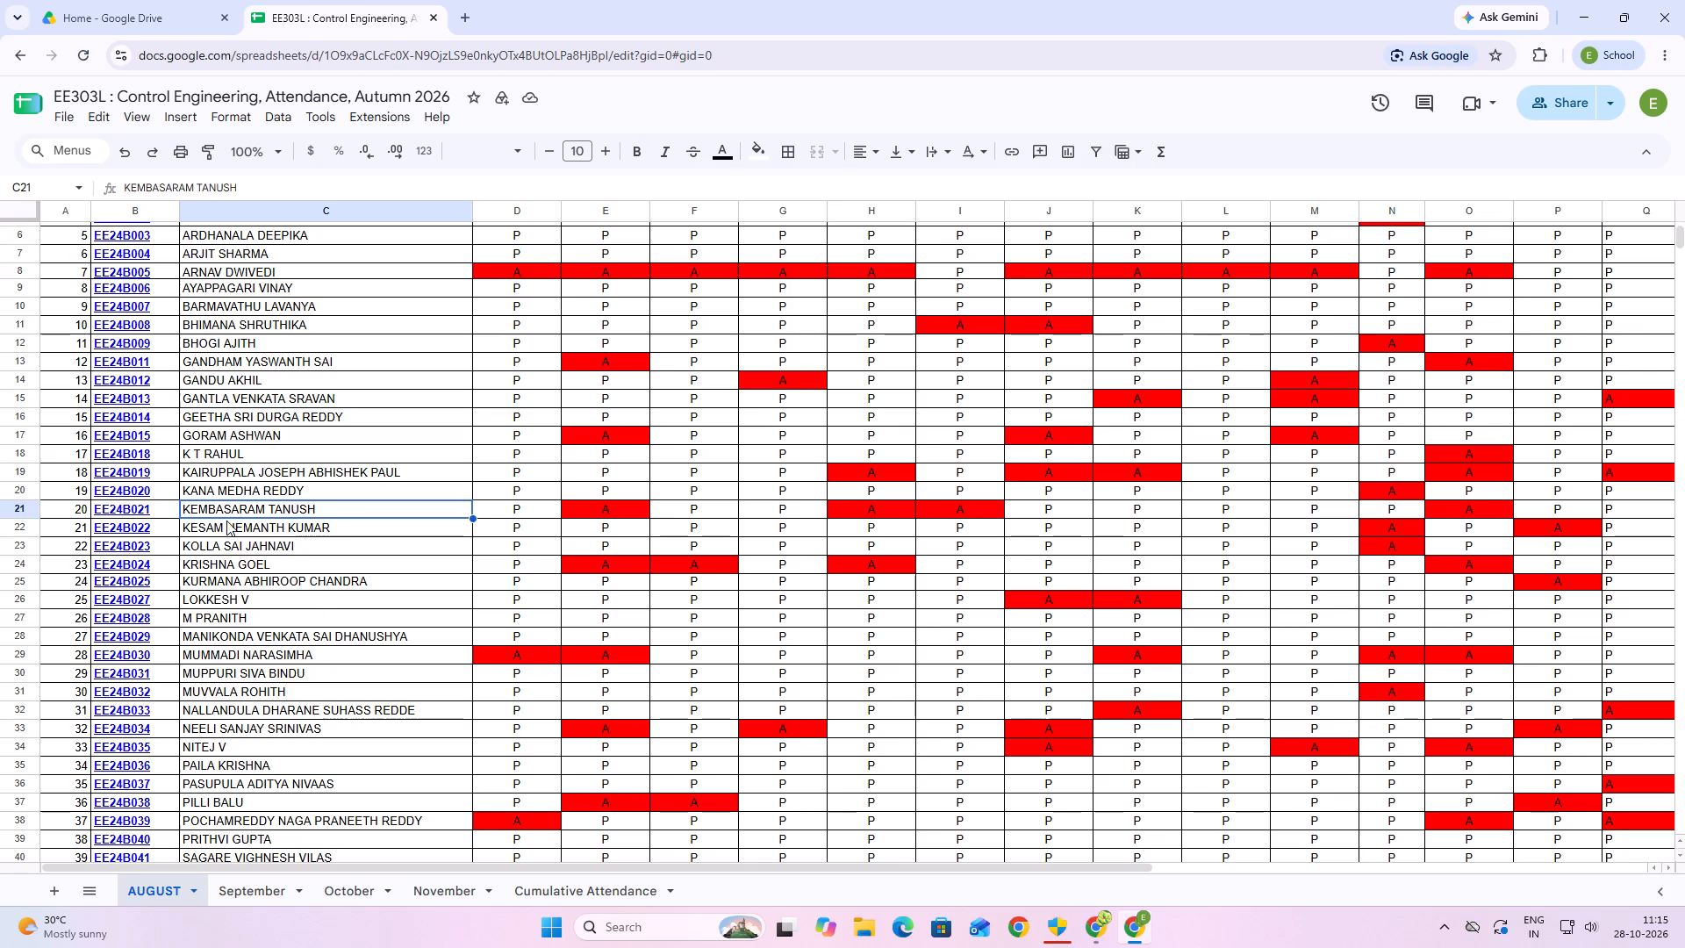
In the AUGUST sheet, change the 24/08/2026(M) attendance of the student with Sl. No 20 to P in cell O21.
click(18, 506)
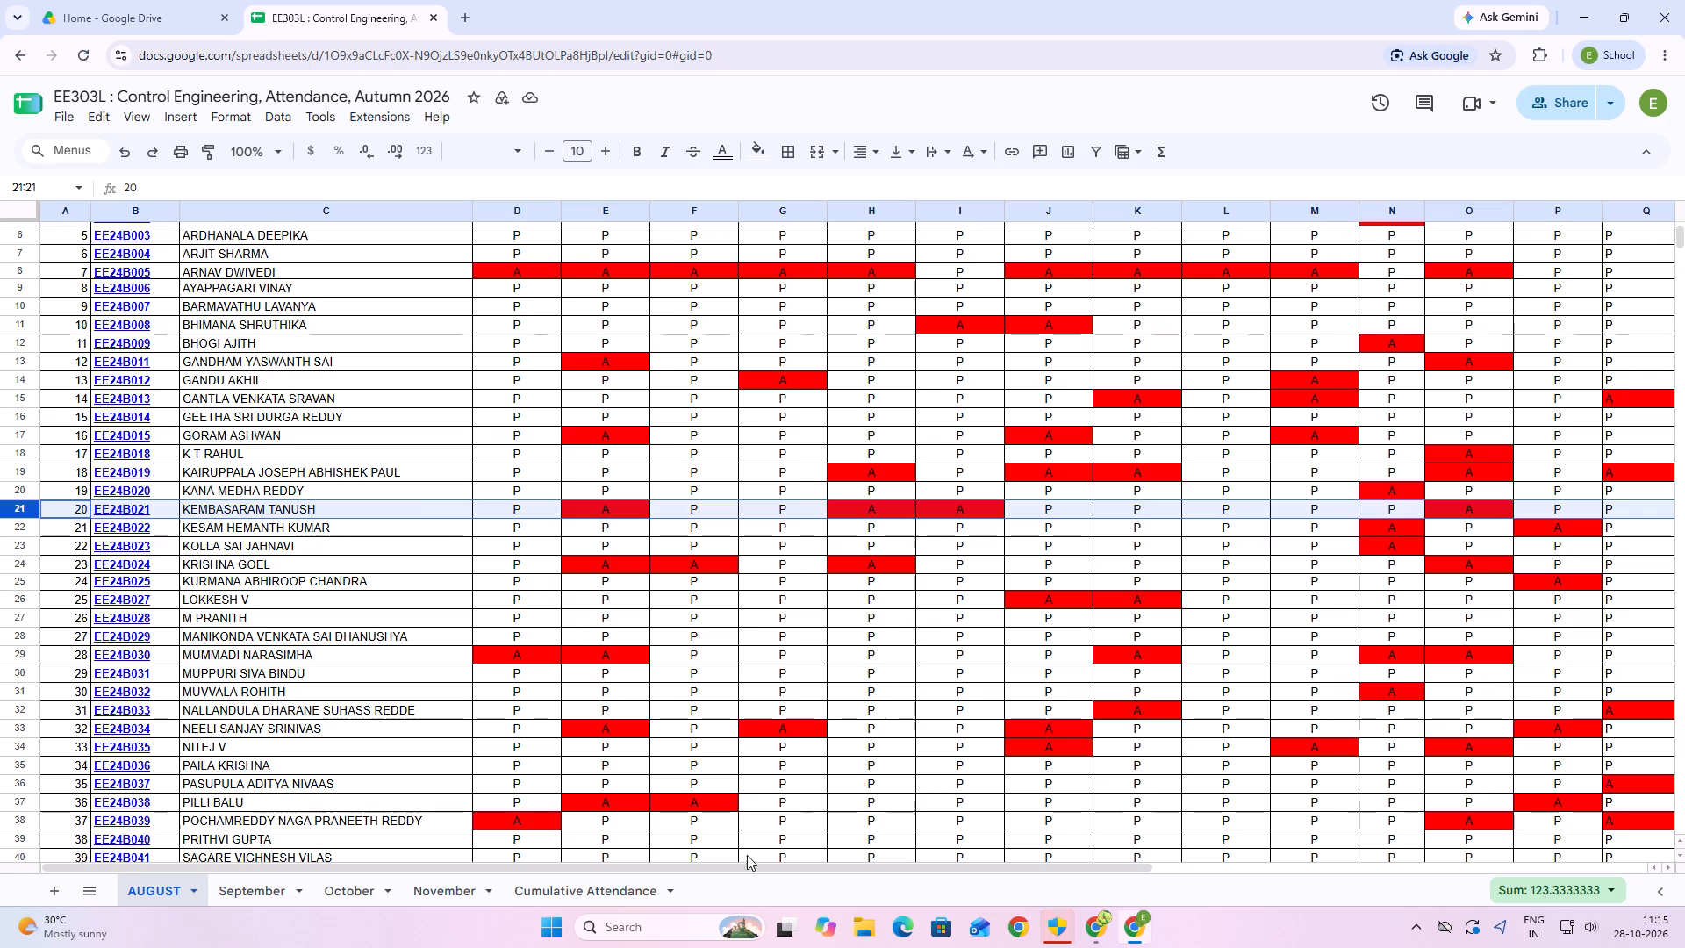
drag(784, 870, 955, 904)
scroll(832, 801, up, 5)
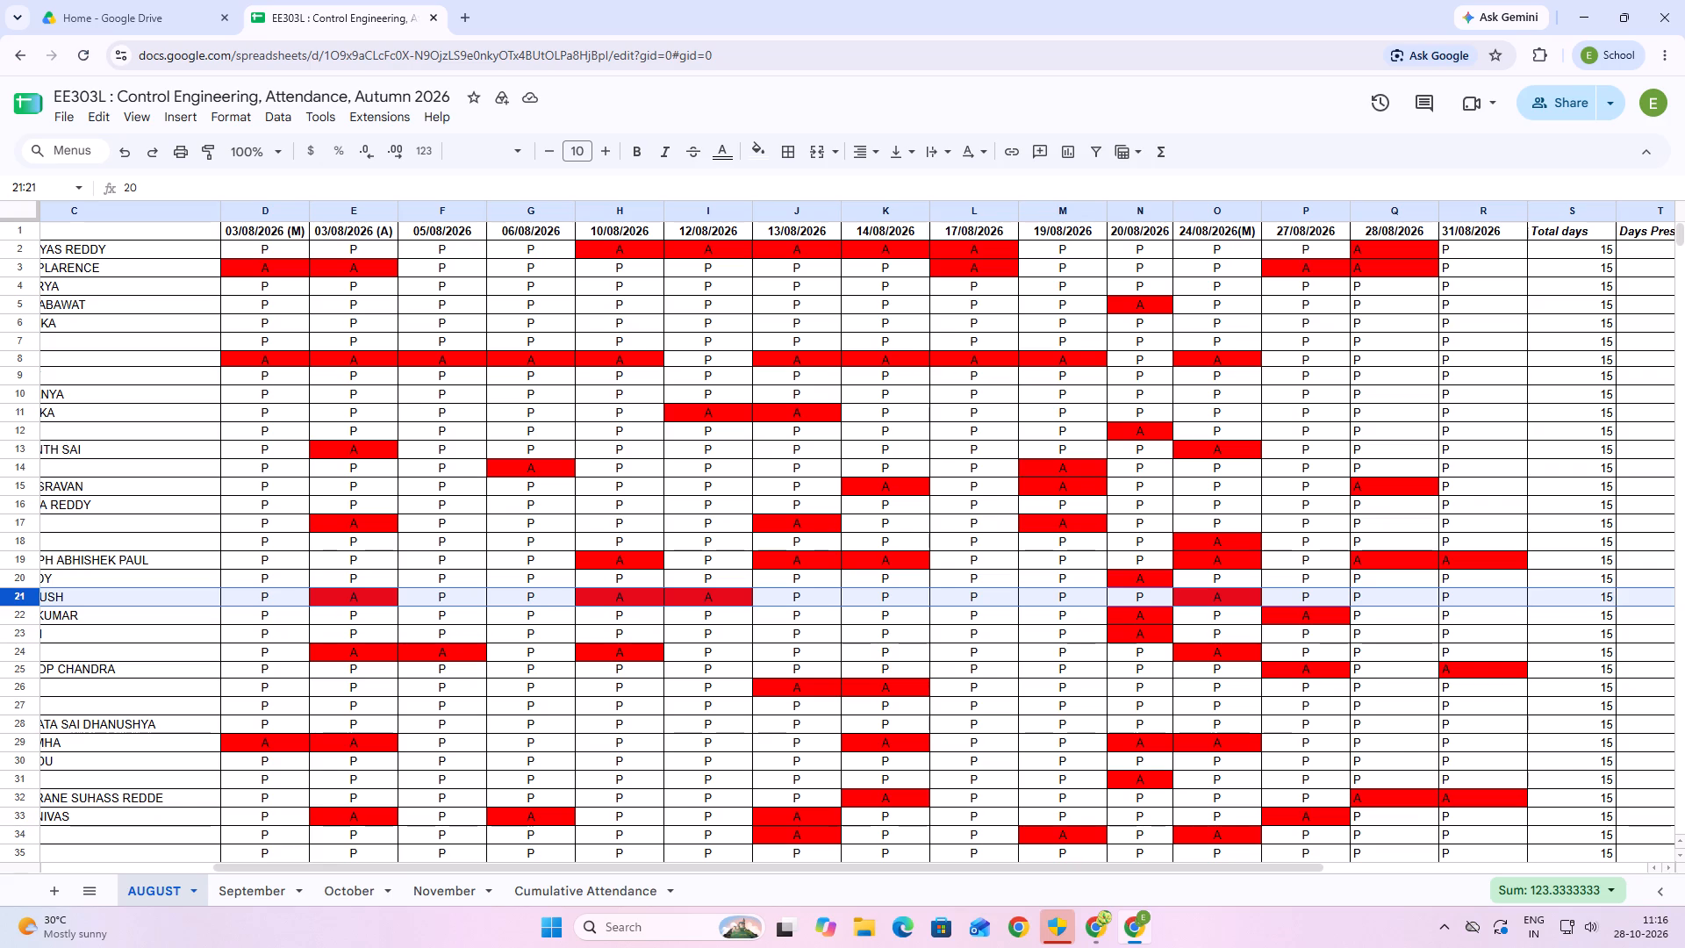
click(1217, 595)
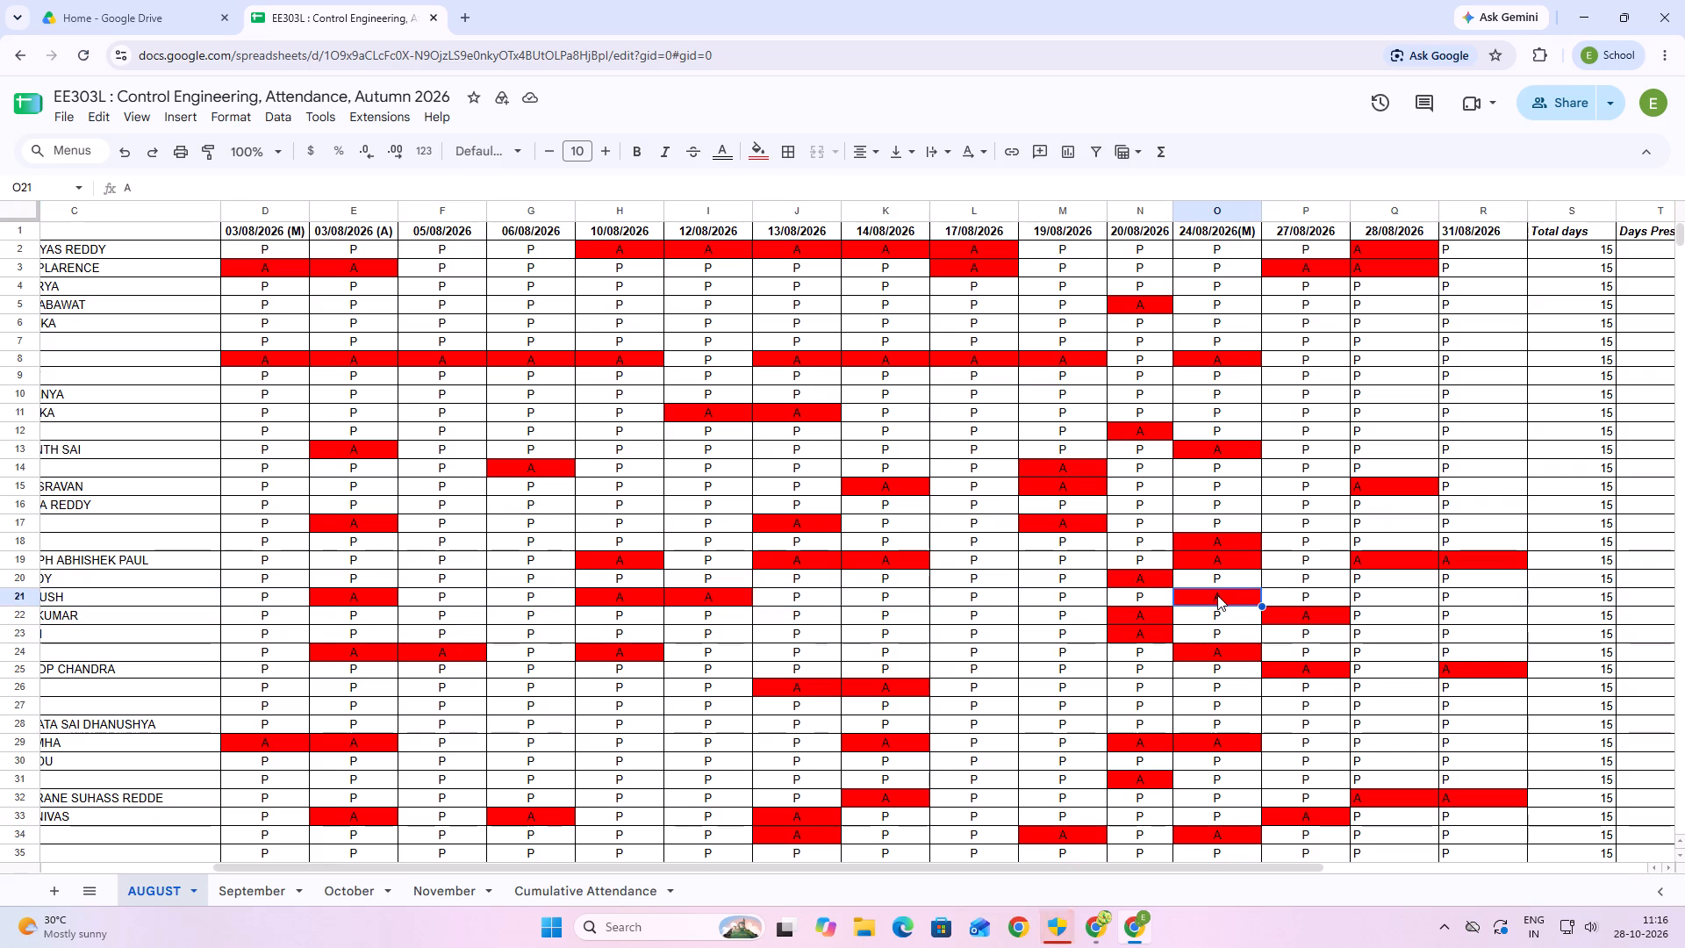
key(p)
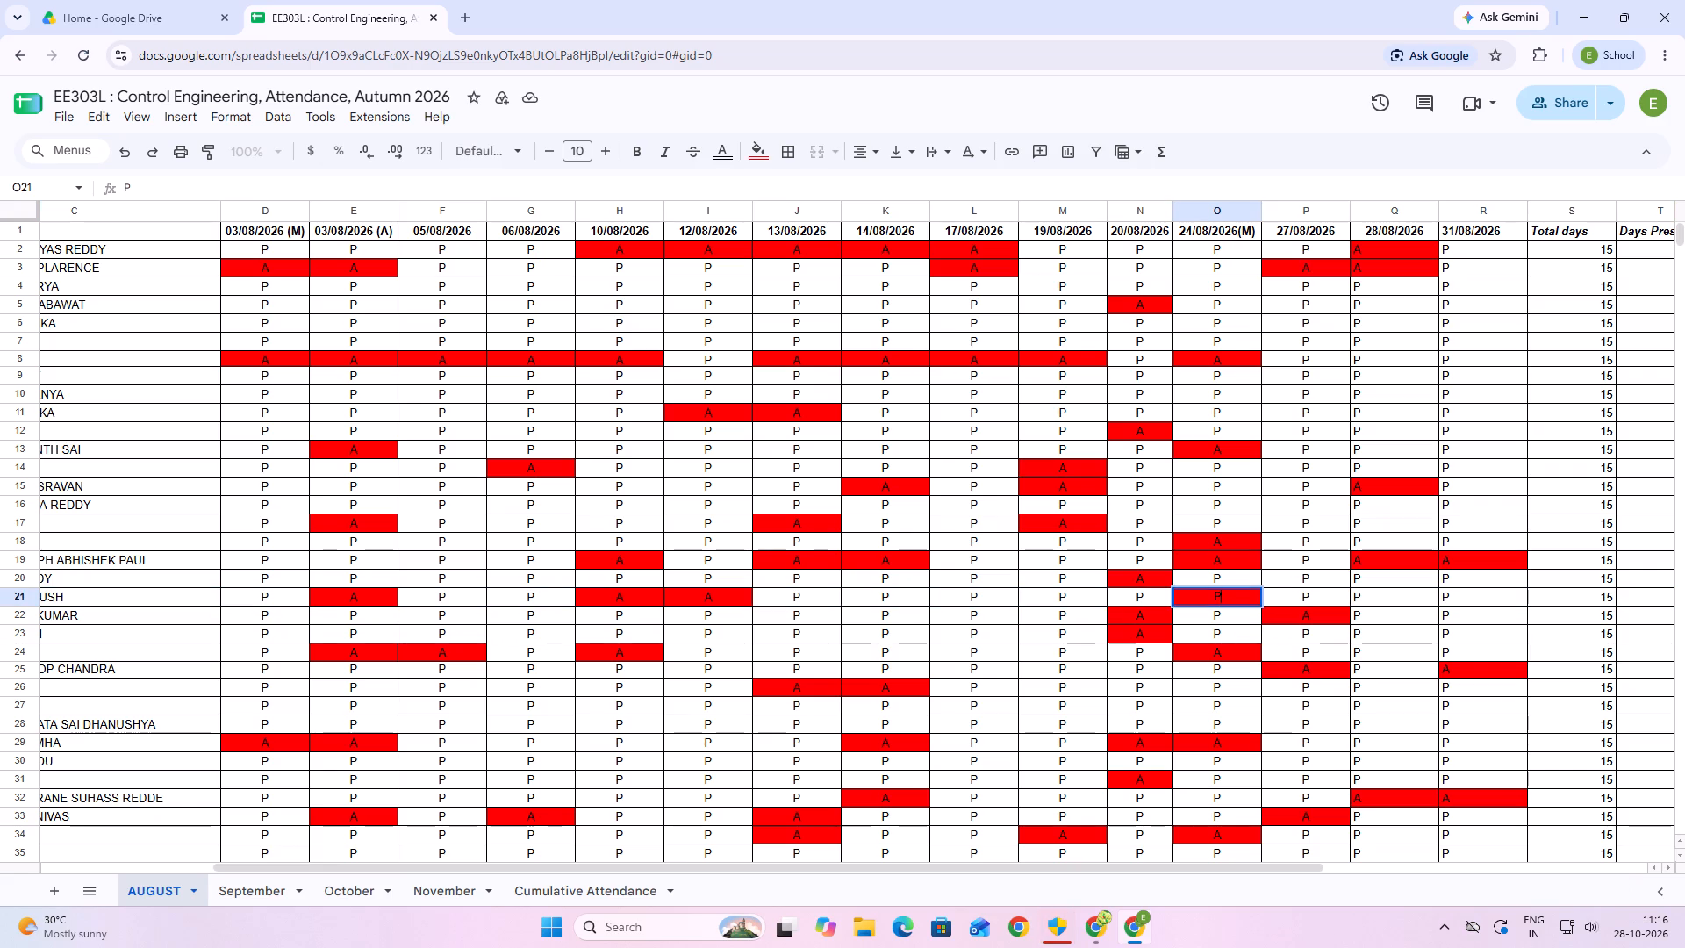
key(Return)
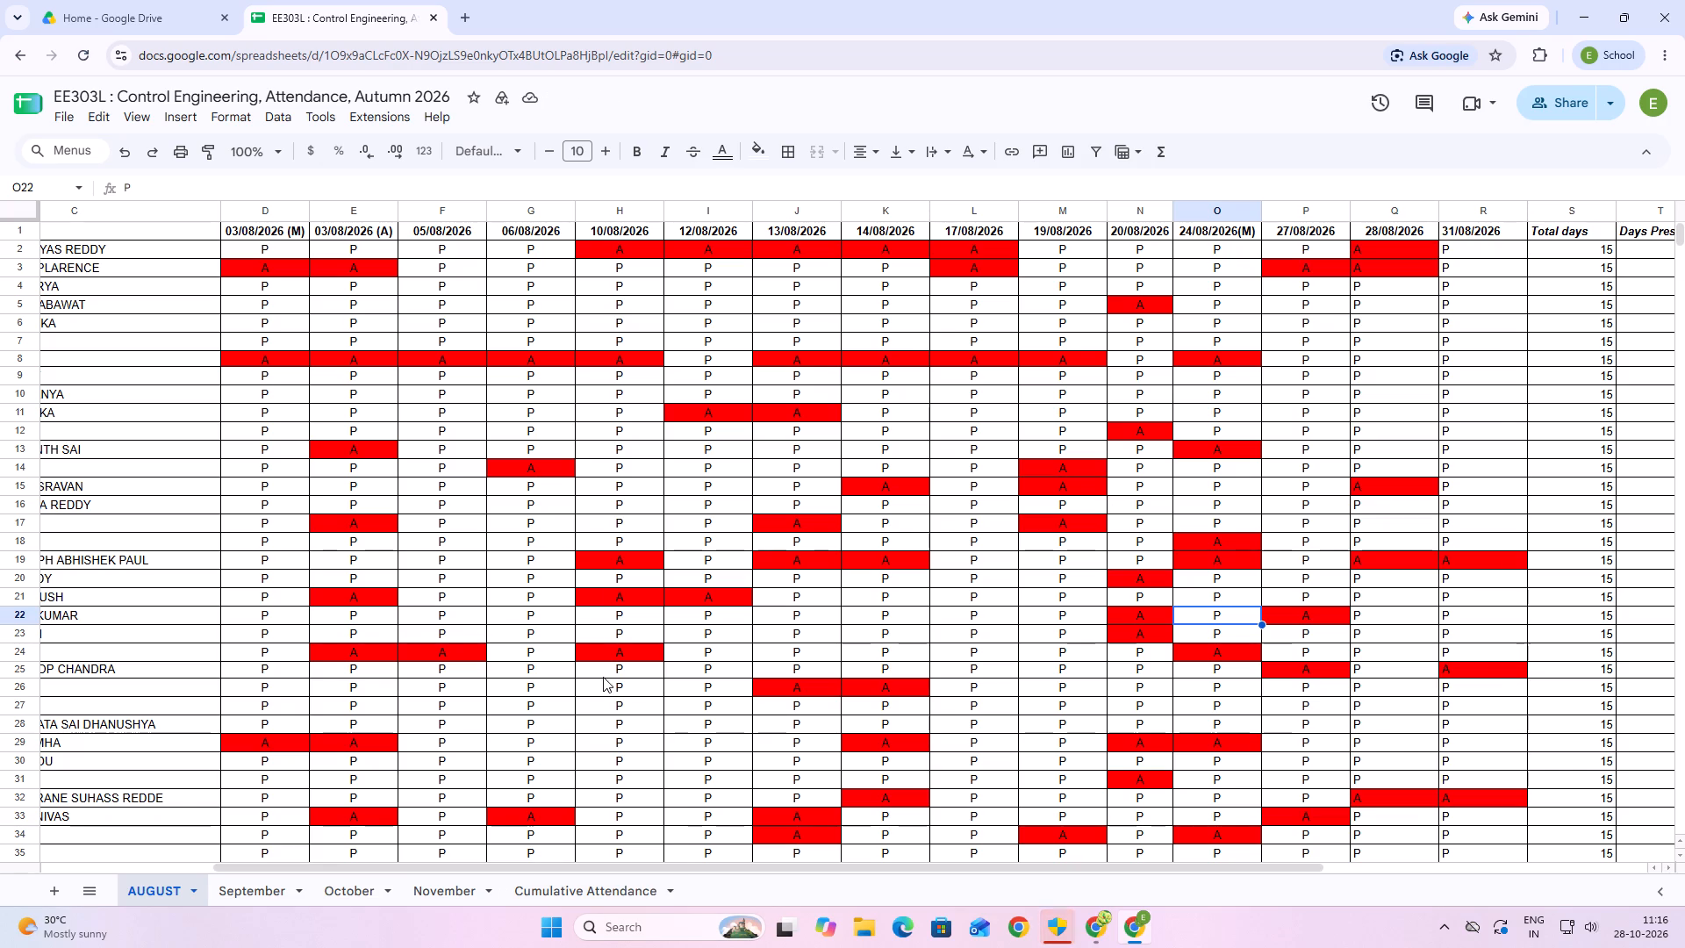
Examine row 21 of the AUGUST sheet across its dates to the total, days present, percentage and days absent columns.
click(163, 852)
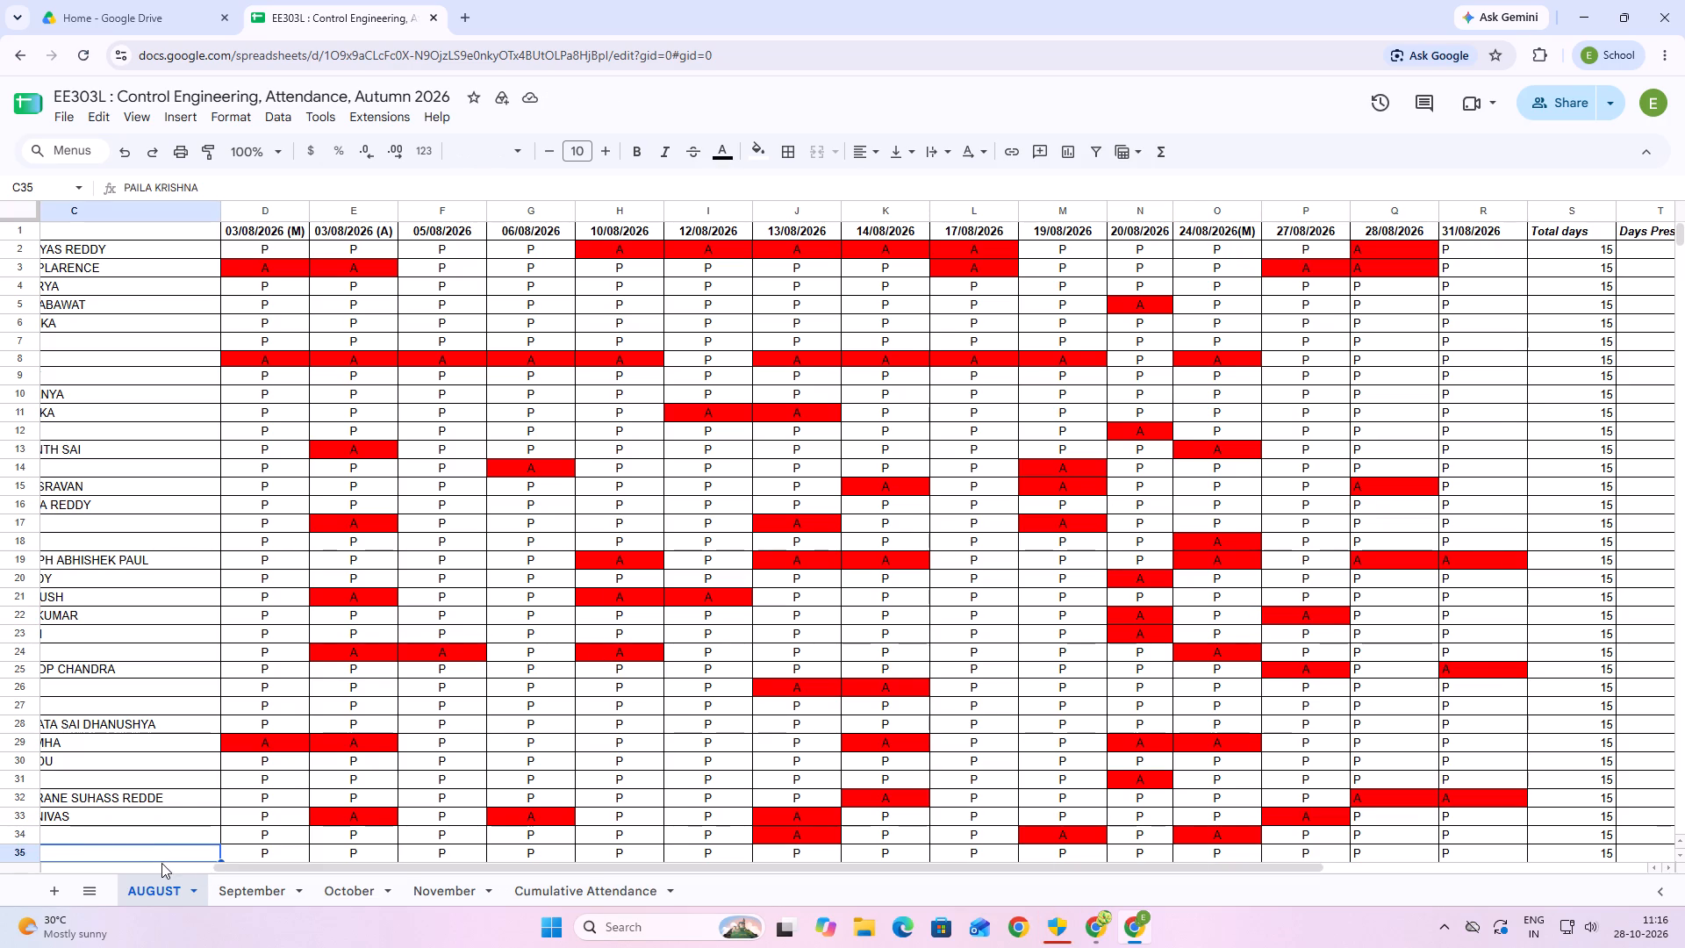
click(165, 871)
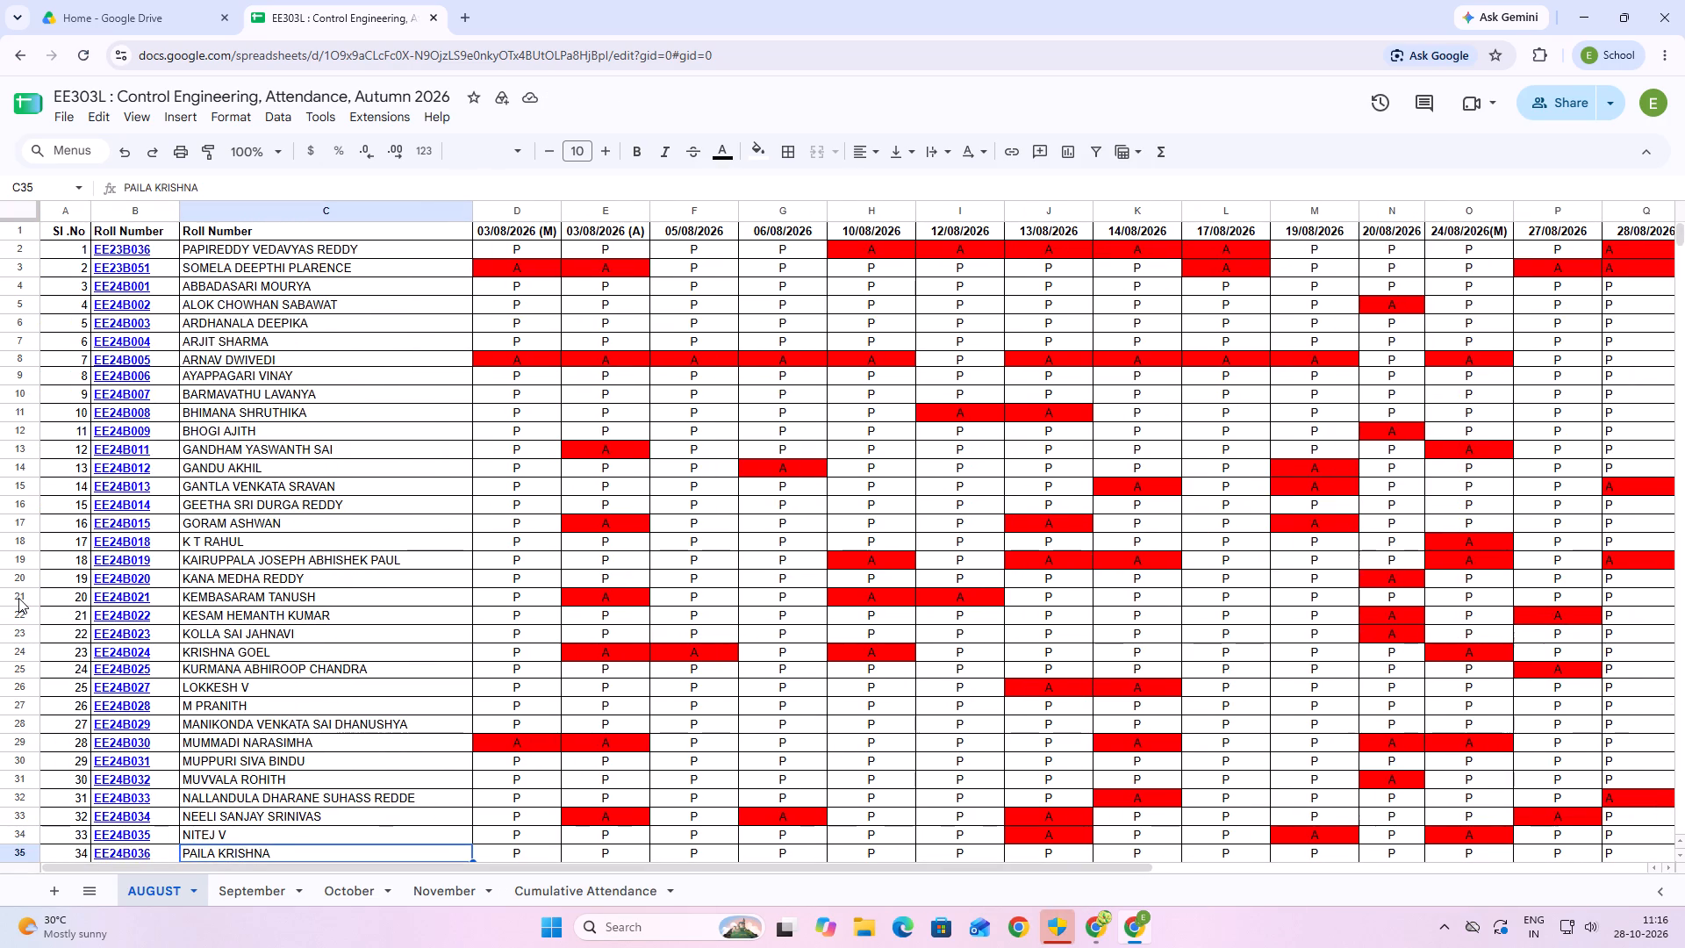
click(18, 599)
click(1293, 873)
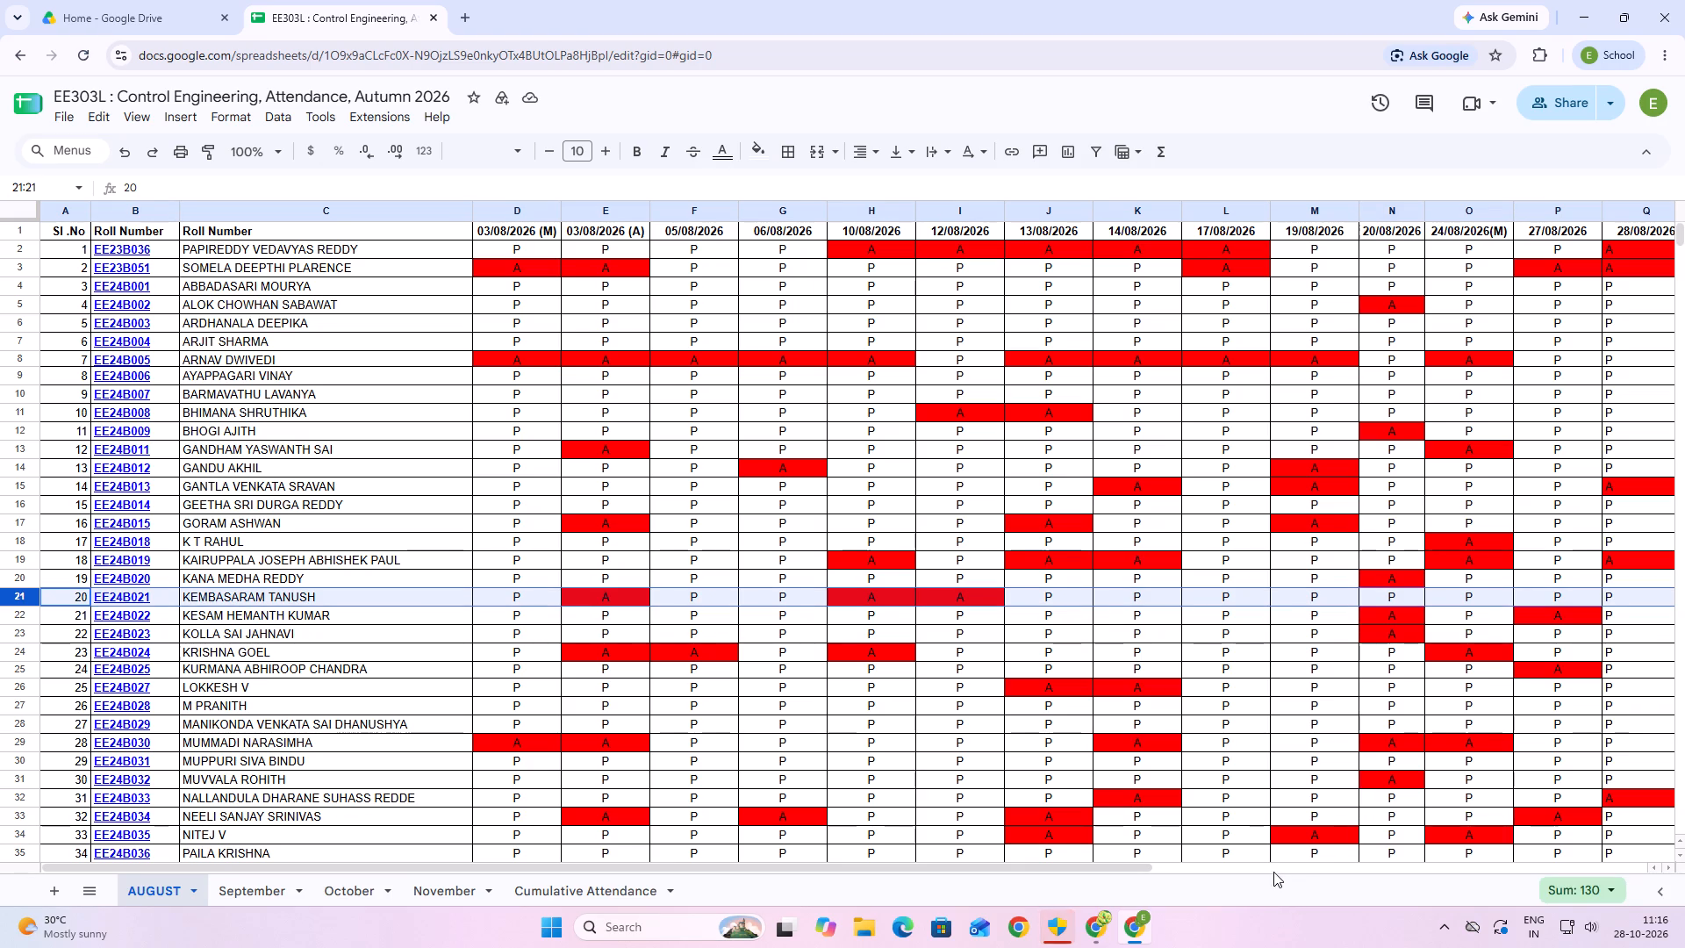
click(1238, 867)
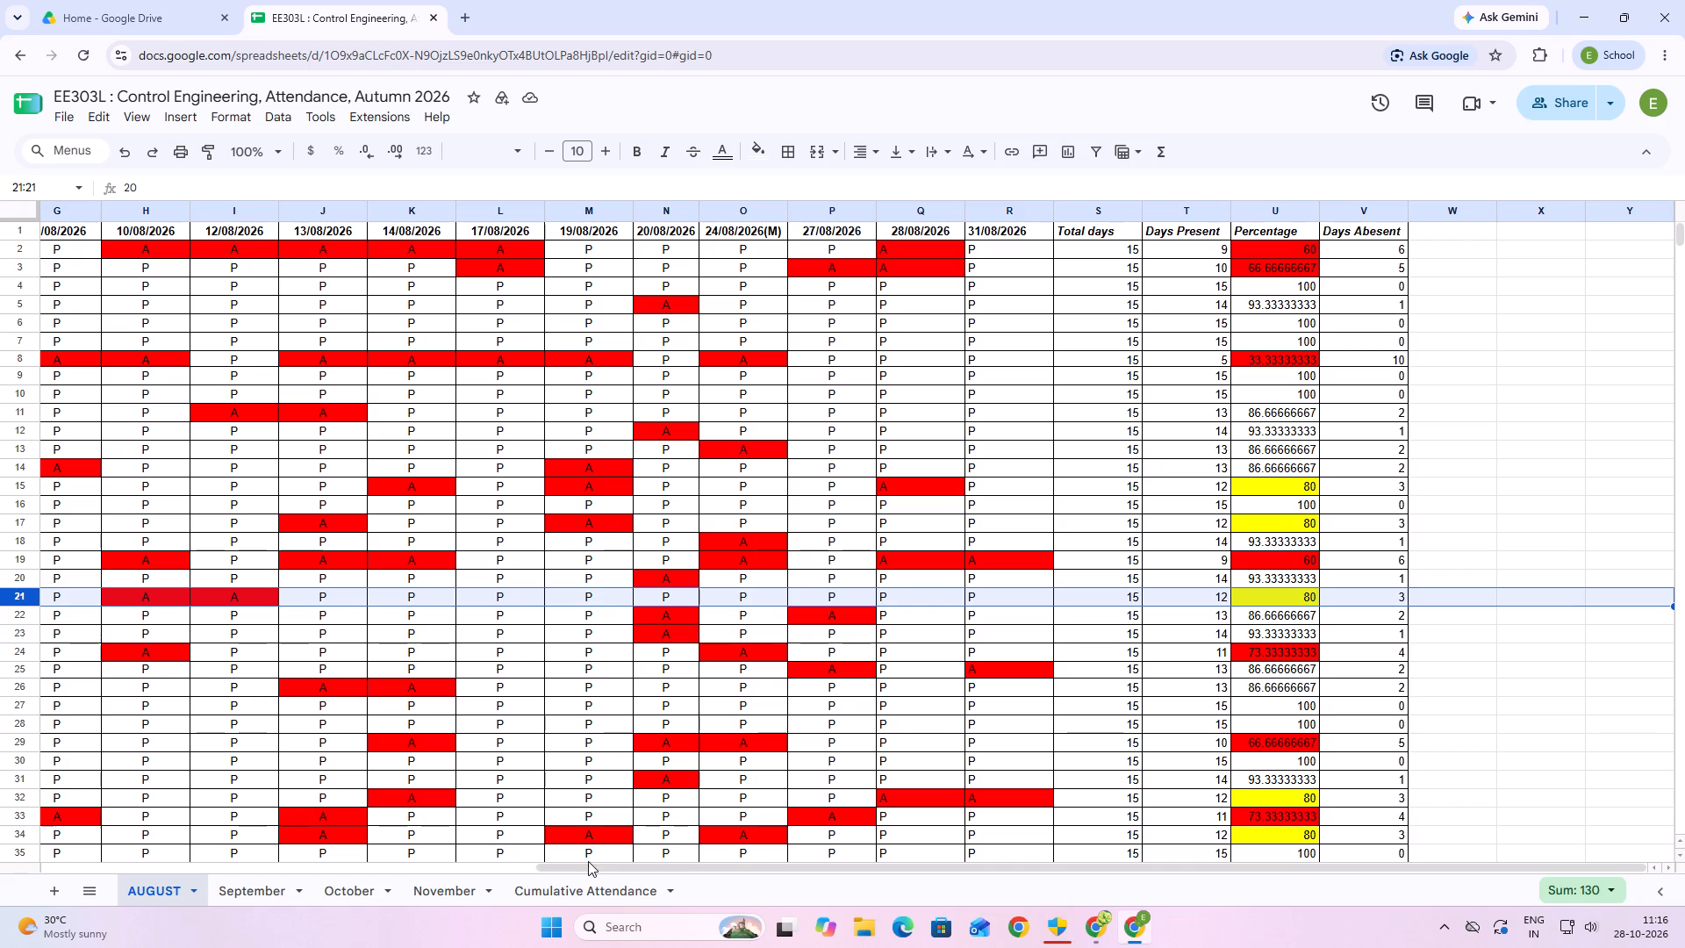
drag(586, 867, 298, 876)
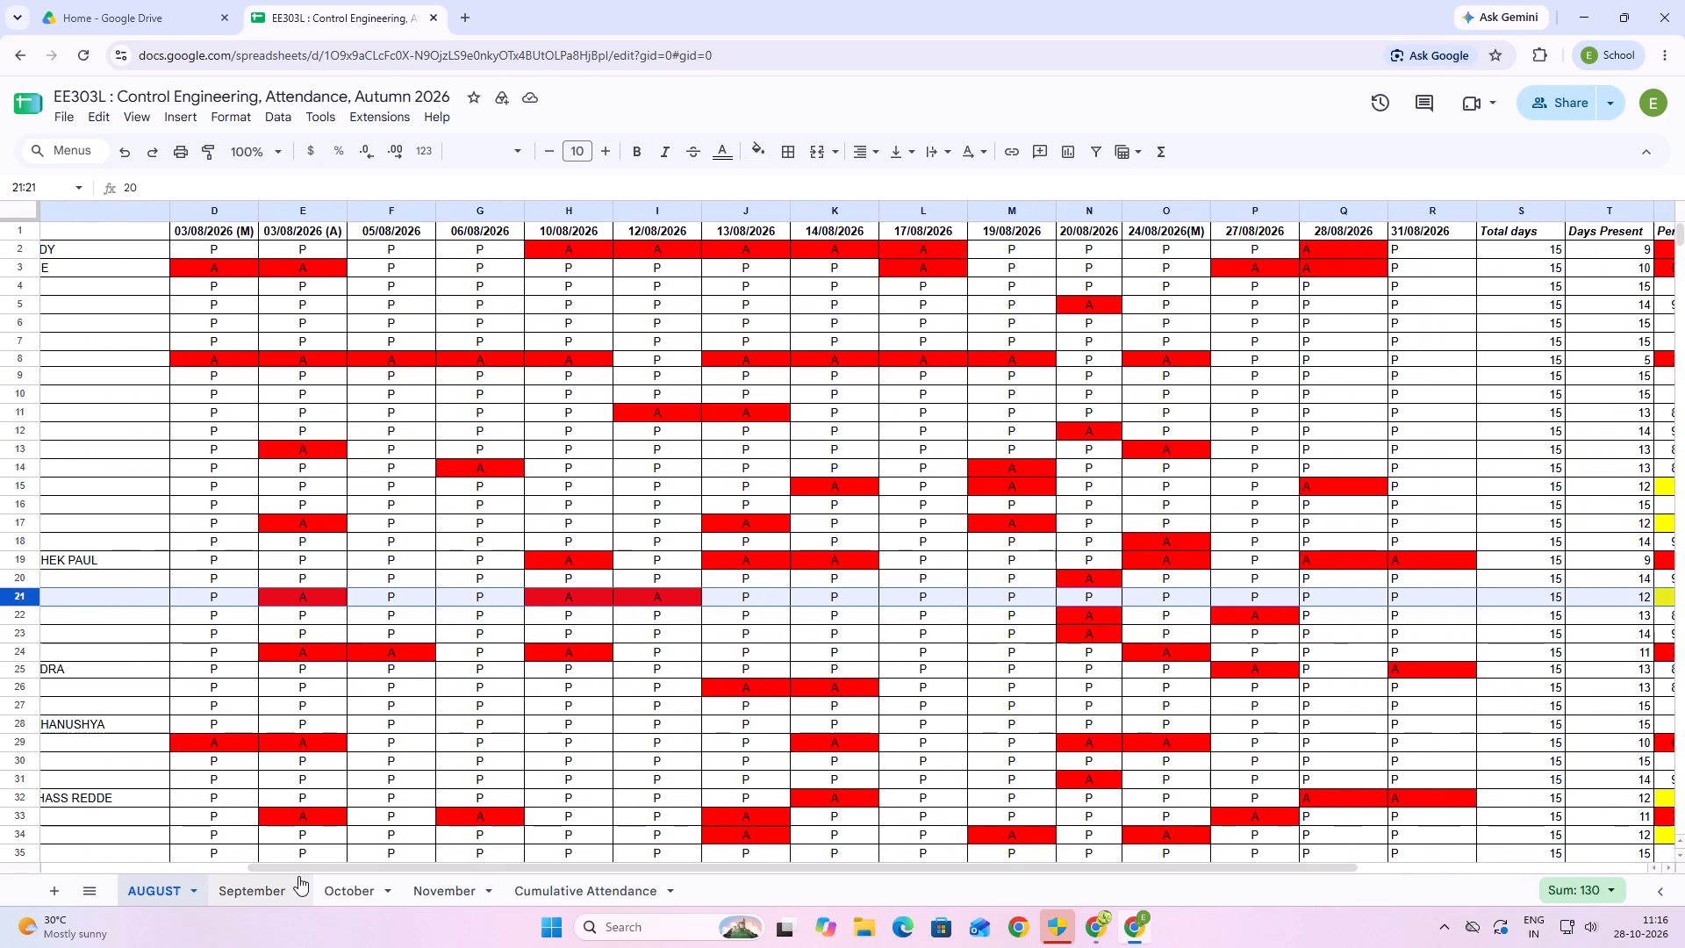
In the September sheet, change the 09/02/2026 attendance of the student with Sl. No 20 to P in cell D21.
click(298, 876)
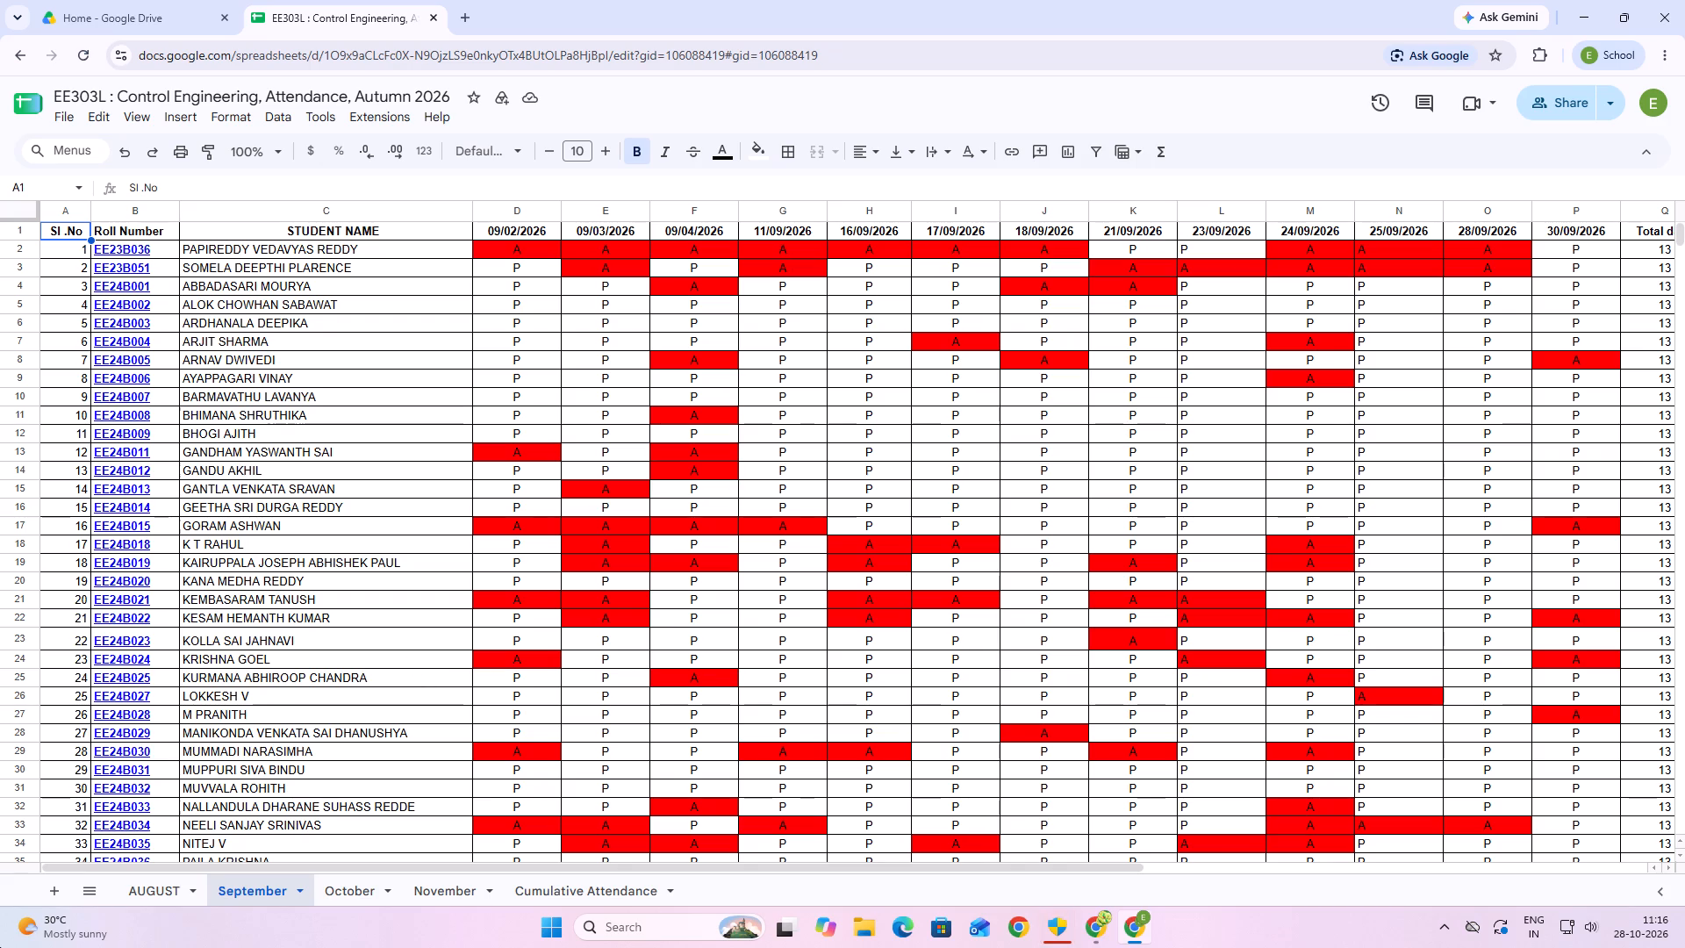
click(500, 592)
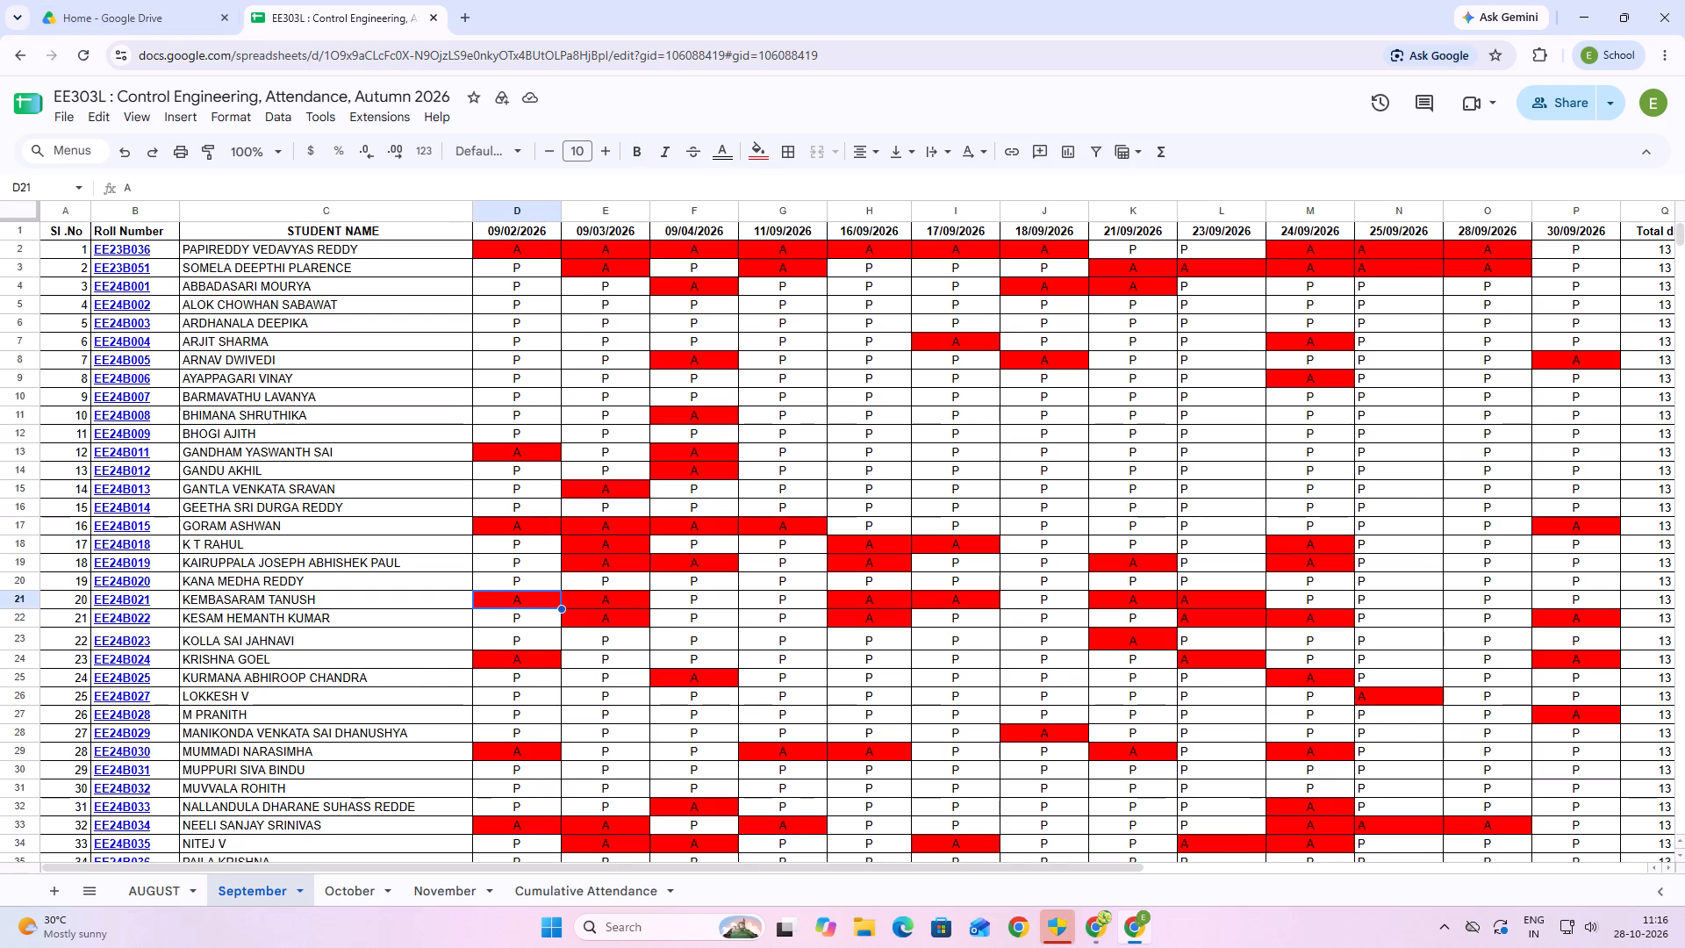
key(p)
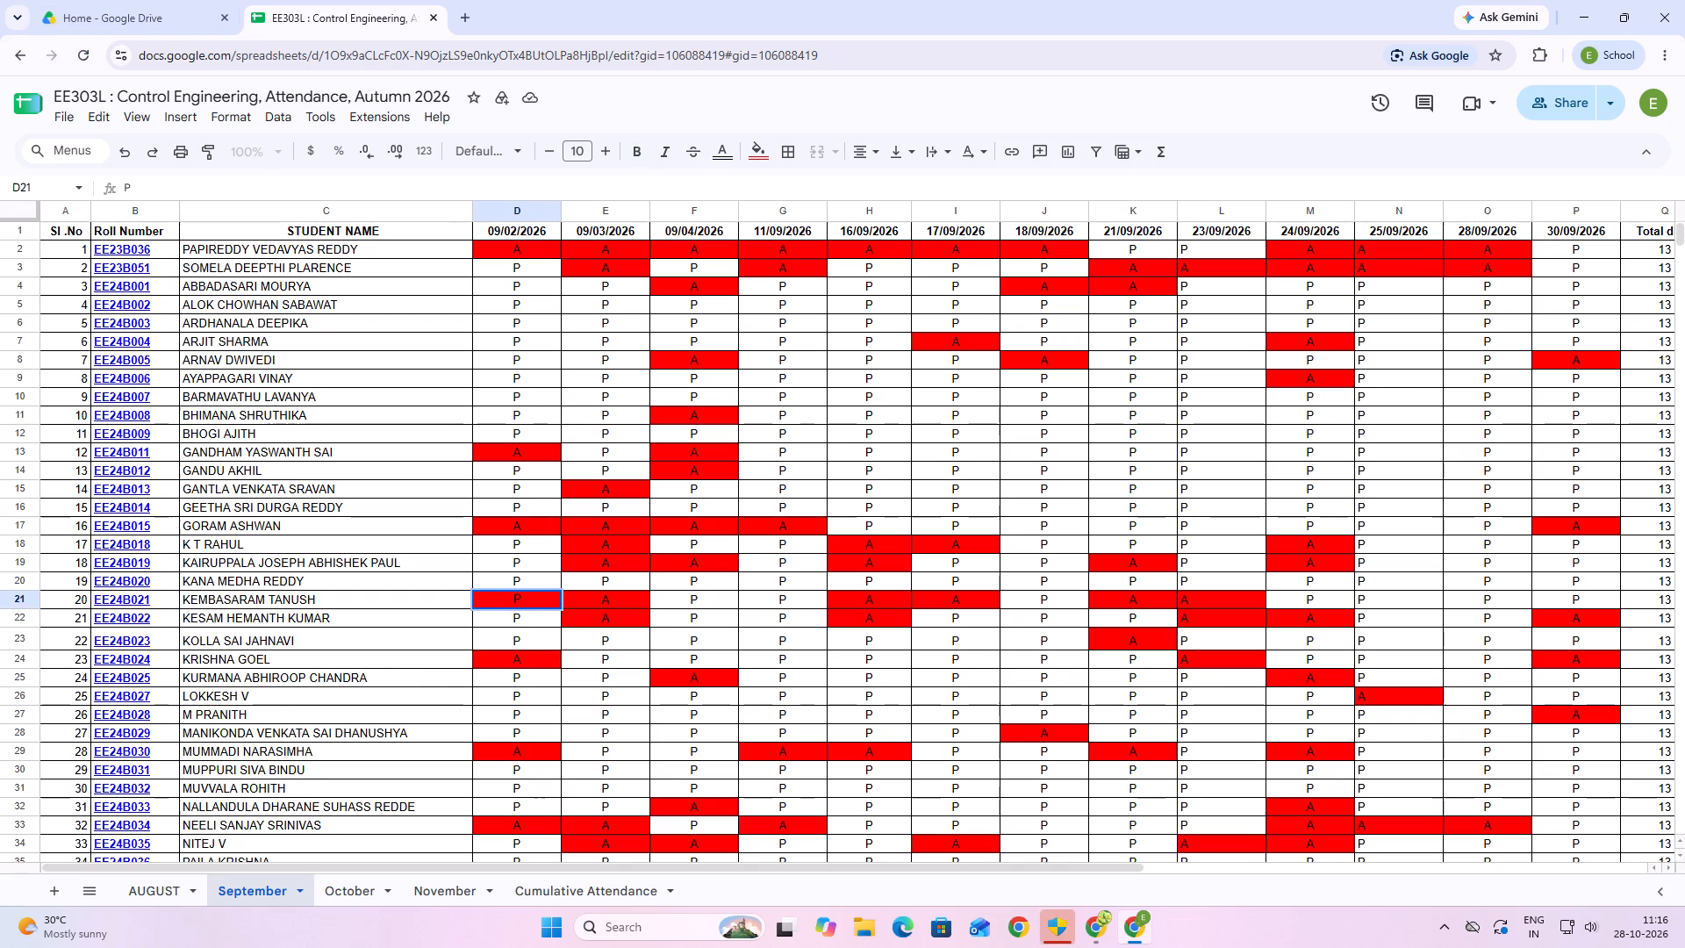
click(626, 603)
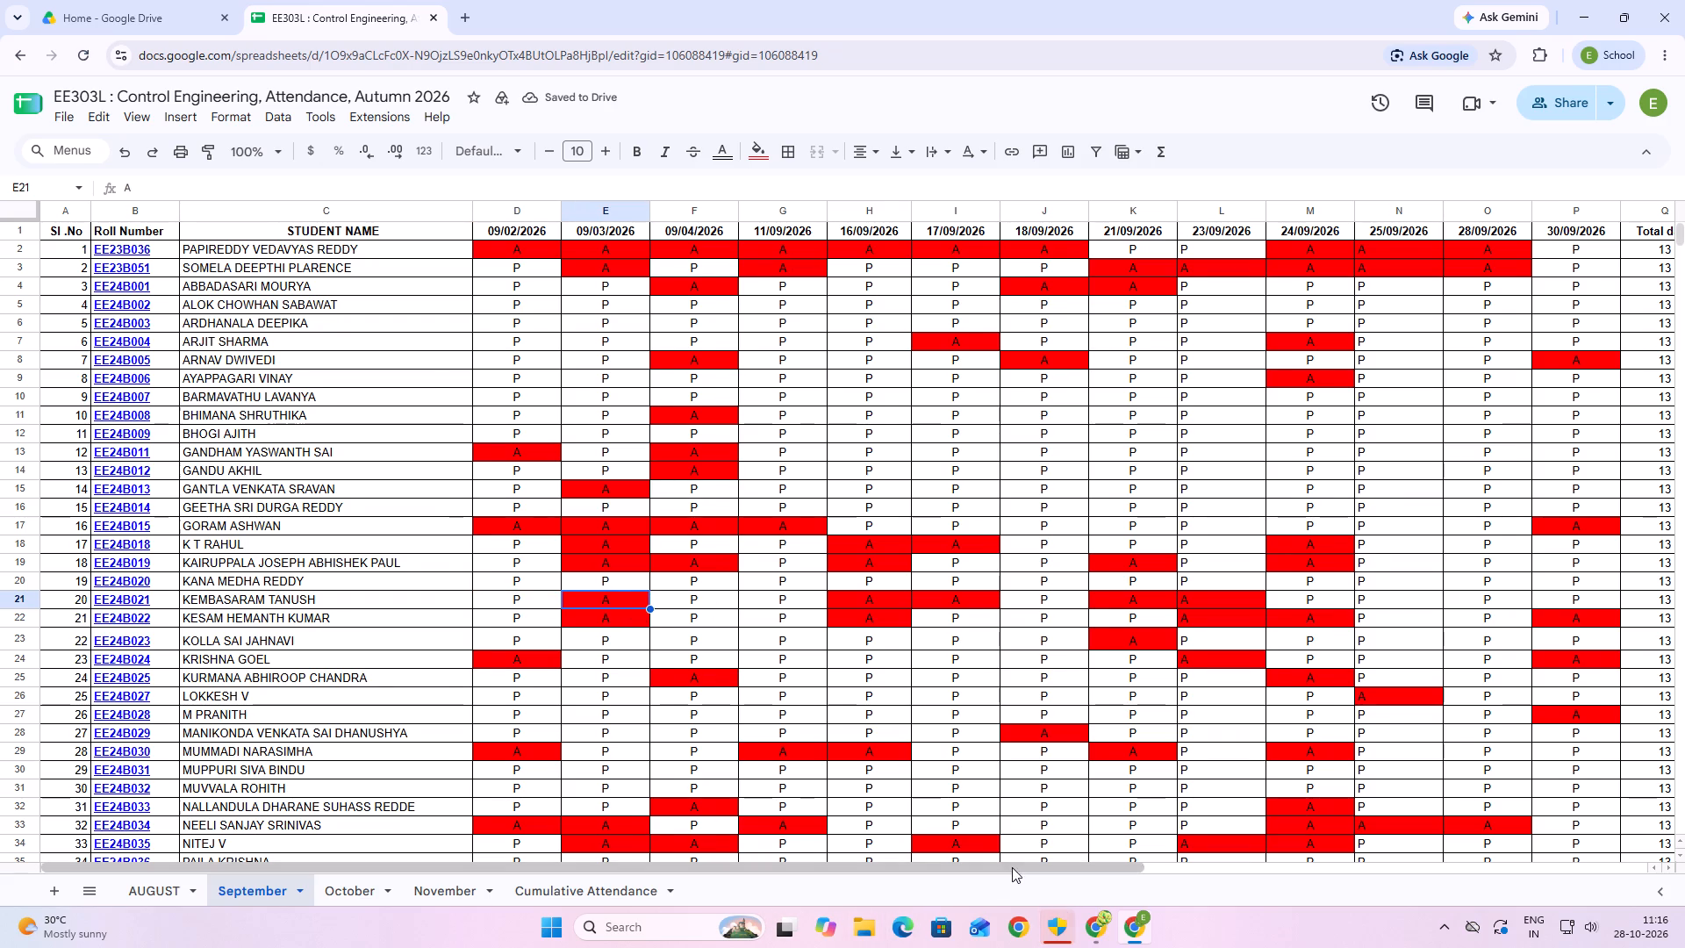
Check the row 21 totals in the September sheet and the same student's row 21 in the Cumulative Attendance sheet.
drag(1012, 867, 1456, 777)
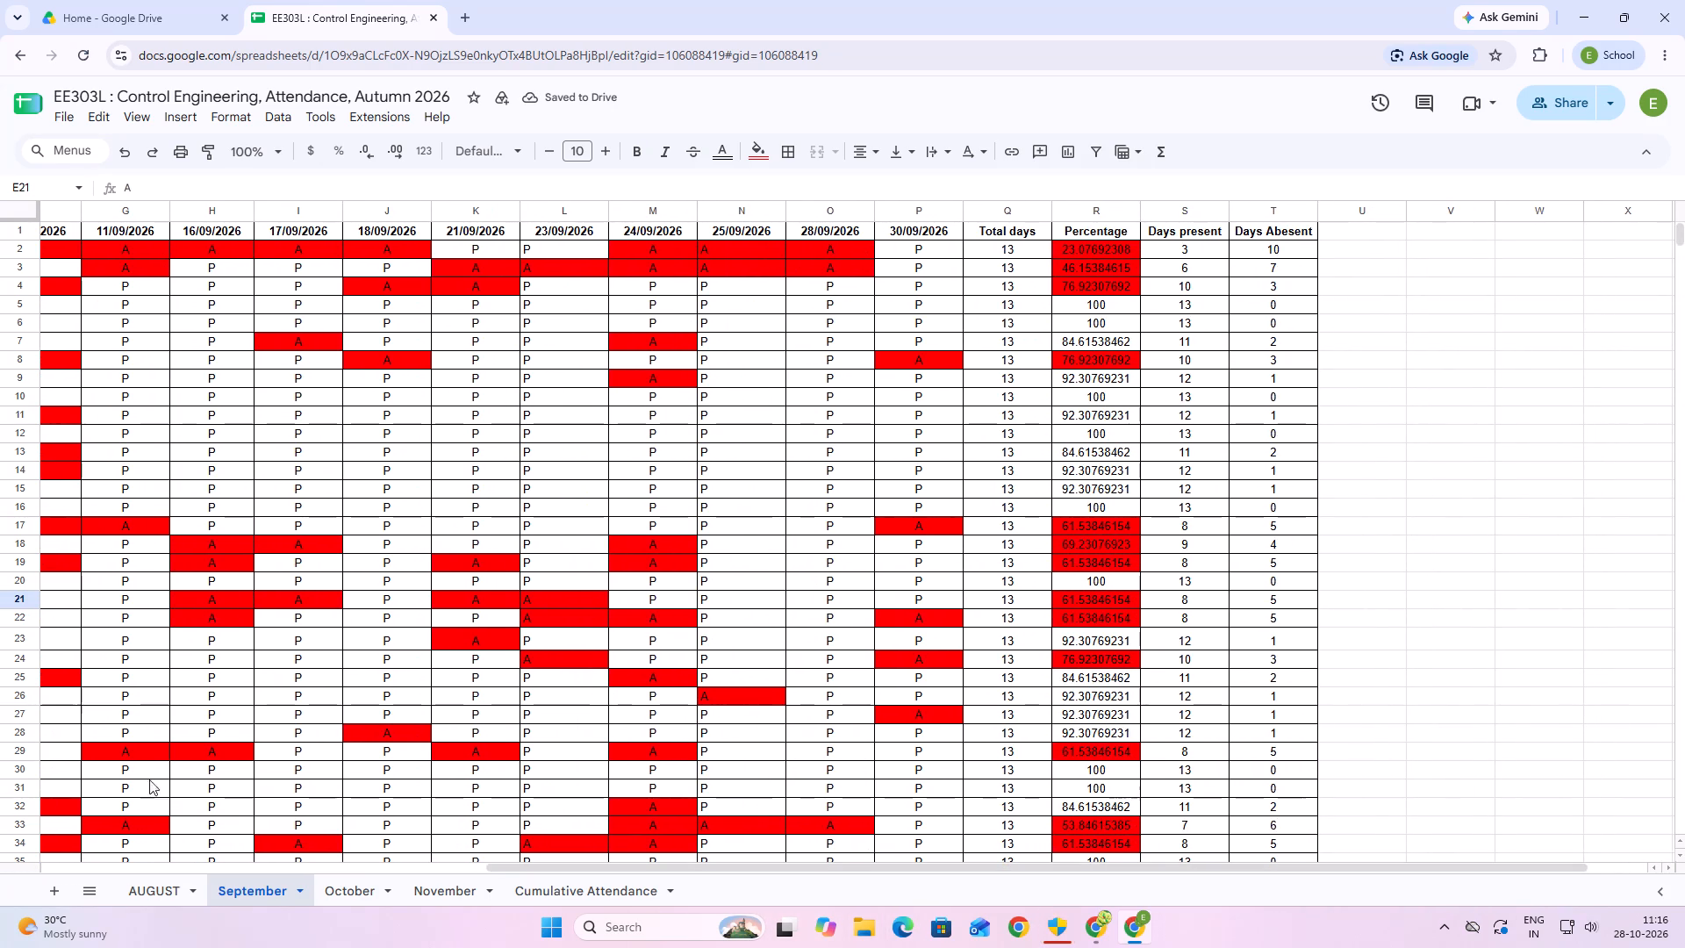
click(25, 602)
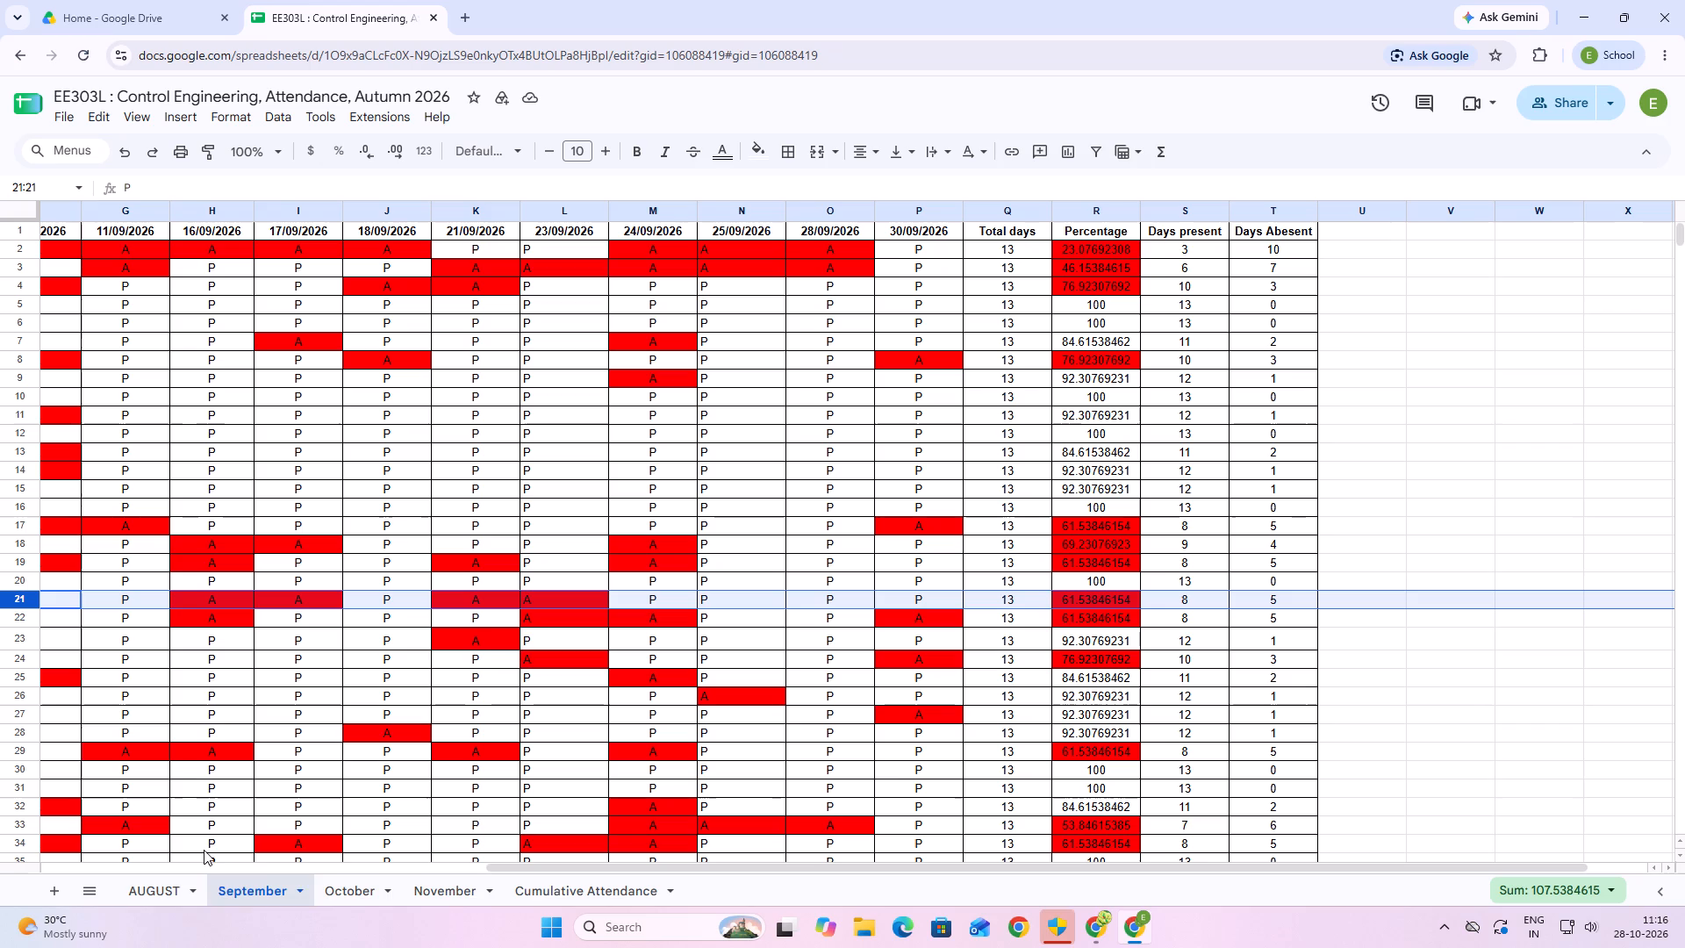
click(552, 887)
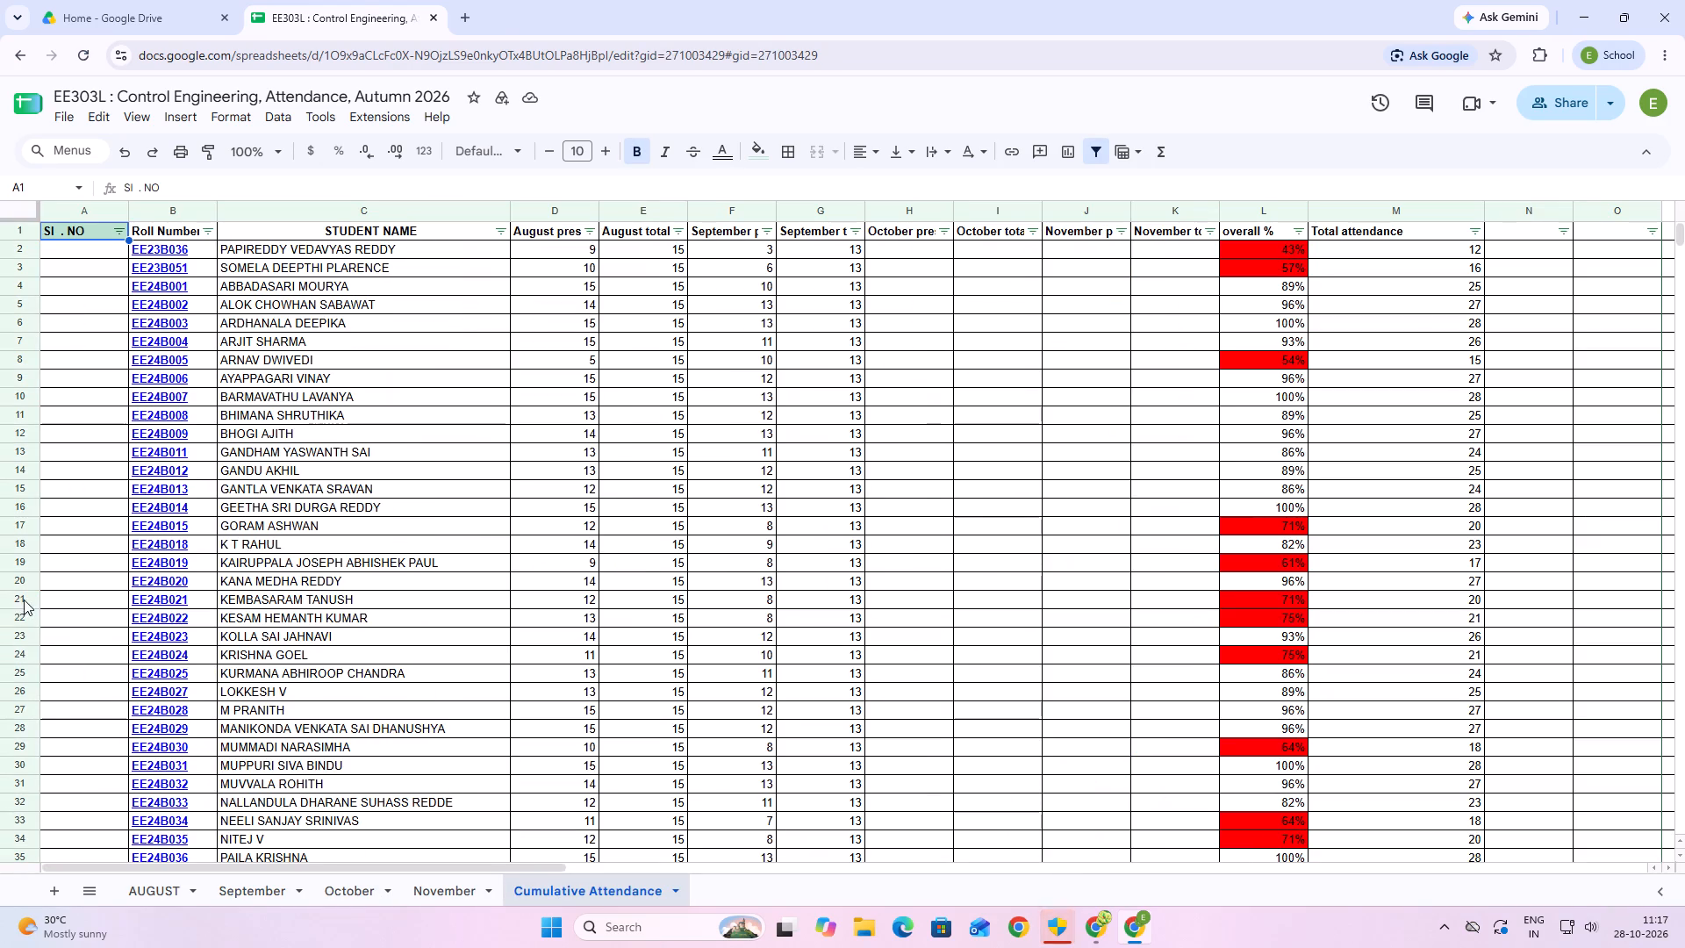
click(24, 598)
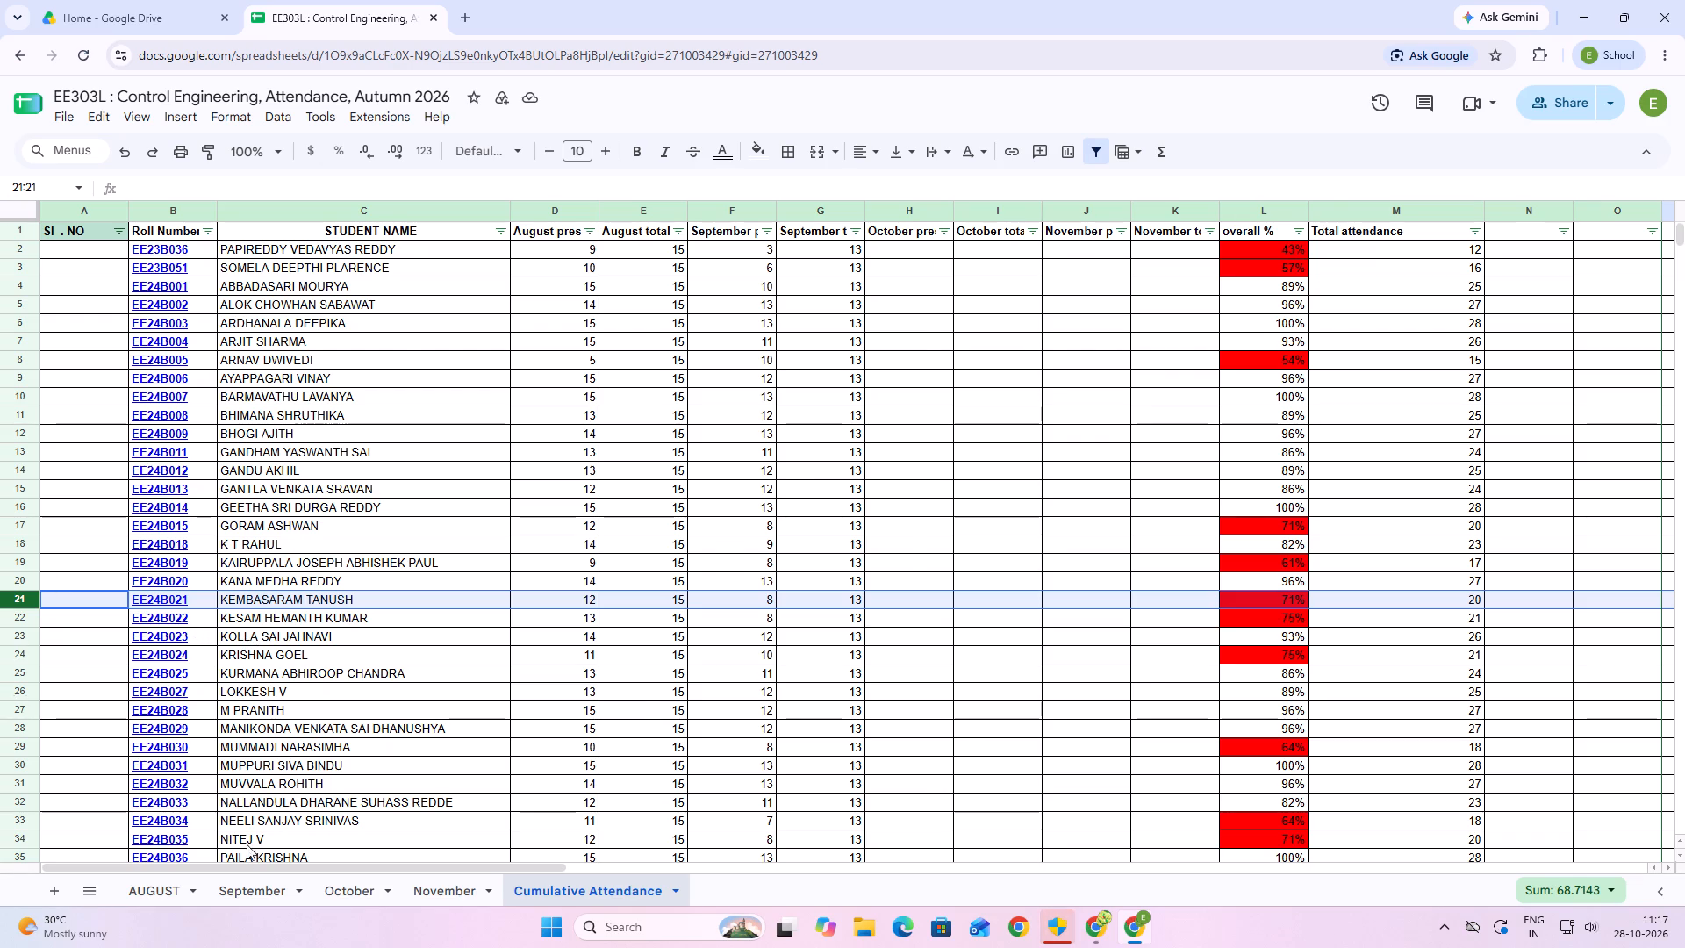
In the AUGUST sheet, change the 12/08/2026 attendance in row 21 to P in cell I21.
click(168, 887)
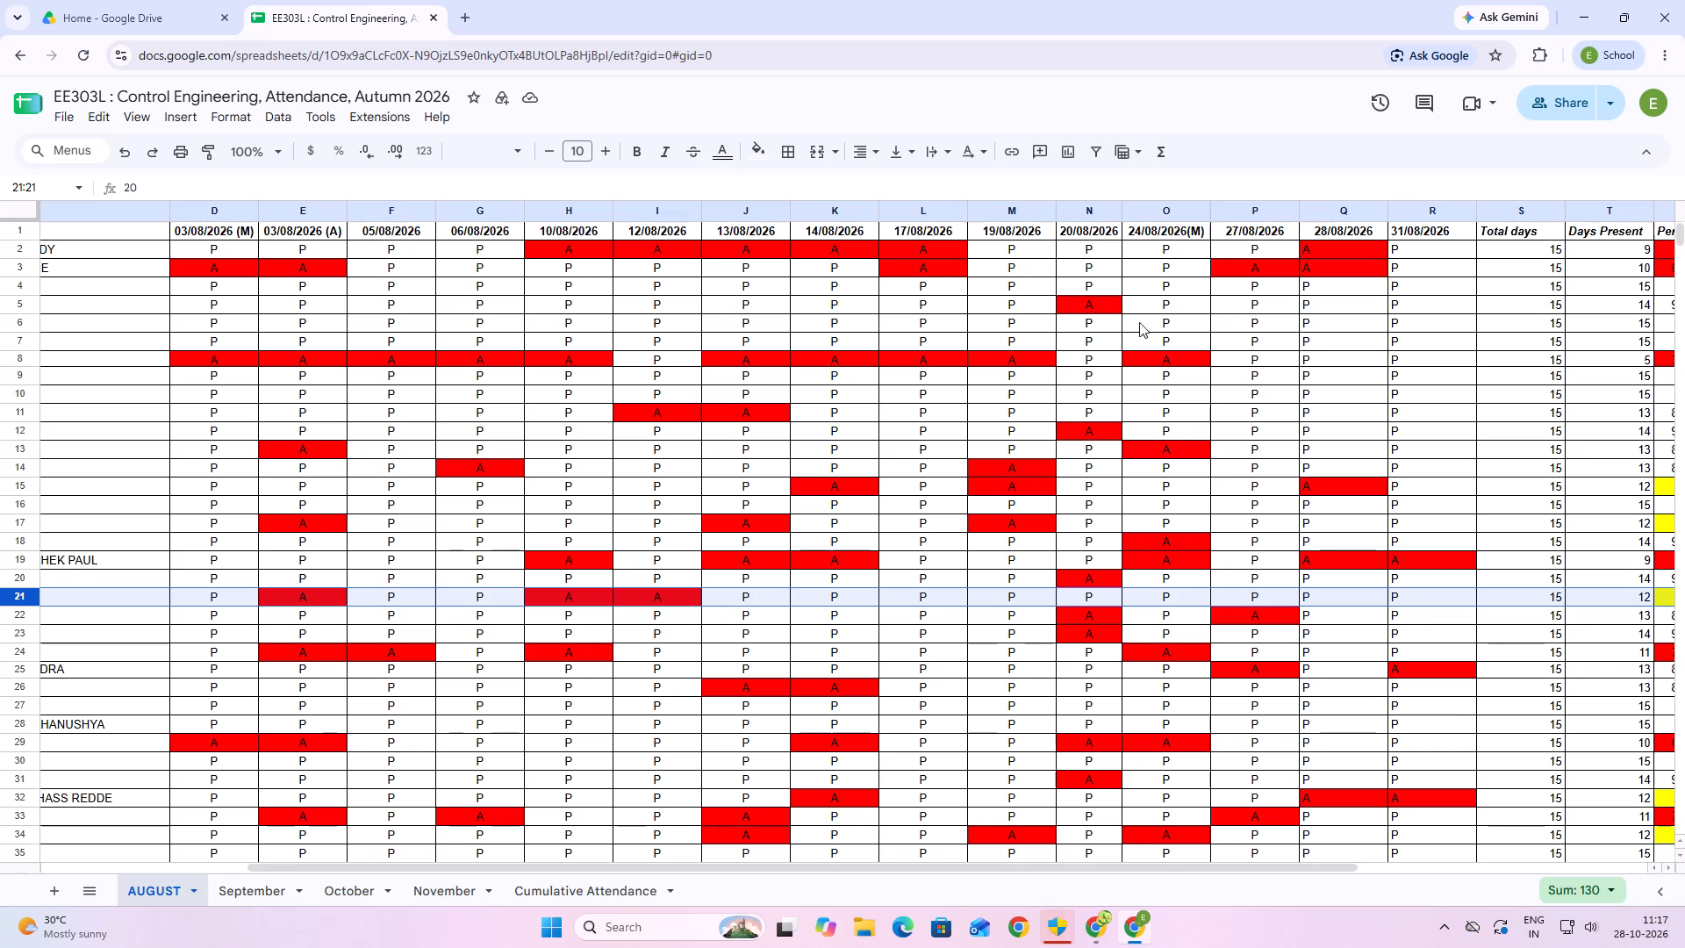
click(685, 600)
key(p)
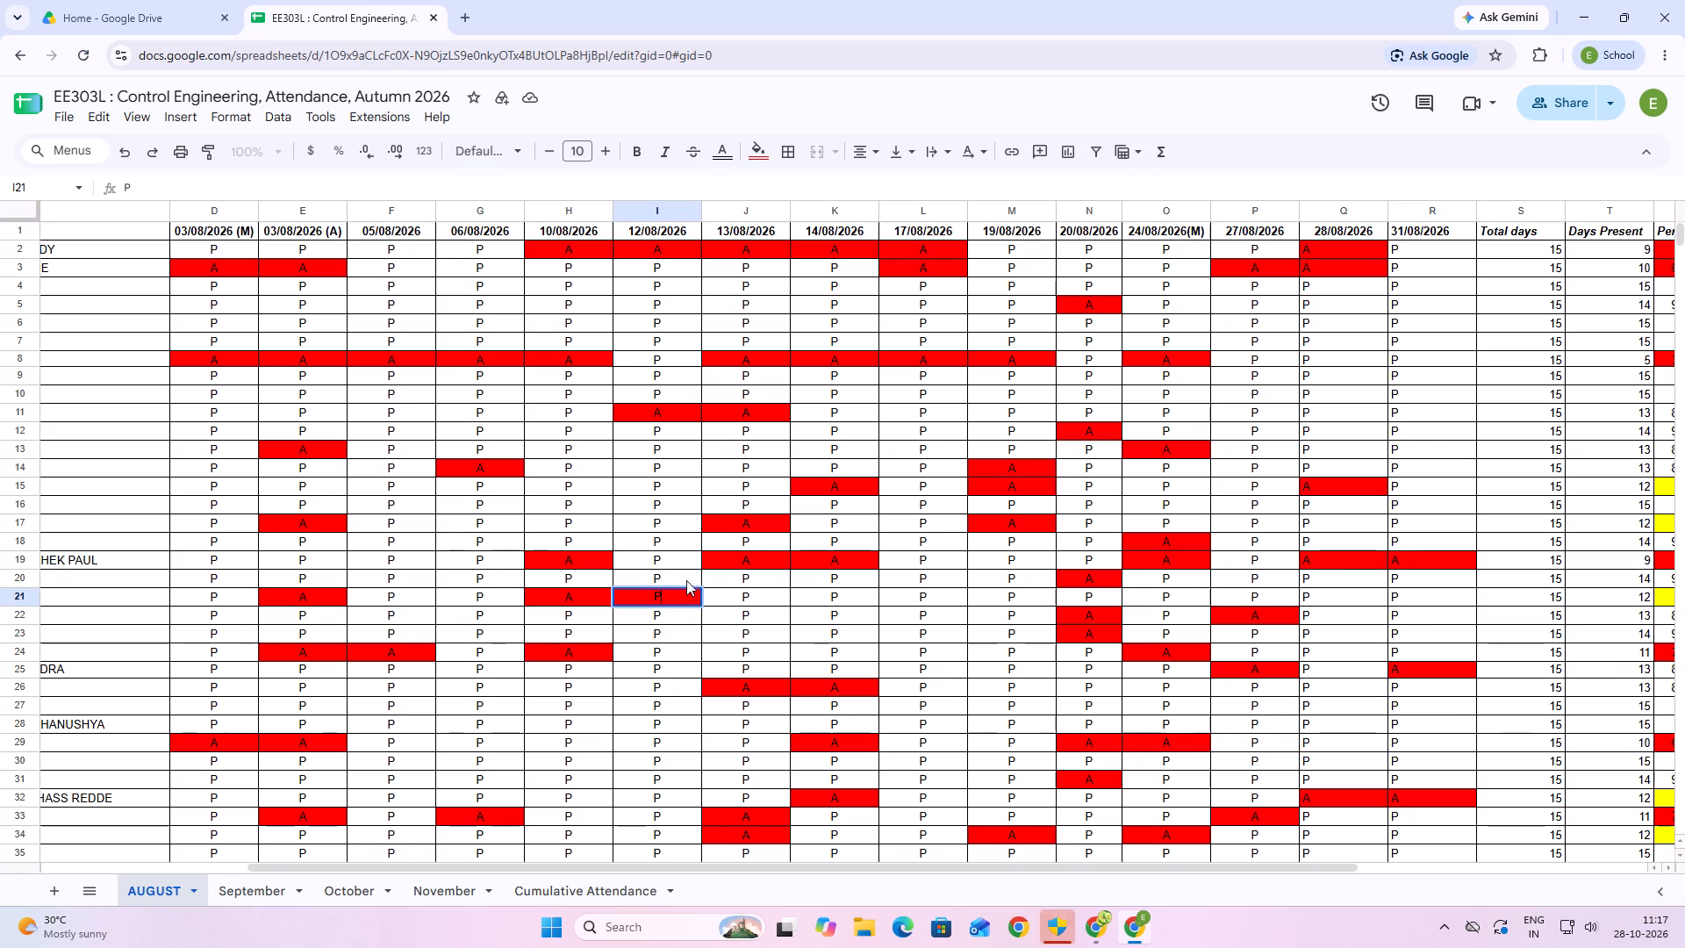
click(759, 591)
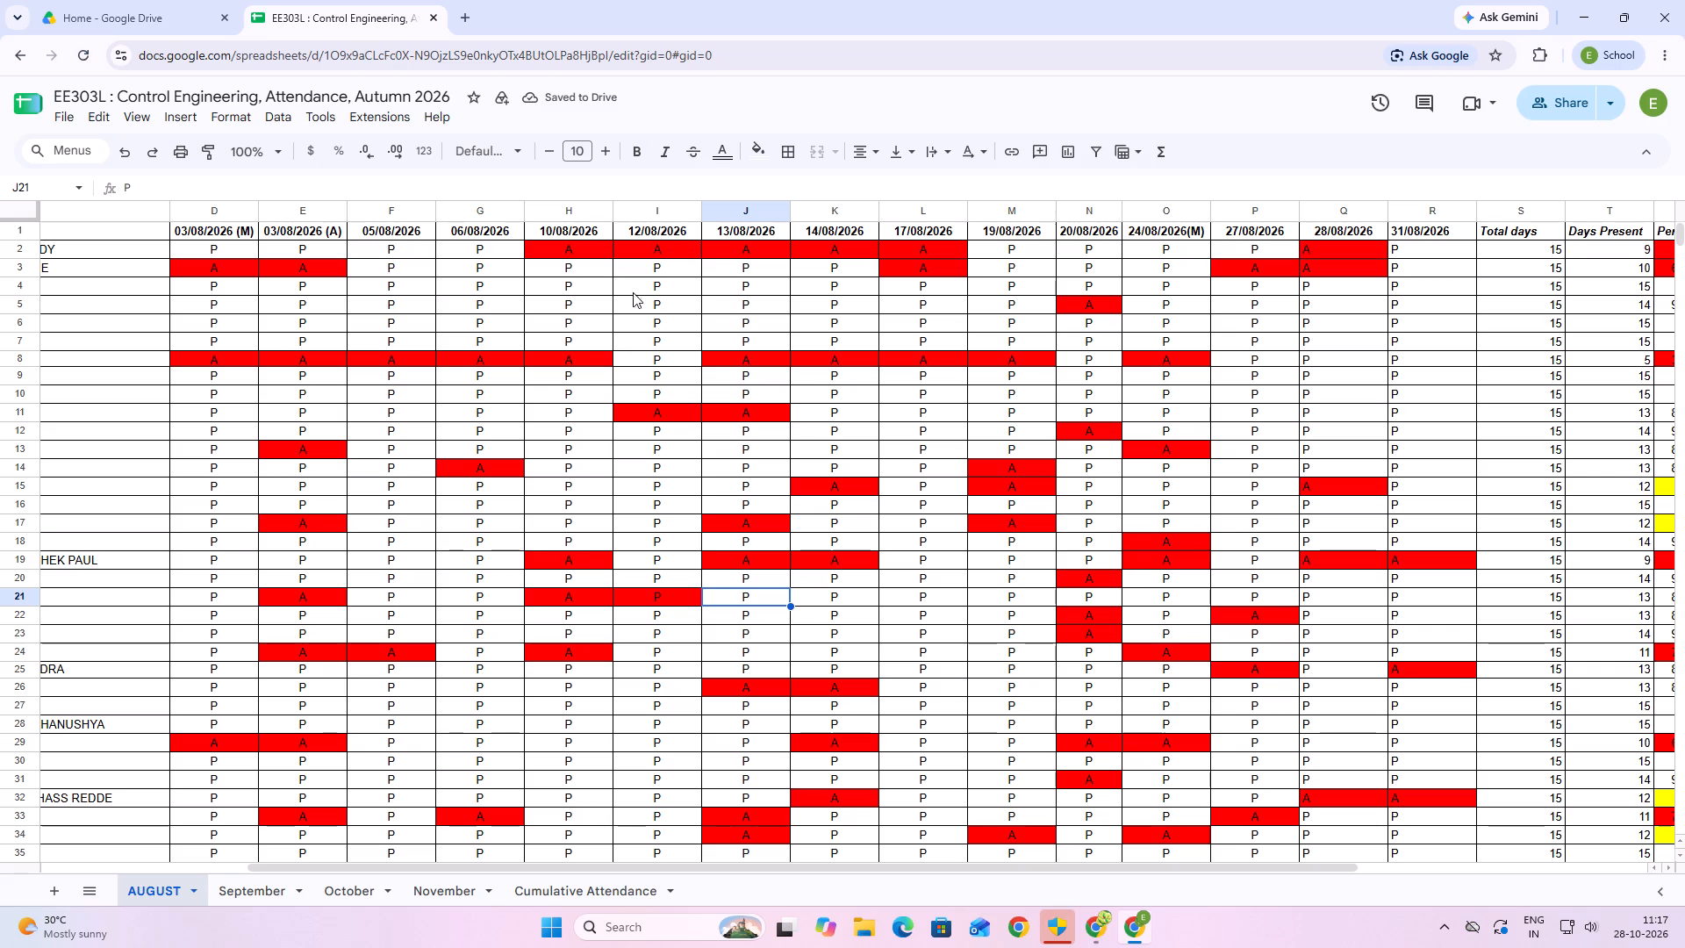
Change the AUGUST sheet's red conditional format rule for the 12/08/2026 column to the condition Is equal to, with value A.
click(672, 210)
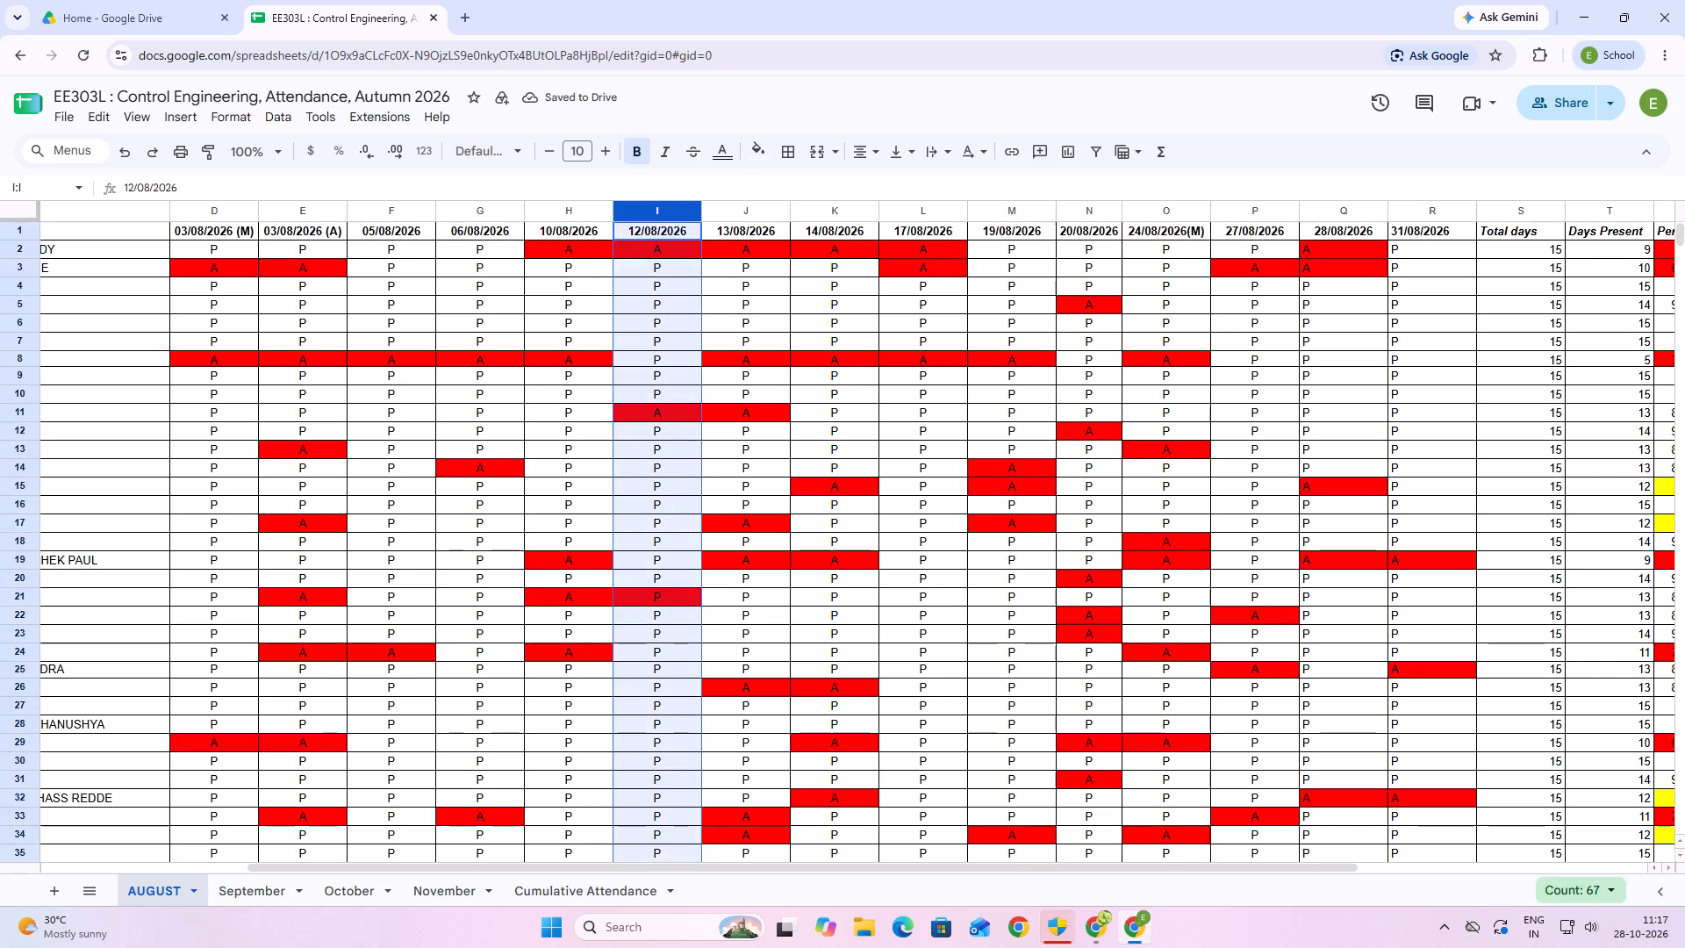
click(753, 150)
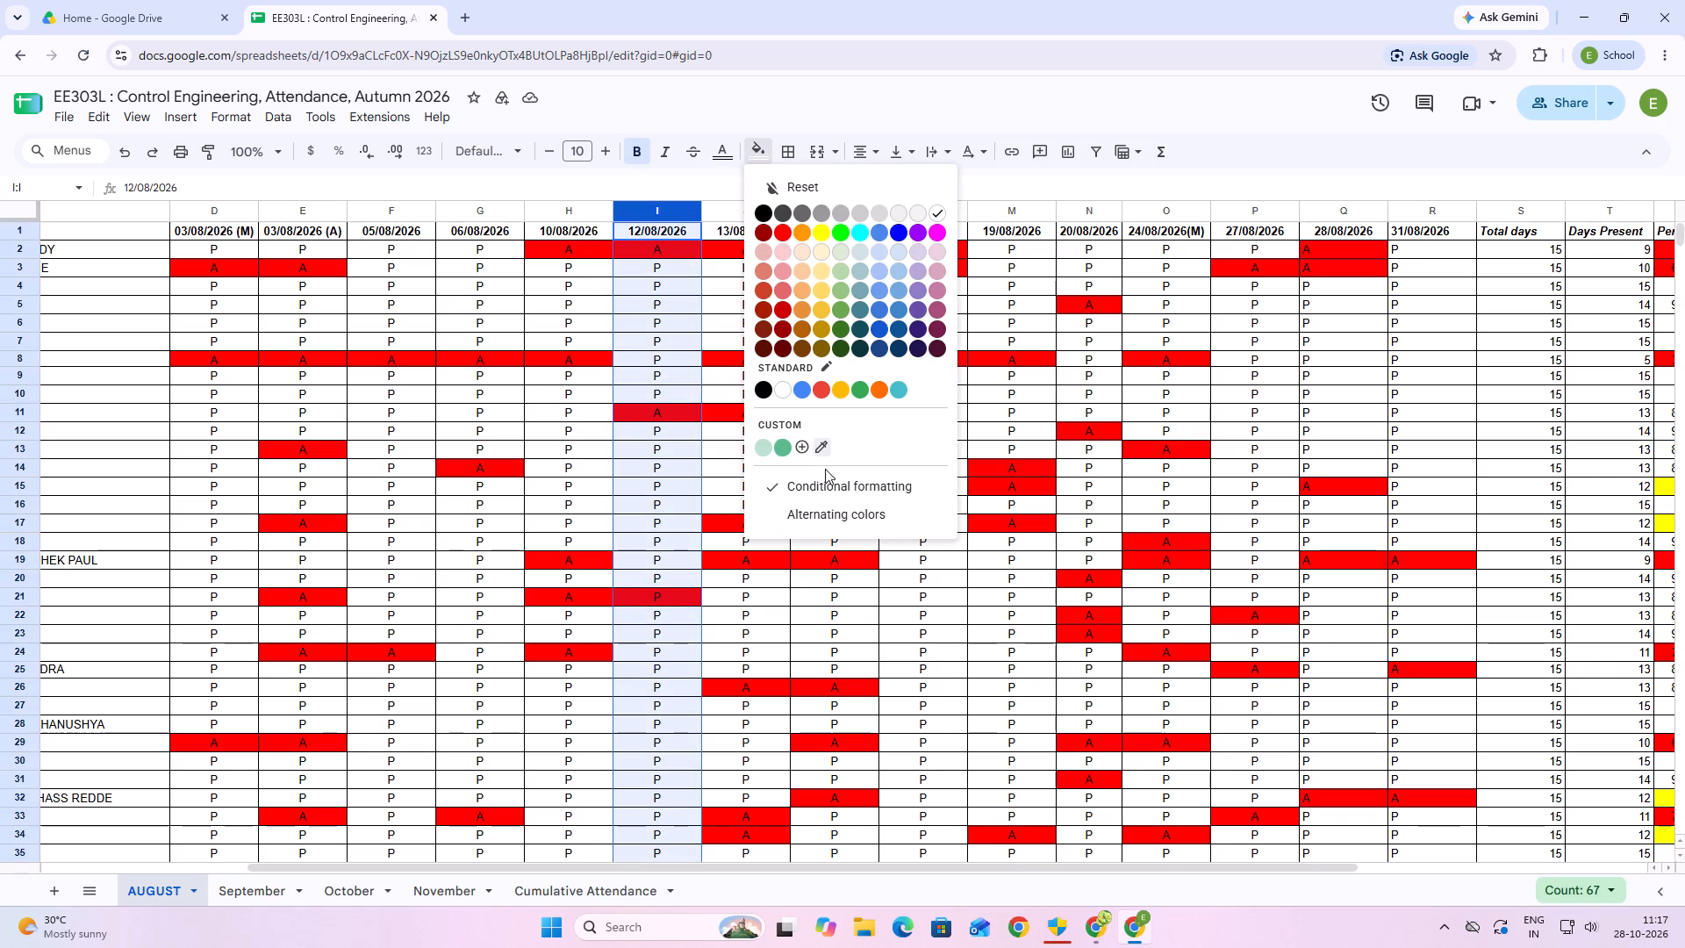
click(830, 475)
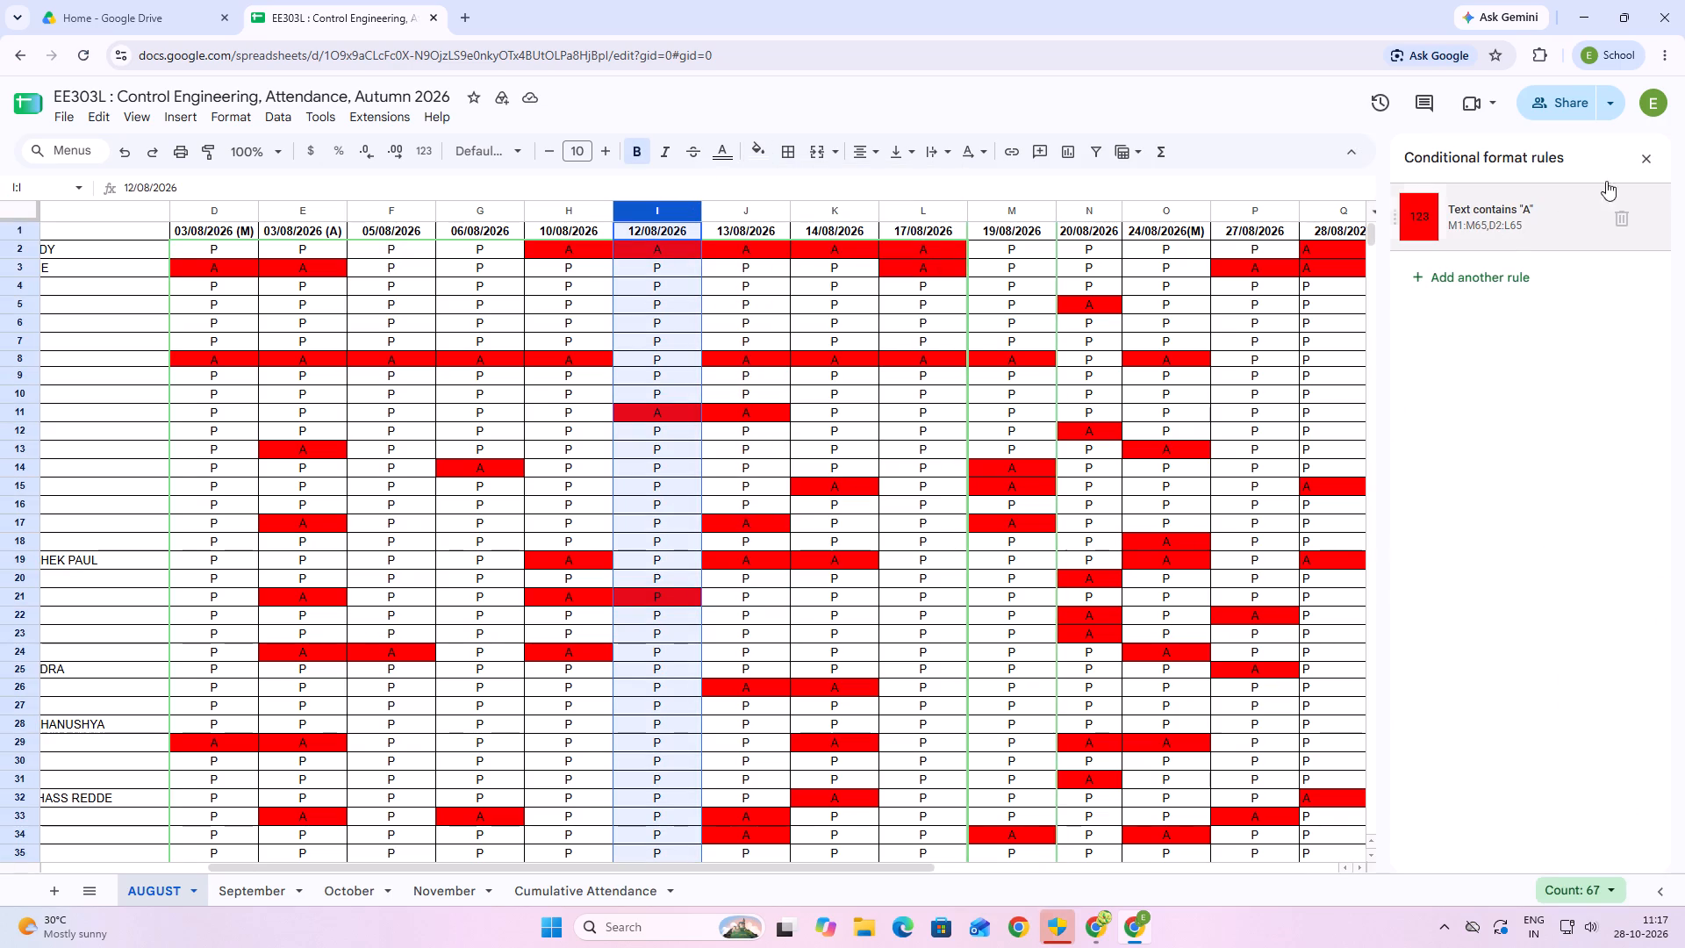
drag(1608, 214, 1618, 214)
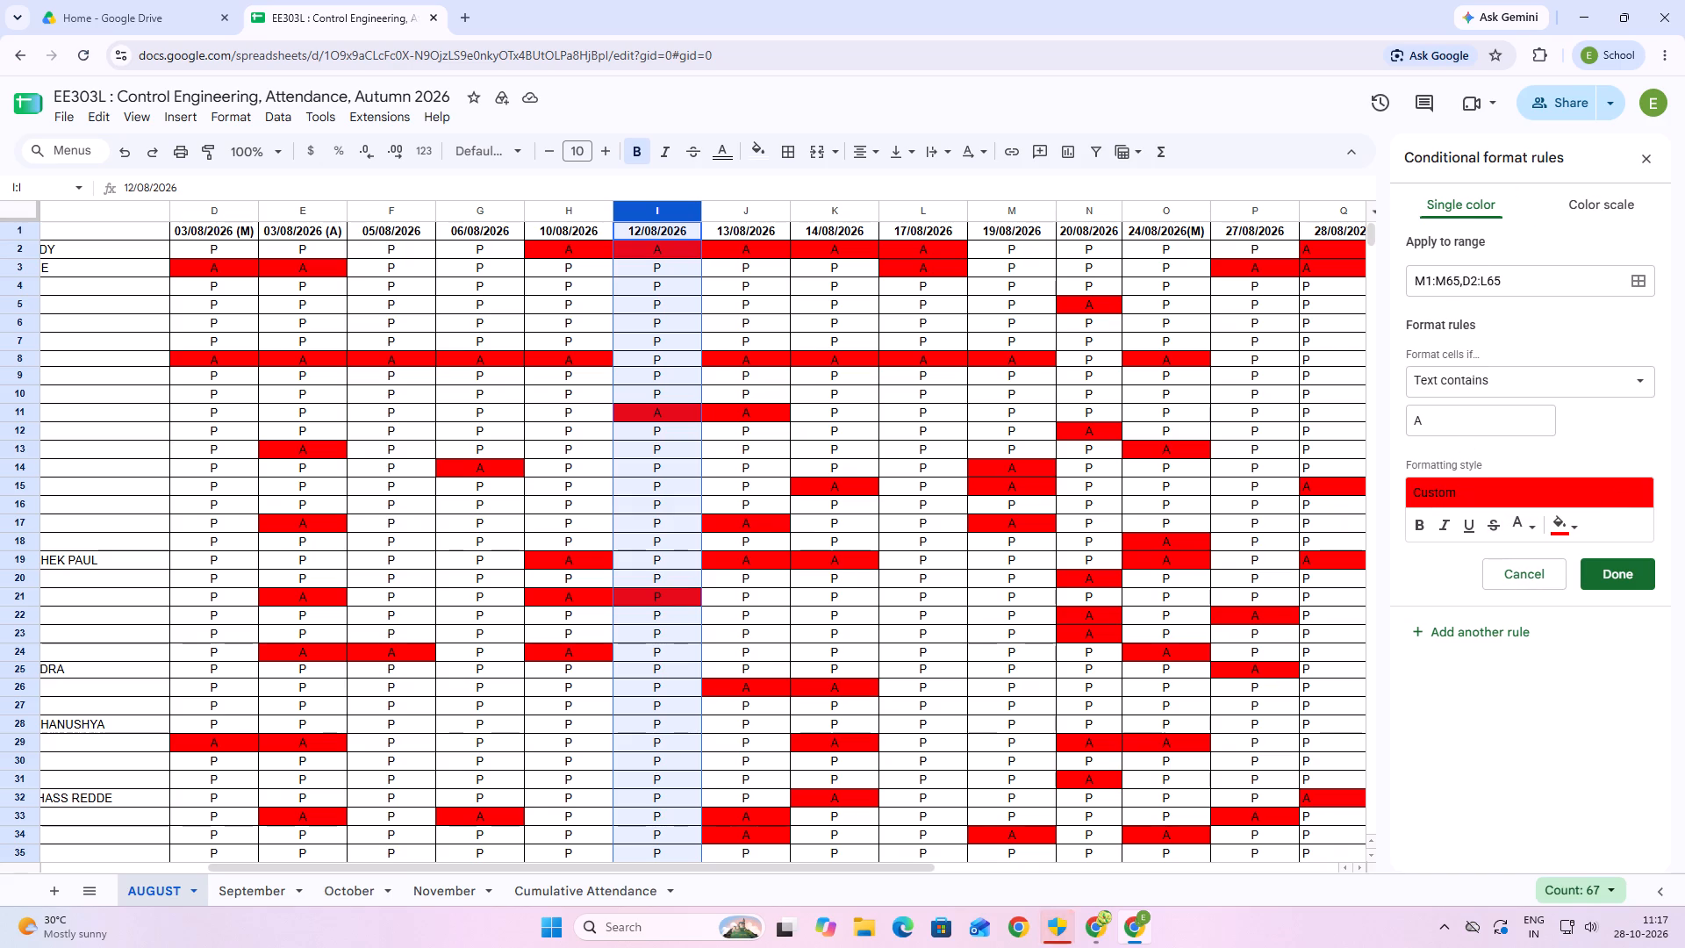
click(1500, 375)
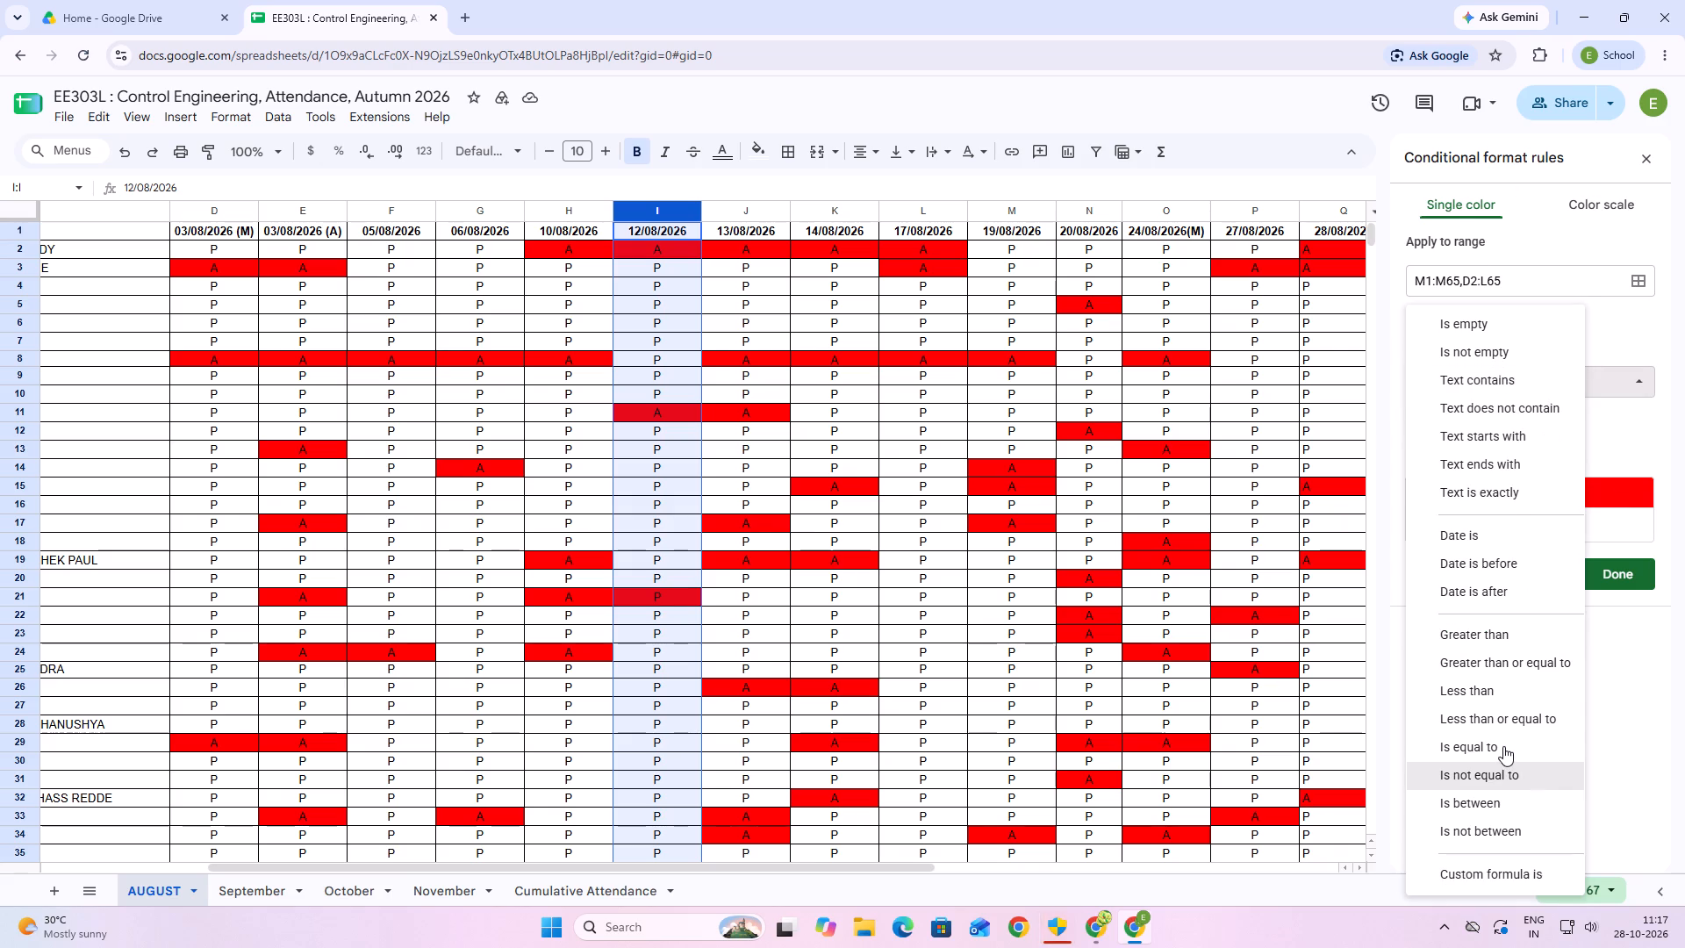
click(1503, 746)
click(1641, 575)
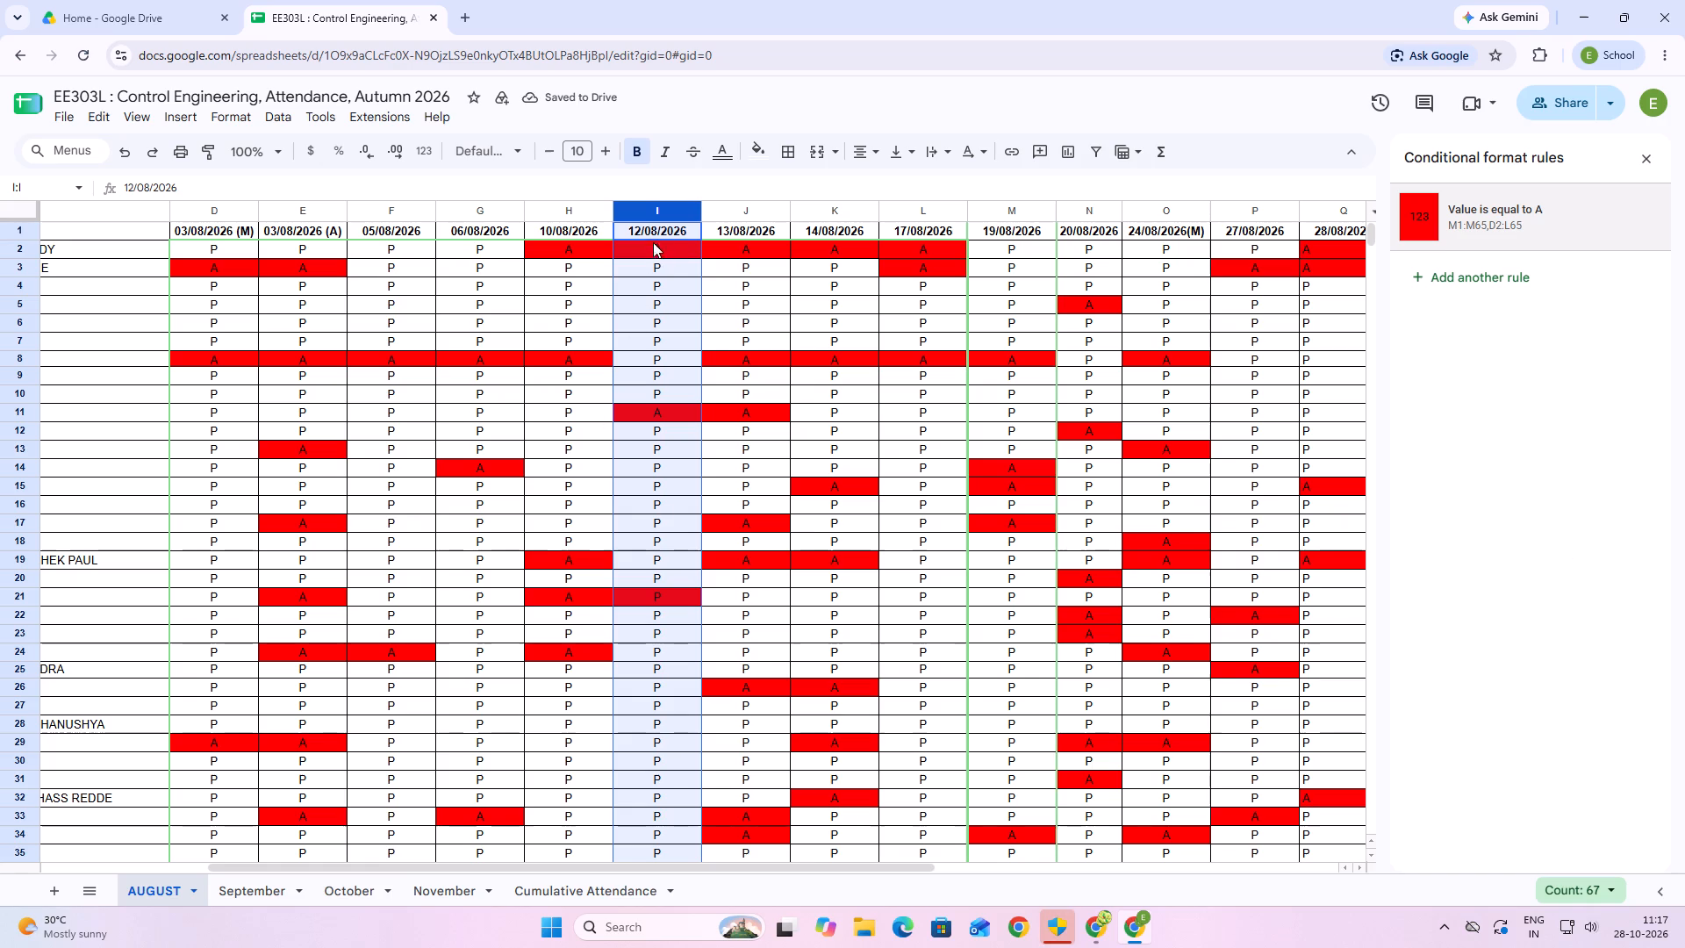
click(658, 218)
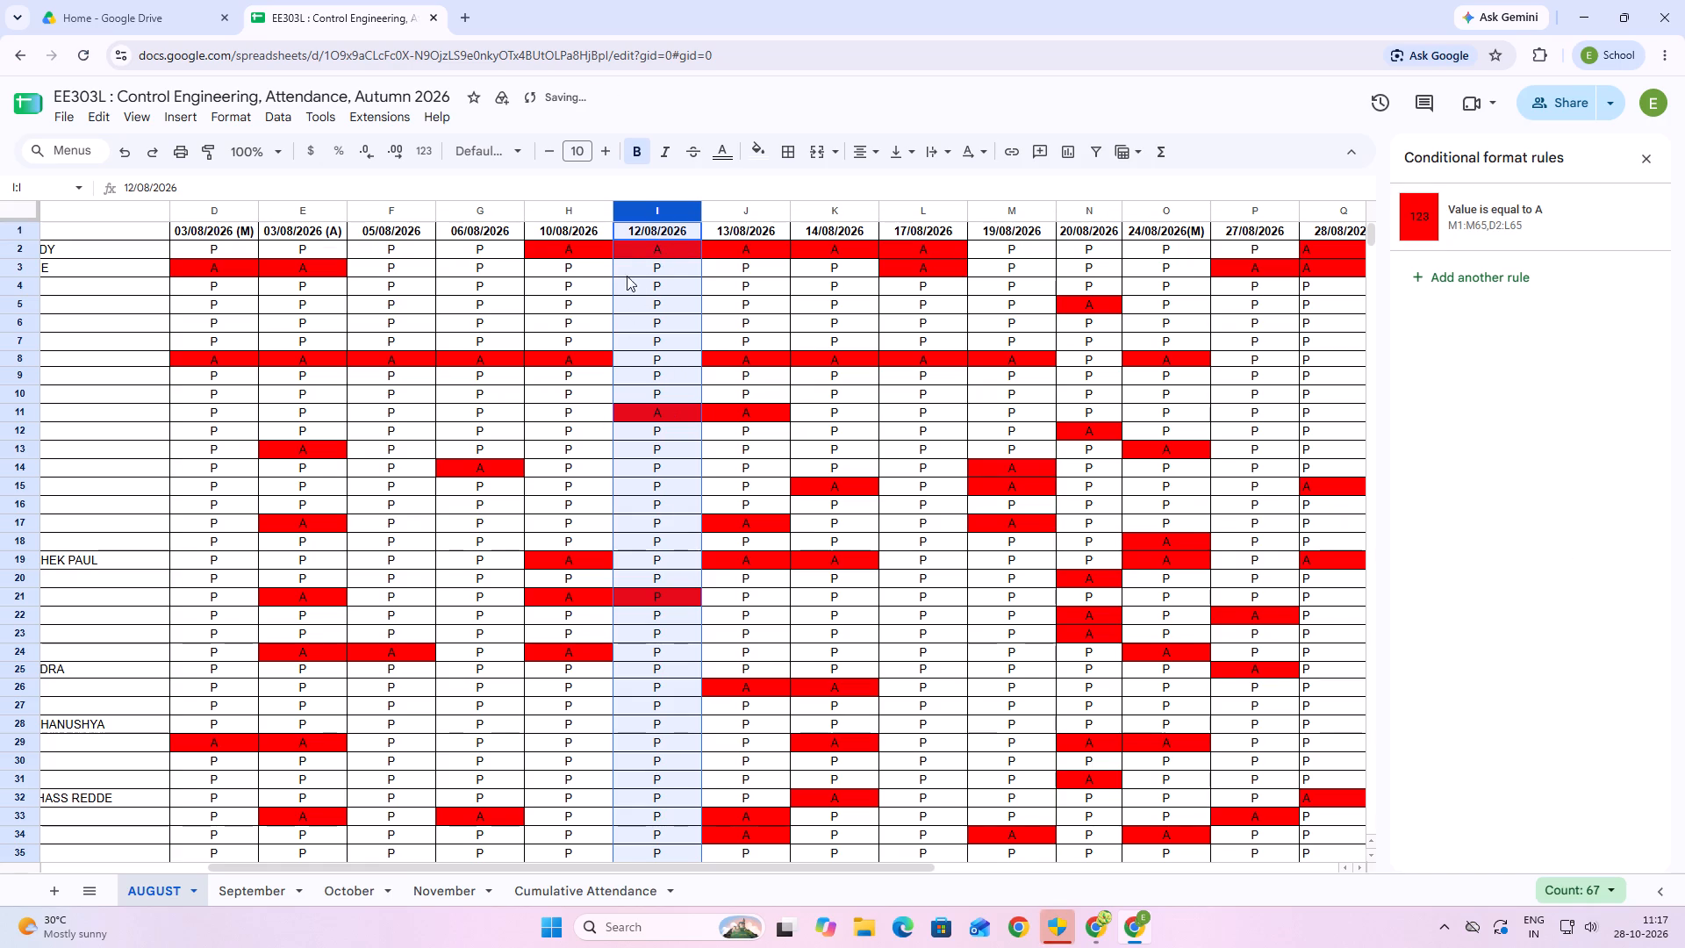
Delete the AUGUST sheet's conditional format rule that highlights values equal to A in red.
click(657, 211)
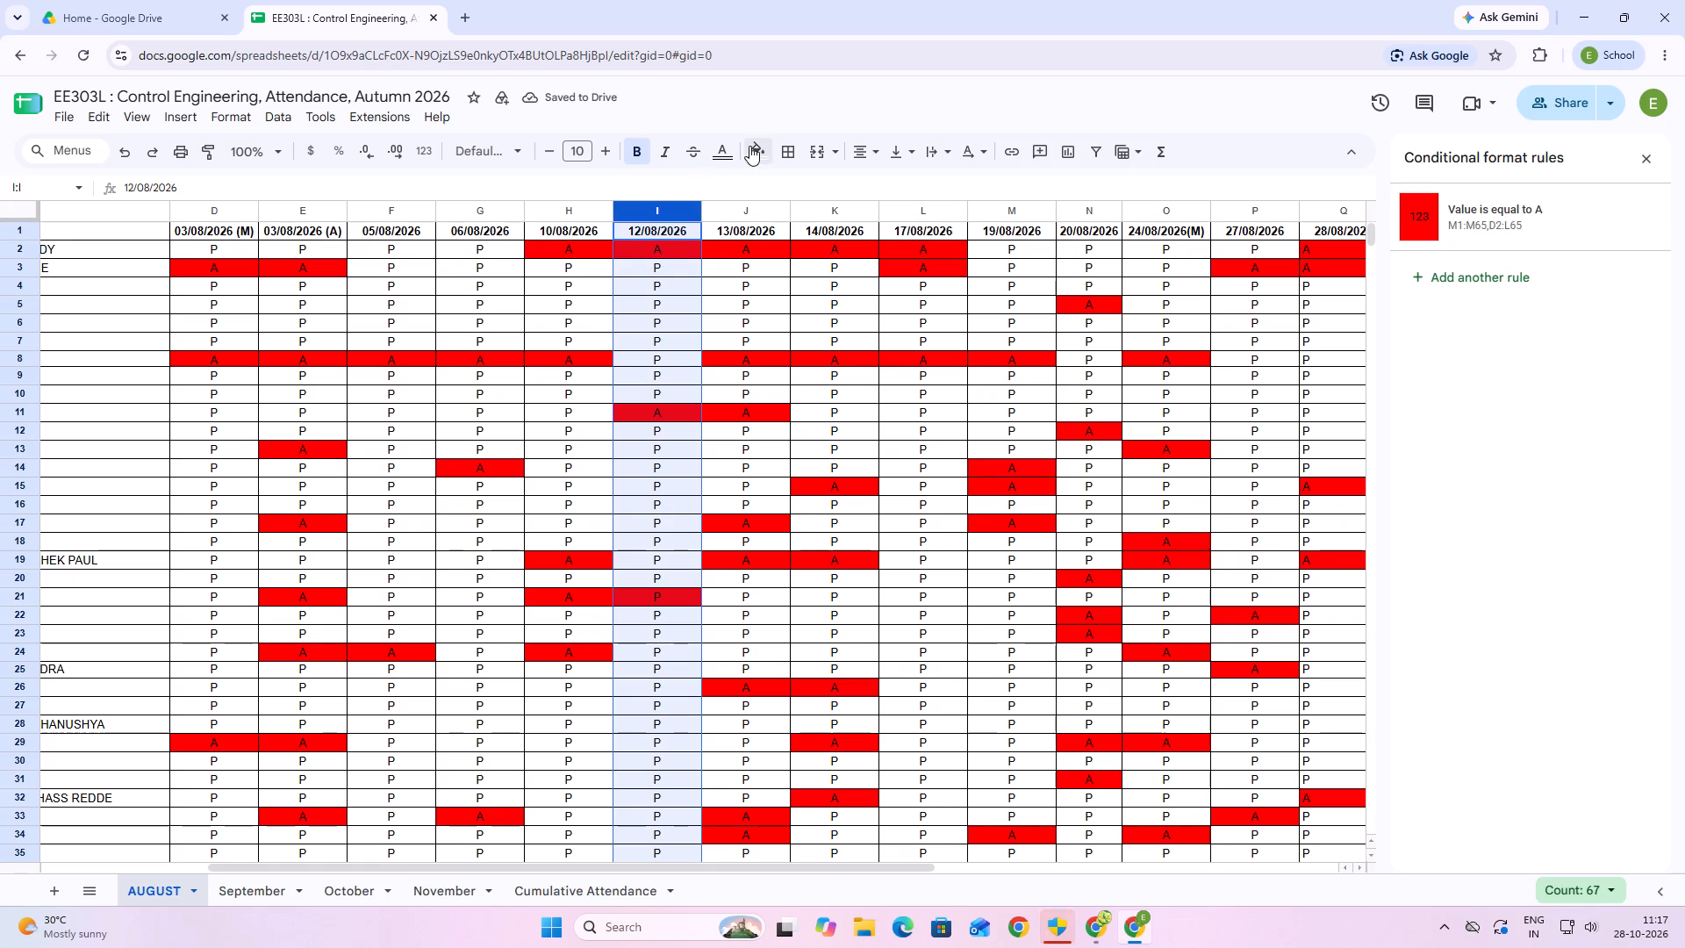
click(752, 146)
click(857, 492)
click(1624, 217)
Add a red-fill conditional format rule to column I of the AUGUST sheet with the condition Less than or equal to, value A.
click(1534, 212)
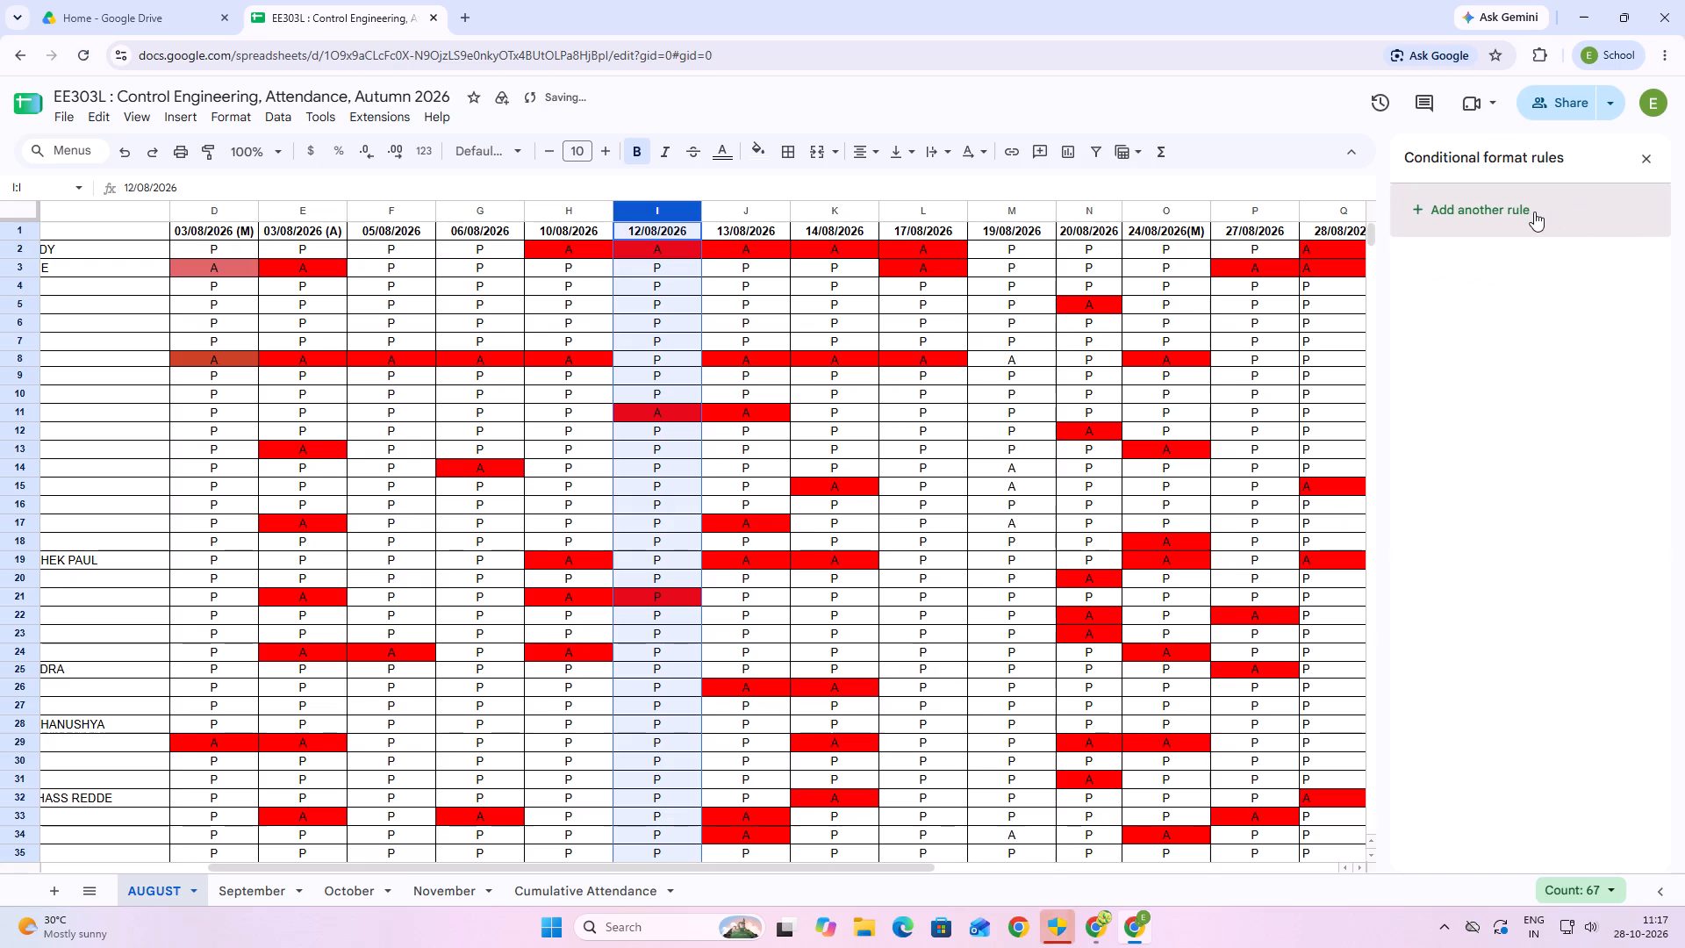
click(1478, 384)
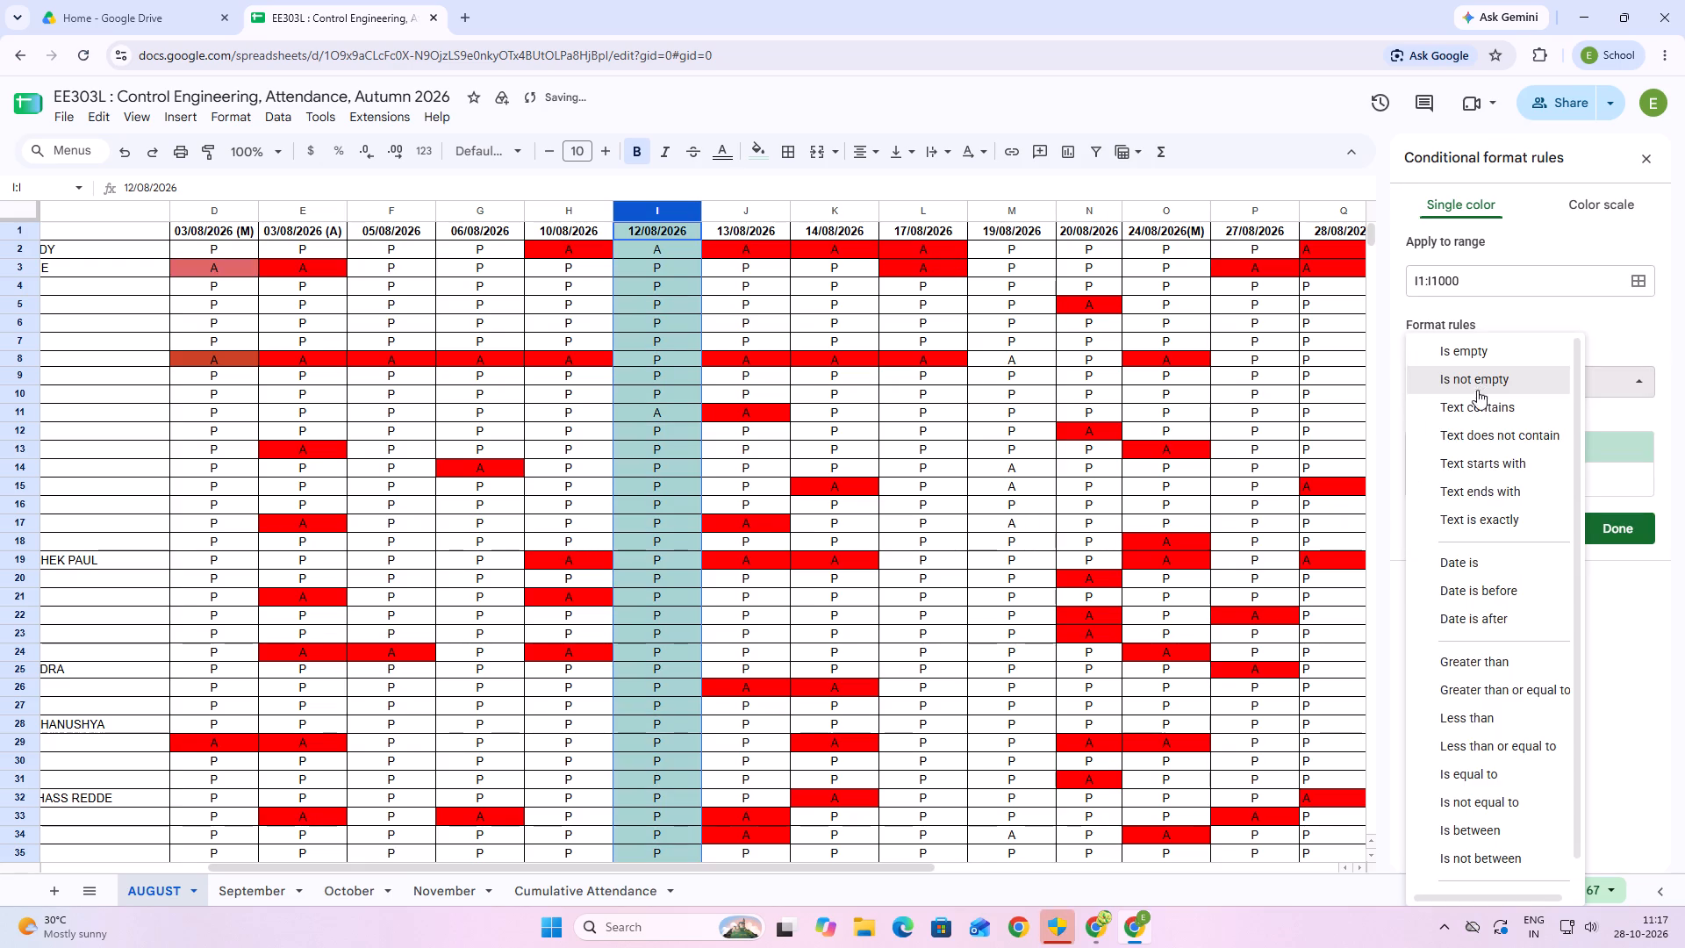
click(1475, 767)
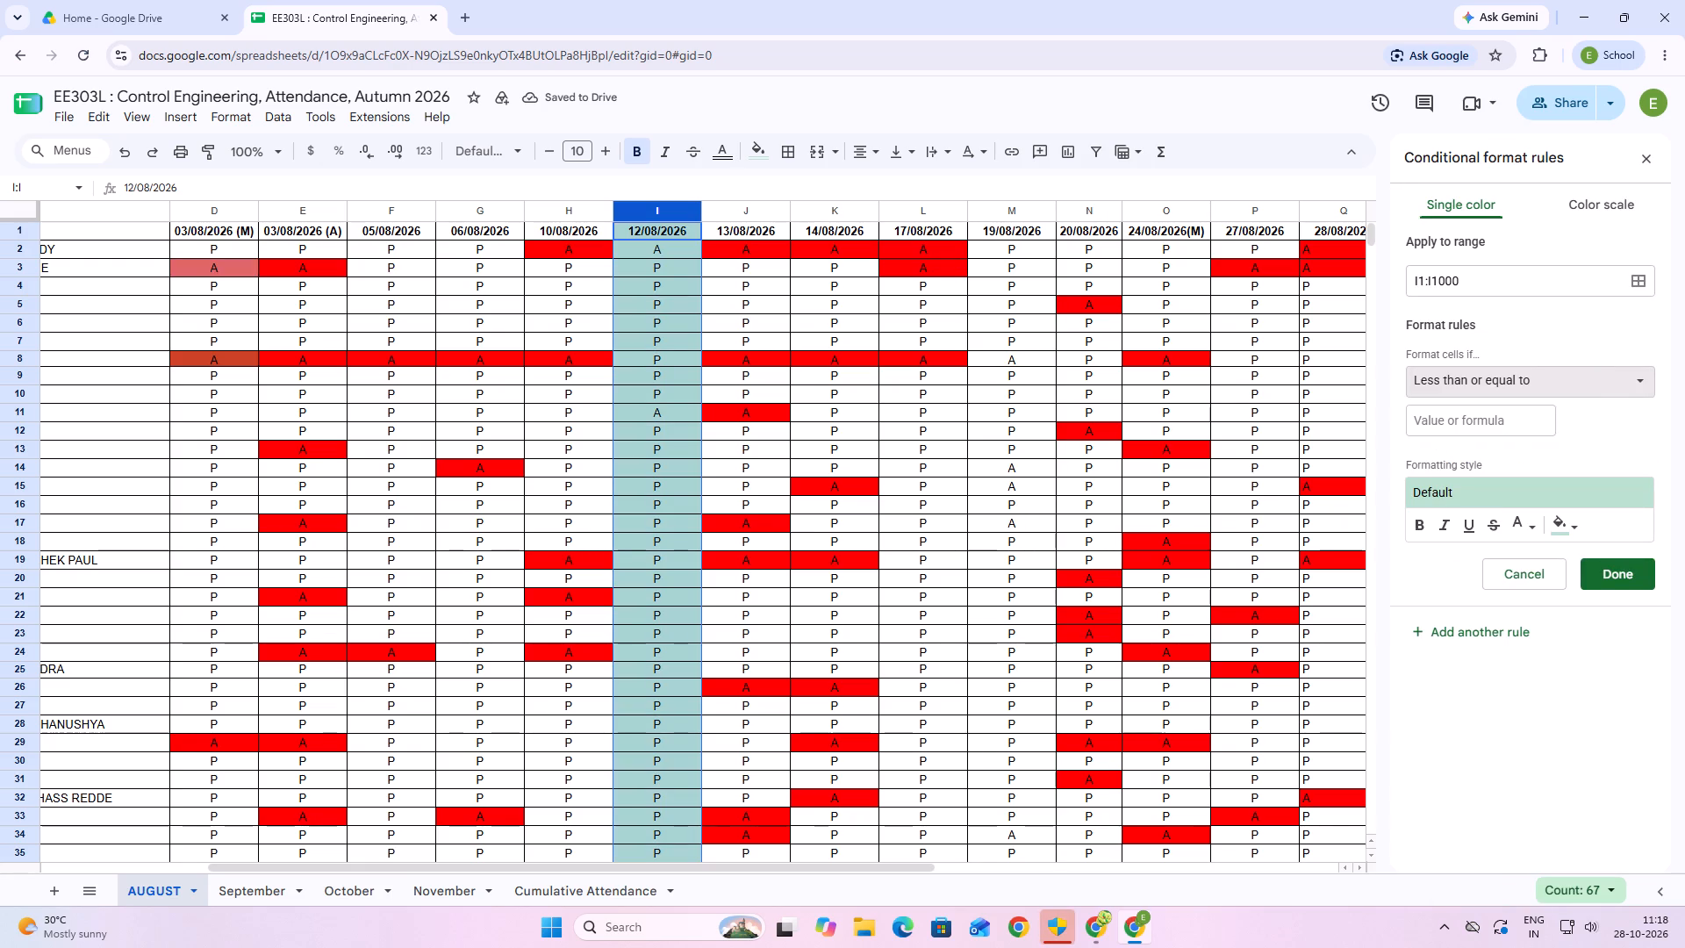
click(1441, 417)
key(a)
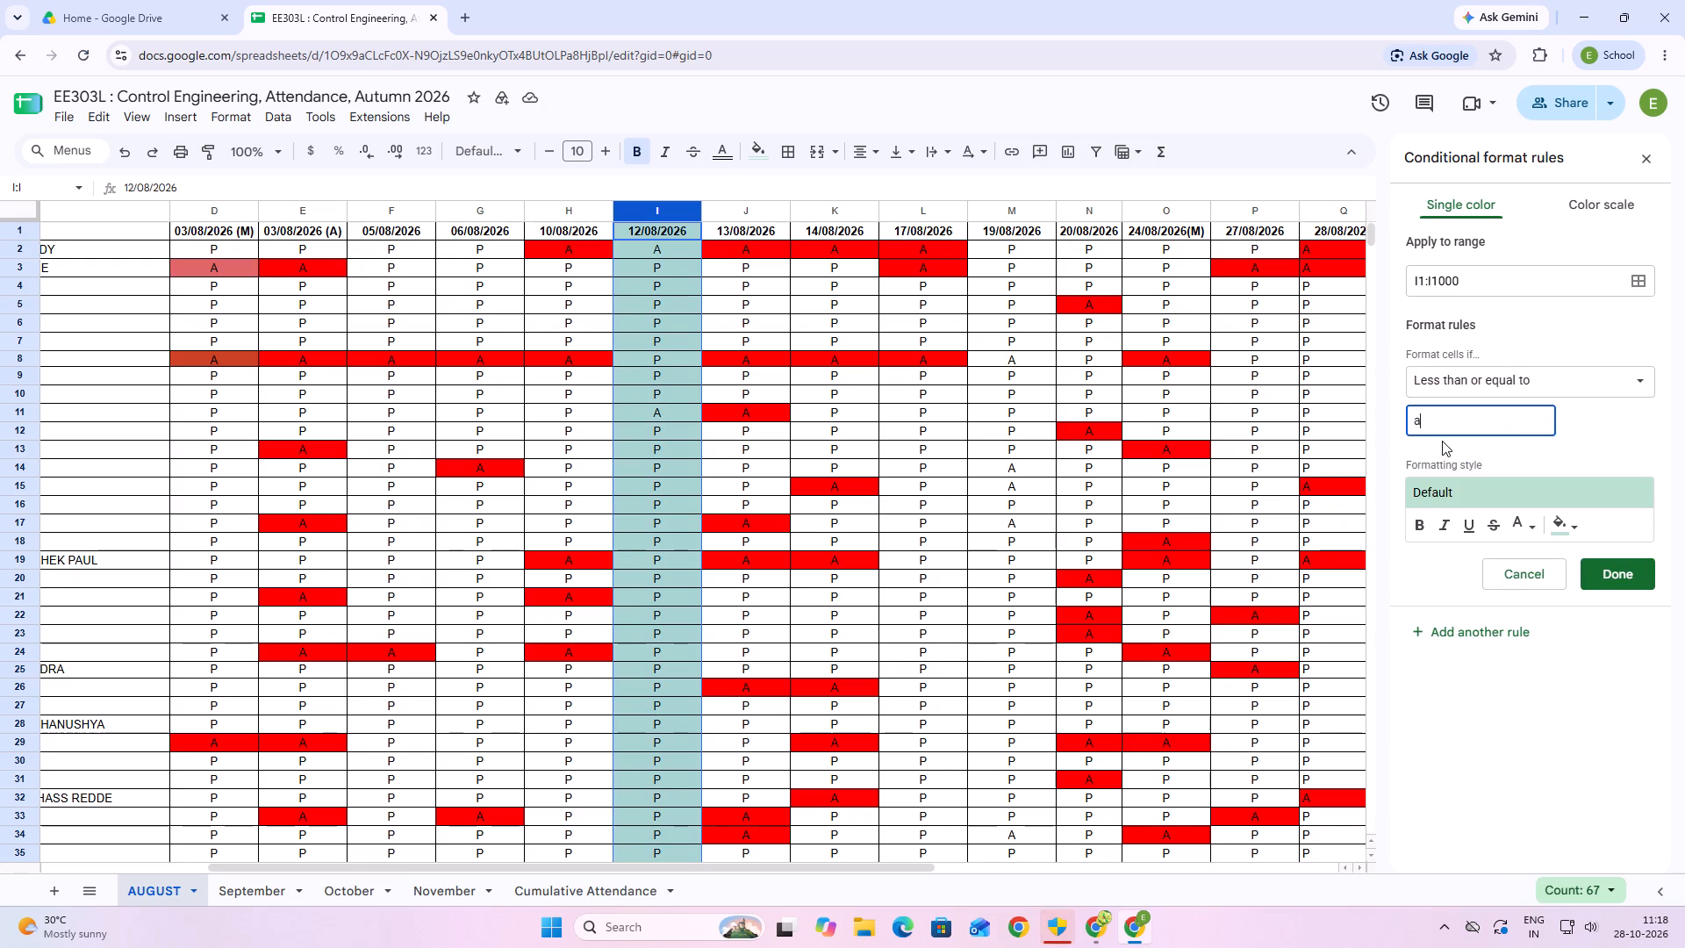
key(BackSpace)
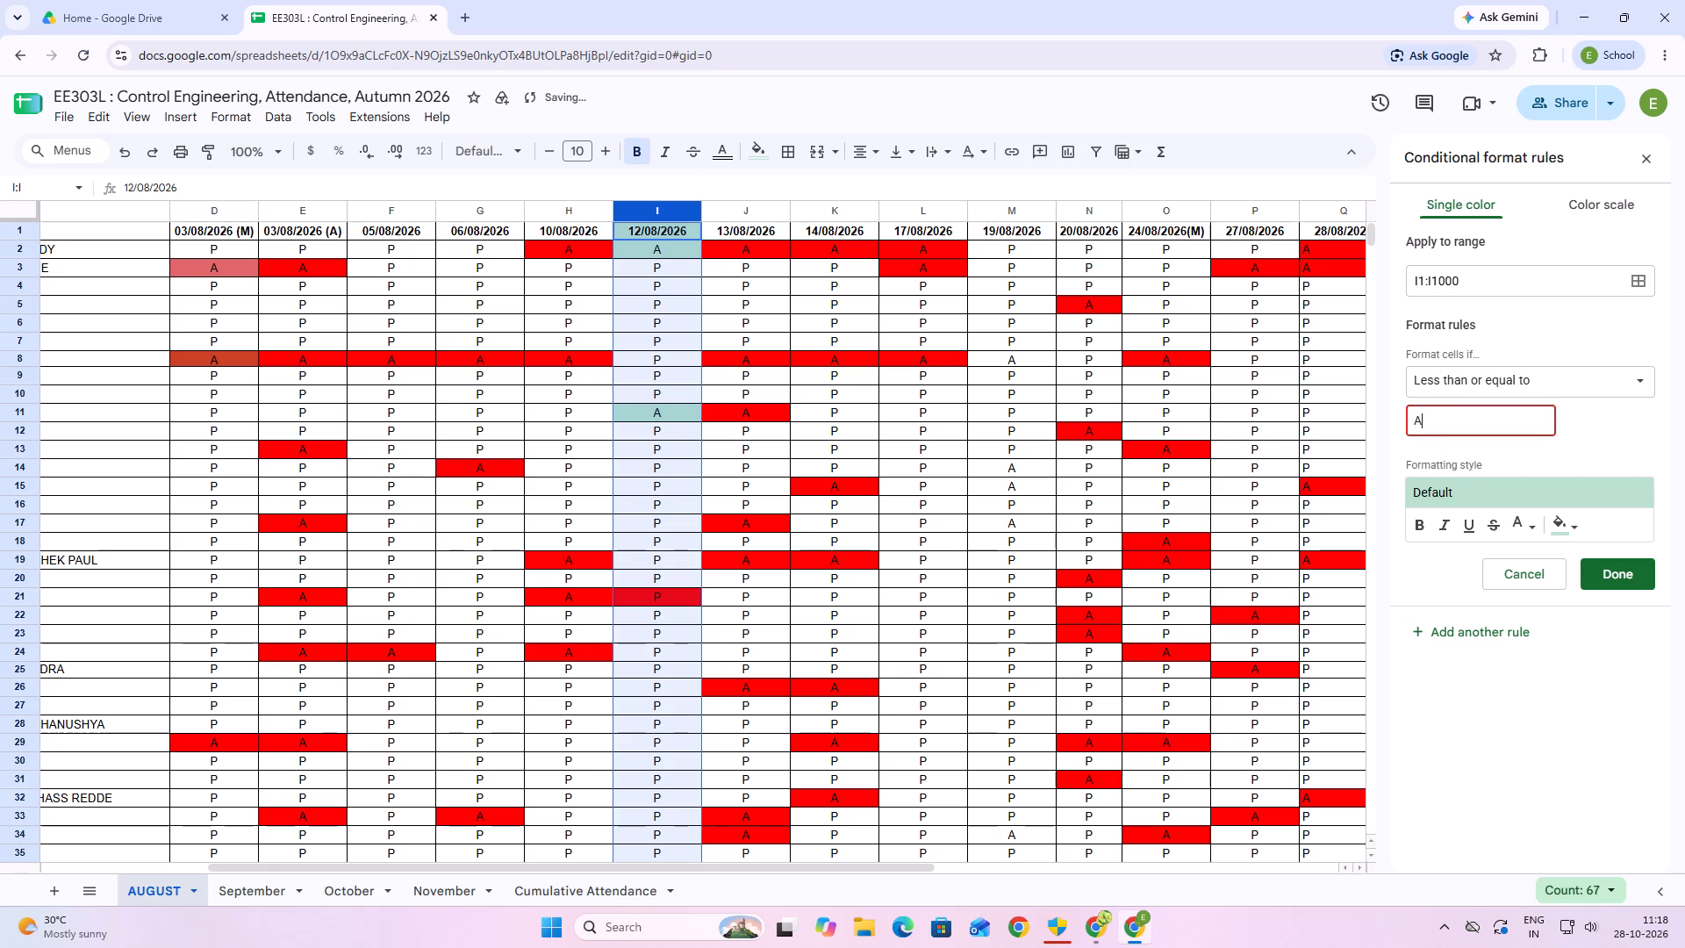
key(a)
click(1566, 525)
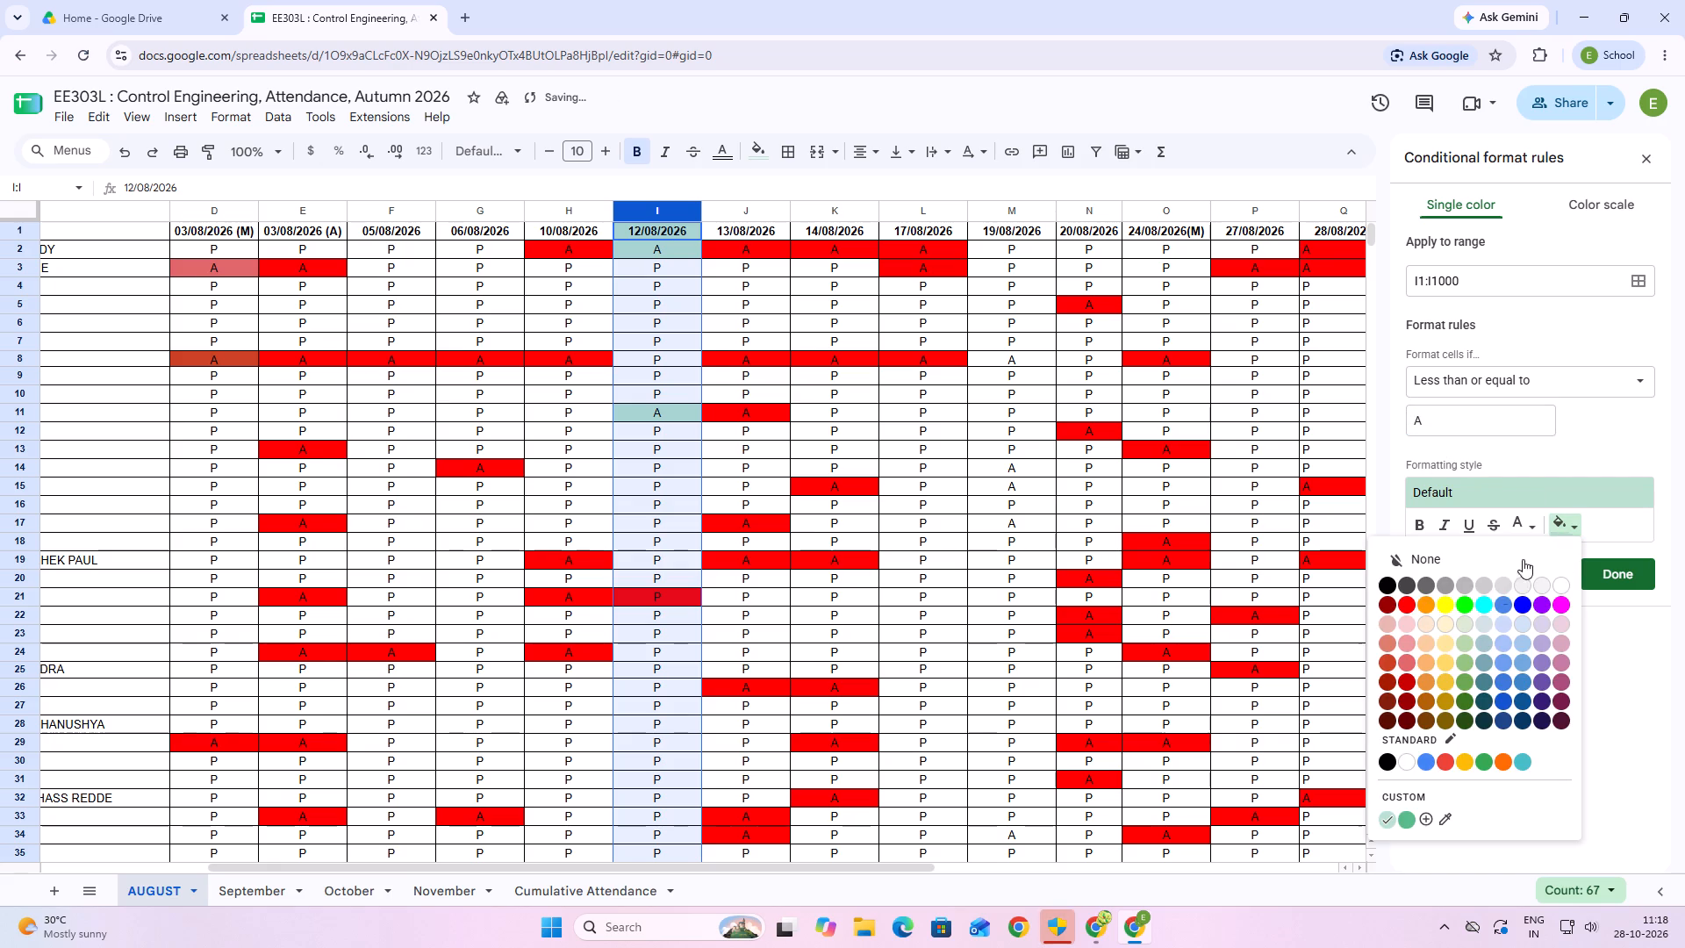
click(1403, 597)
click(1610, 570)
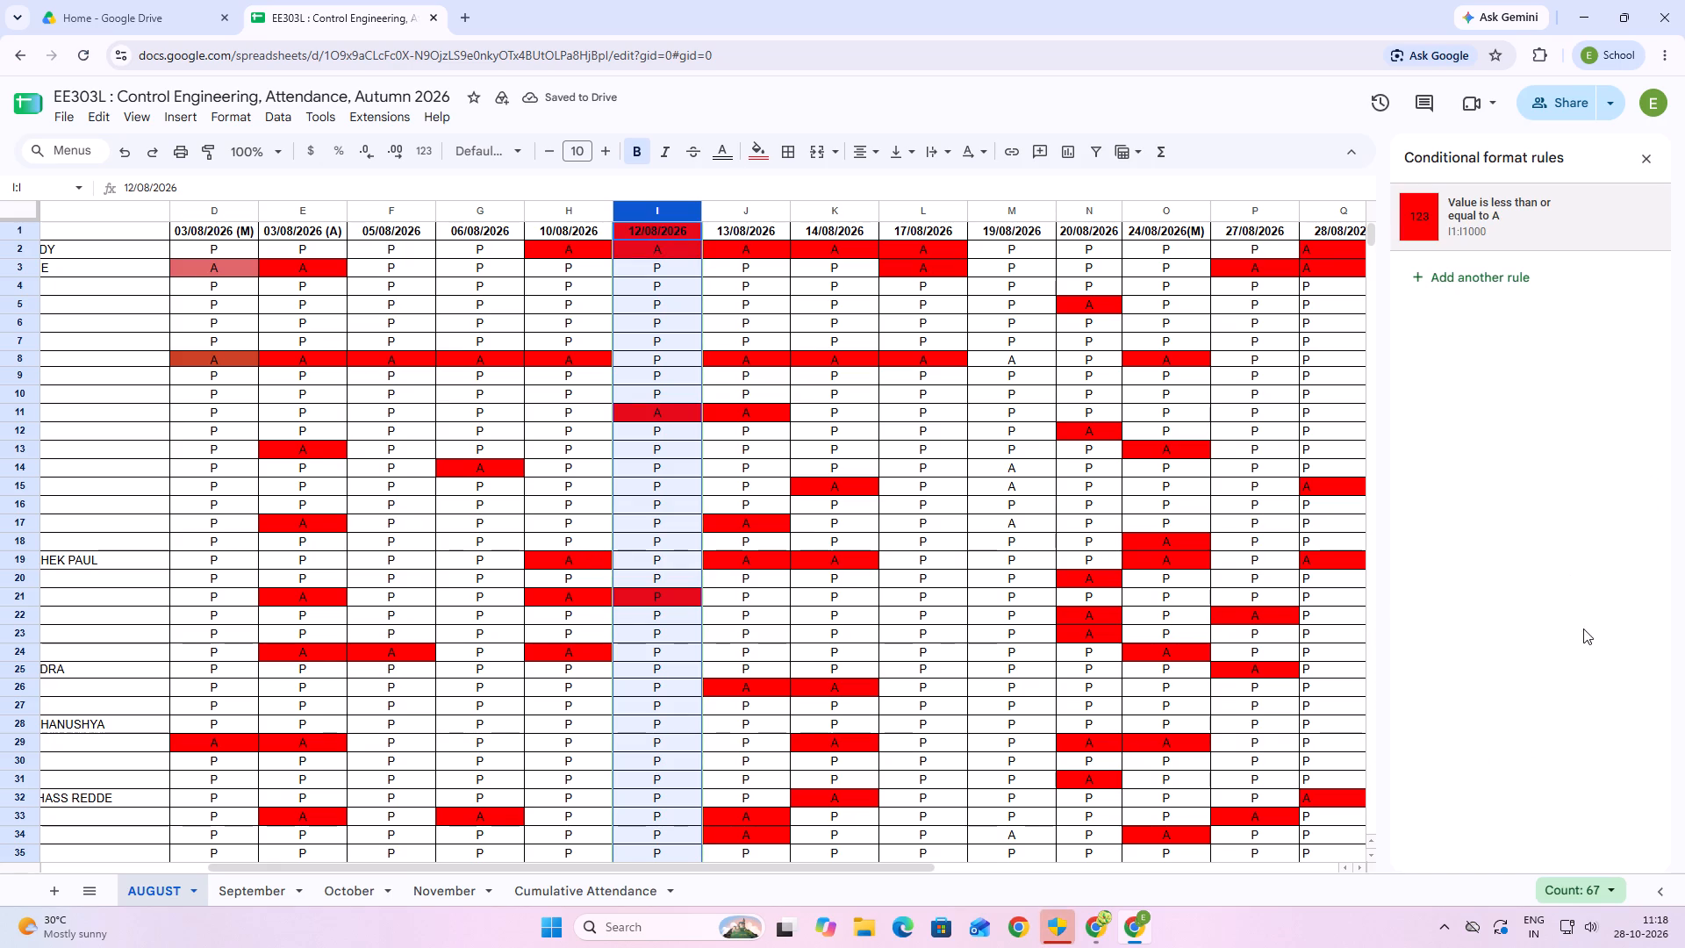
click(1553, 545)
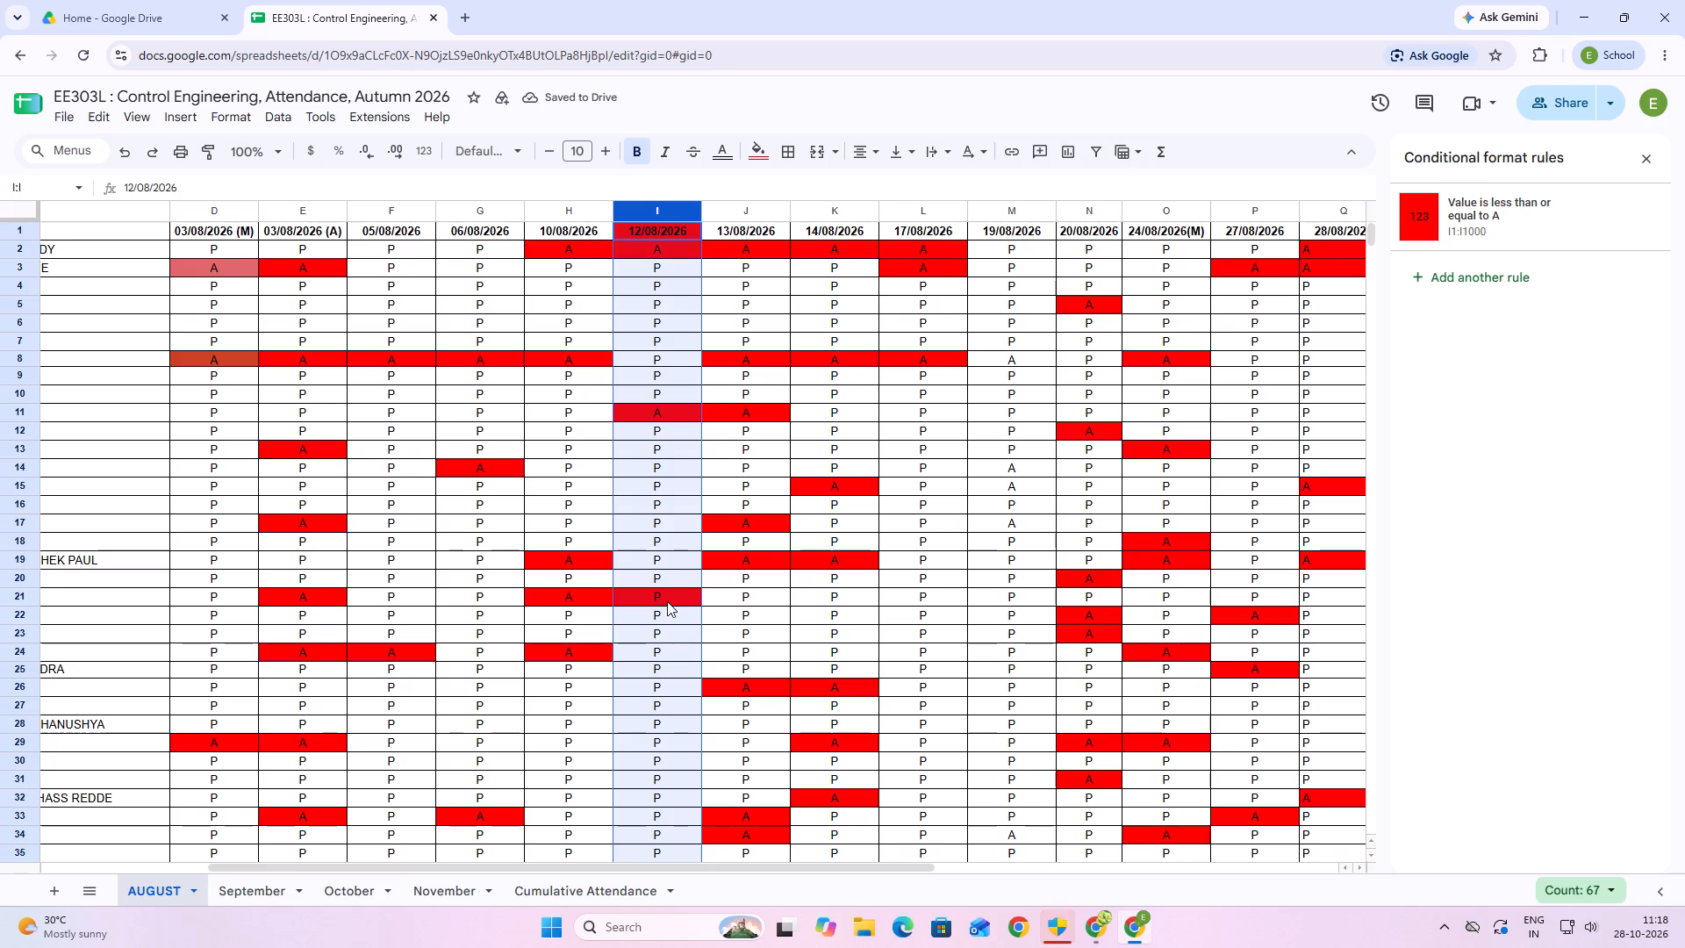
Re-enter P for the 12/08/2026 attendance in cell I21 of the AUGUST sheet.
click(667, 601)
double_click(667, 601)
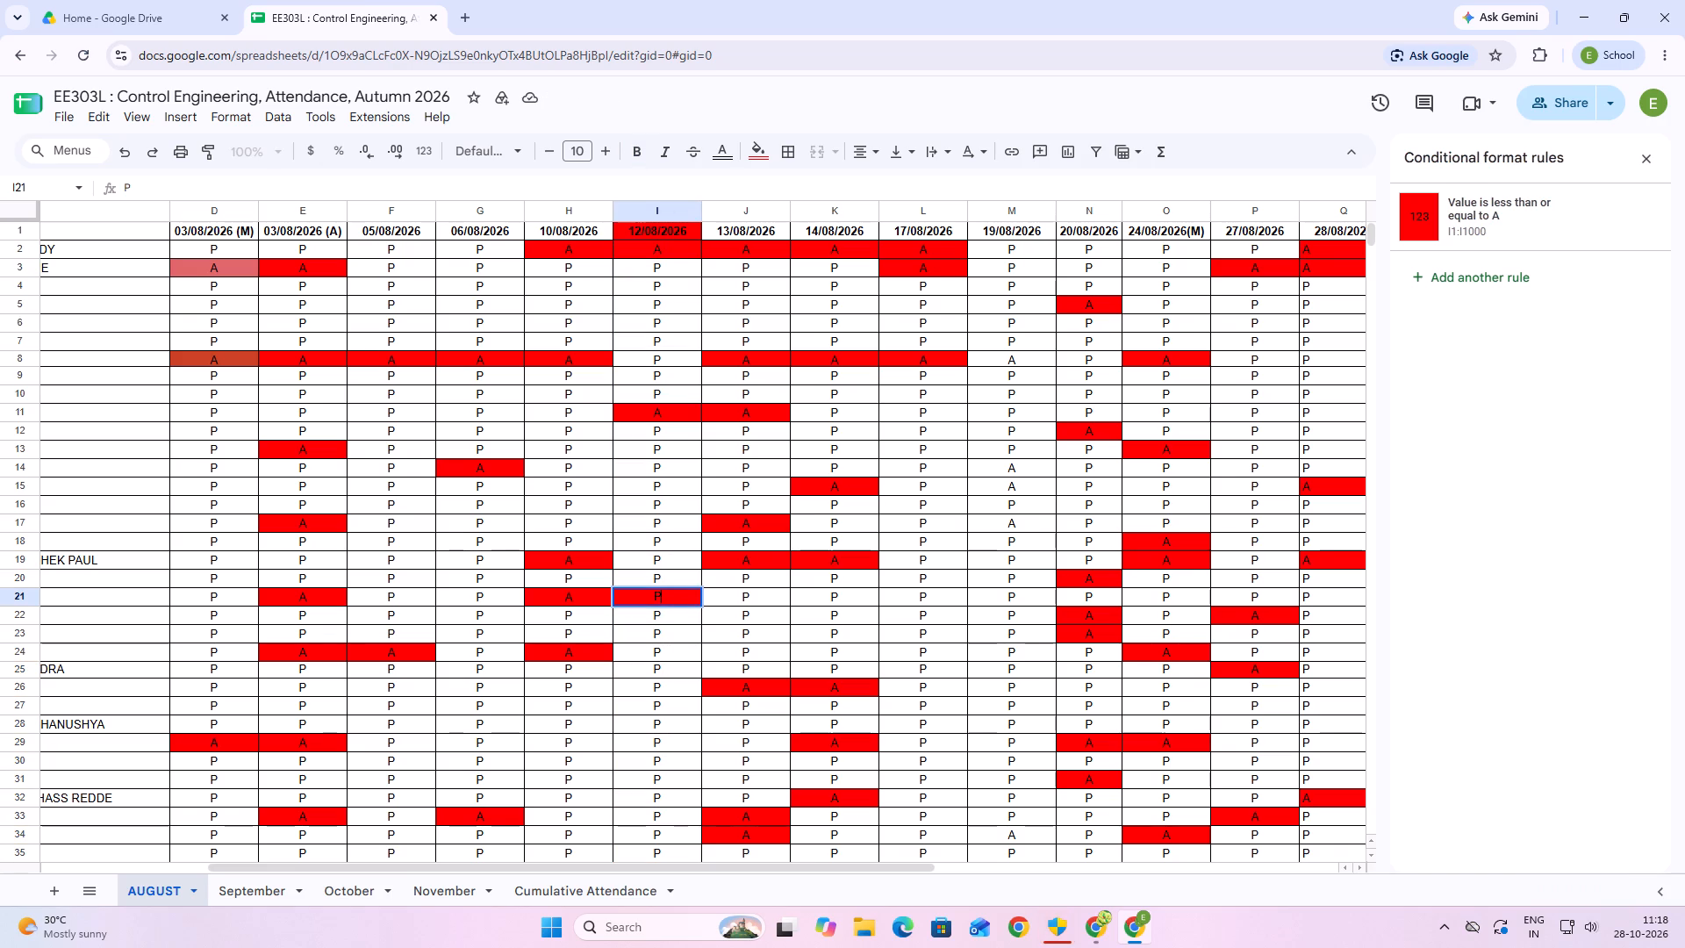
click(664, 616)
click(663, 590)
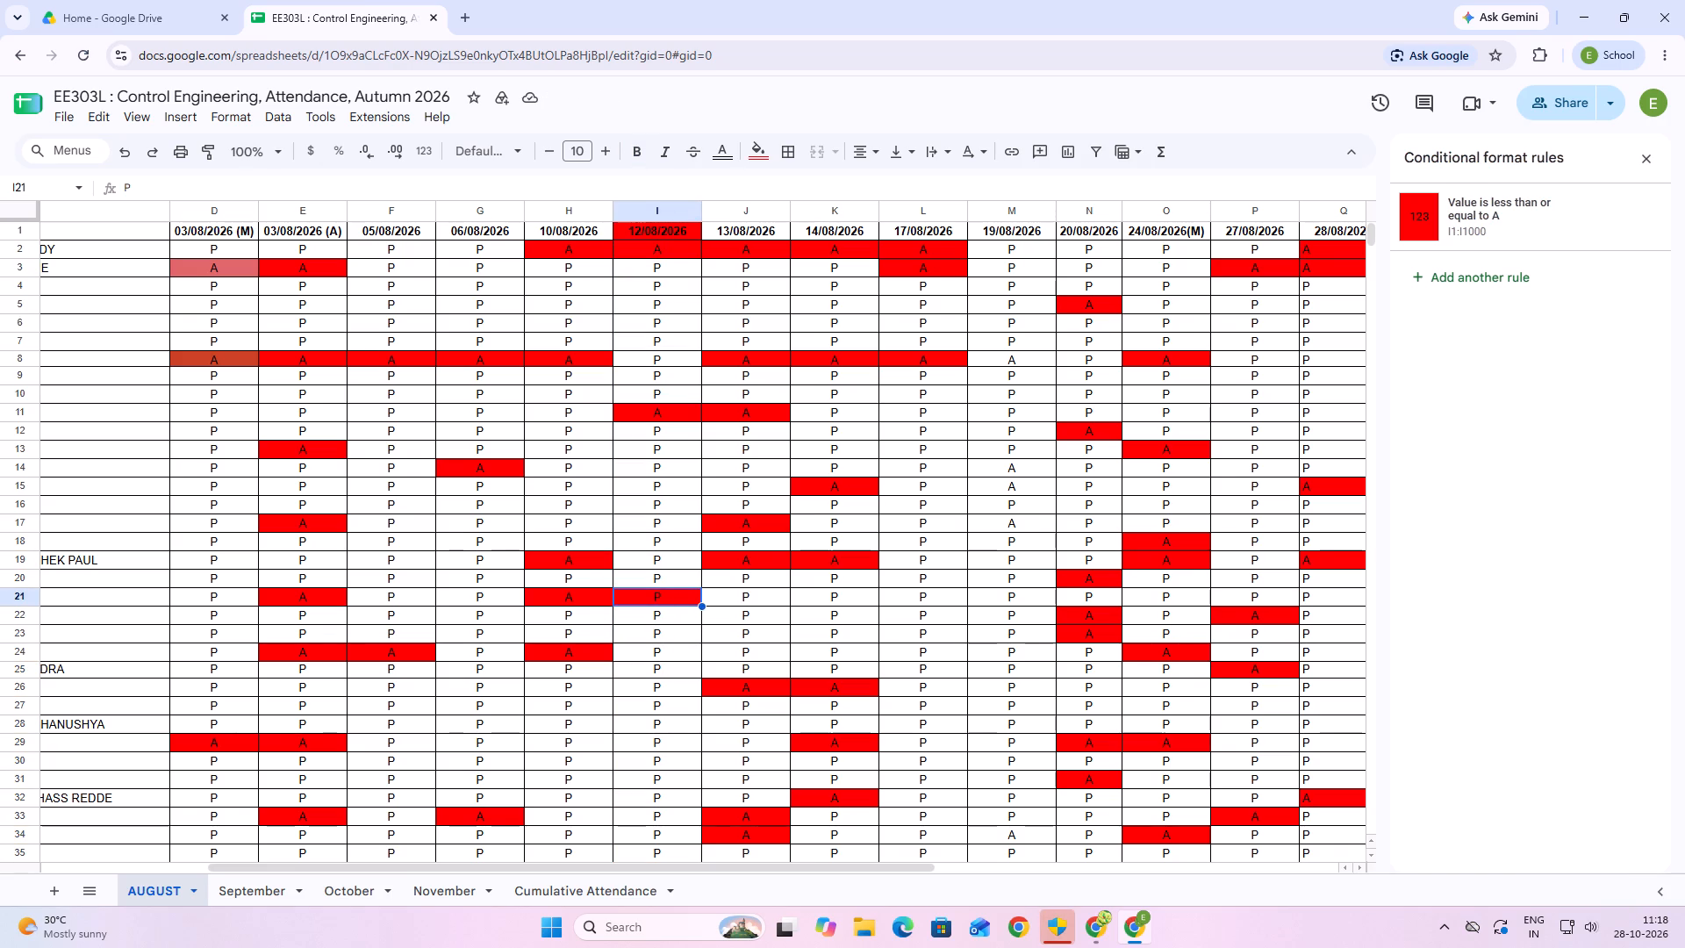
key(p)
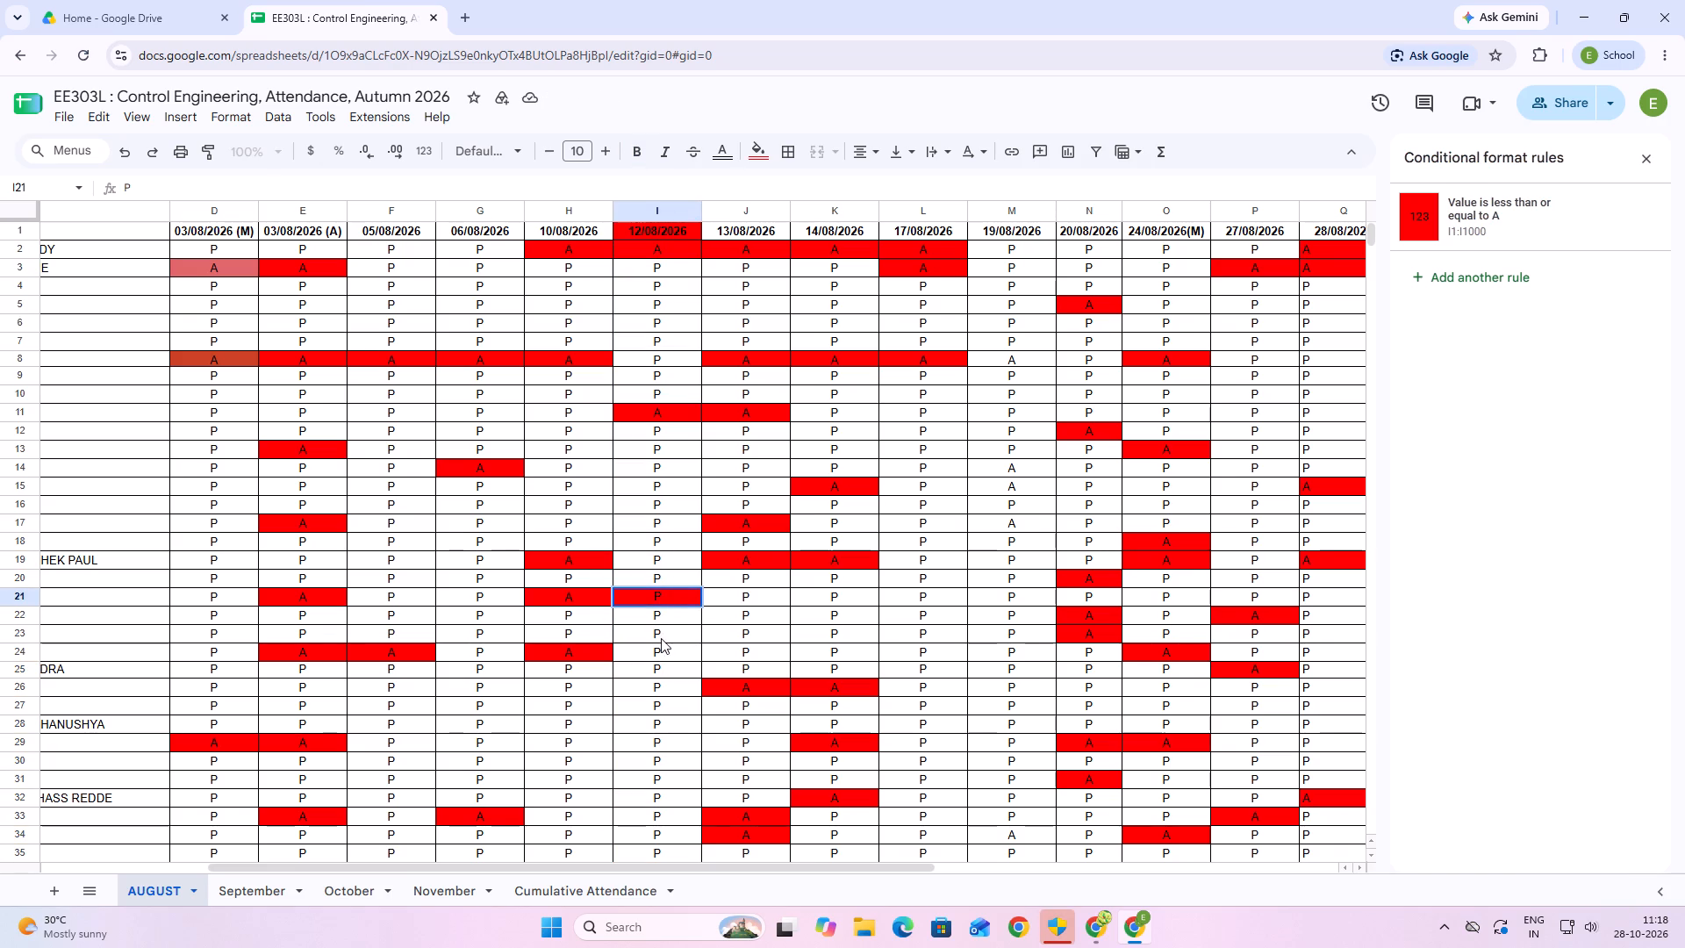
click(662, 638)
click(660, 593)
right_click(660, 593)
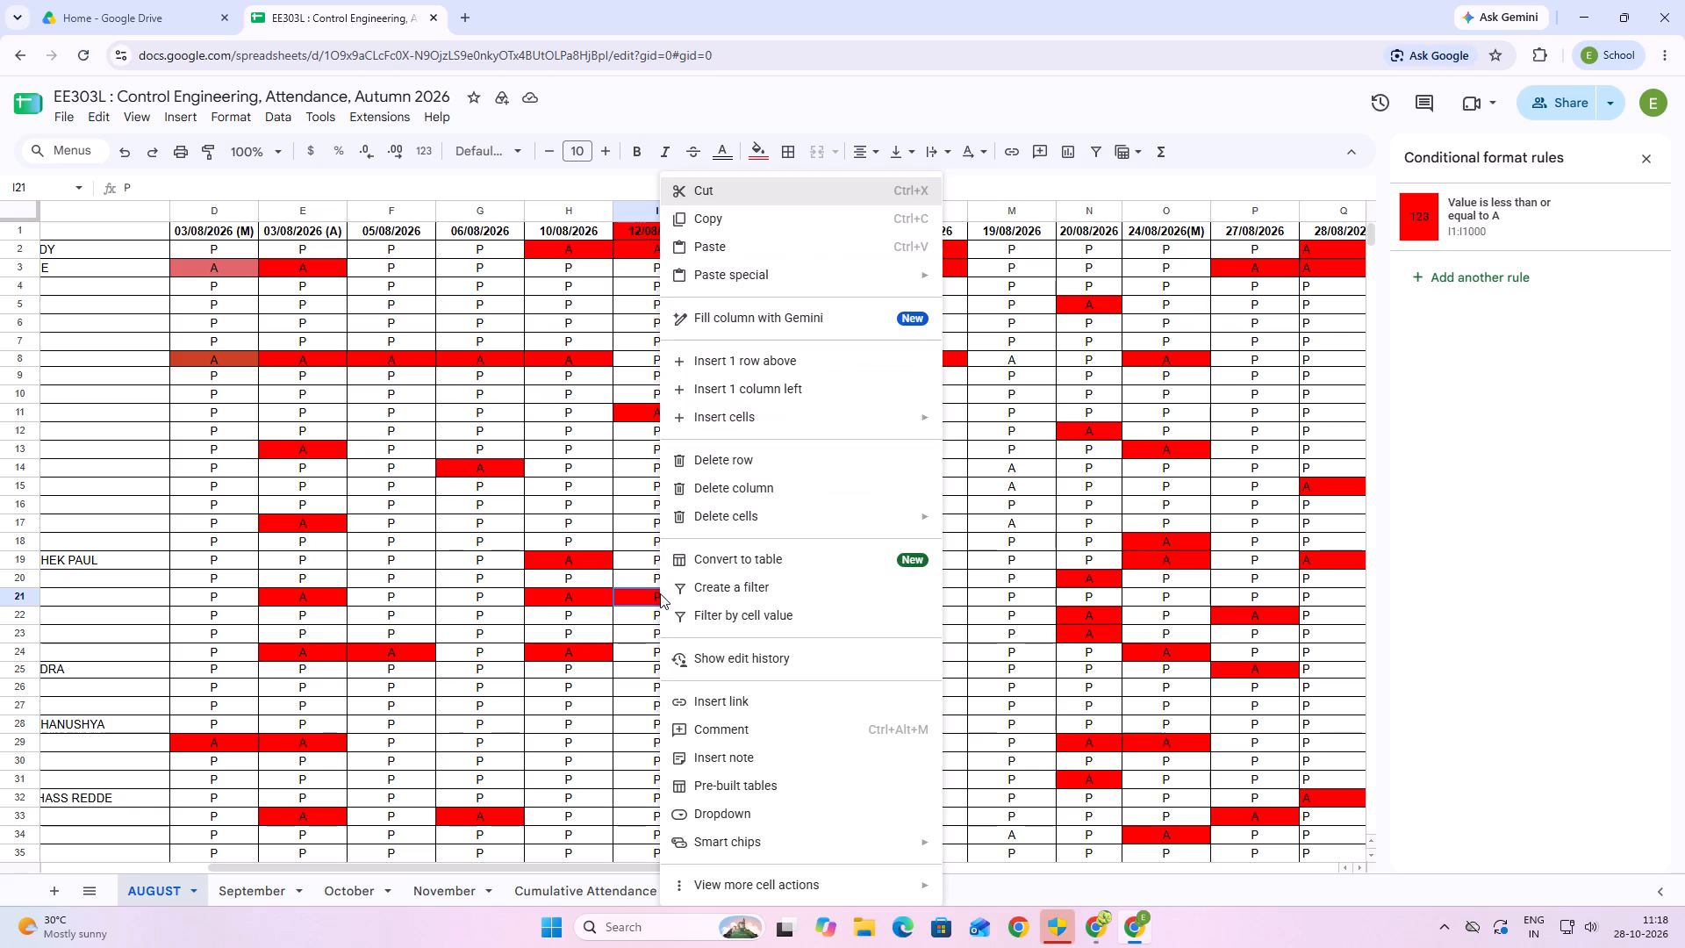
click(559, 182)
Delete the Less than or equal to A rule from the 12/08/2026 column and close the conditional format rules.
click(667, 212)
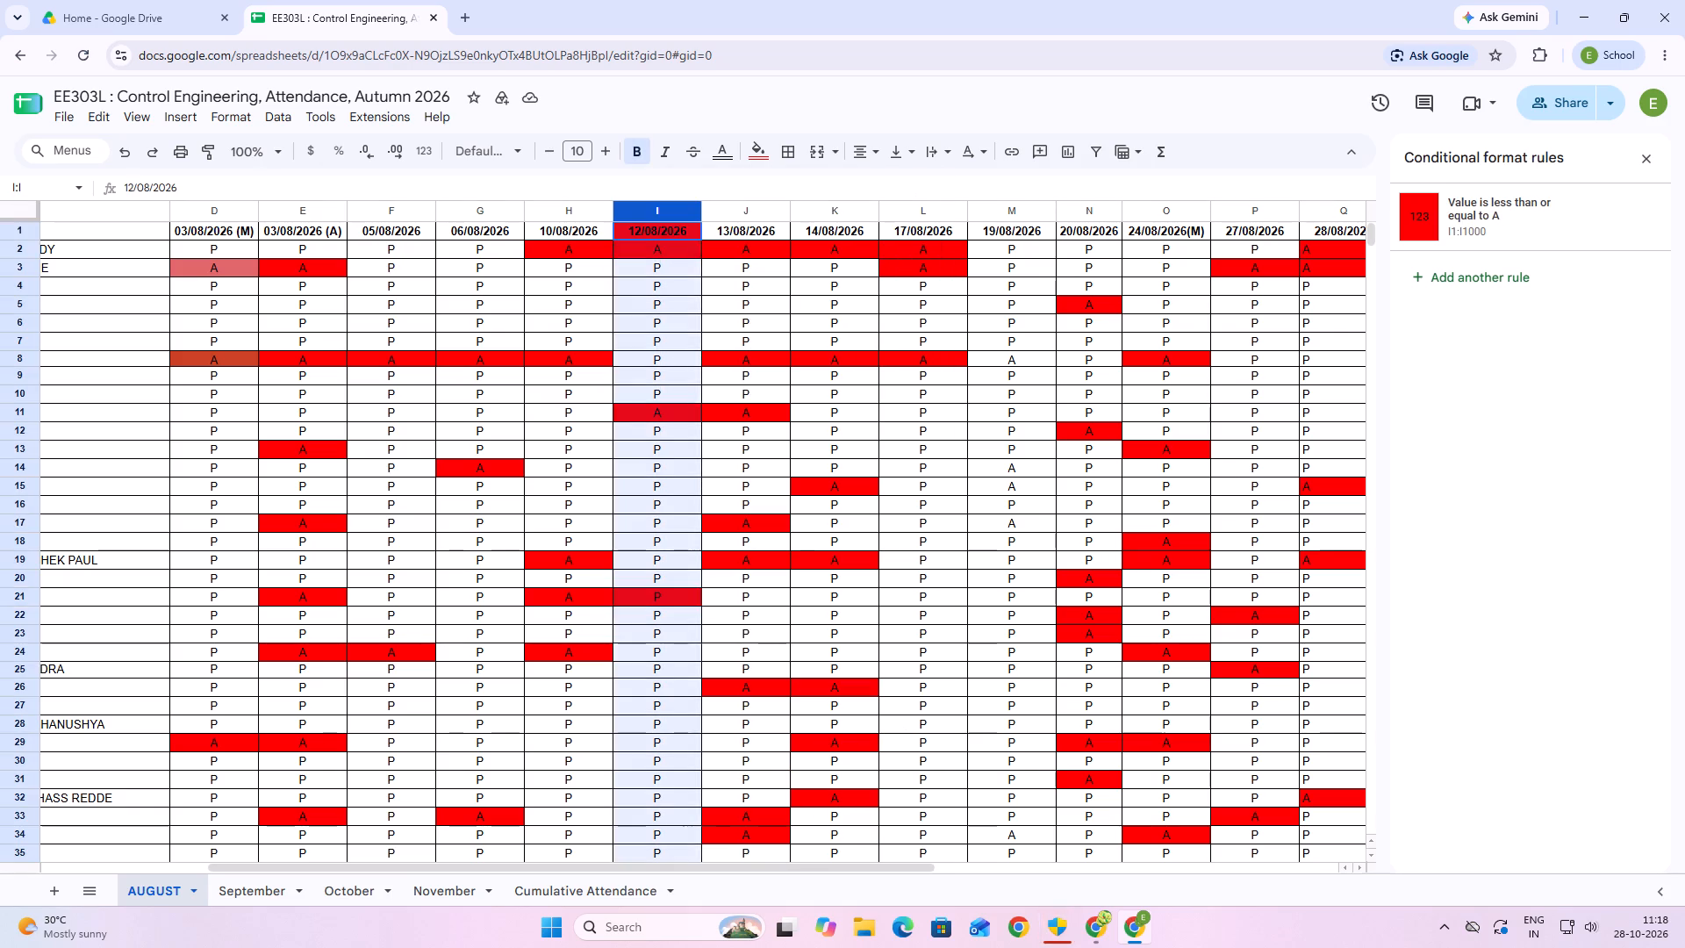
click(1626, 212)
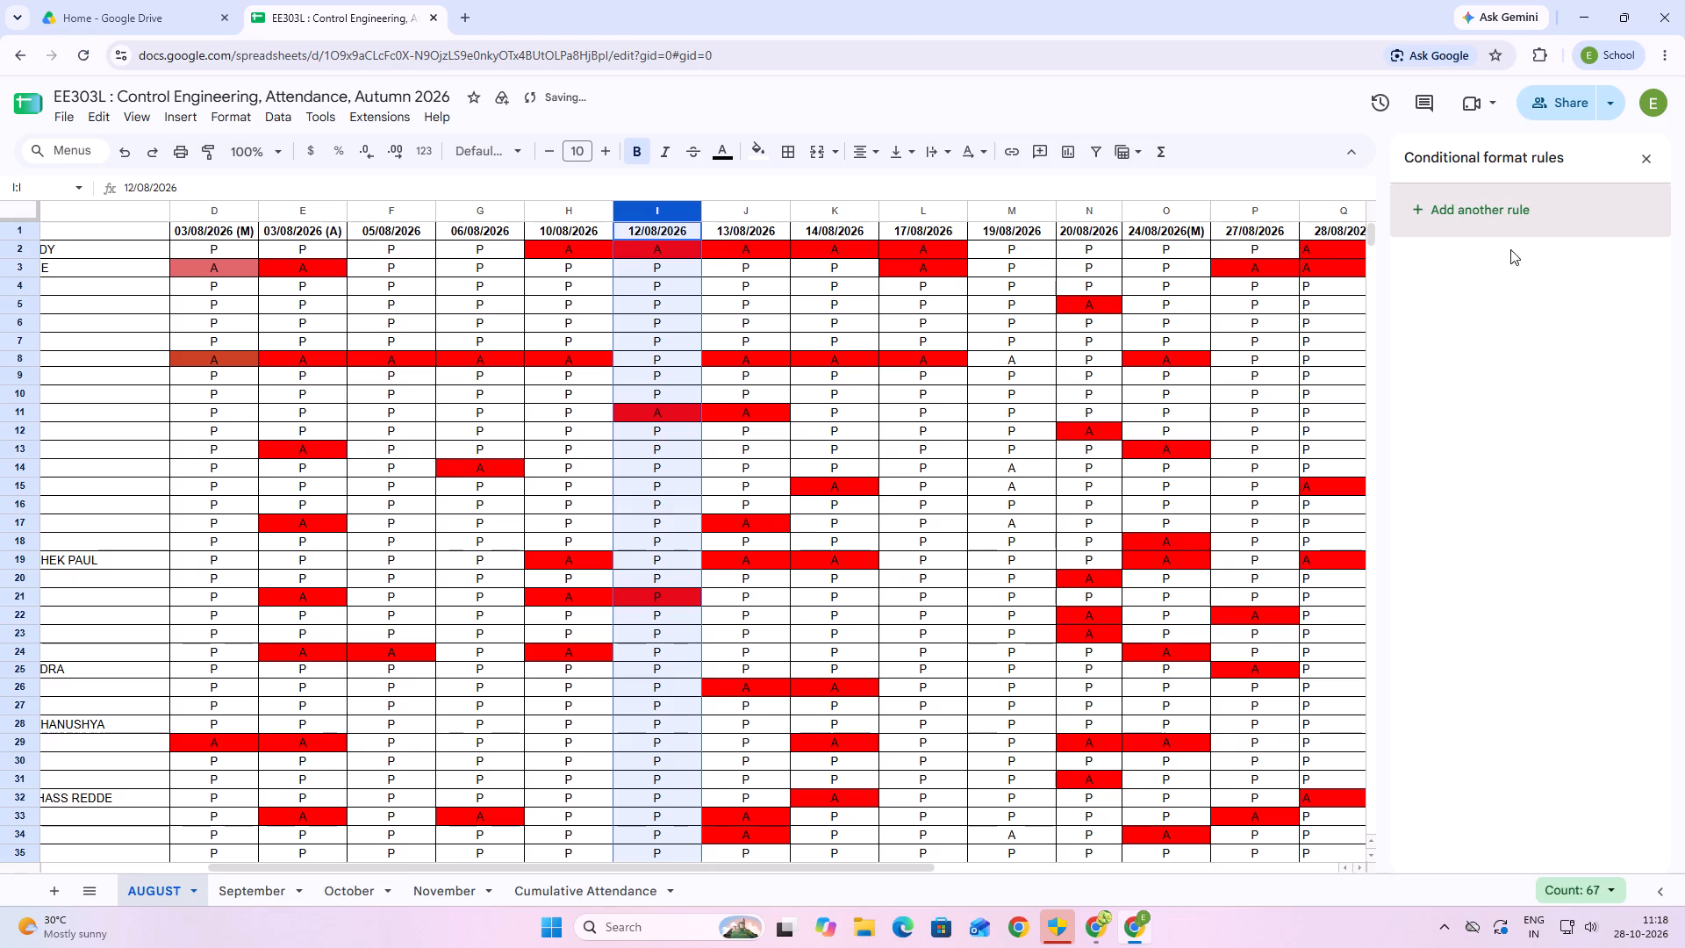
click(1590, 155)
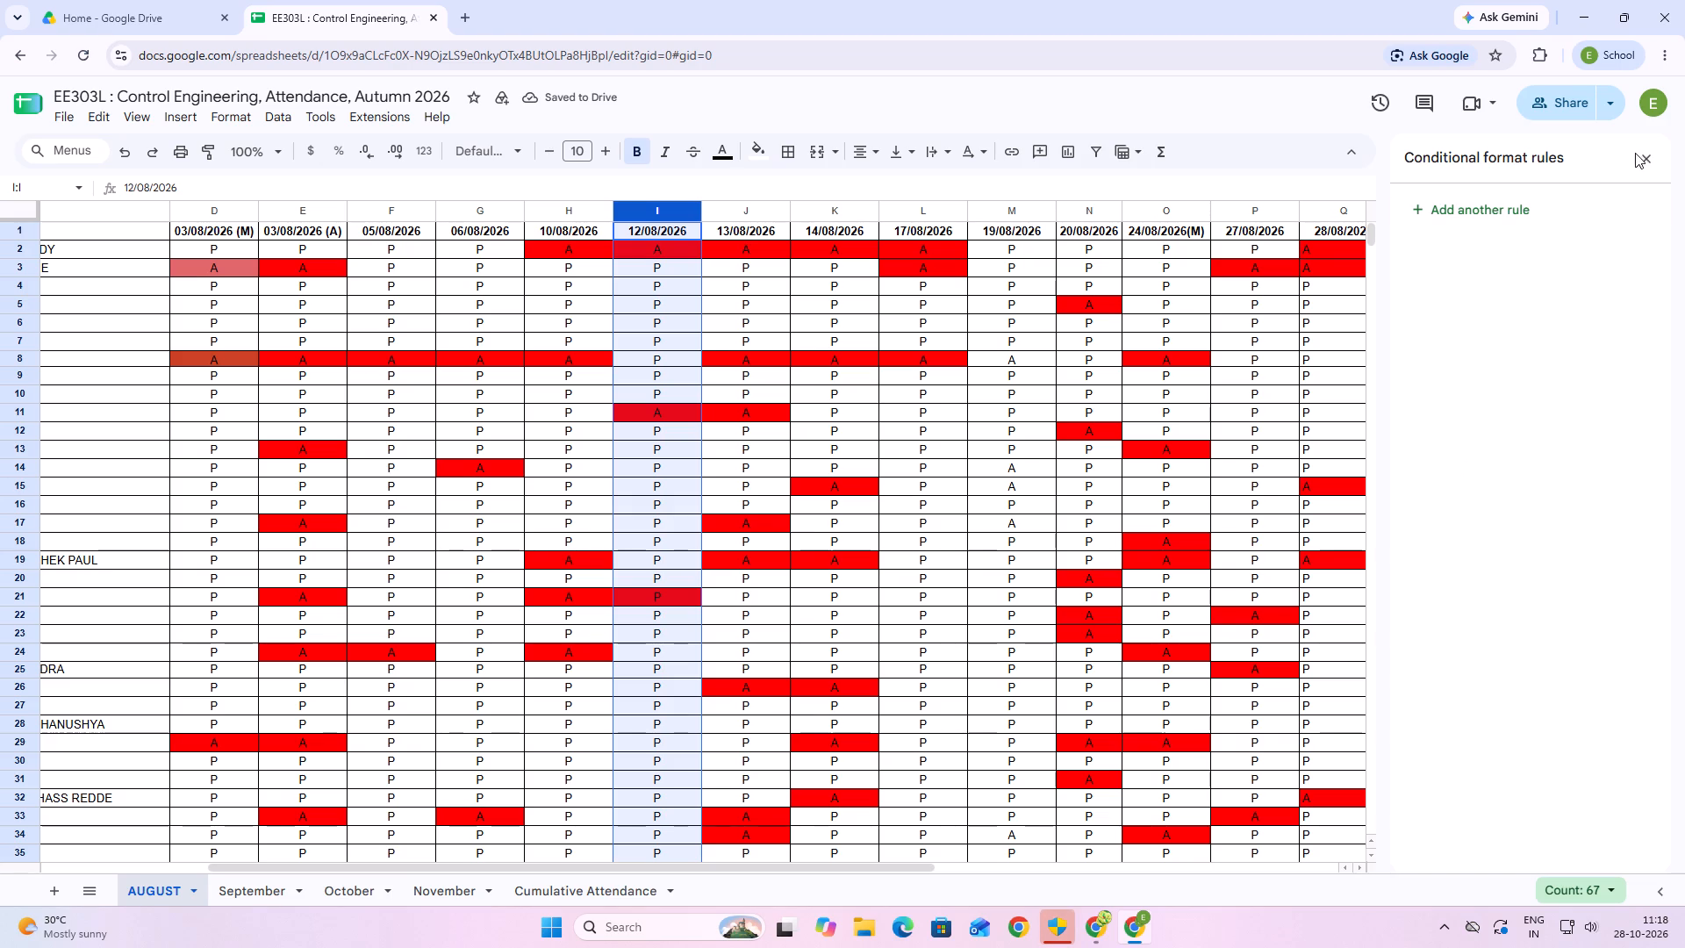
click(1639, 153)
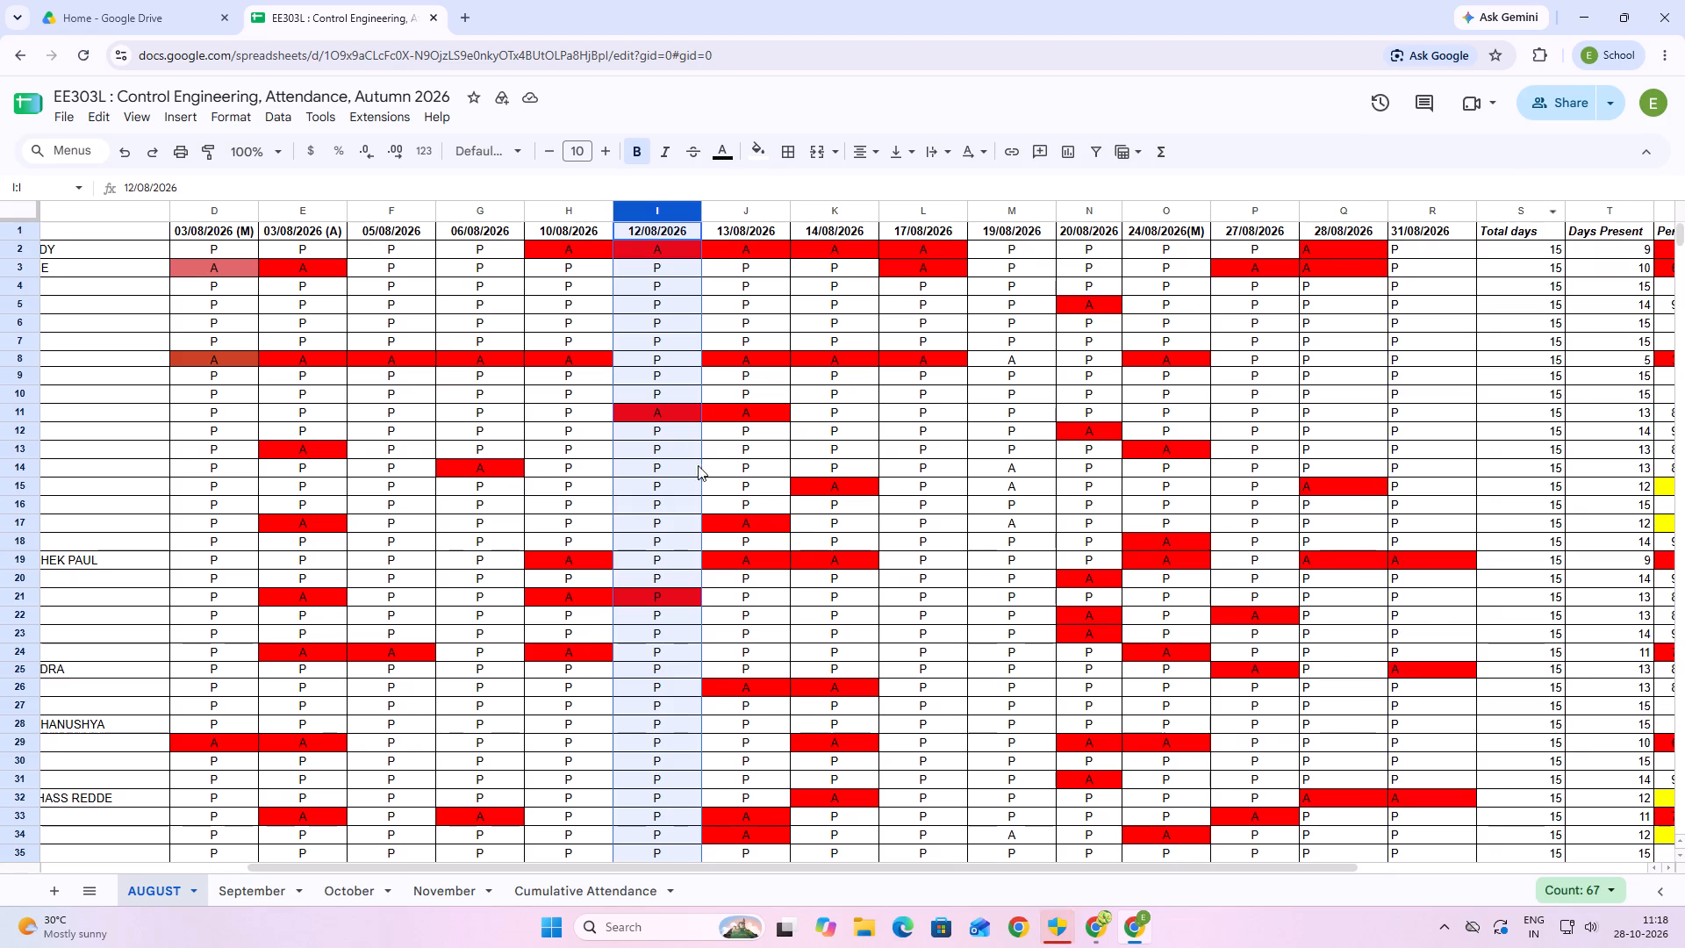
Change the 12/08/2026 attendance in cell I21 of the AUGUST sheet to A.
right_click(657, 594)
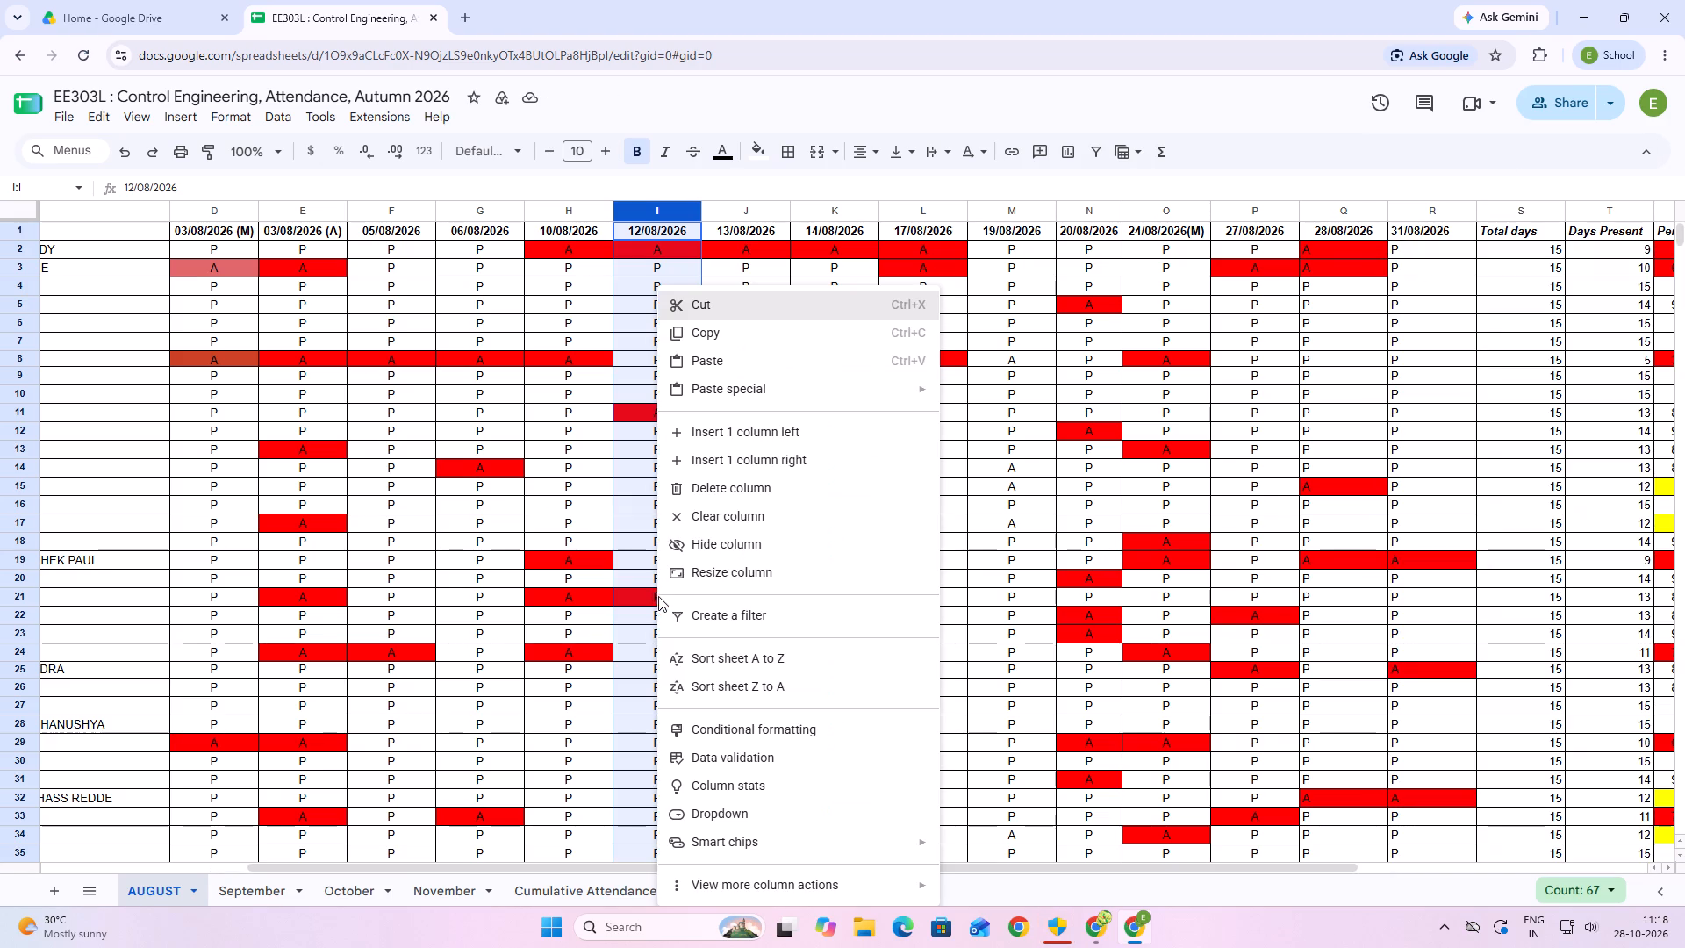
click(636, 600)
click(636, 593)
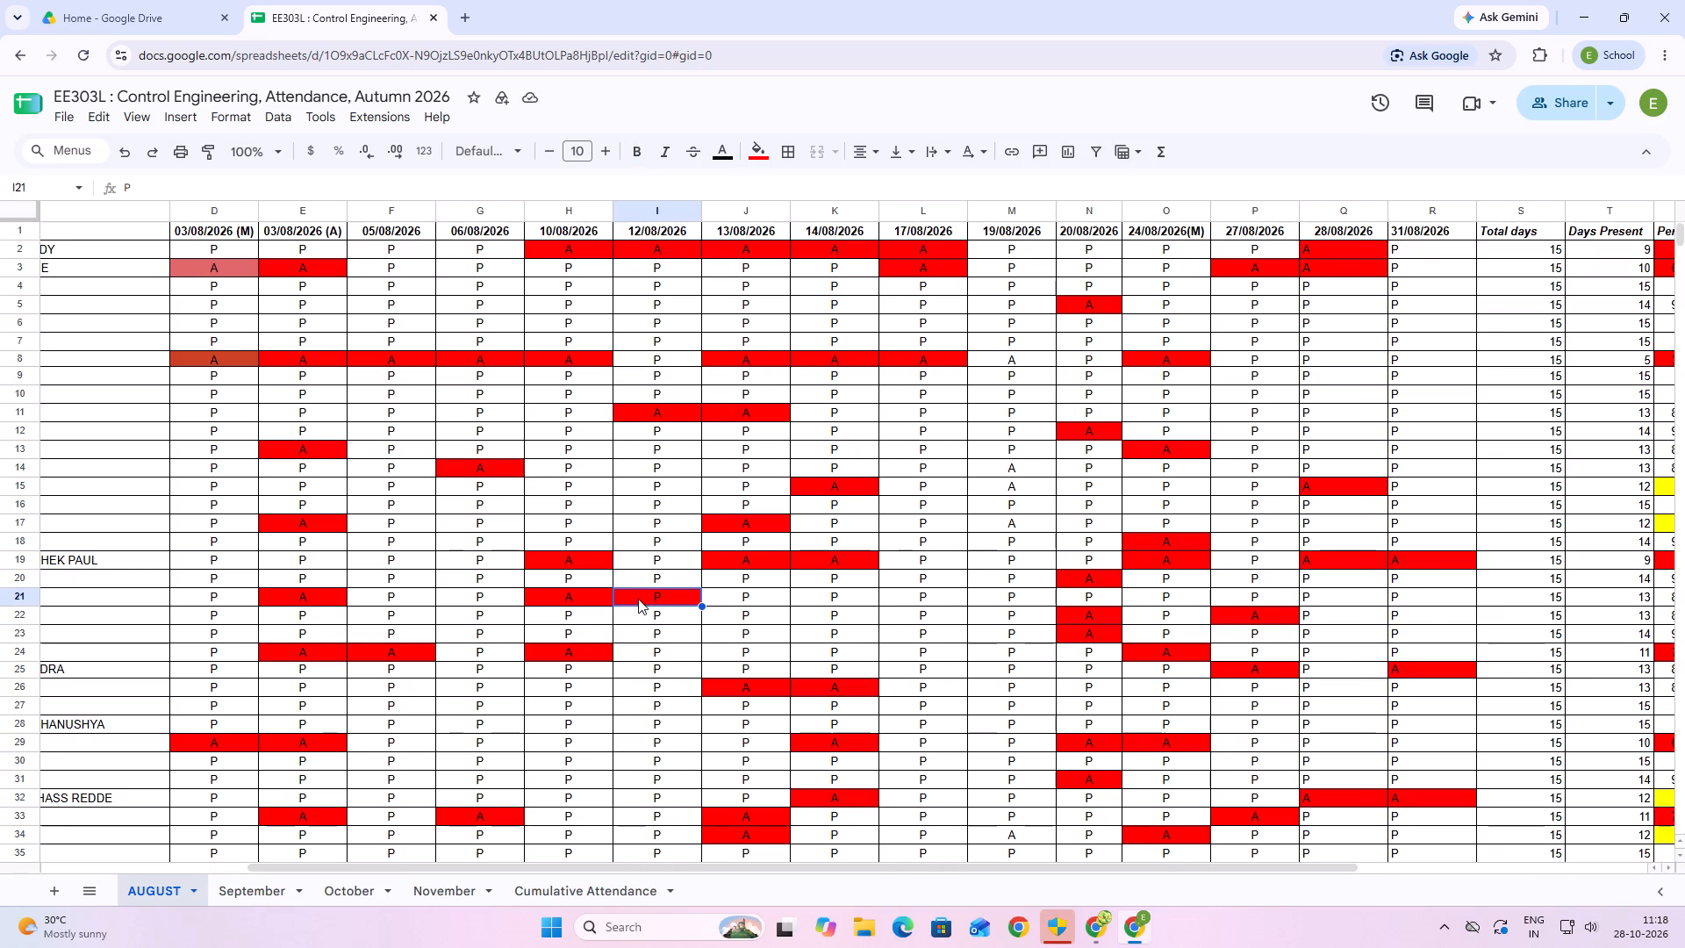
key(a)
click(663, 620)
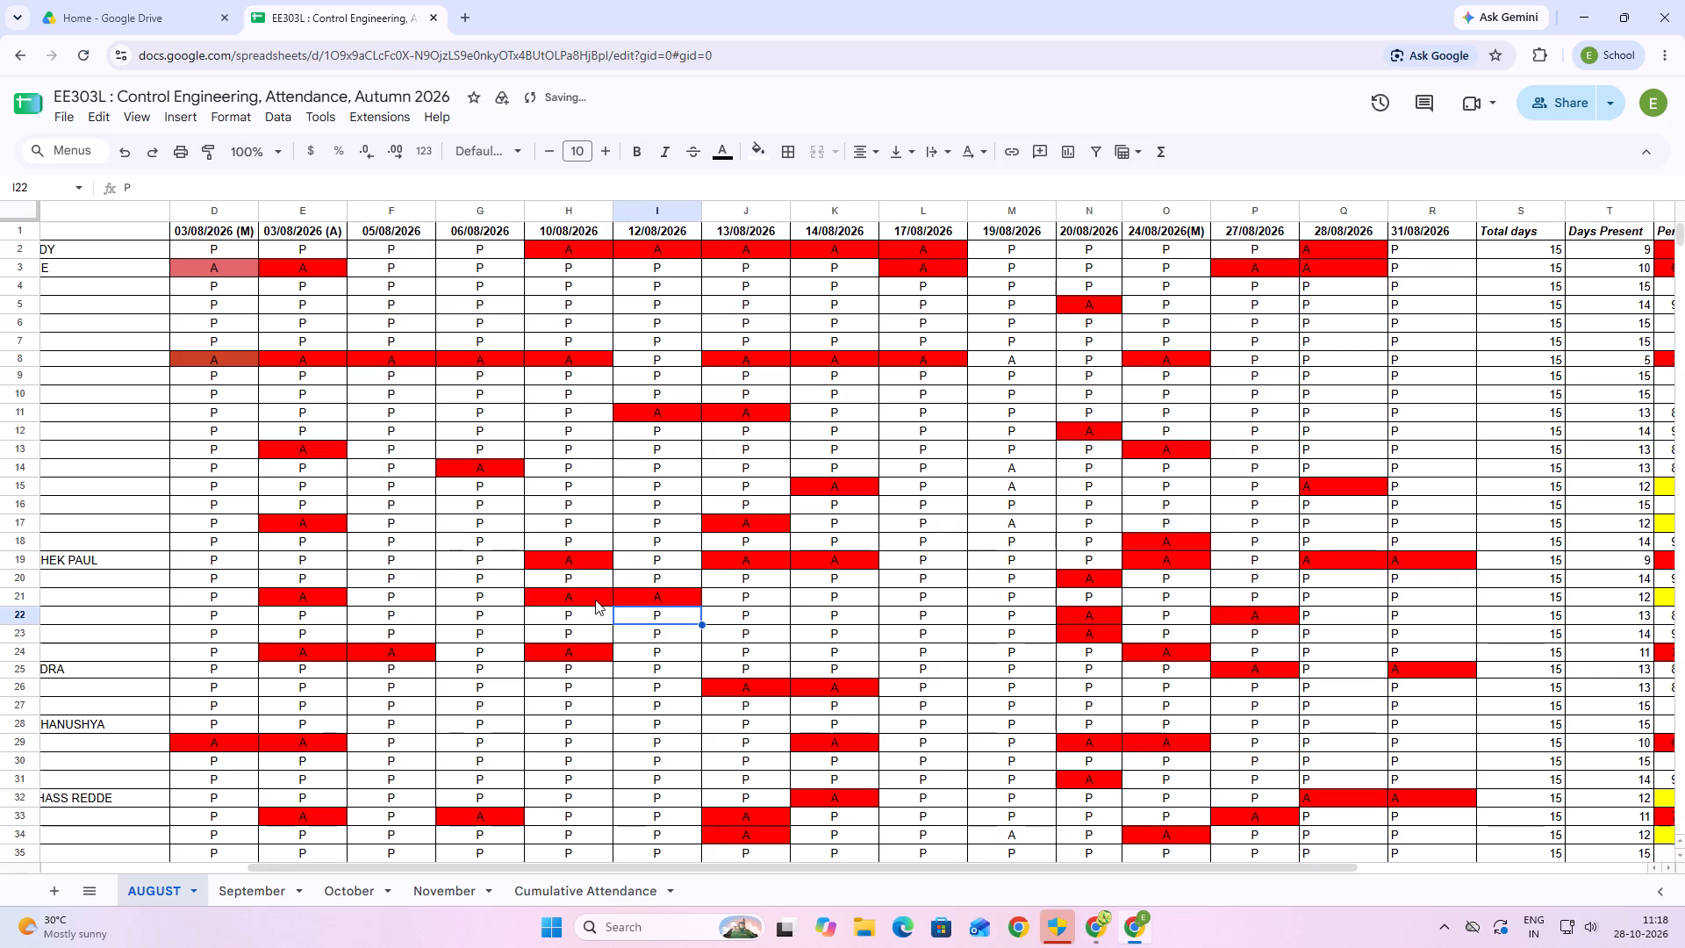
Change the 10/08/2026 attendance in cell H21 of the AUGUST sheet to P.
click(594, 600)
key(p)
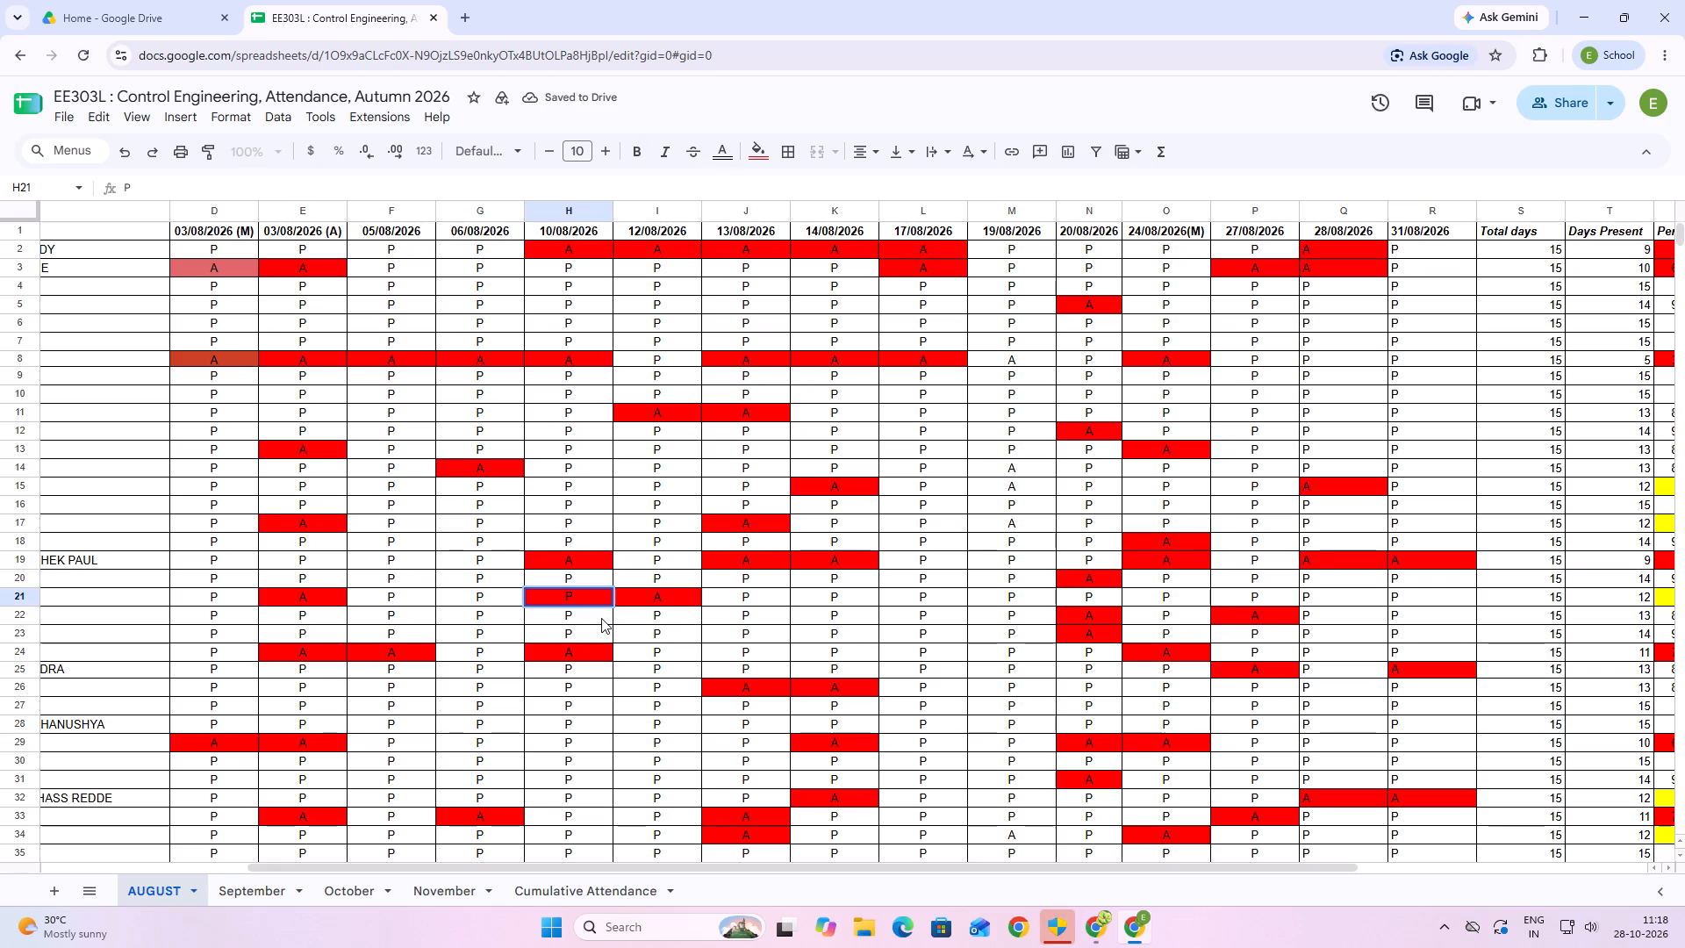
click(601, 619)
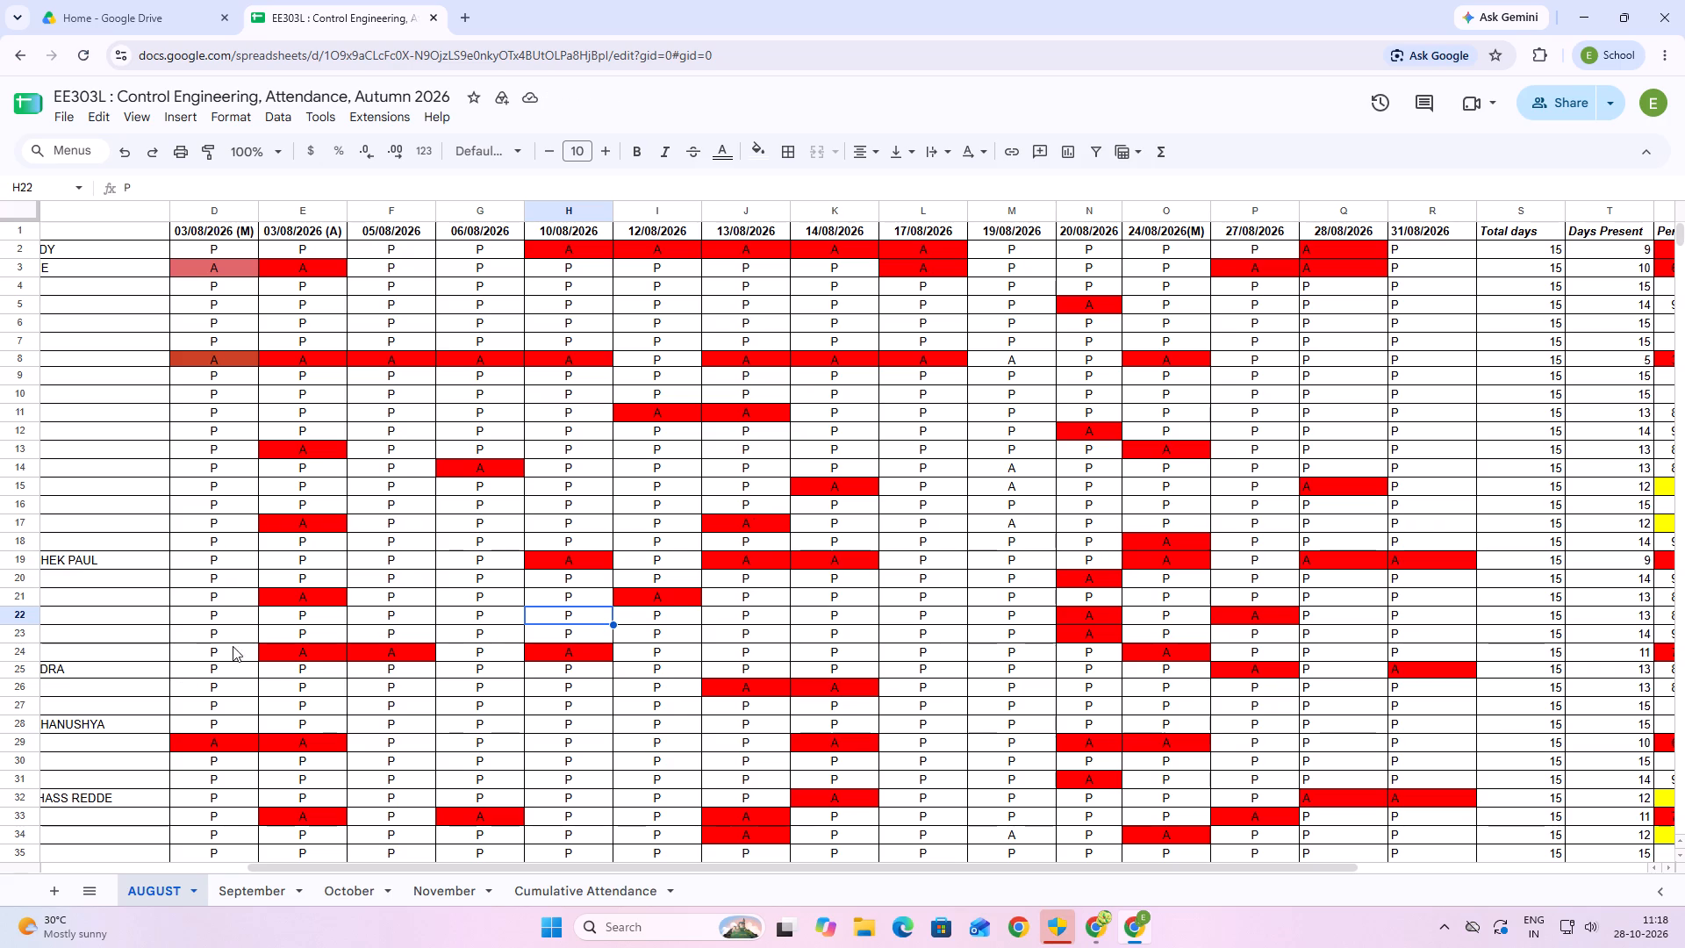
Examine the row 21 student's attendance and totals across the AUGUST, September and October sheets.
scroll(166, 653, down, 1)
click(33, 510)
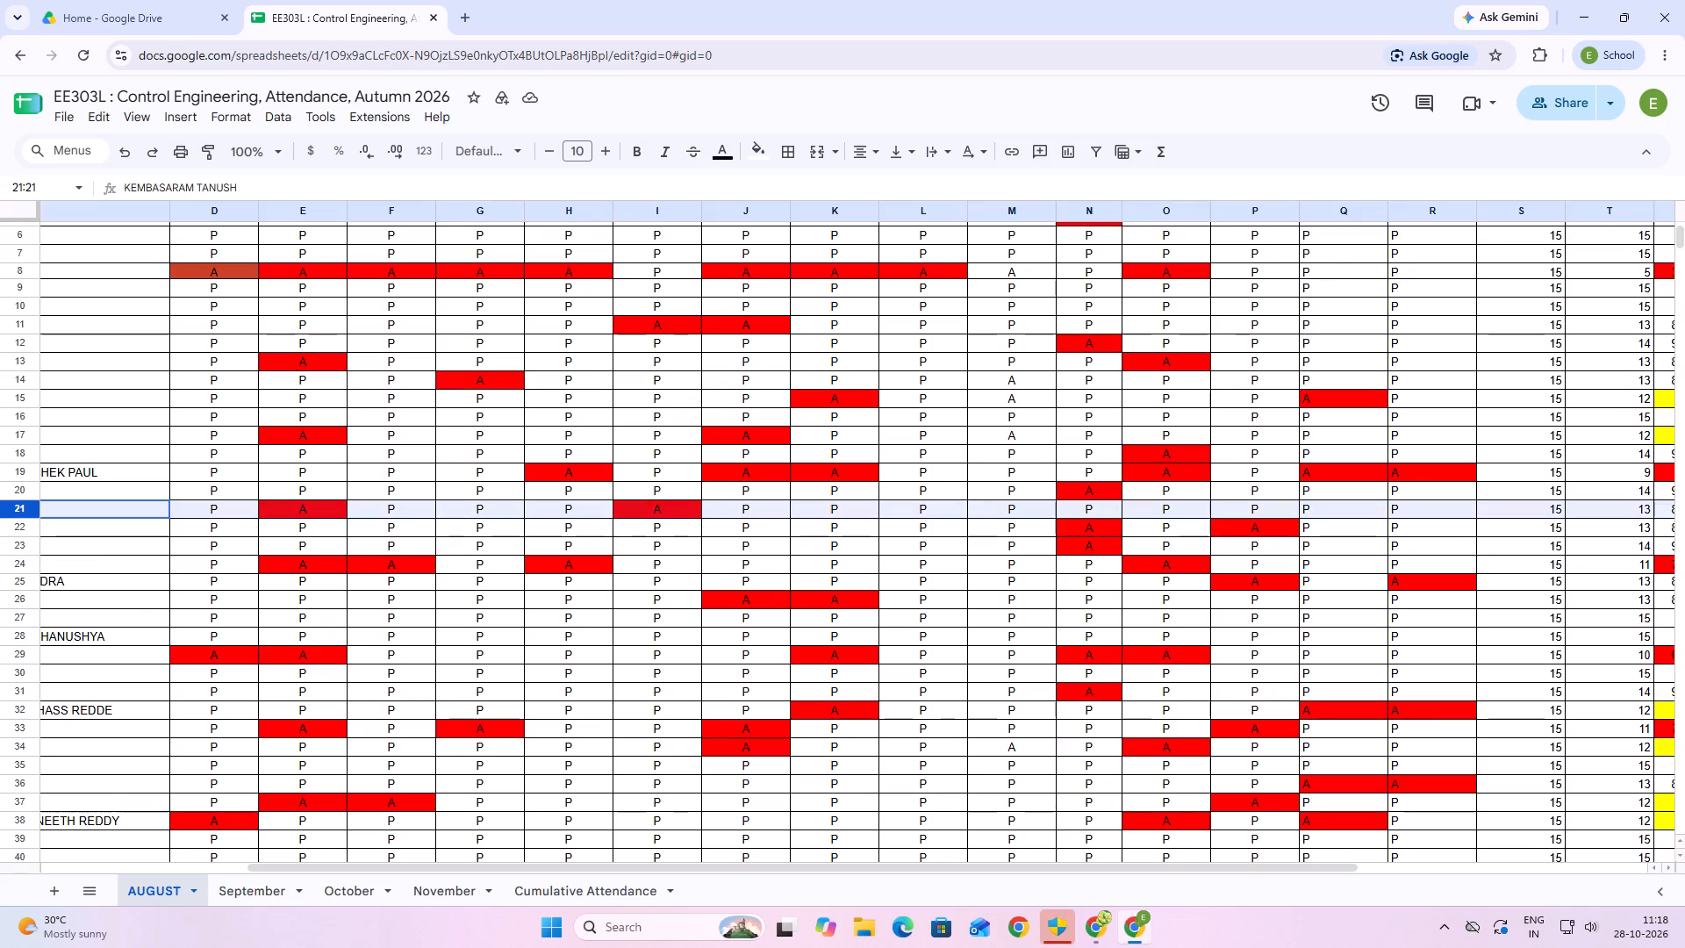
click(1437, 868)
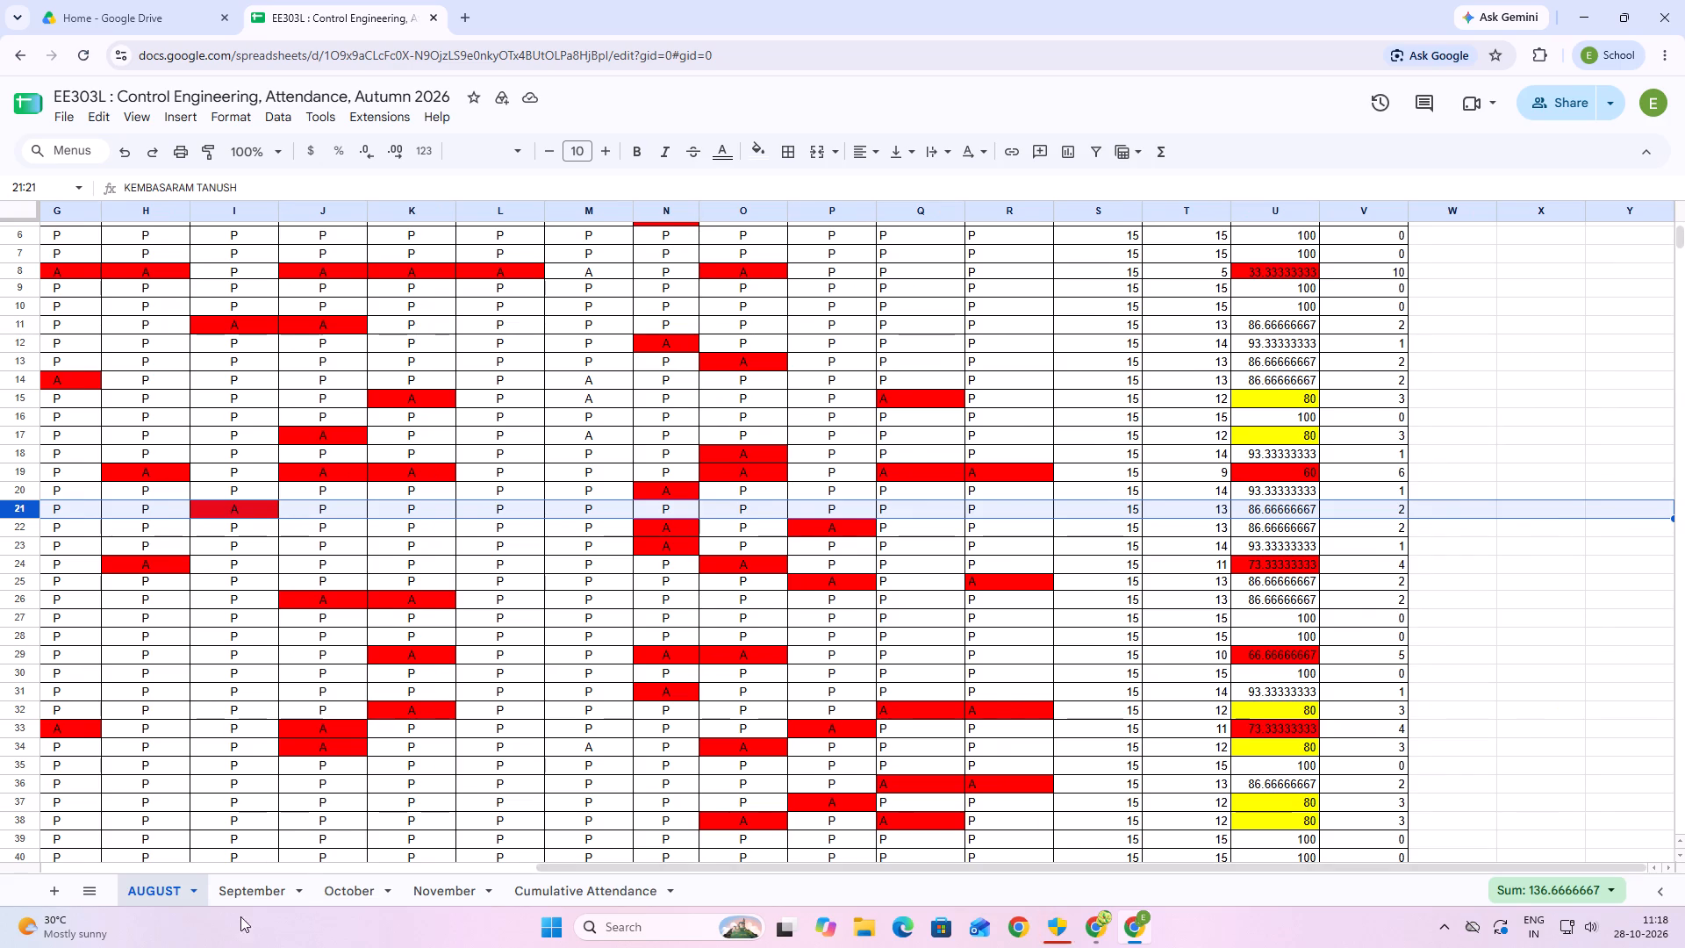
click(253, 894)
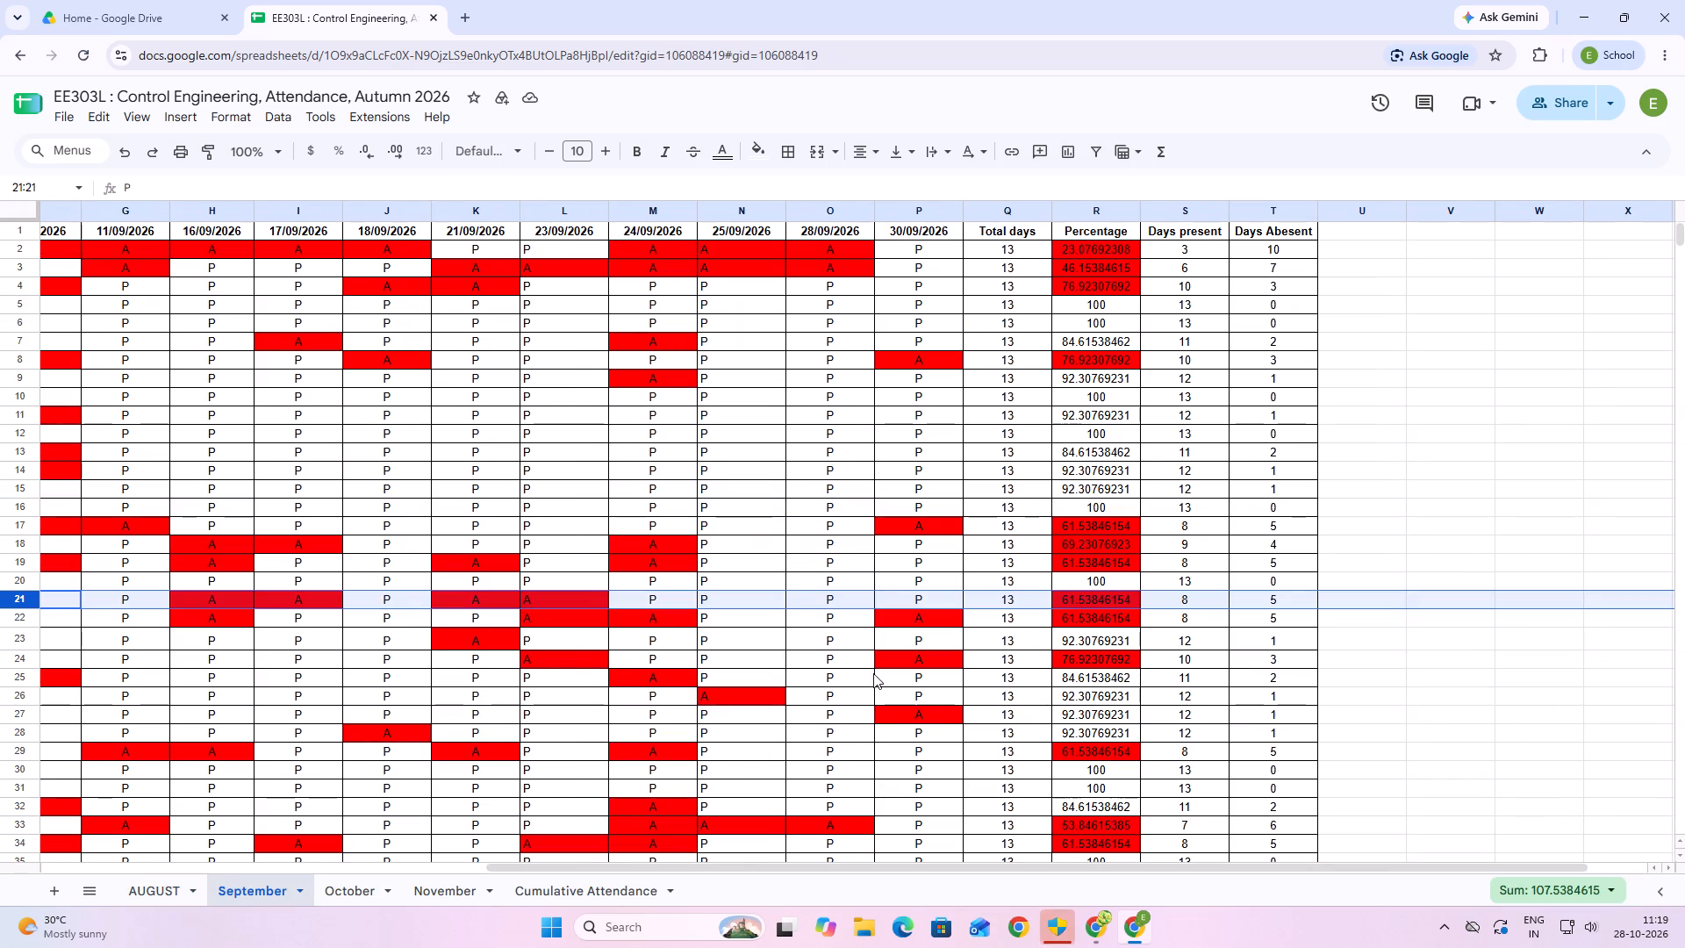
click(362, 865)
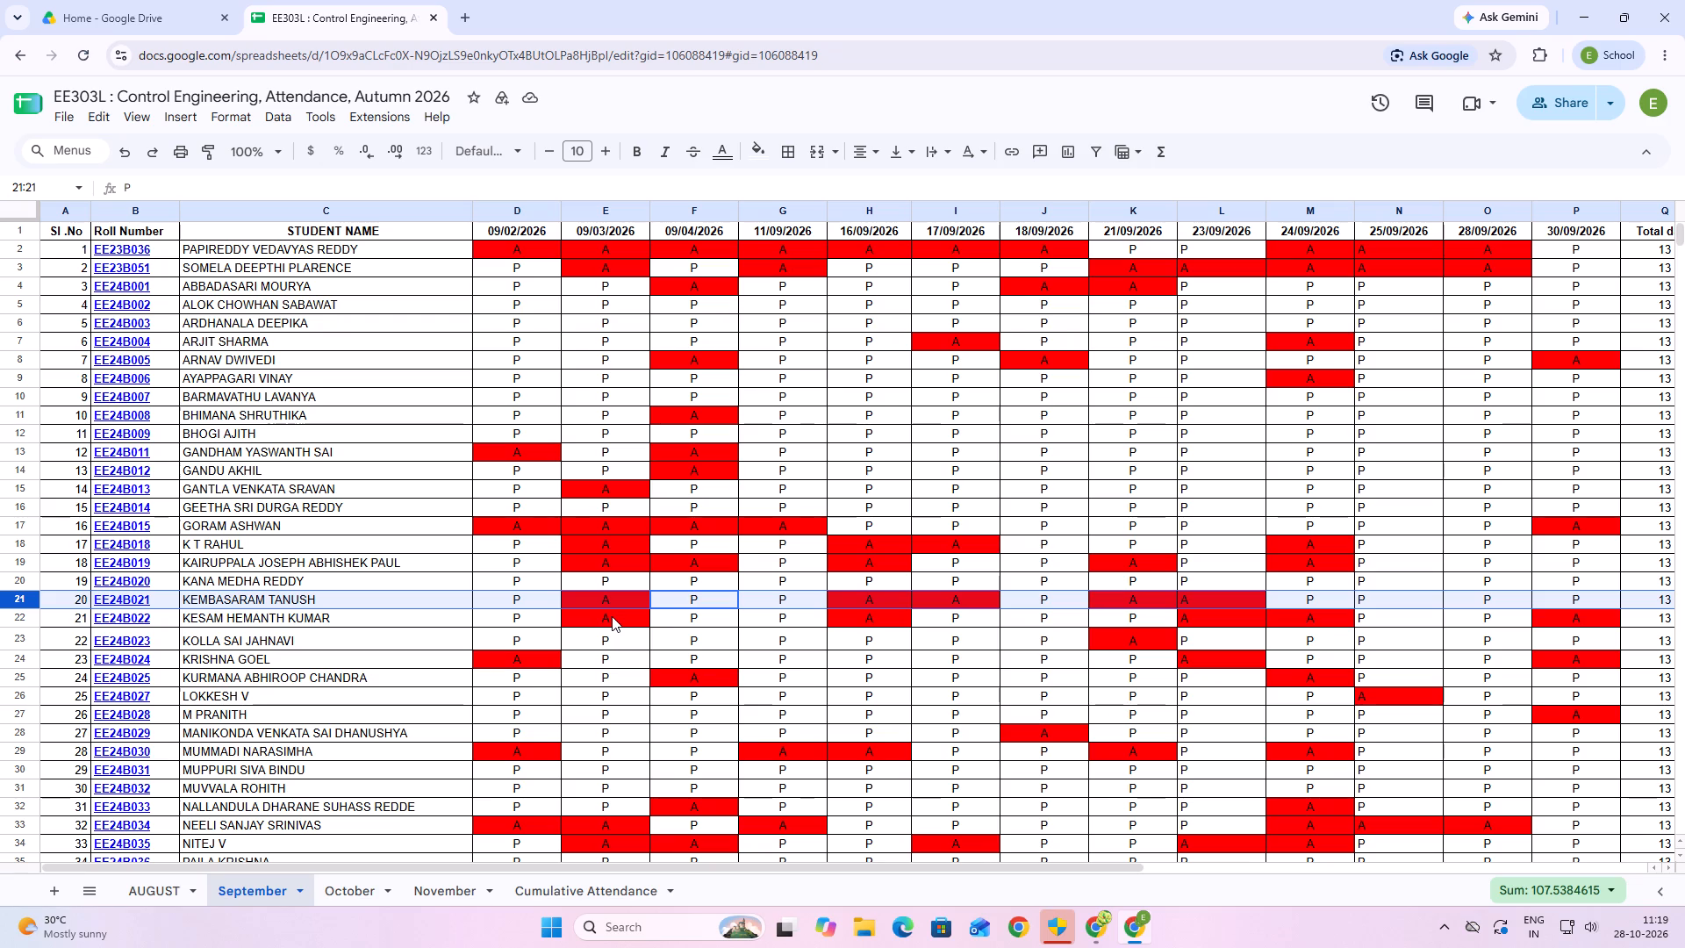
click(1278, 870)
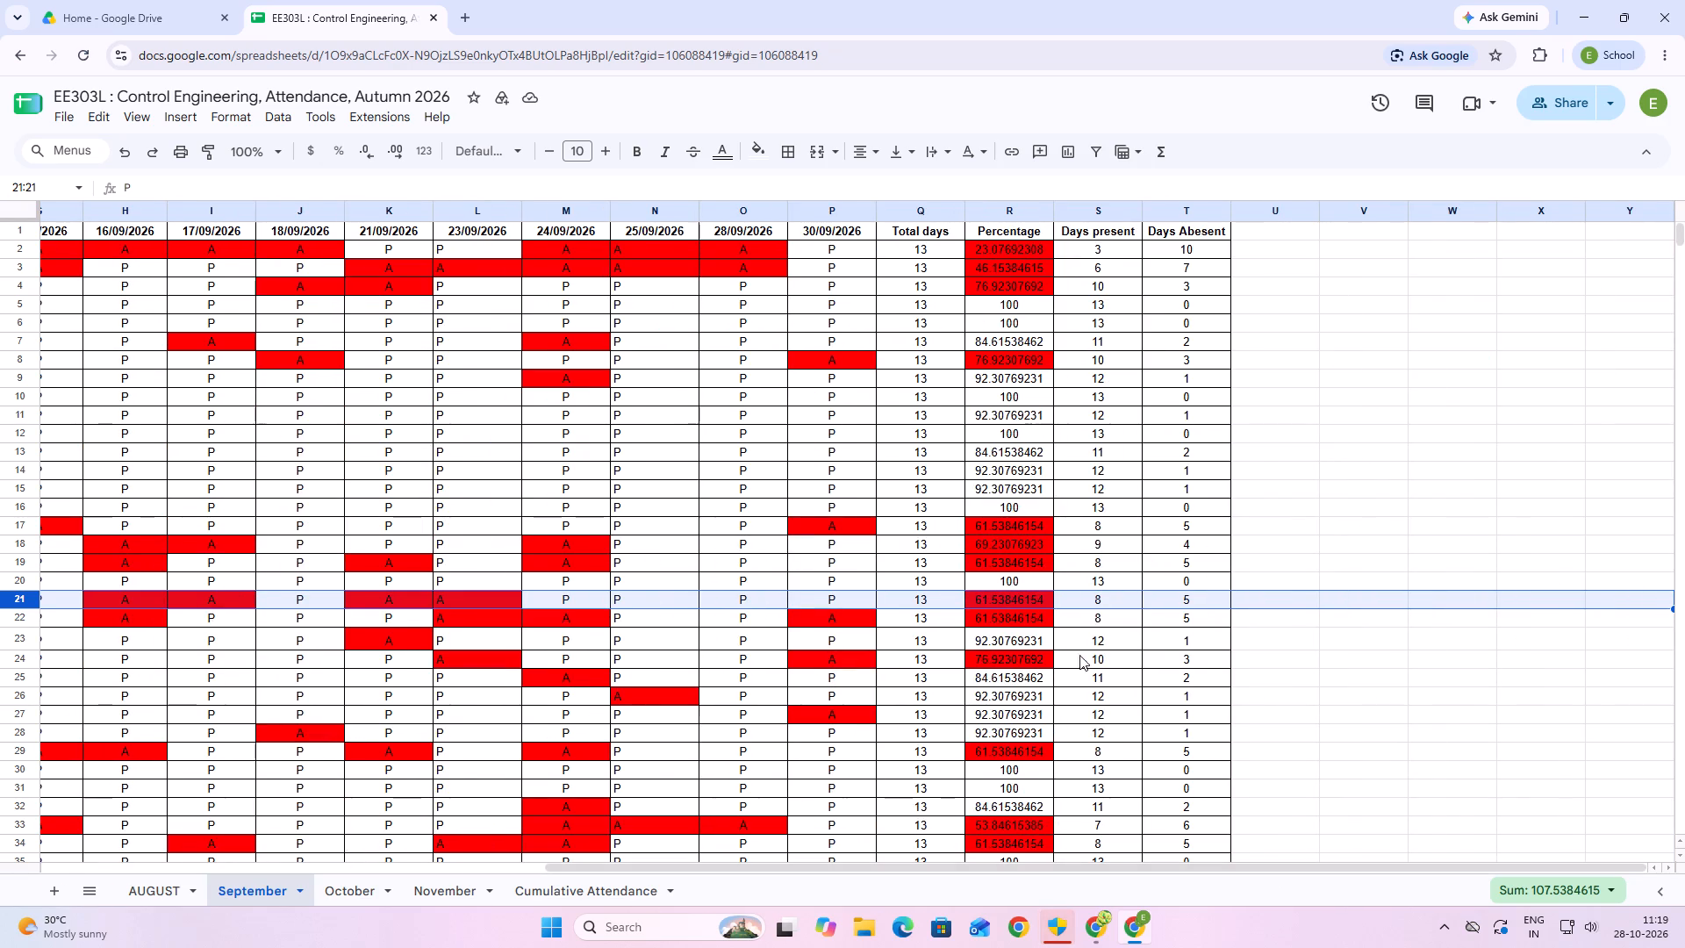
scroll(1069, 657, down, 9)
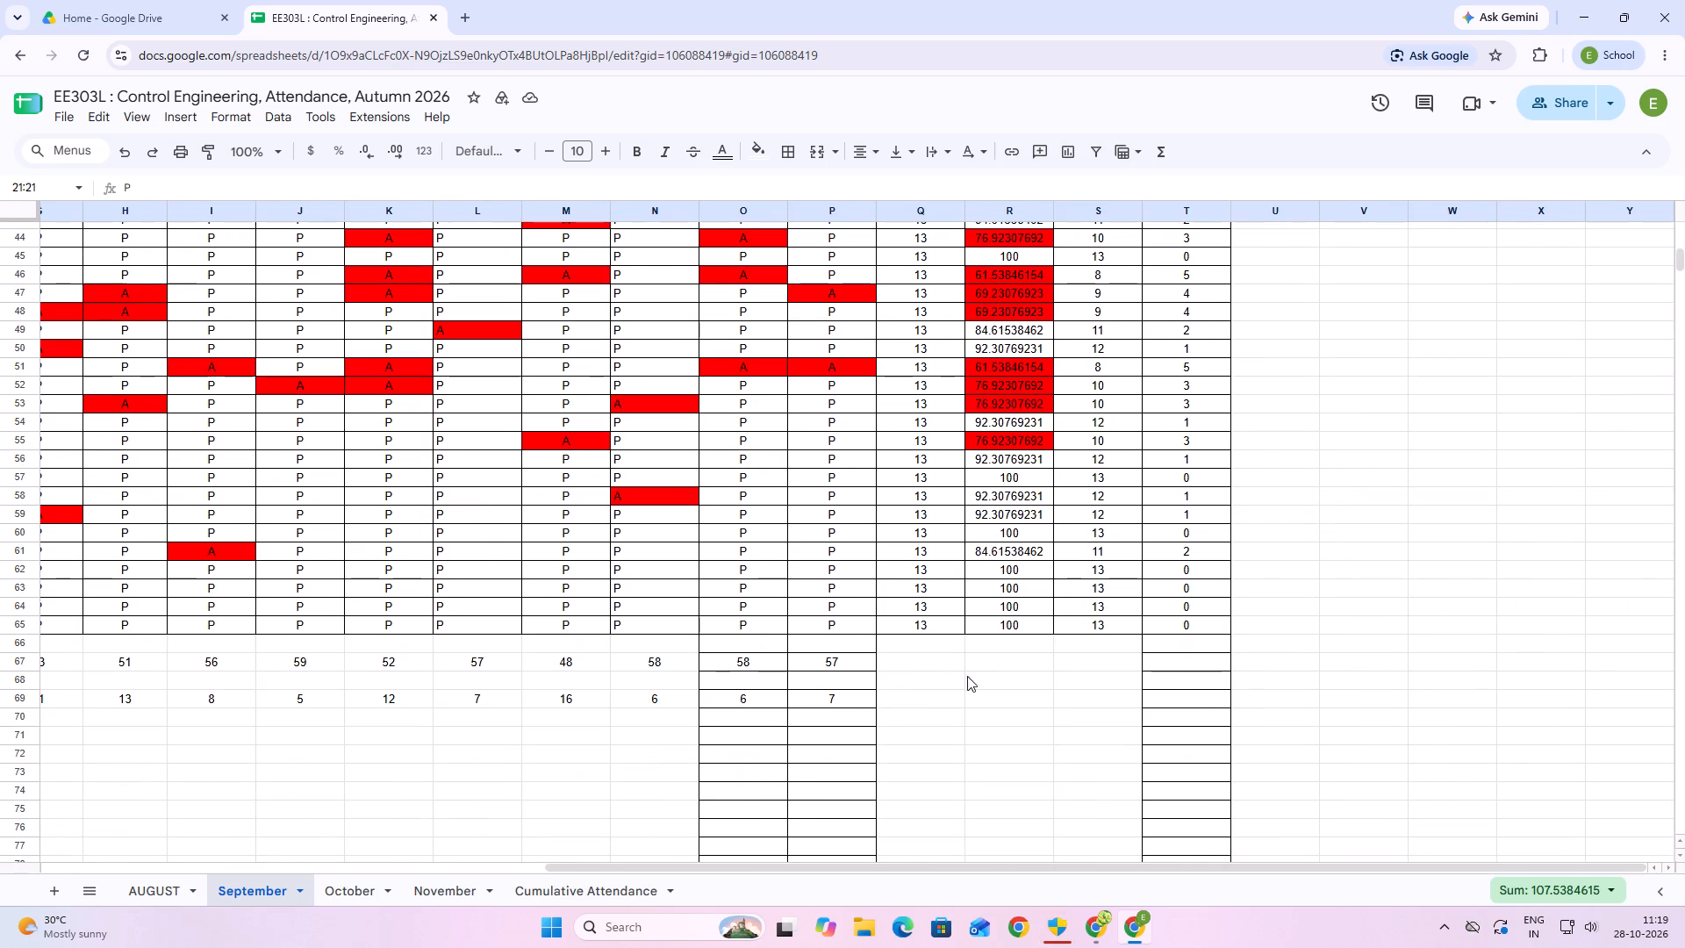
scroll(874, 687, up, 3)
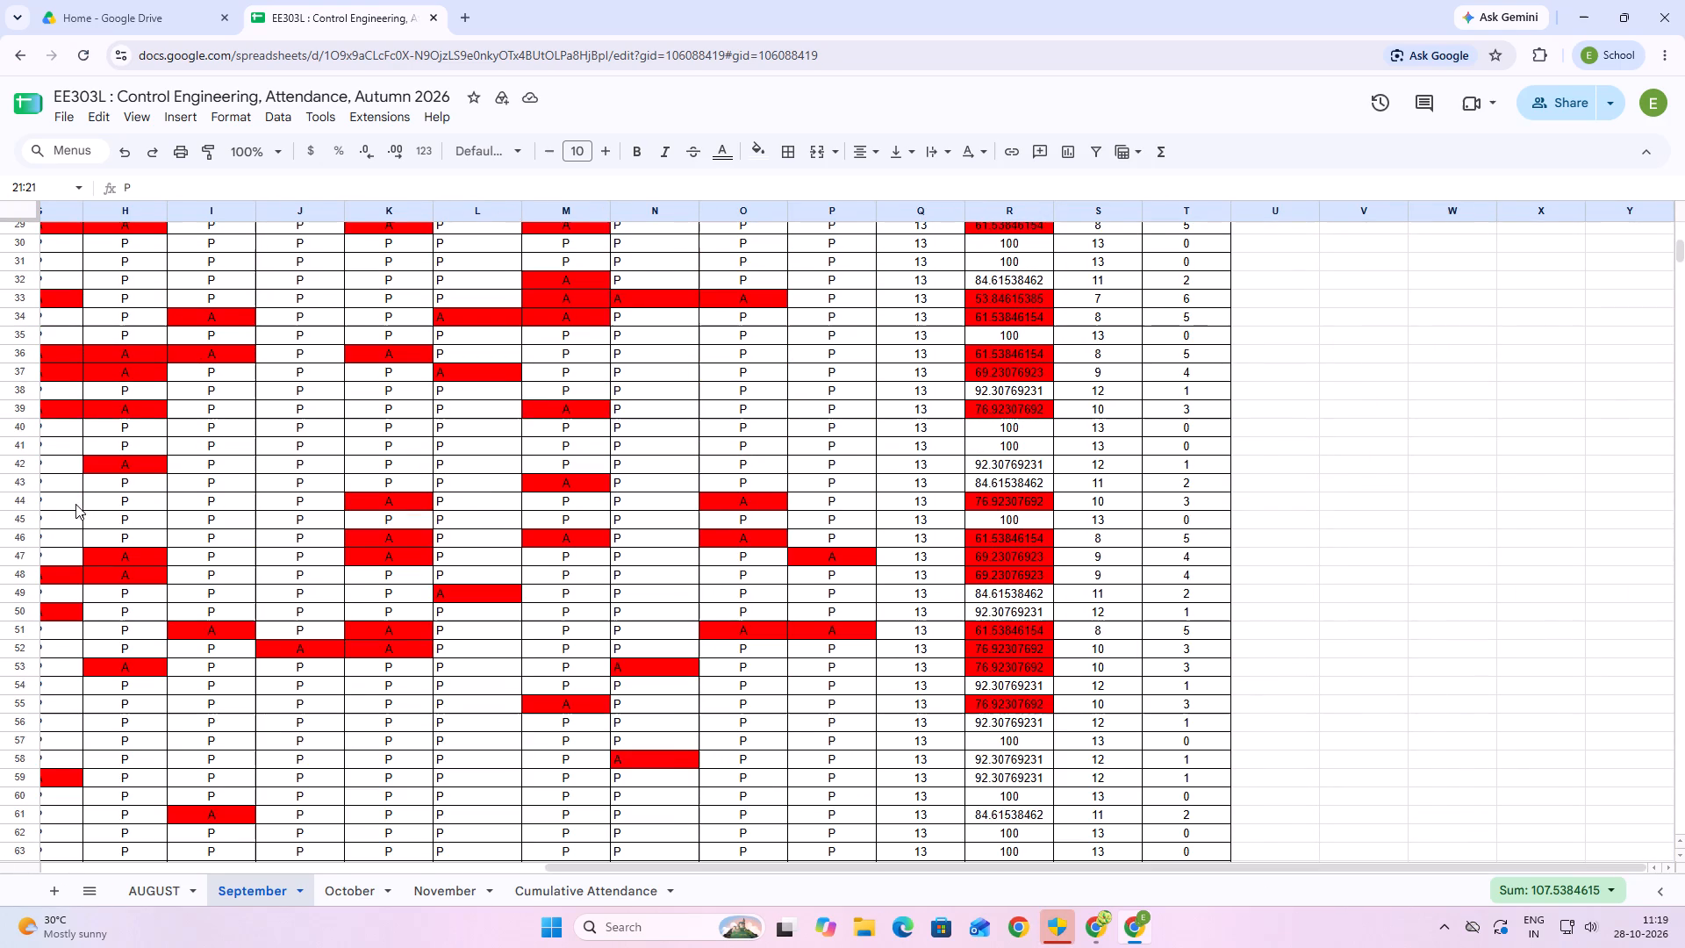
click(338, 900)
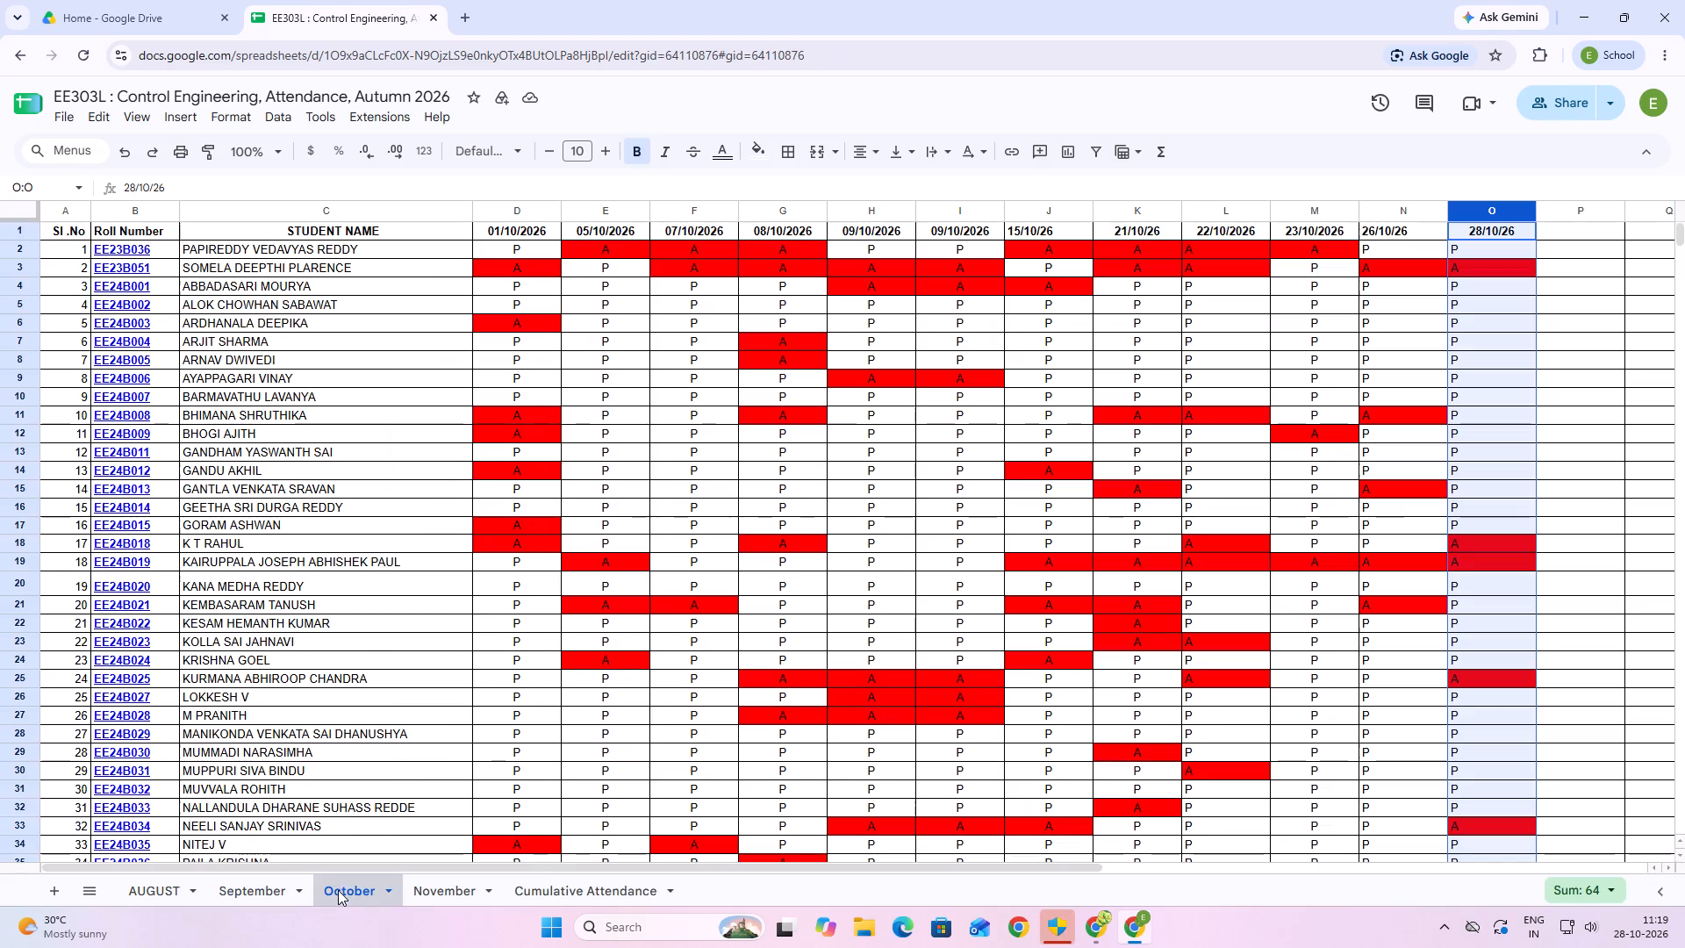
click(15, 602)
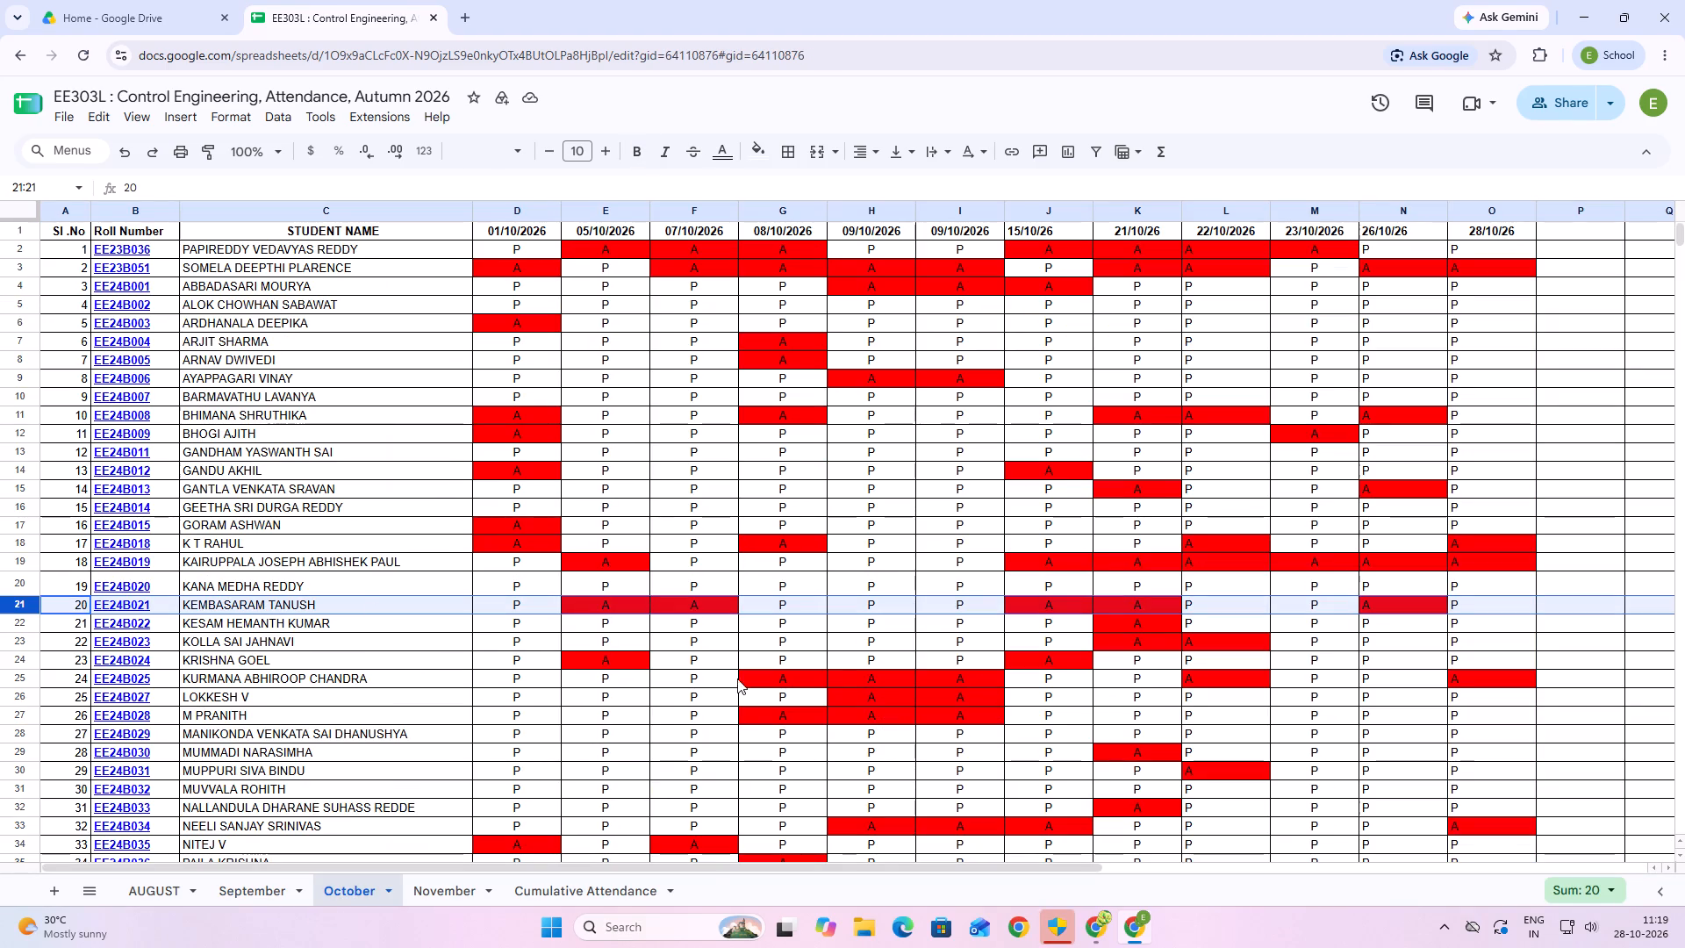
drag(777, 870, 1151, 870)
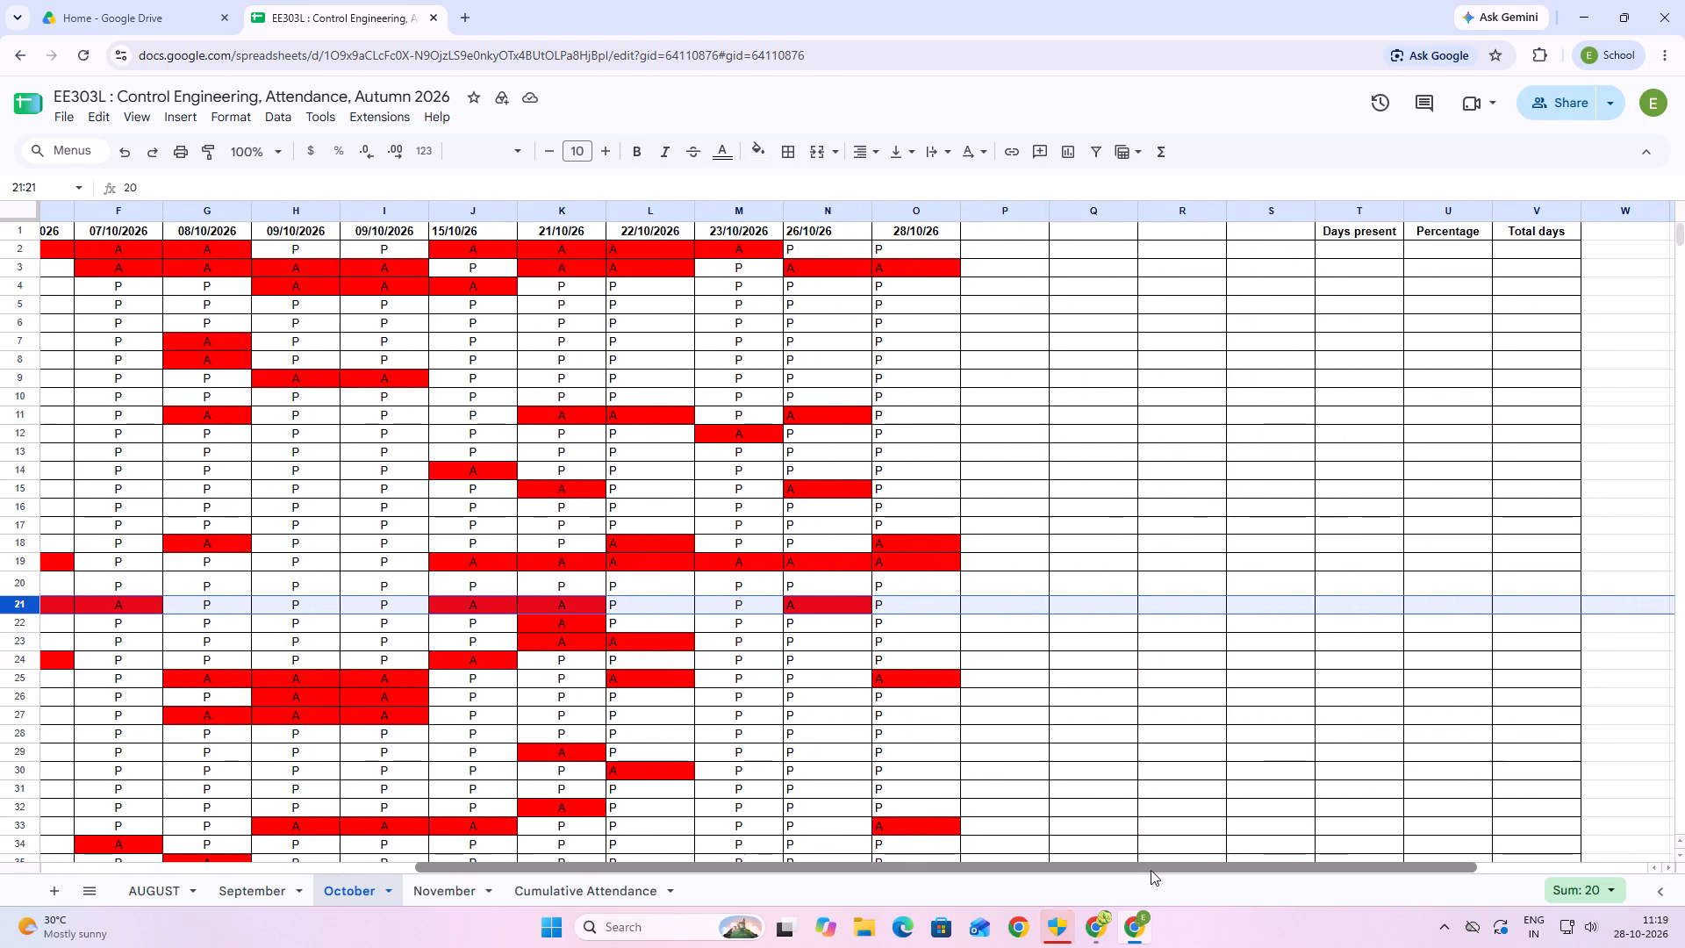
drag(1151, 870, 1290, 896)
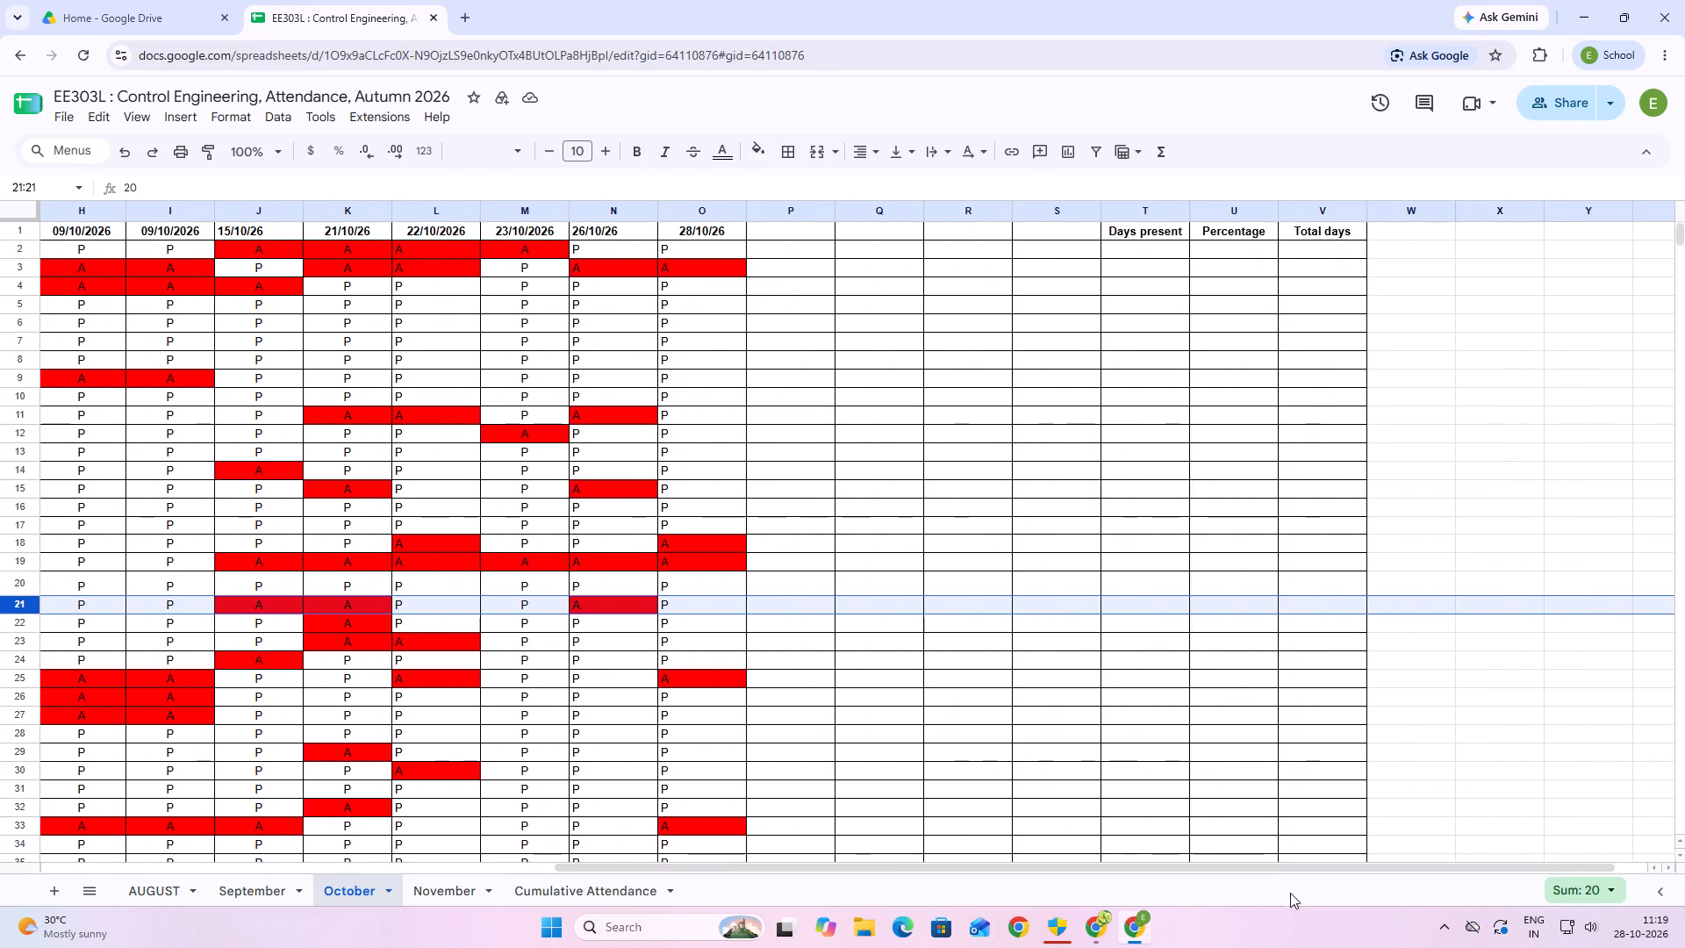
Enter the date 29/10/2020 in bold in header cell P1 of the October sheet.
double_click(799, 229)
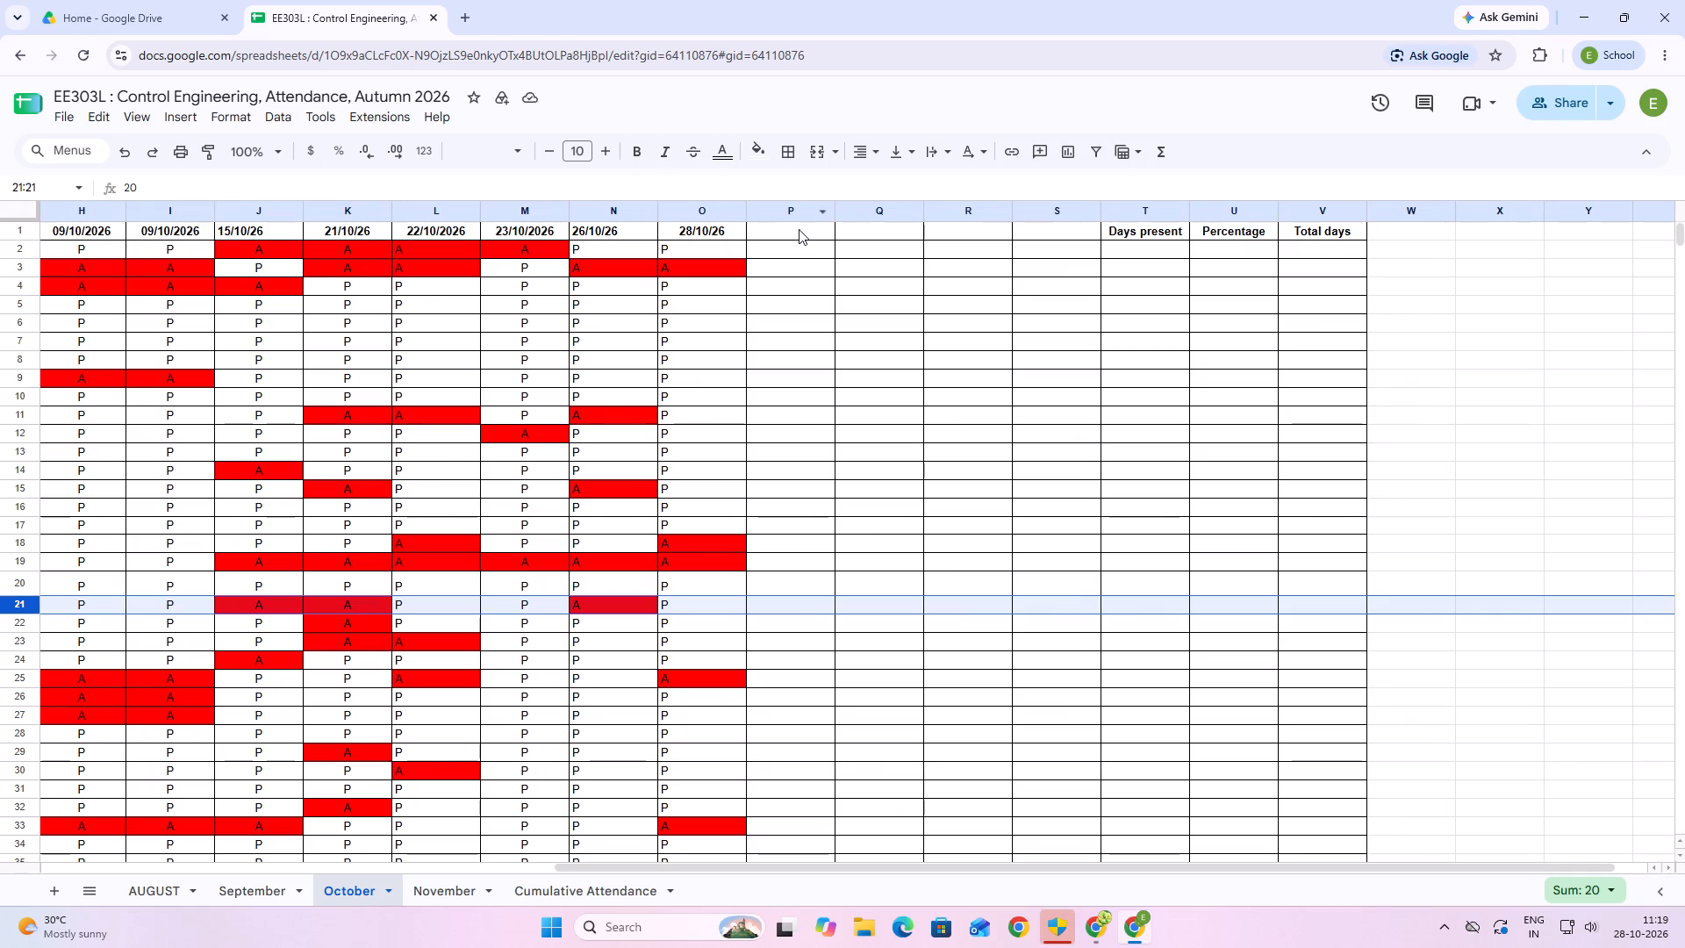
key(2)
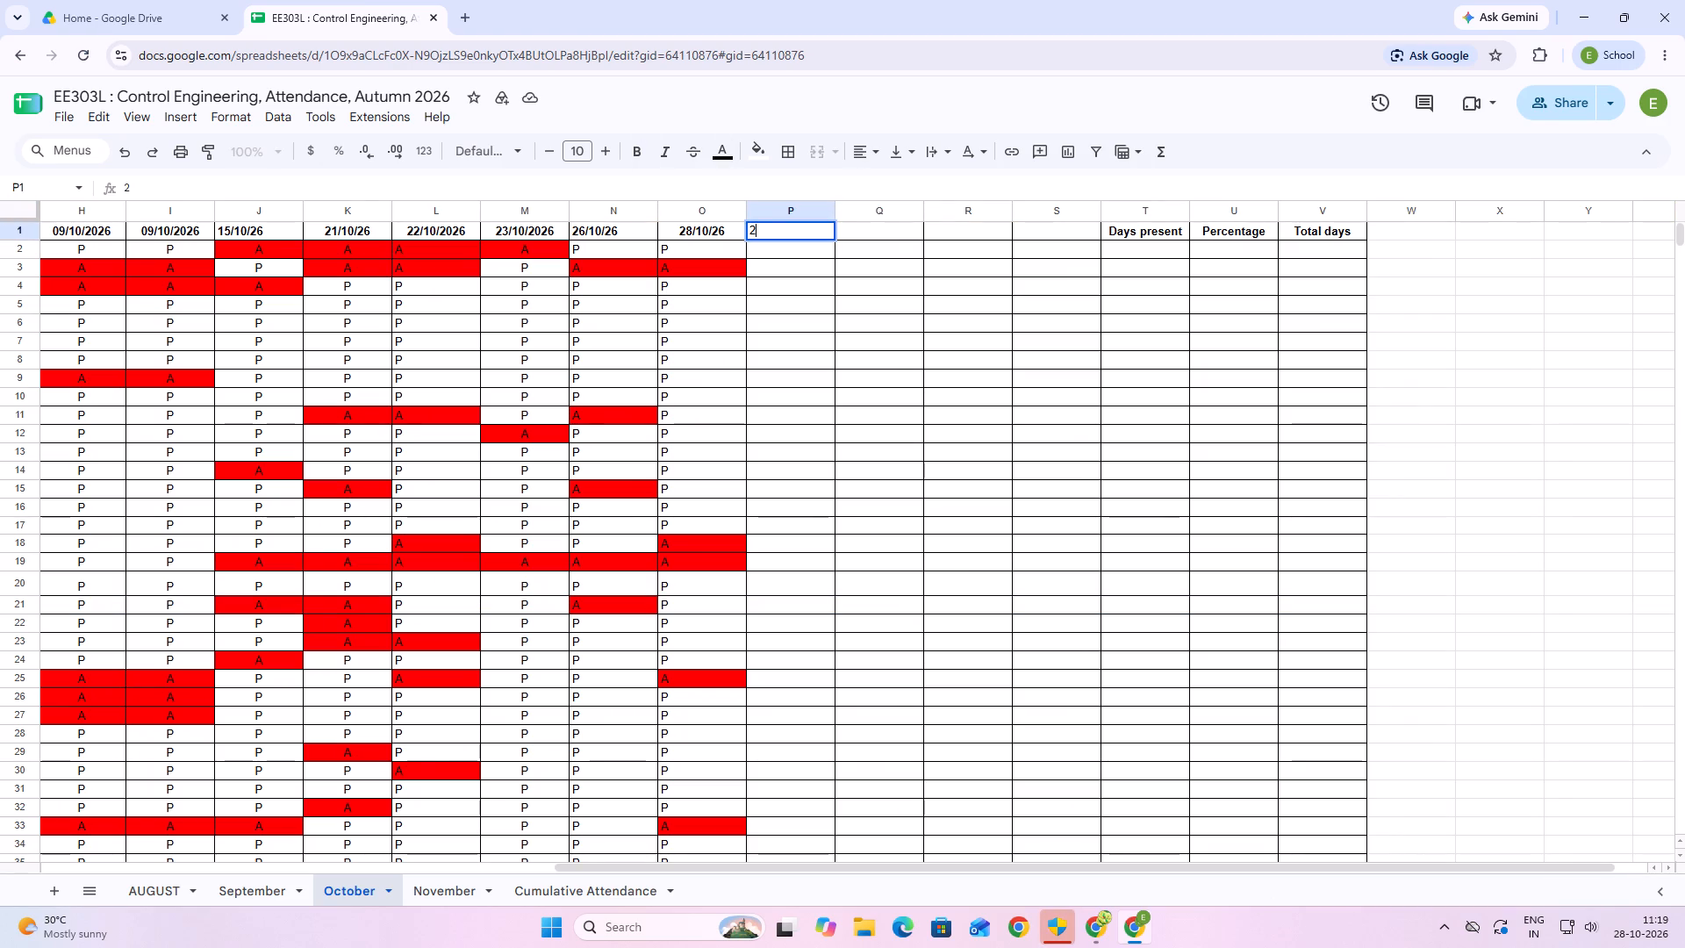
key(9)
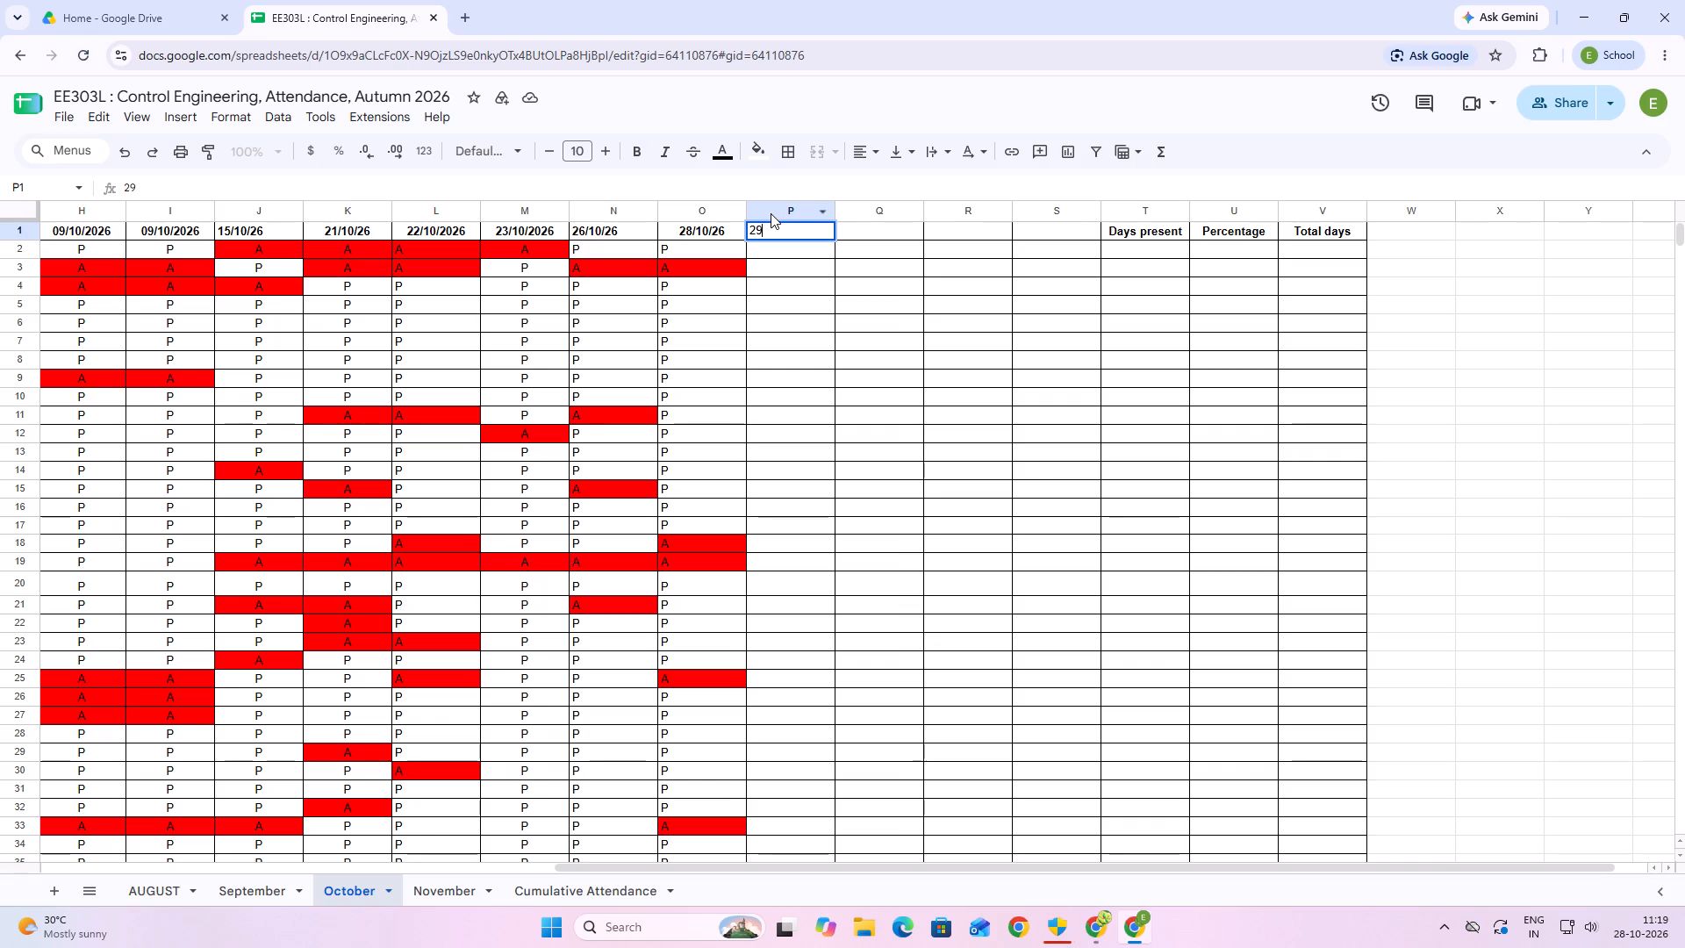
click(638, 149)
double_click(638, 152)
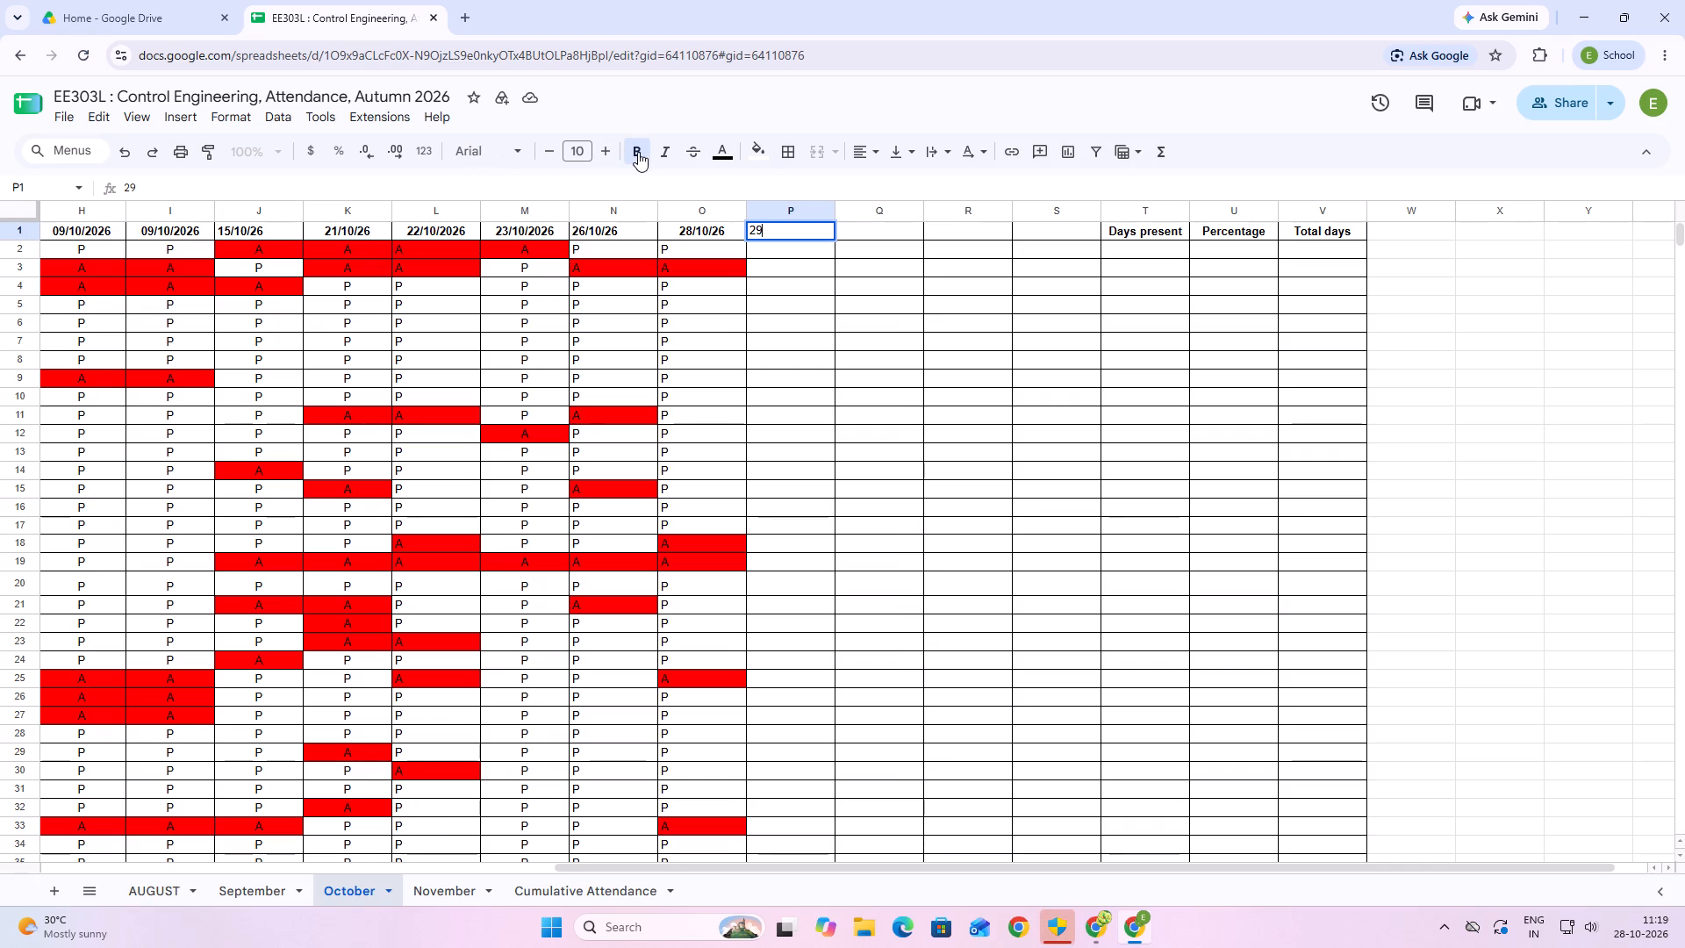
key(BackSpace)
key(BackSpace)
click(631, 154)
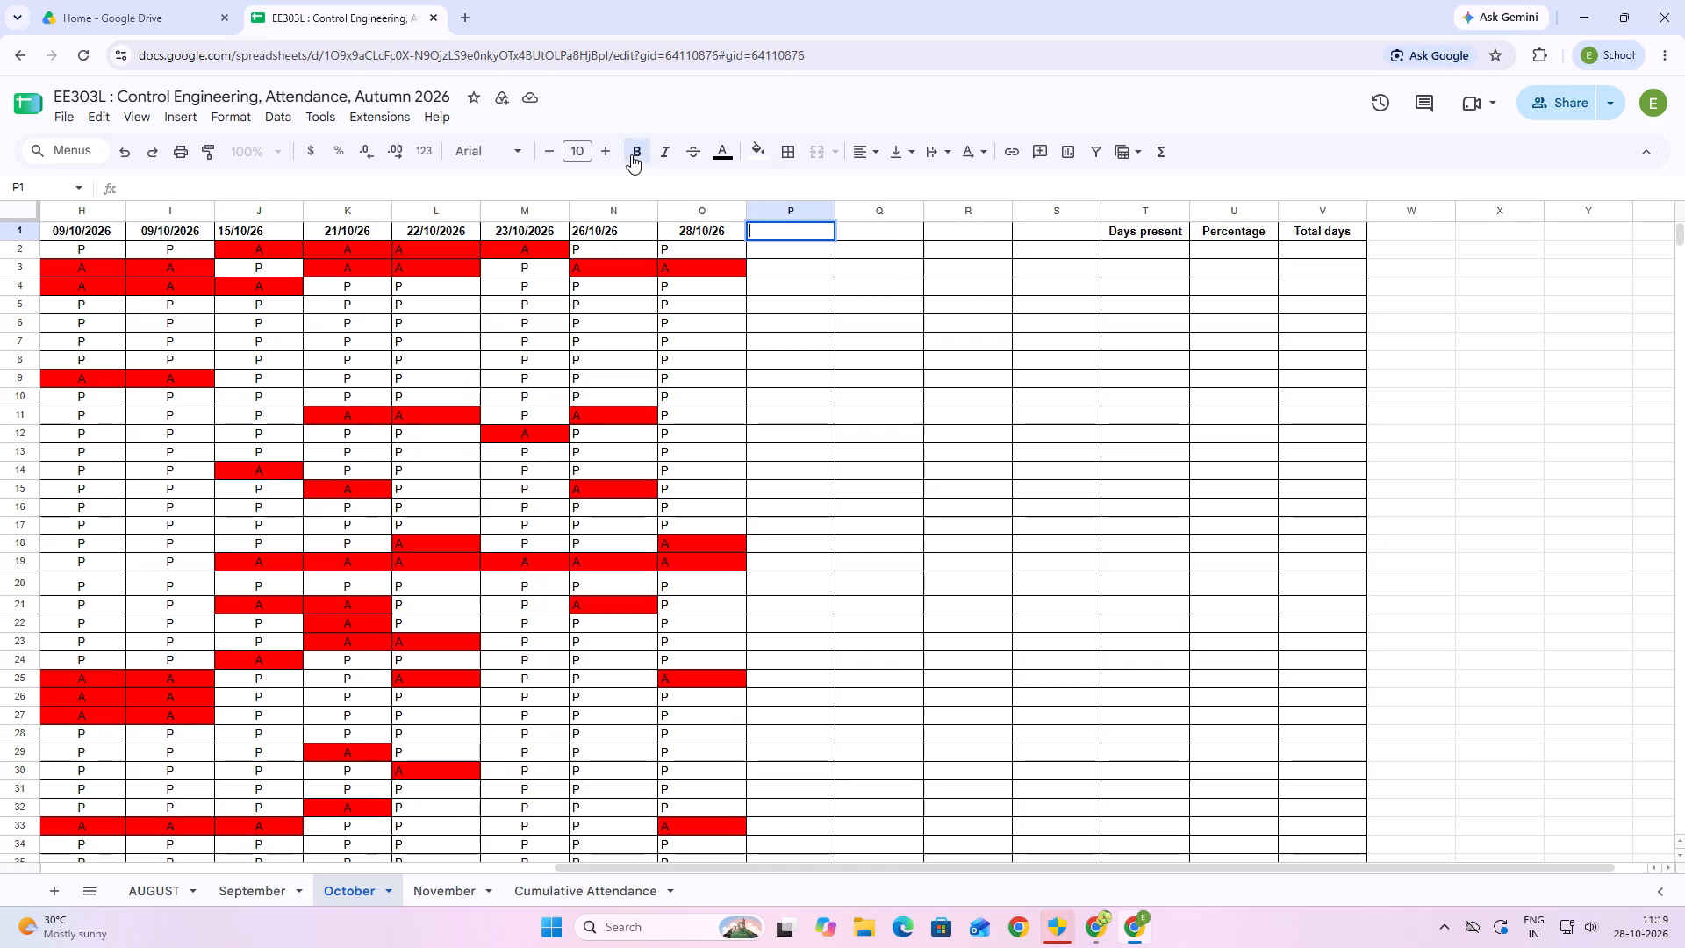
key(2)
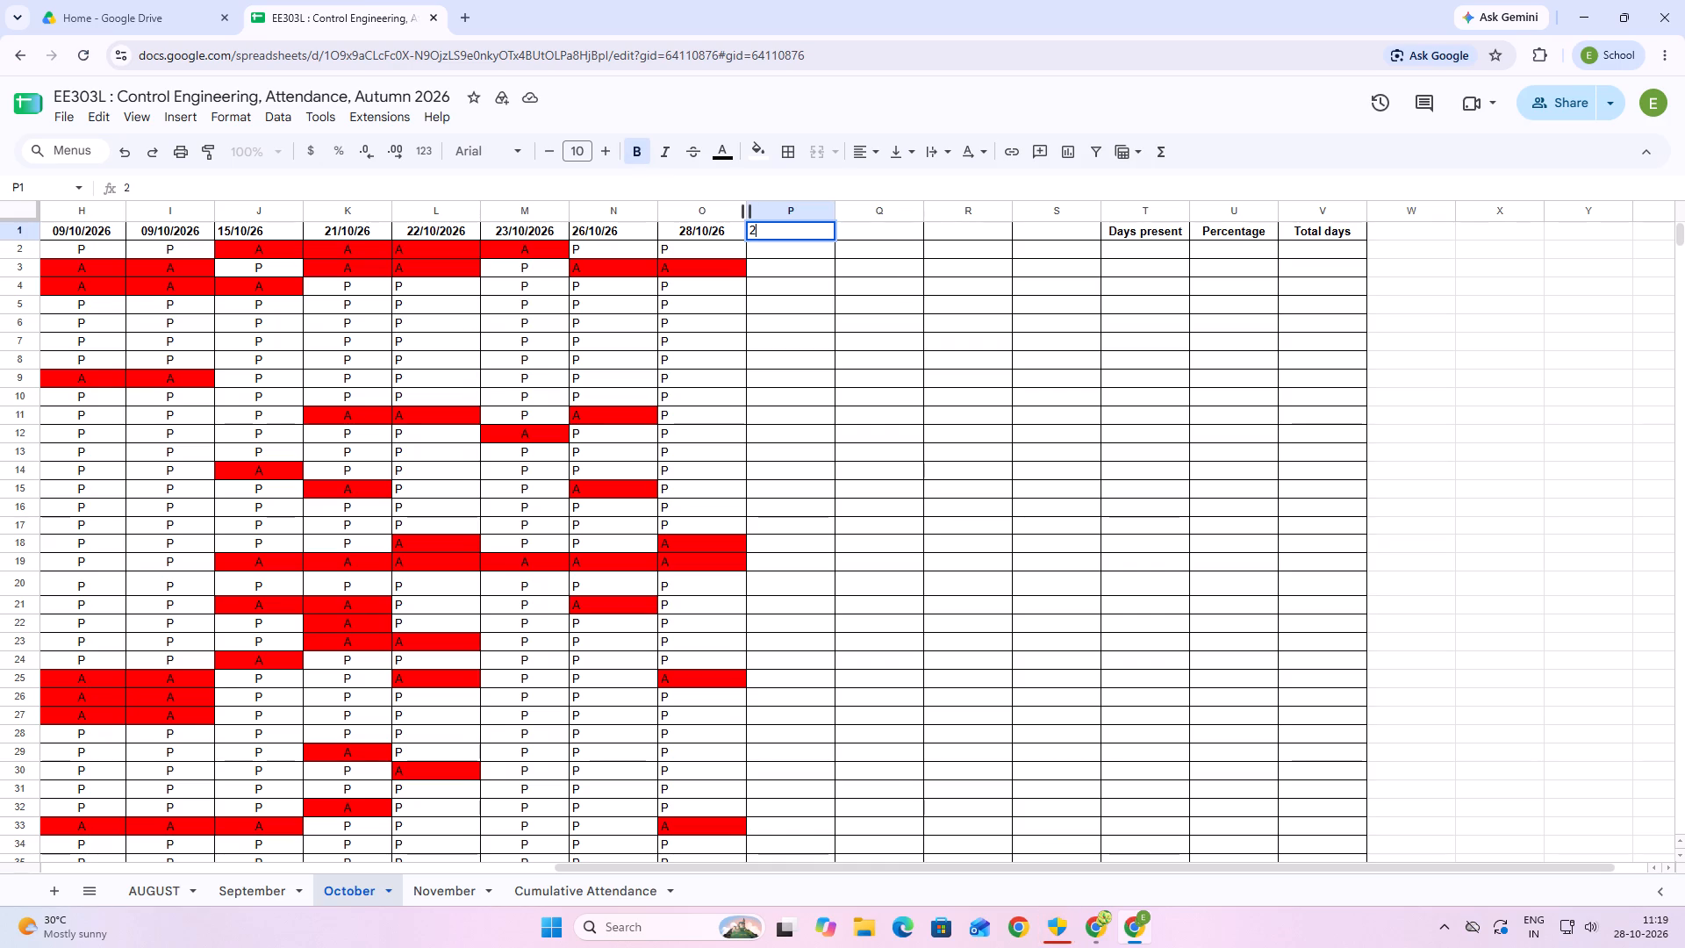
key(0)
key(BackSpace)
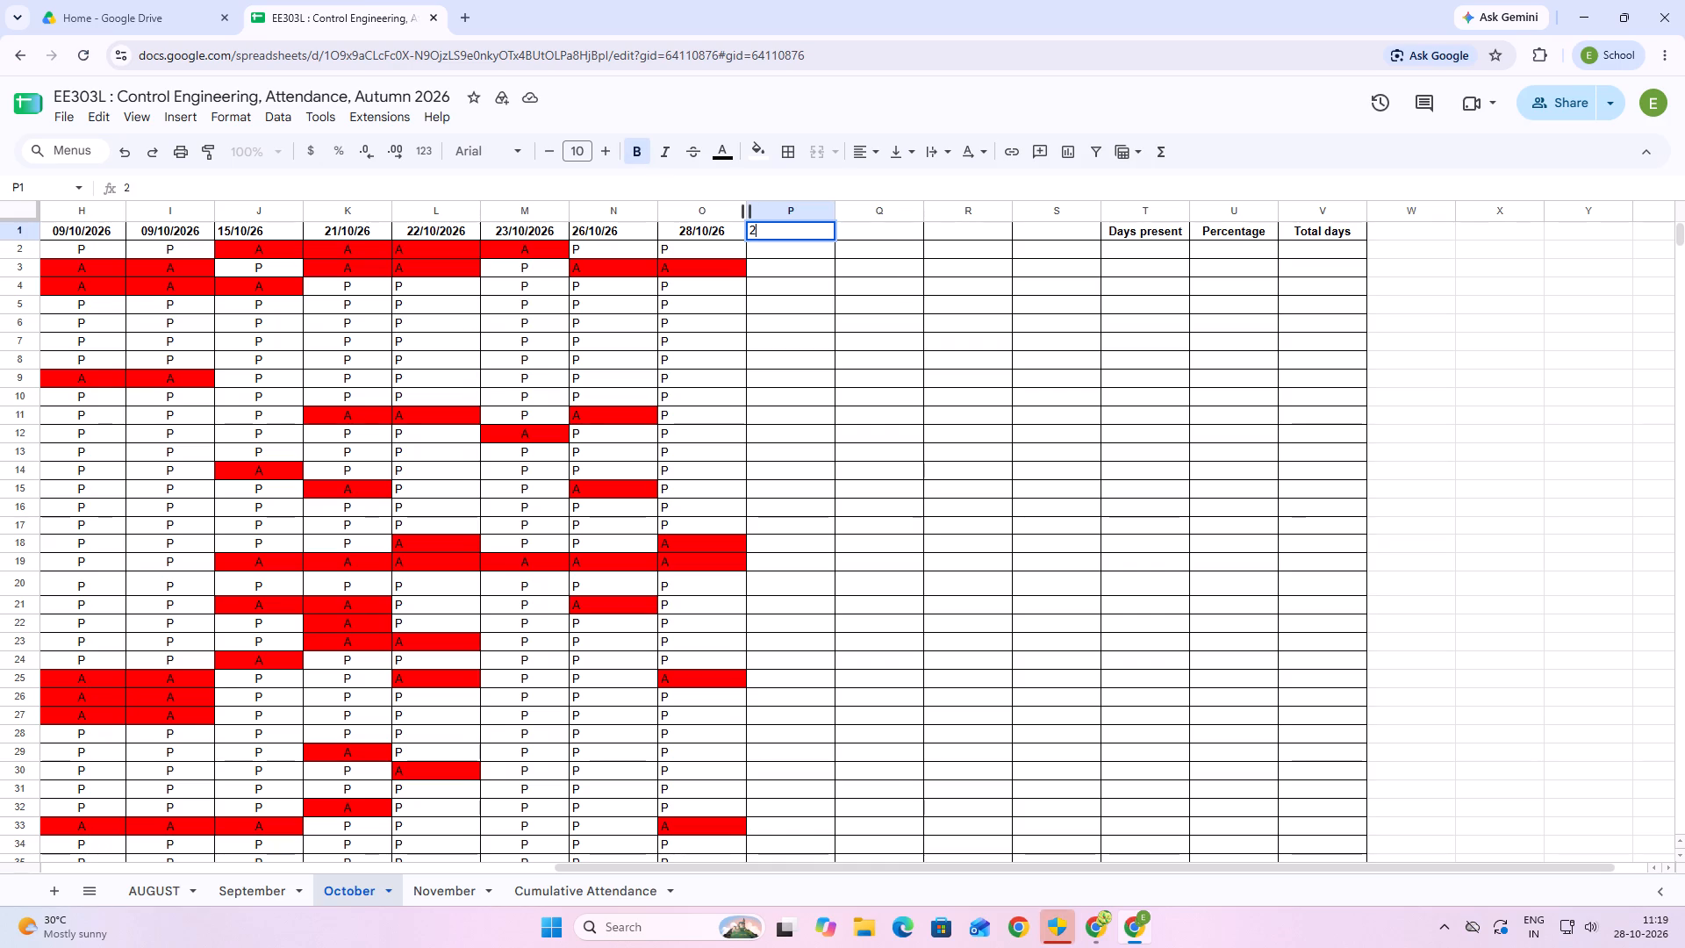
key(9)
key(slash)
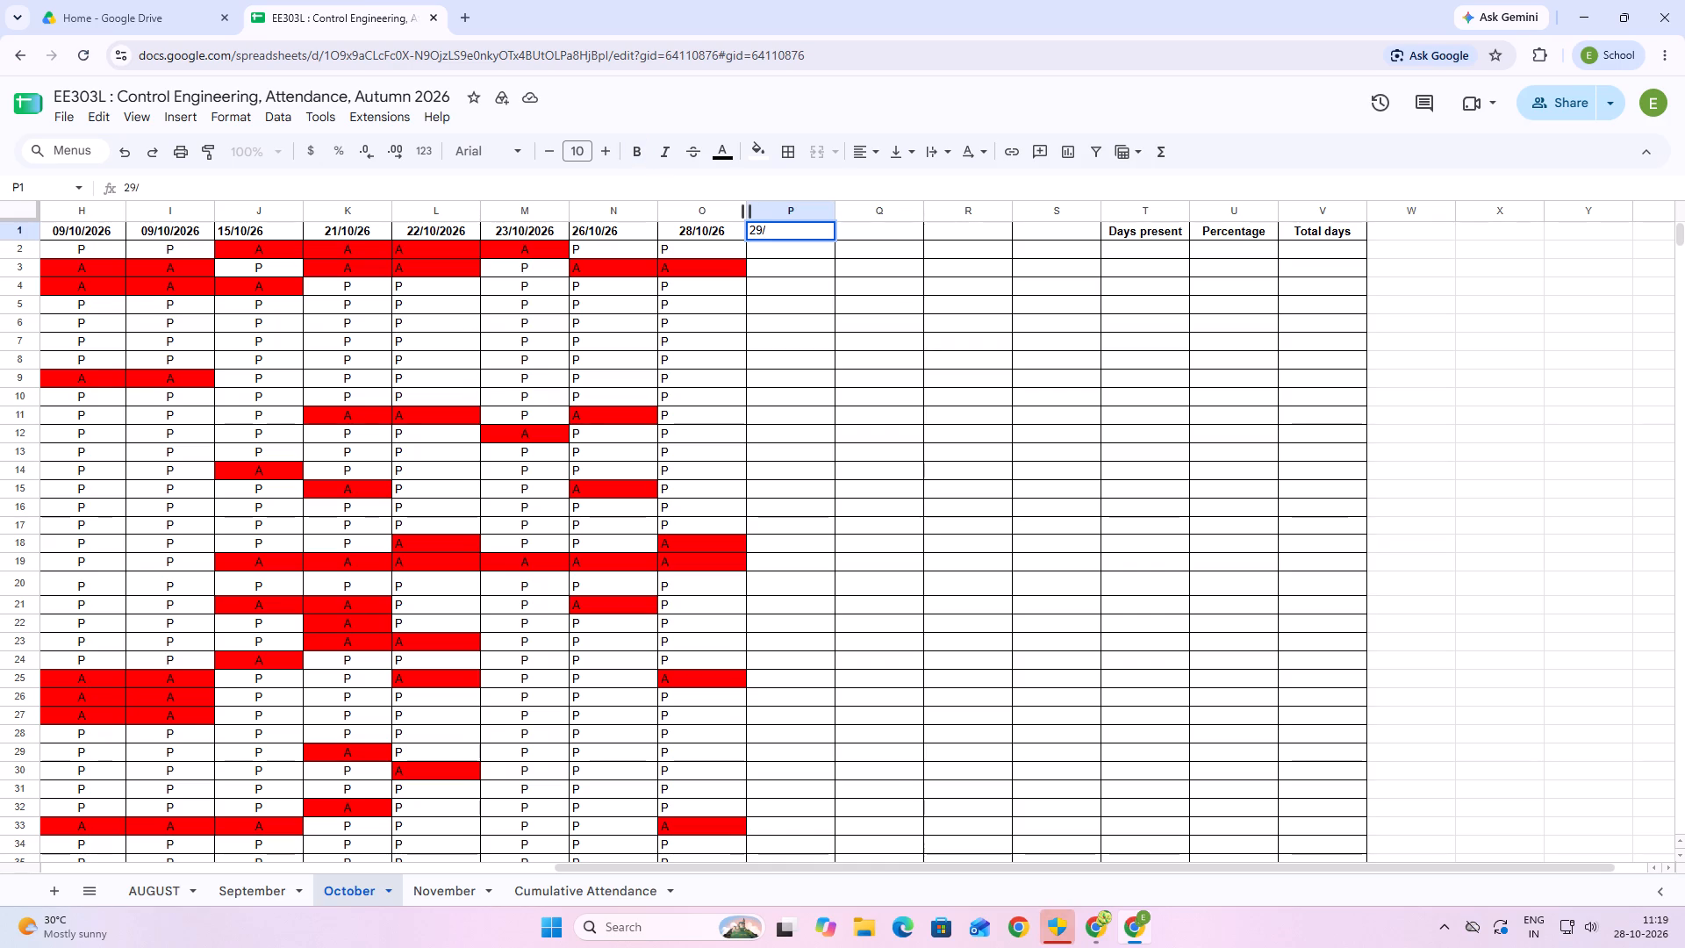
key(1)
key(0)
key(slash)
text(20)
text(20)
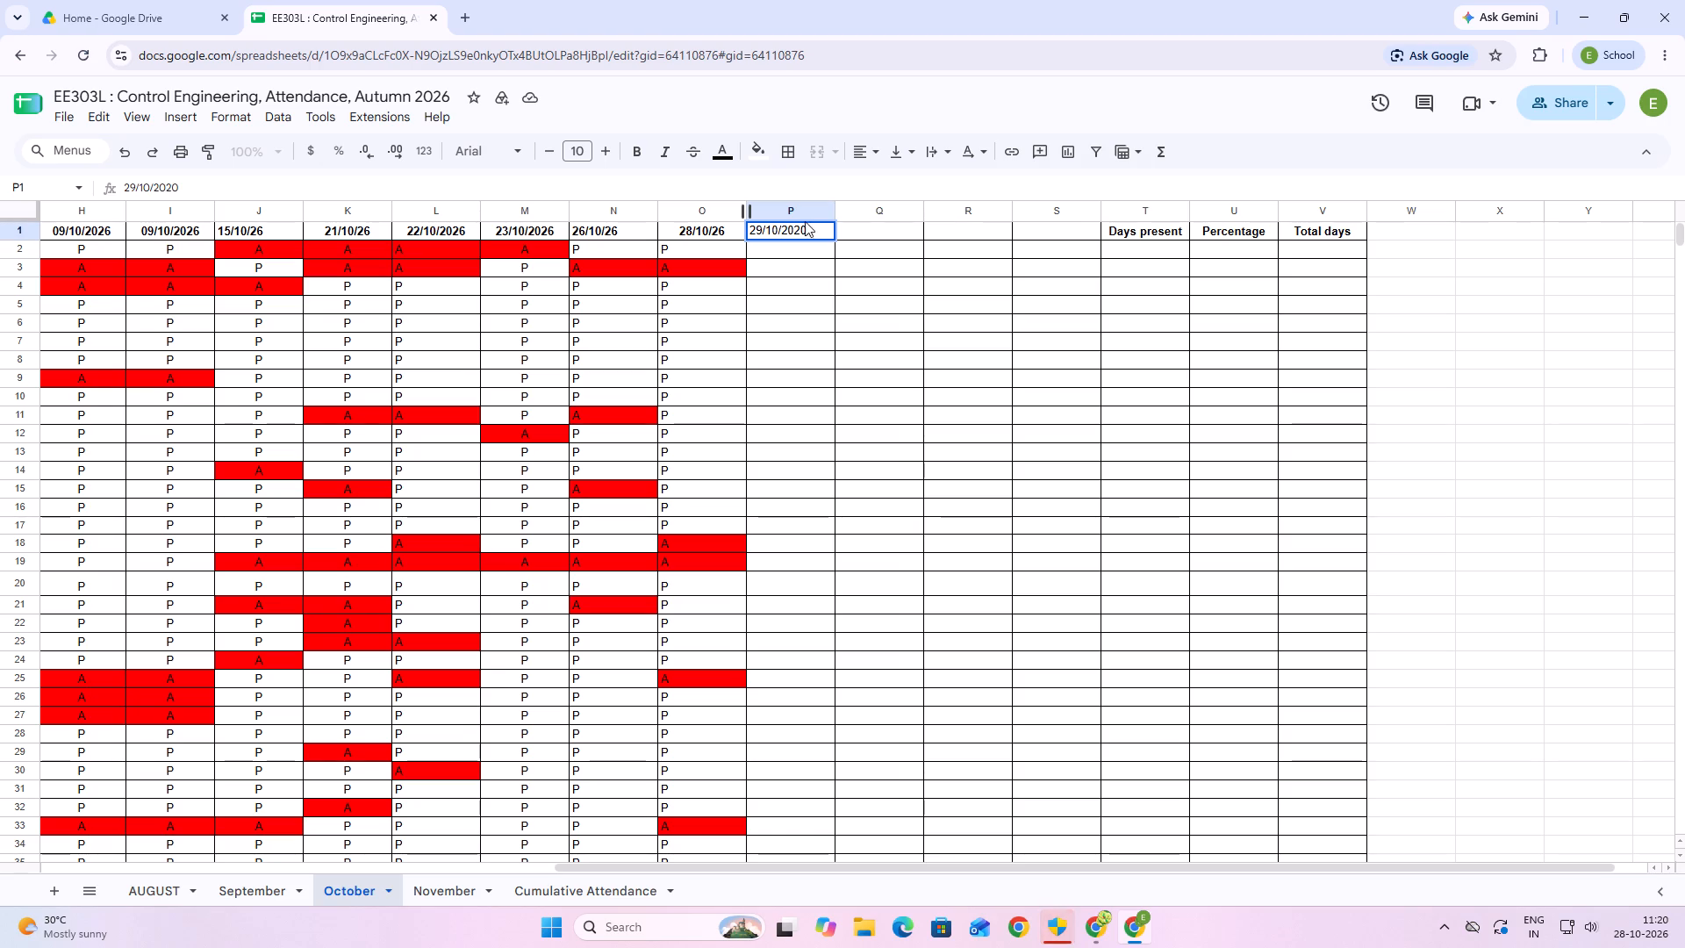
drag(812, 227, 740, 233)
click(631, 151)
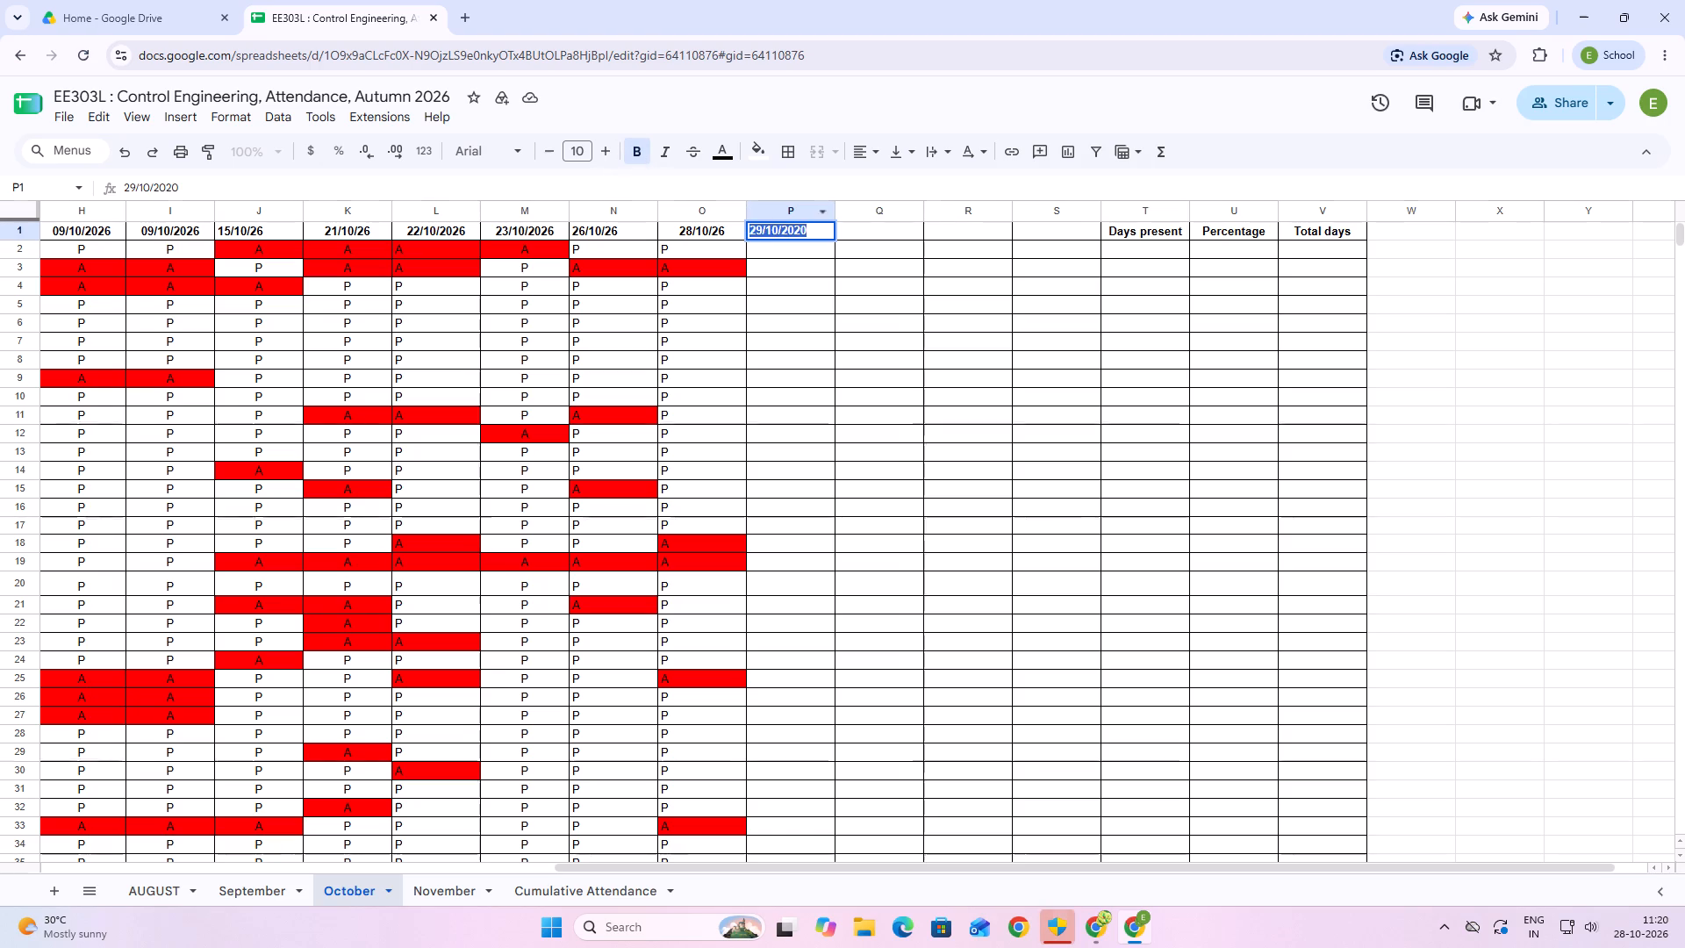
click(812, 186)
scroll(766, 304, down, 13)
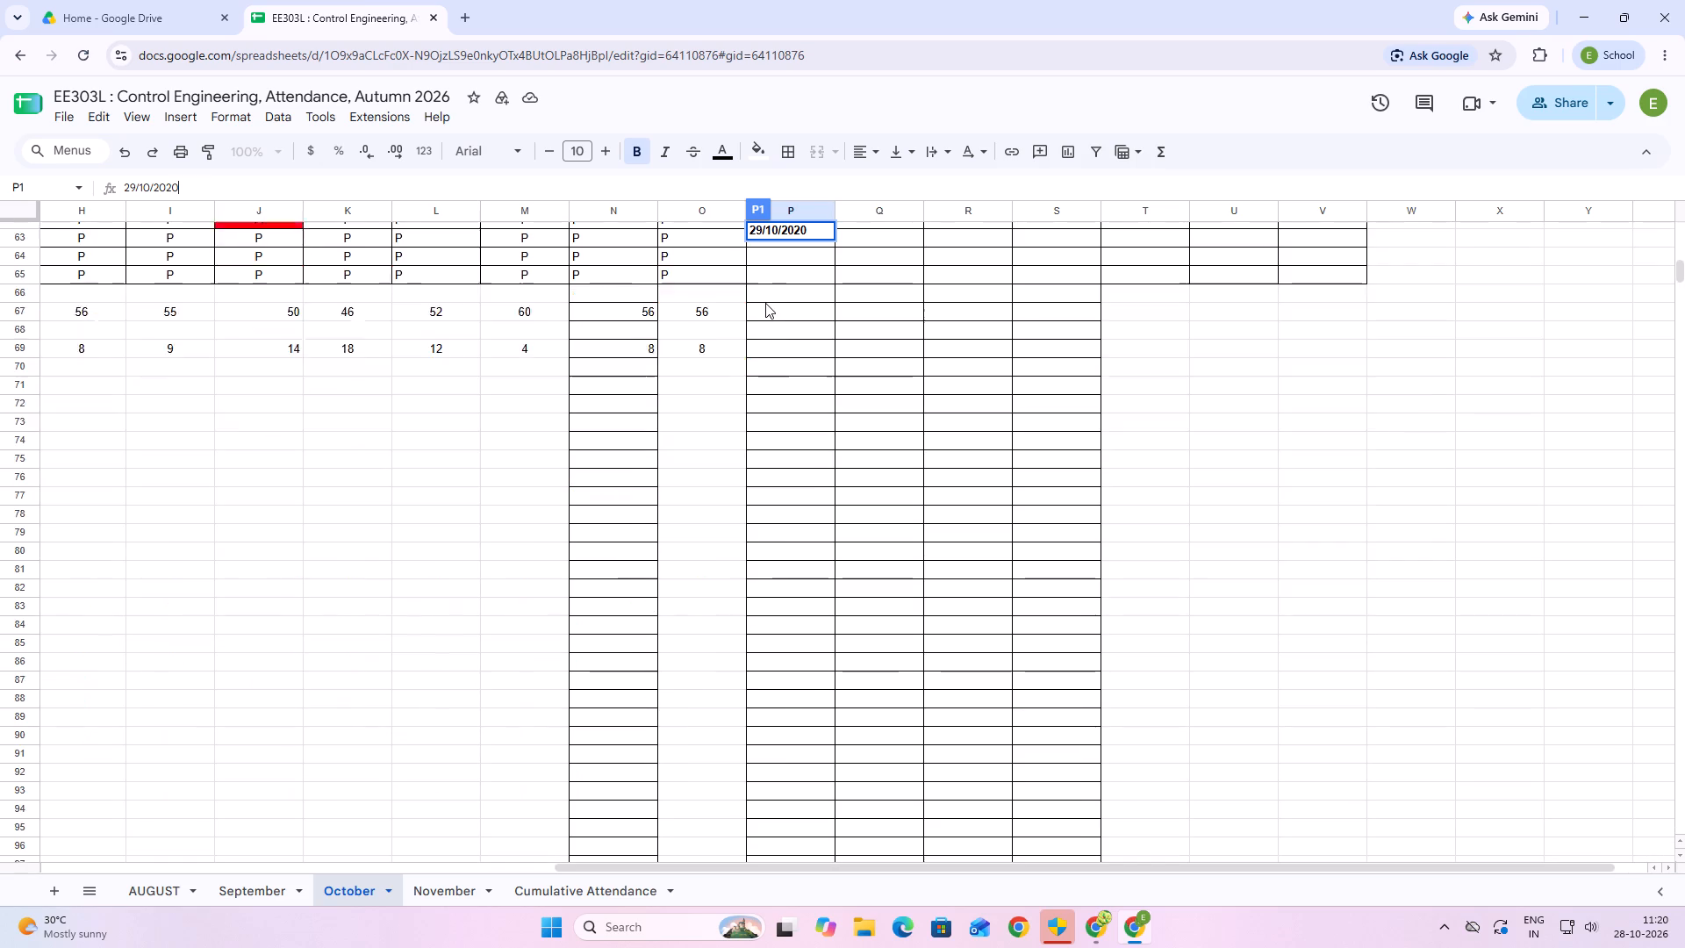
scroll(765, 303, down, 1)
scroll(800, 309, up, 11)
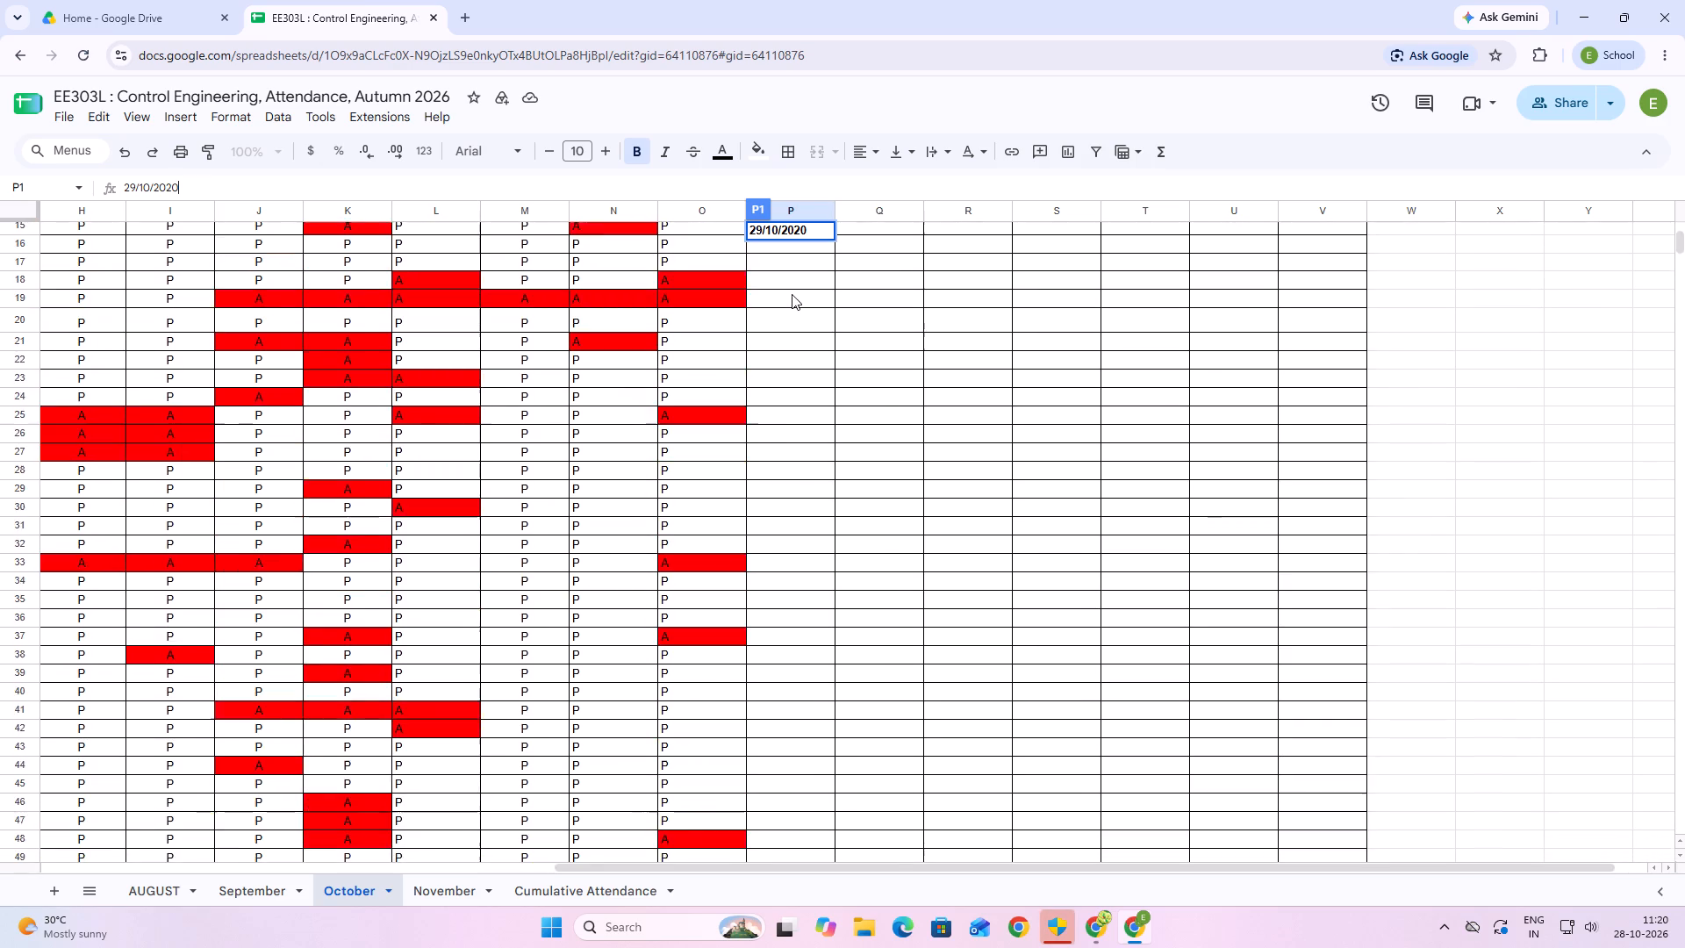
scroll(792, 294, up, 4)
click(821, 233)
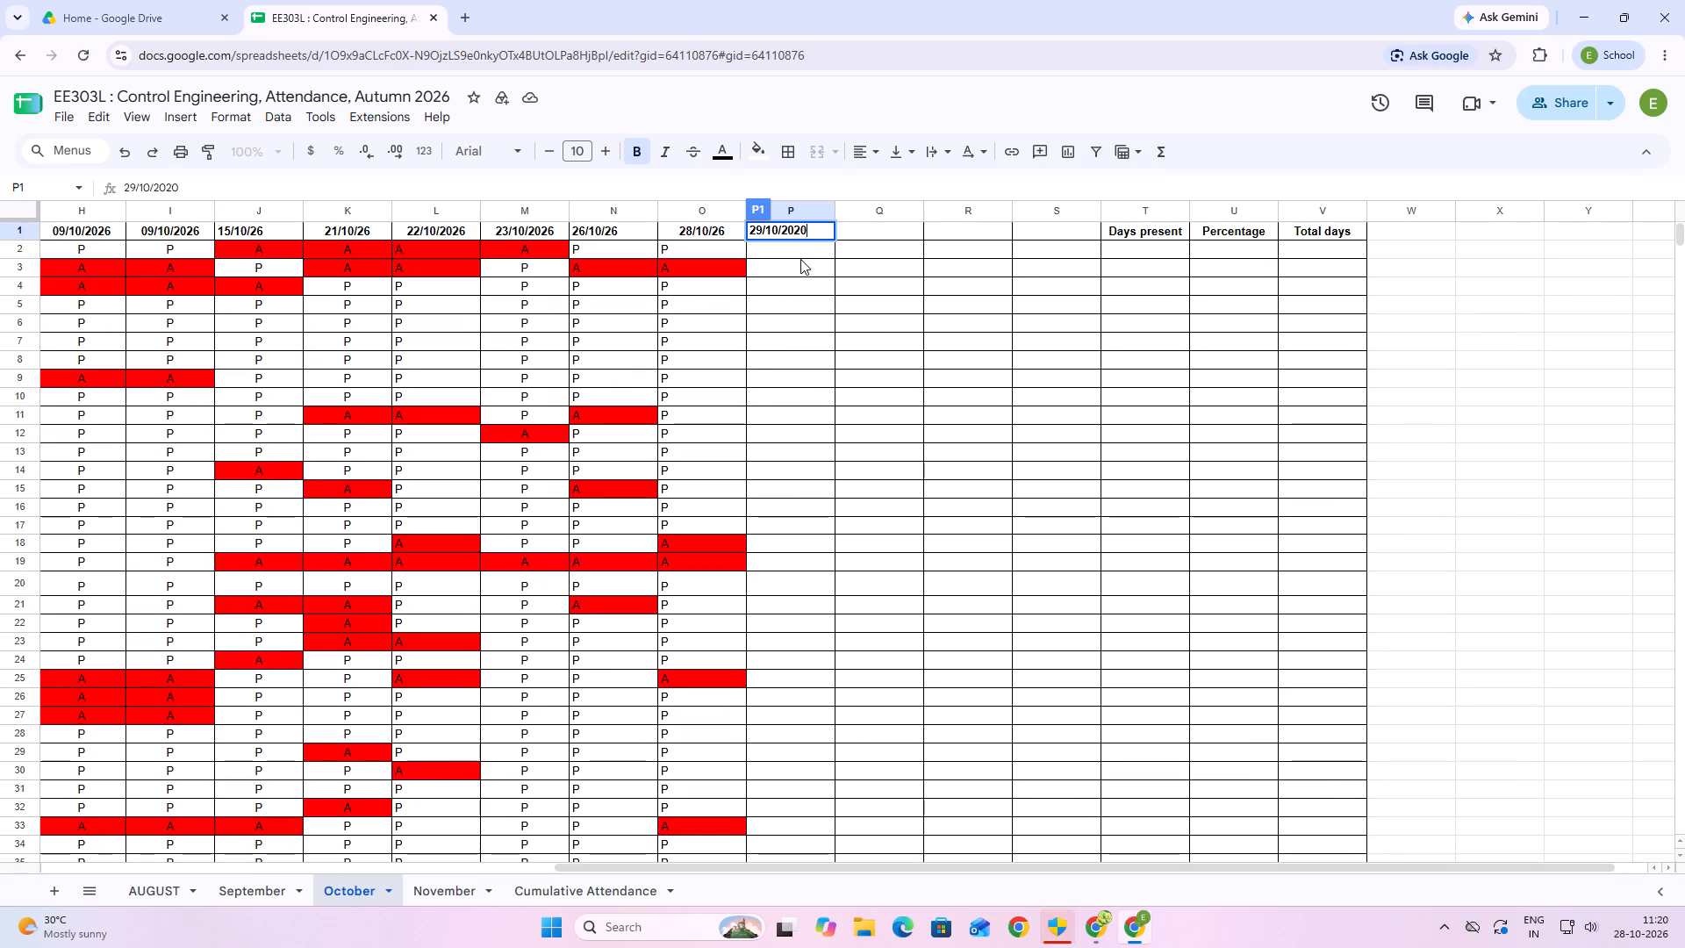
click(800, 259)
Add the column P attendance counts: =COUNTIF(P:P,"P") in cell P67 and =COUNTIF(P:P,"A") in cell P69.
scroll(785, 285, down, 14)
scroll(767, 290, up, 1)
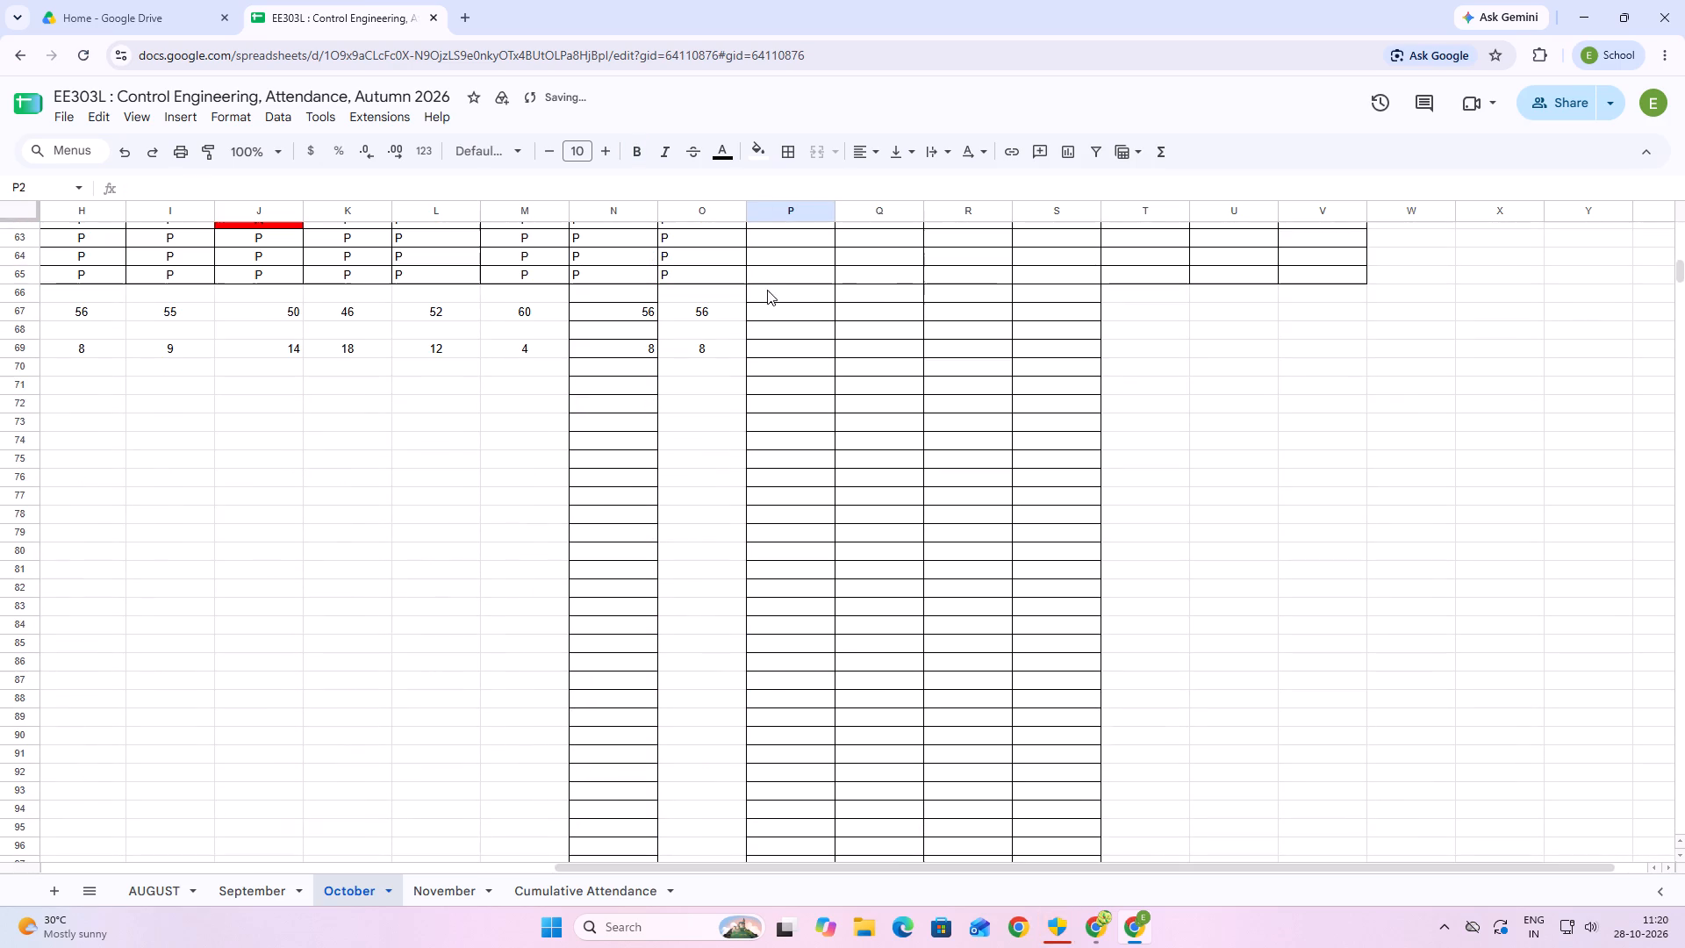
click(778, 302)
click(782, 318)
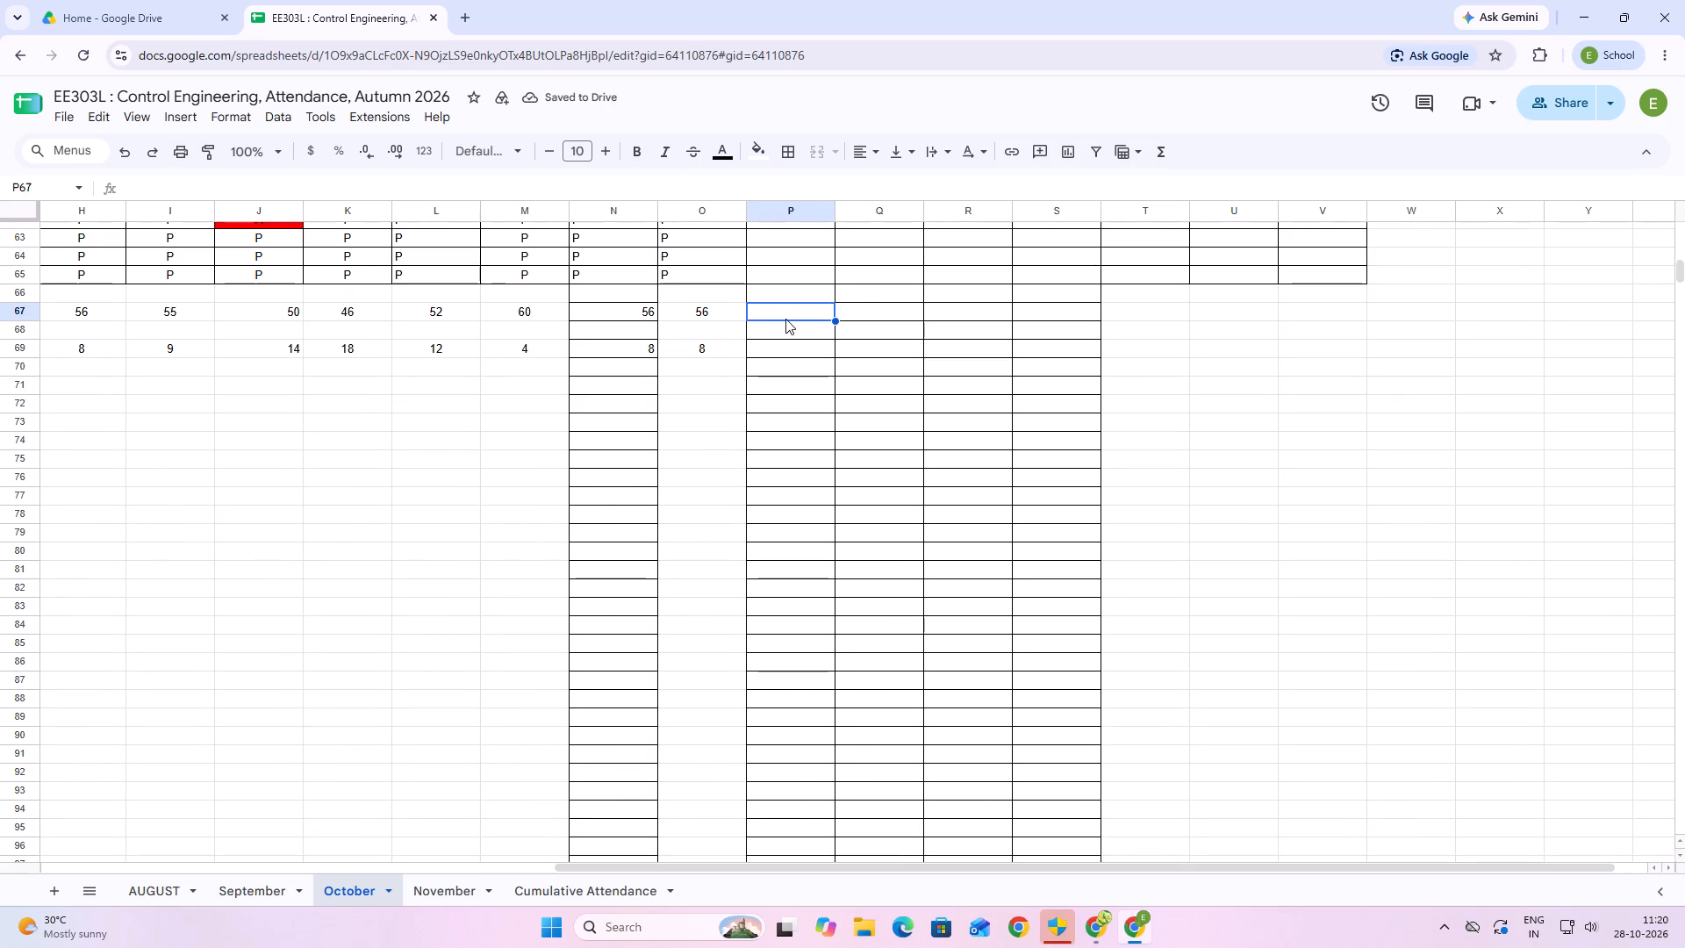
key(equal)
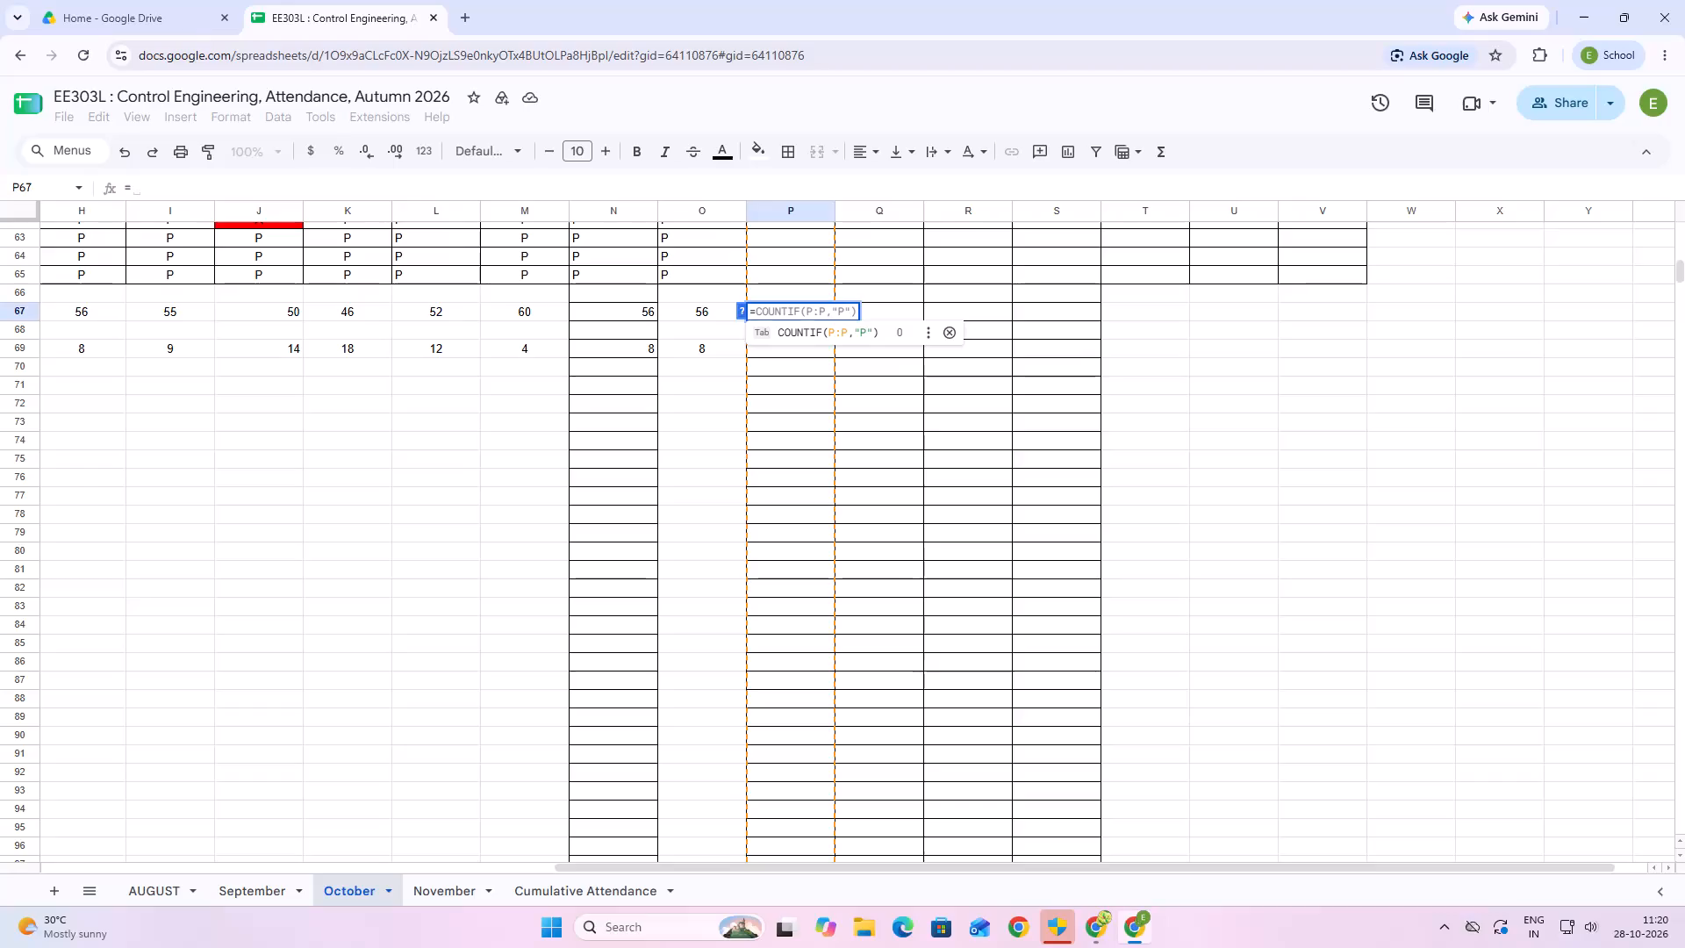
click(833, 330)
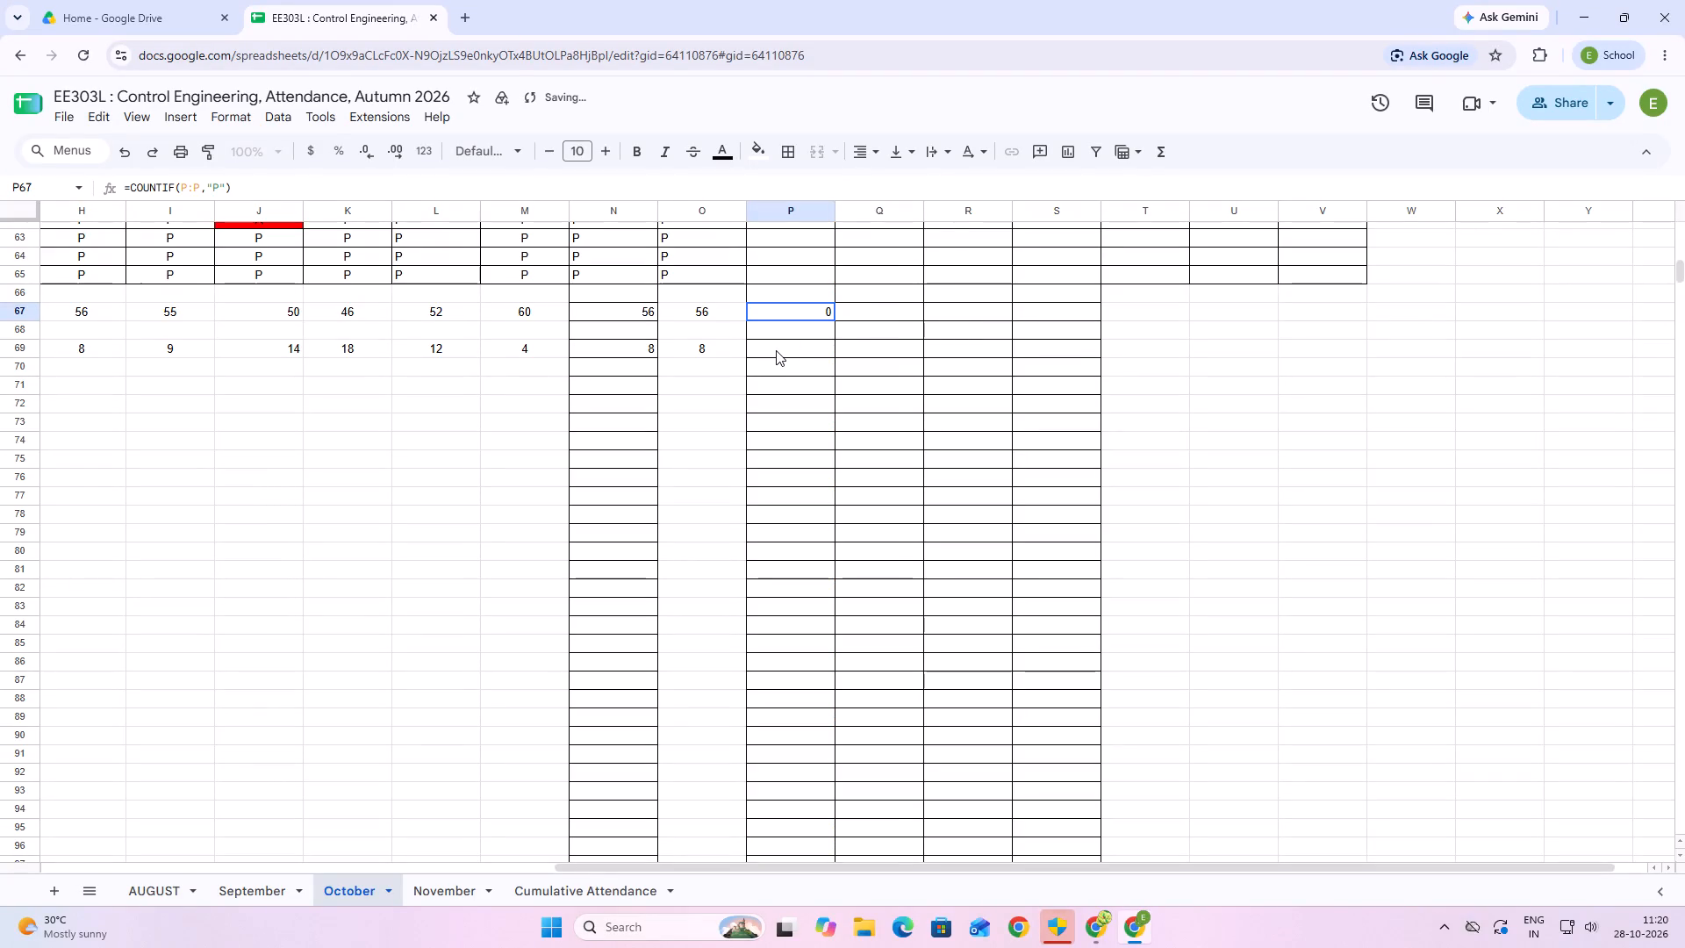
click(776, 350)
key(equal)
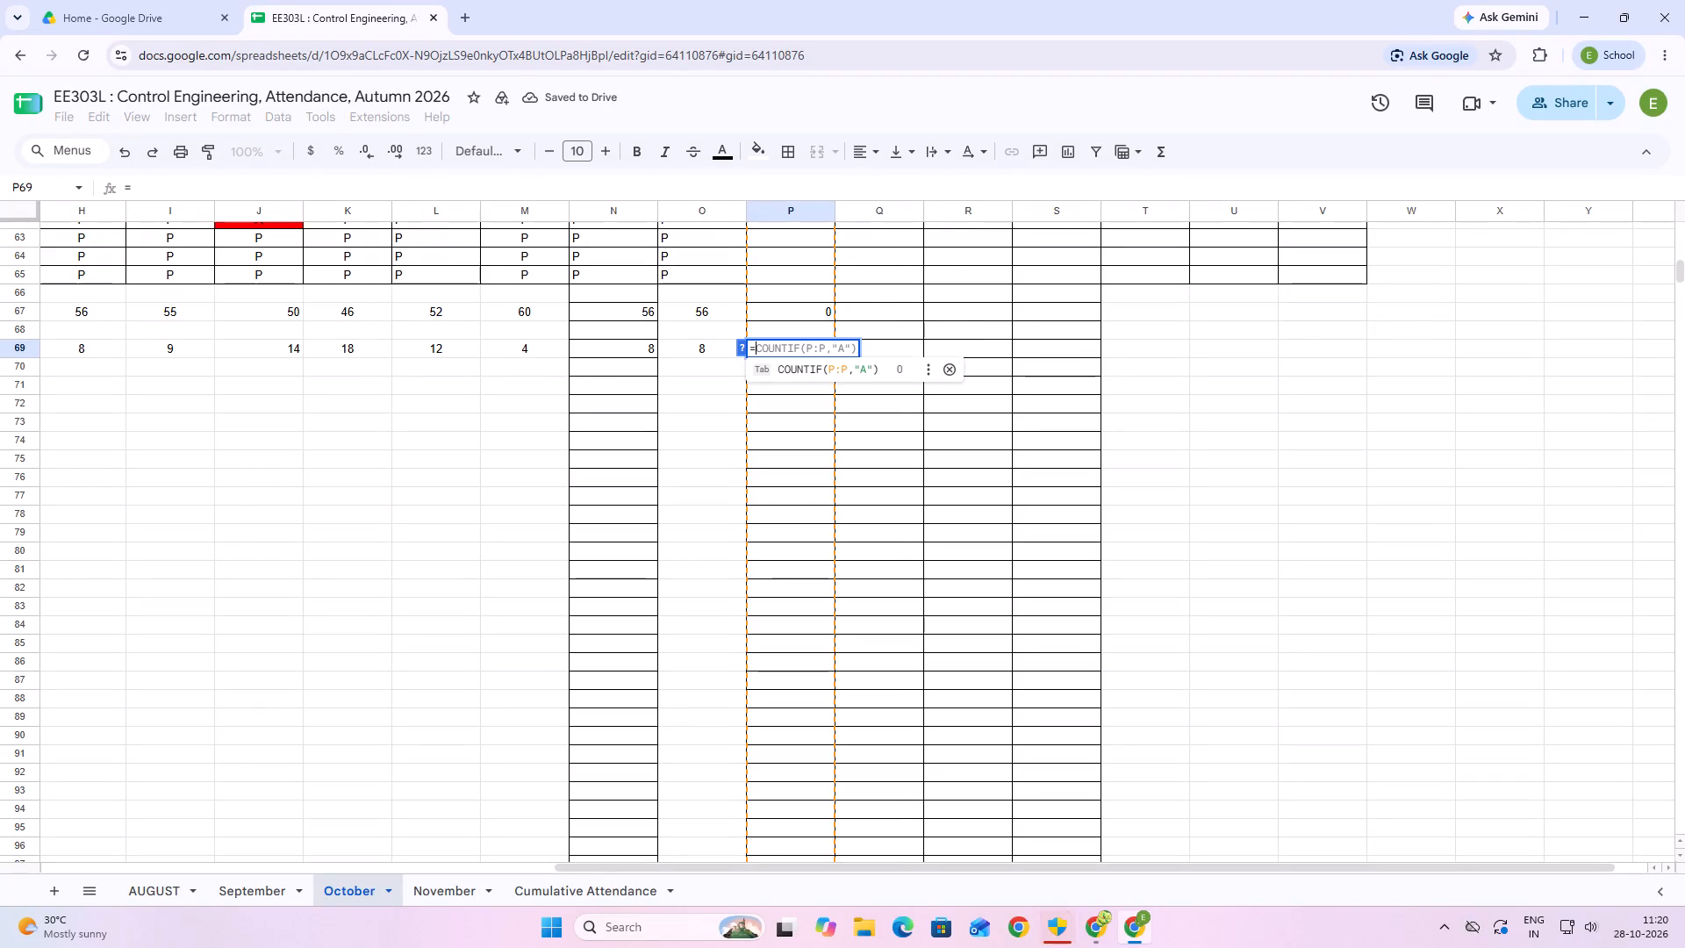
click(844, 366)
Enter the date 30/10/2026 in bold in header cell Q1 of the October sheet.
scroll(849, 356, up, 5)
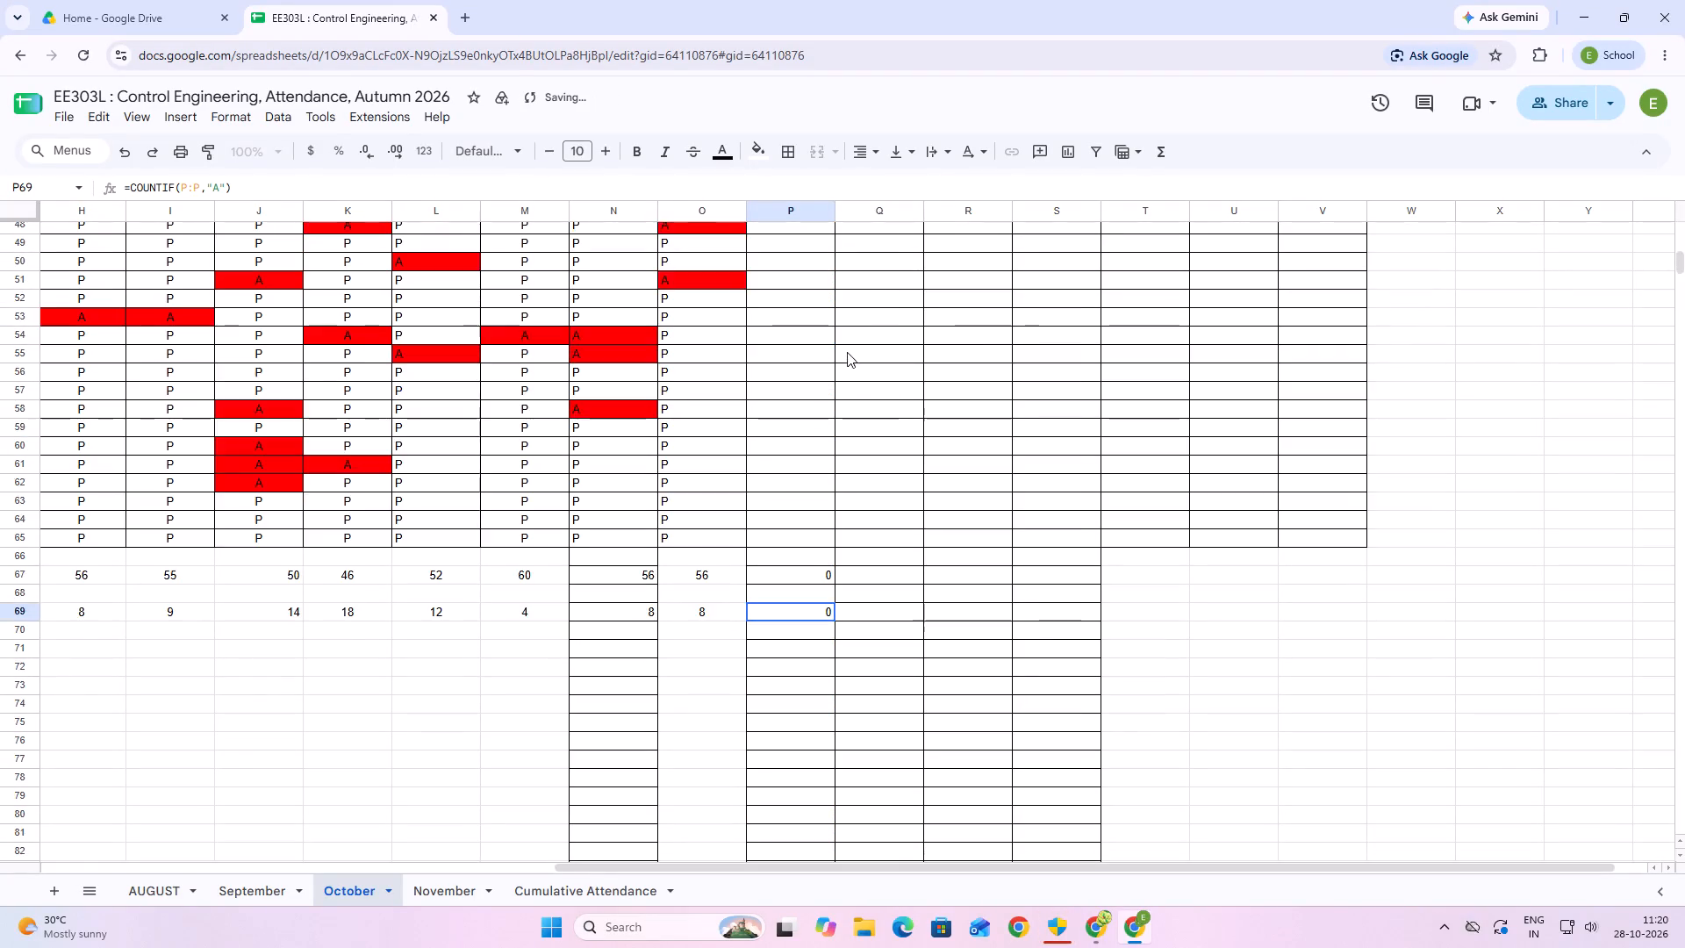
scroll(847, 352, up, 13)
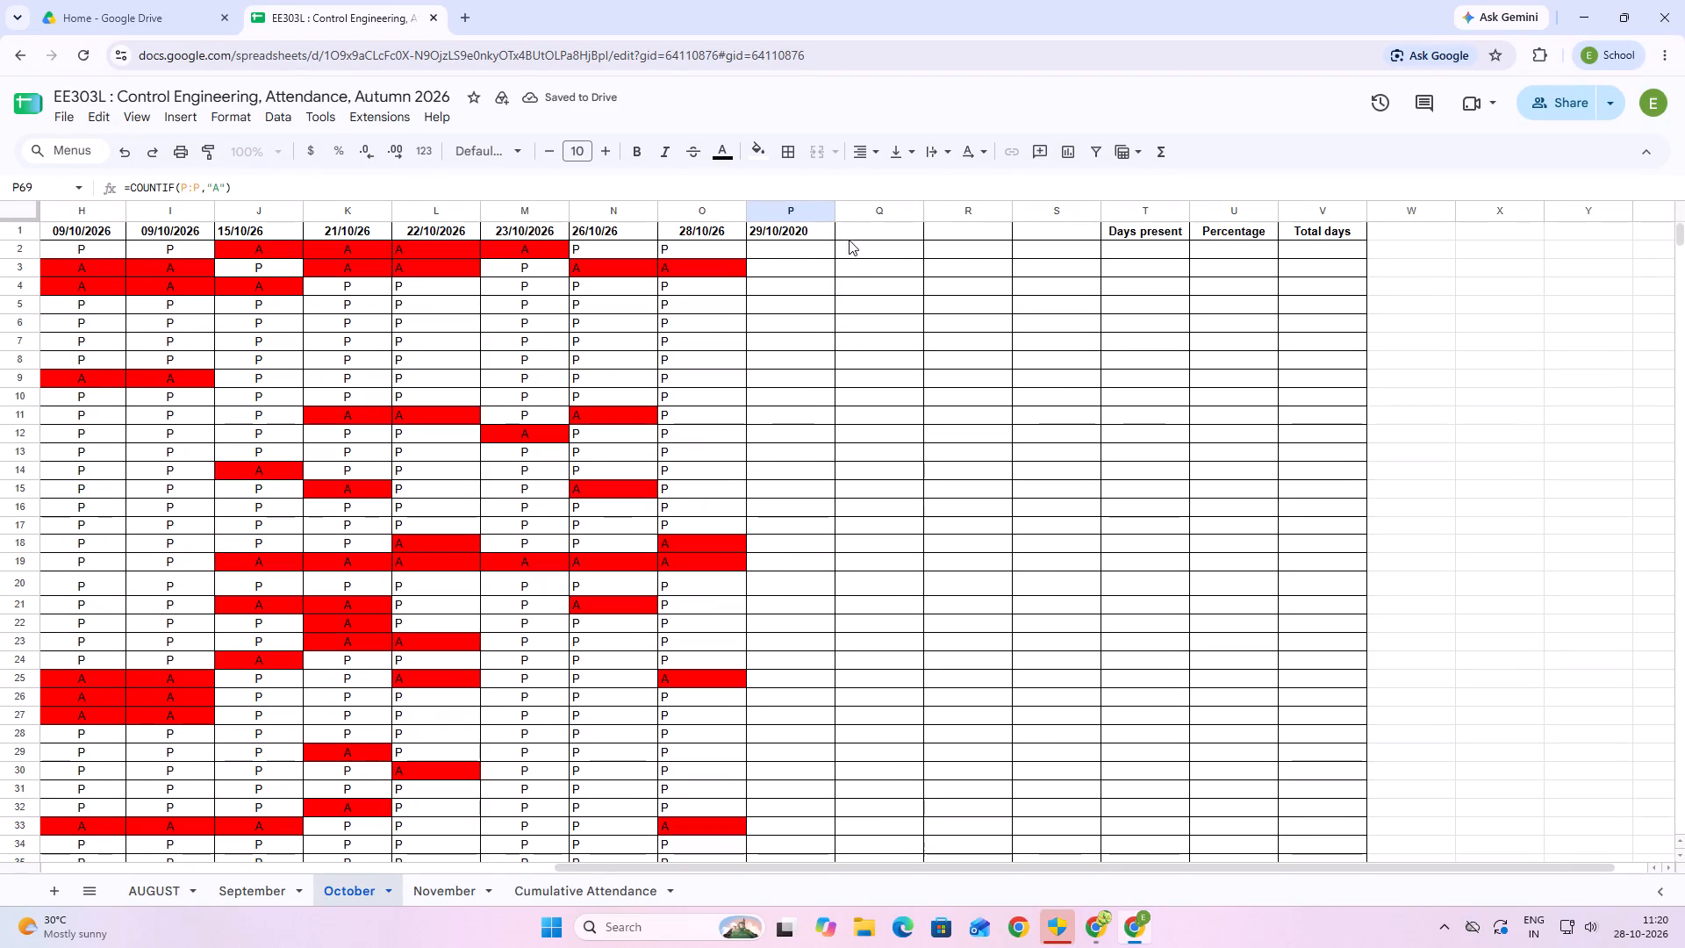
click(852, 231)
click(852, 231)
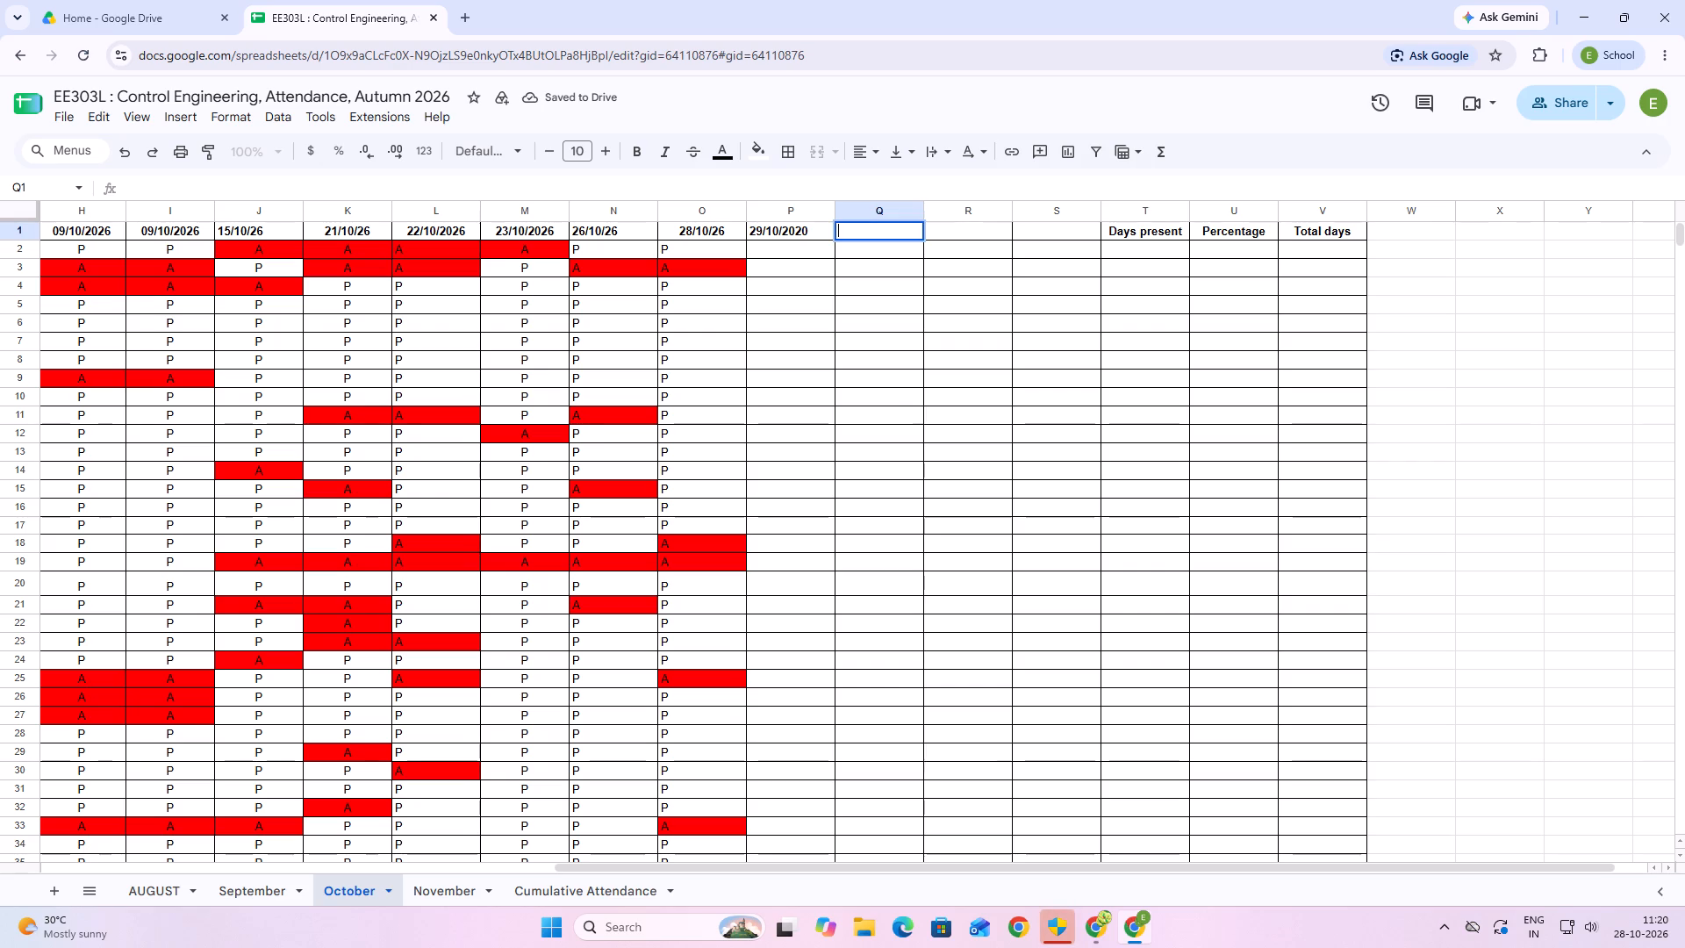
key(3)
key(0)
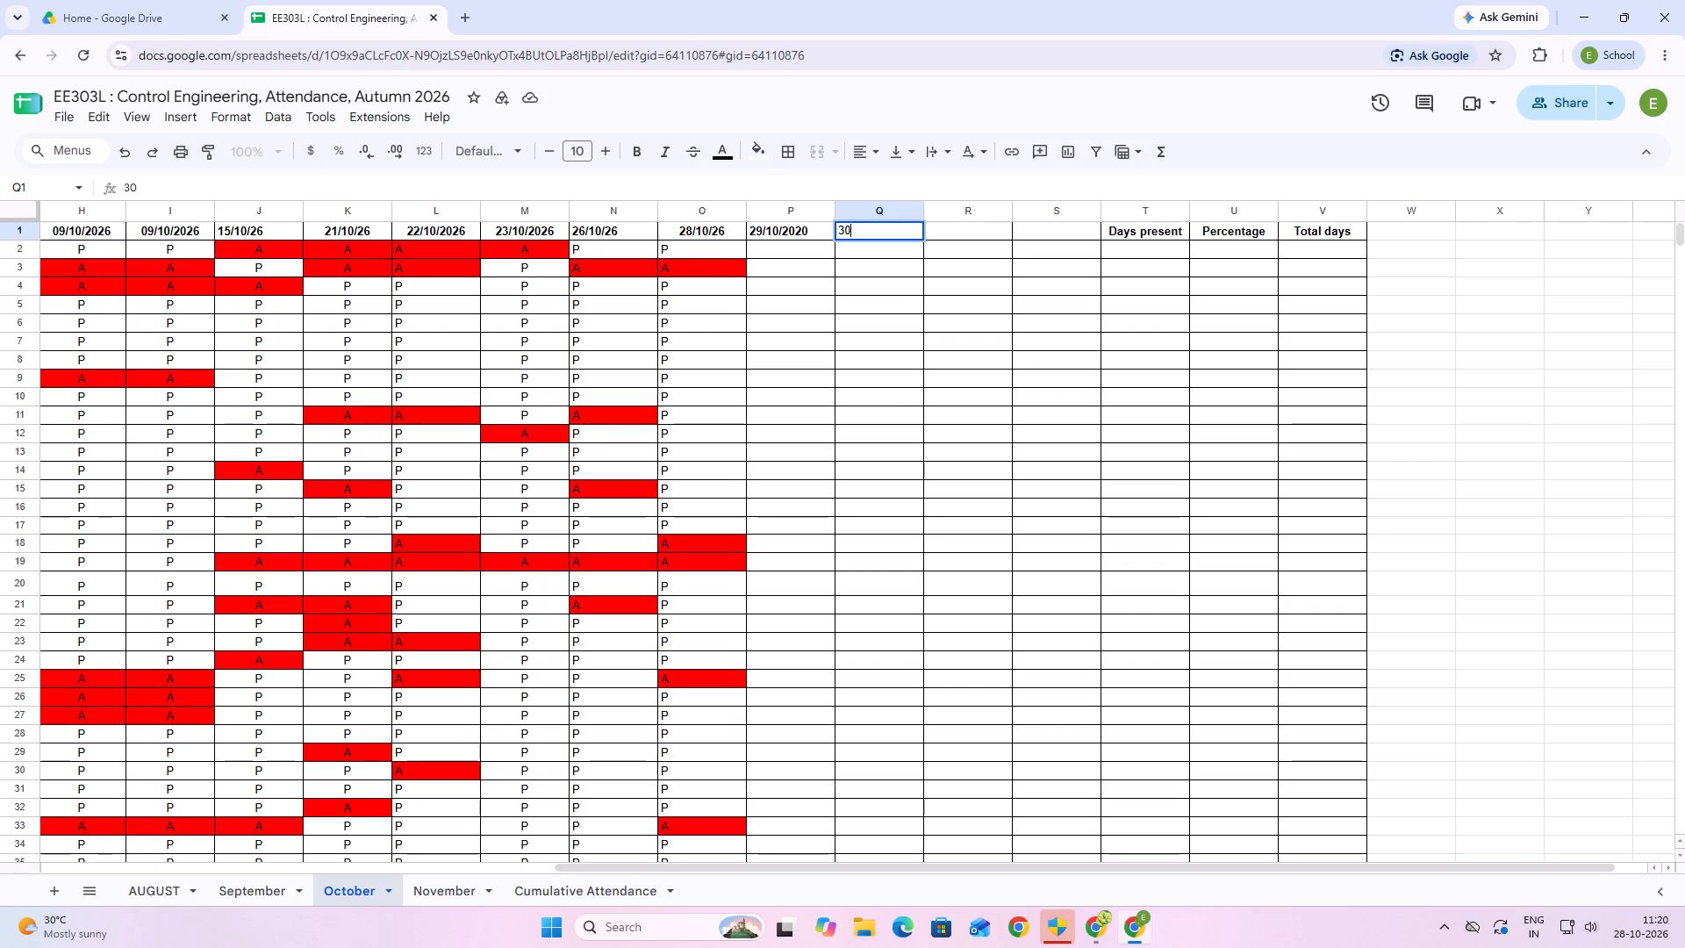
key(slash)
key(1)
key(0)
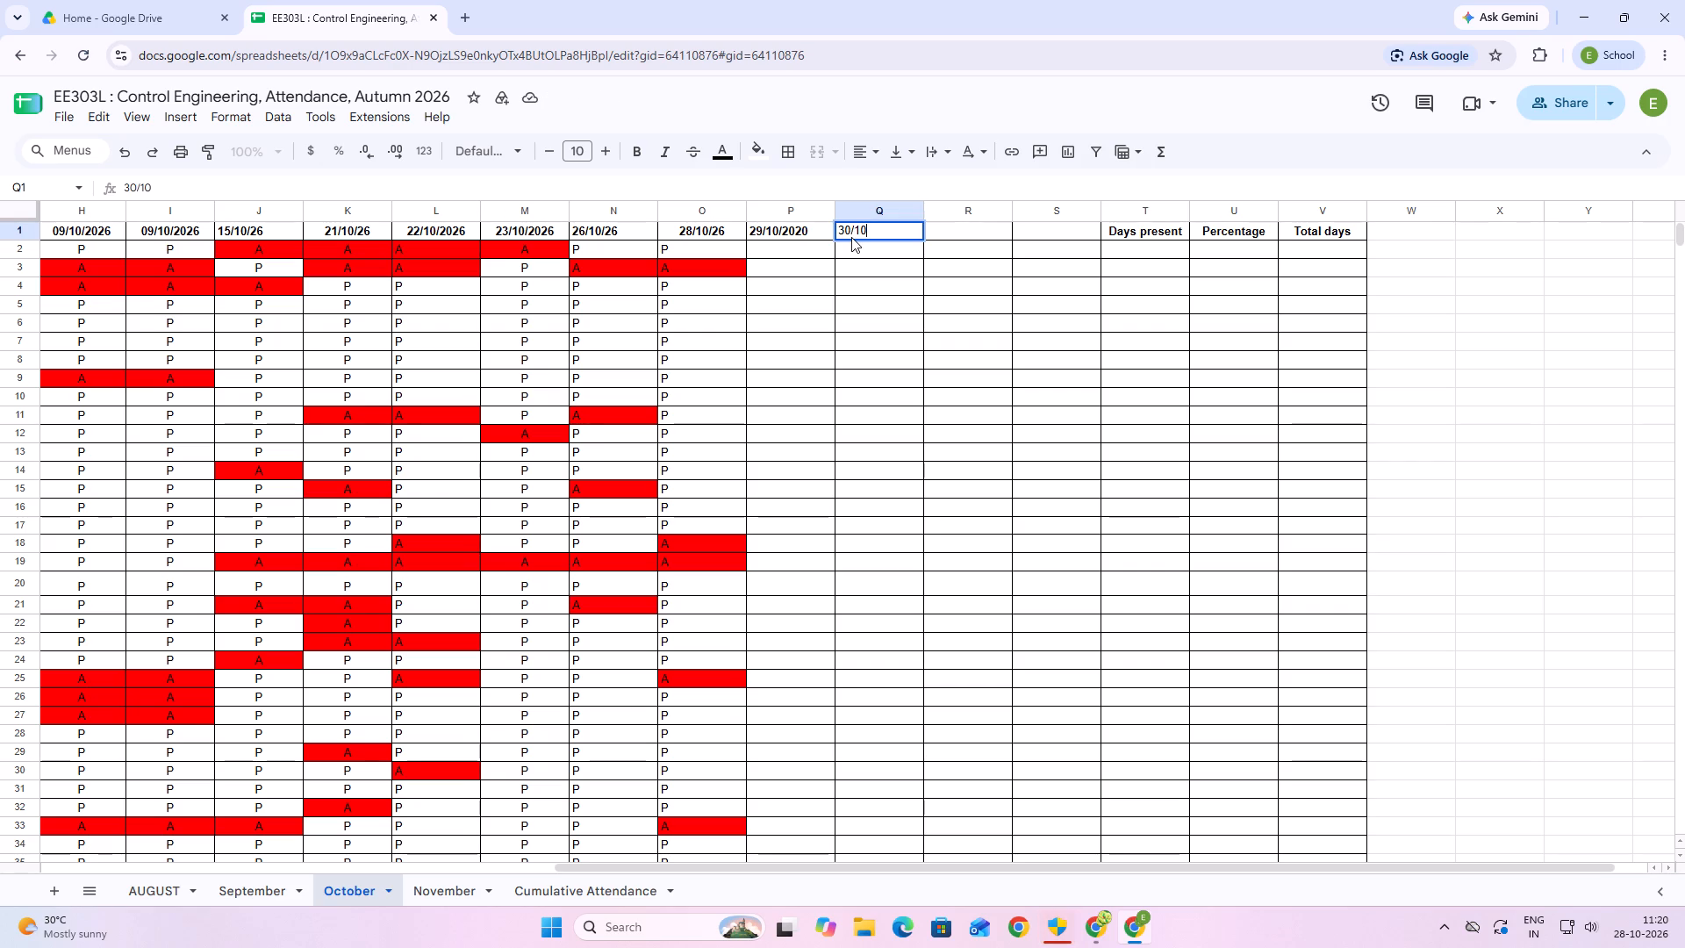
key(slash)
text(20)
key(2)
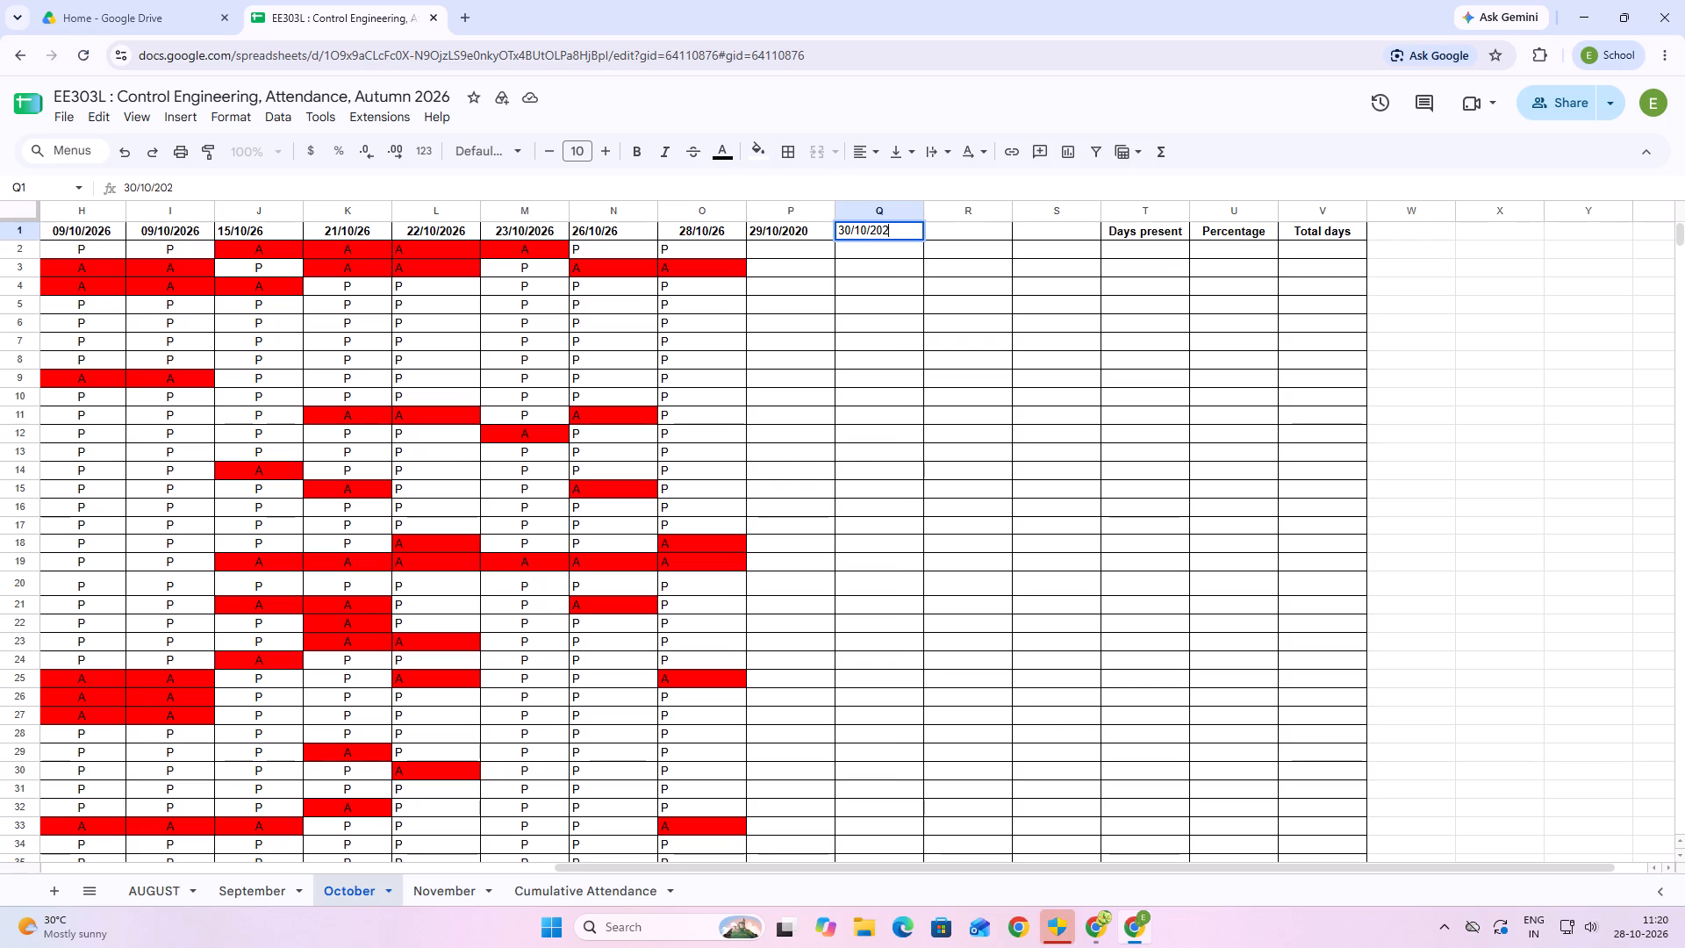
key(6)
drag(895, 228, 886, 227)
drag(886, 227, 835, 227)
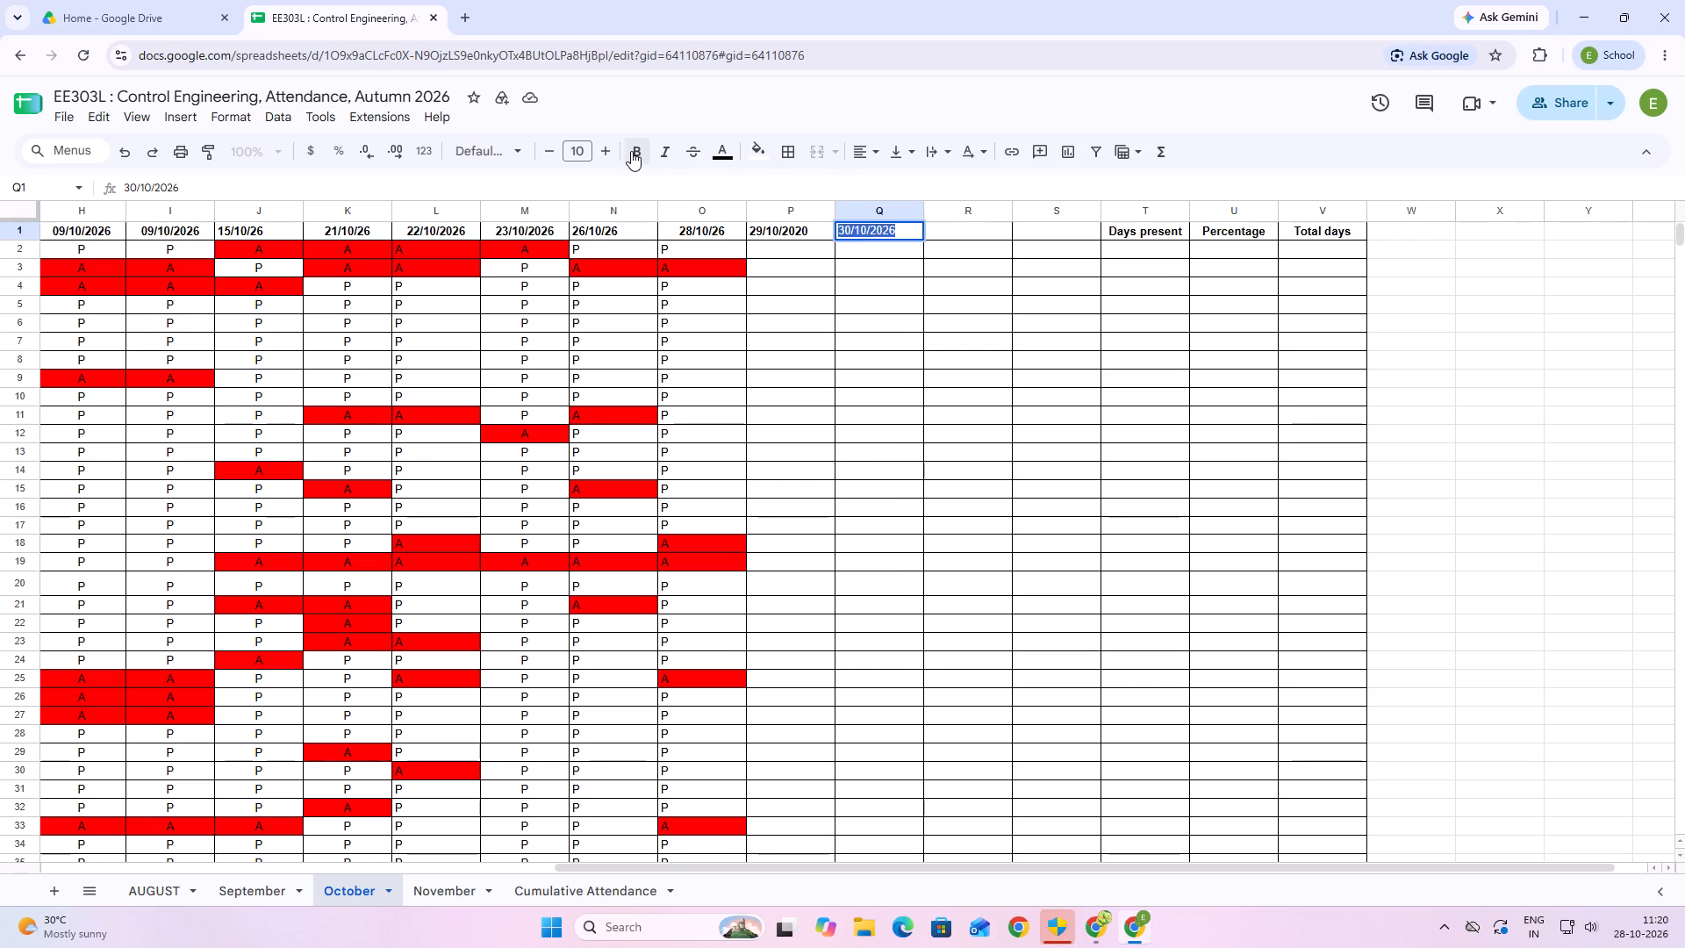
click(634, 151)
click(860, 270)
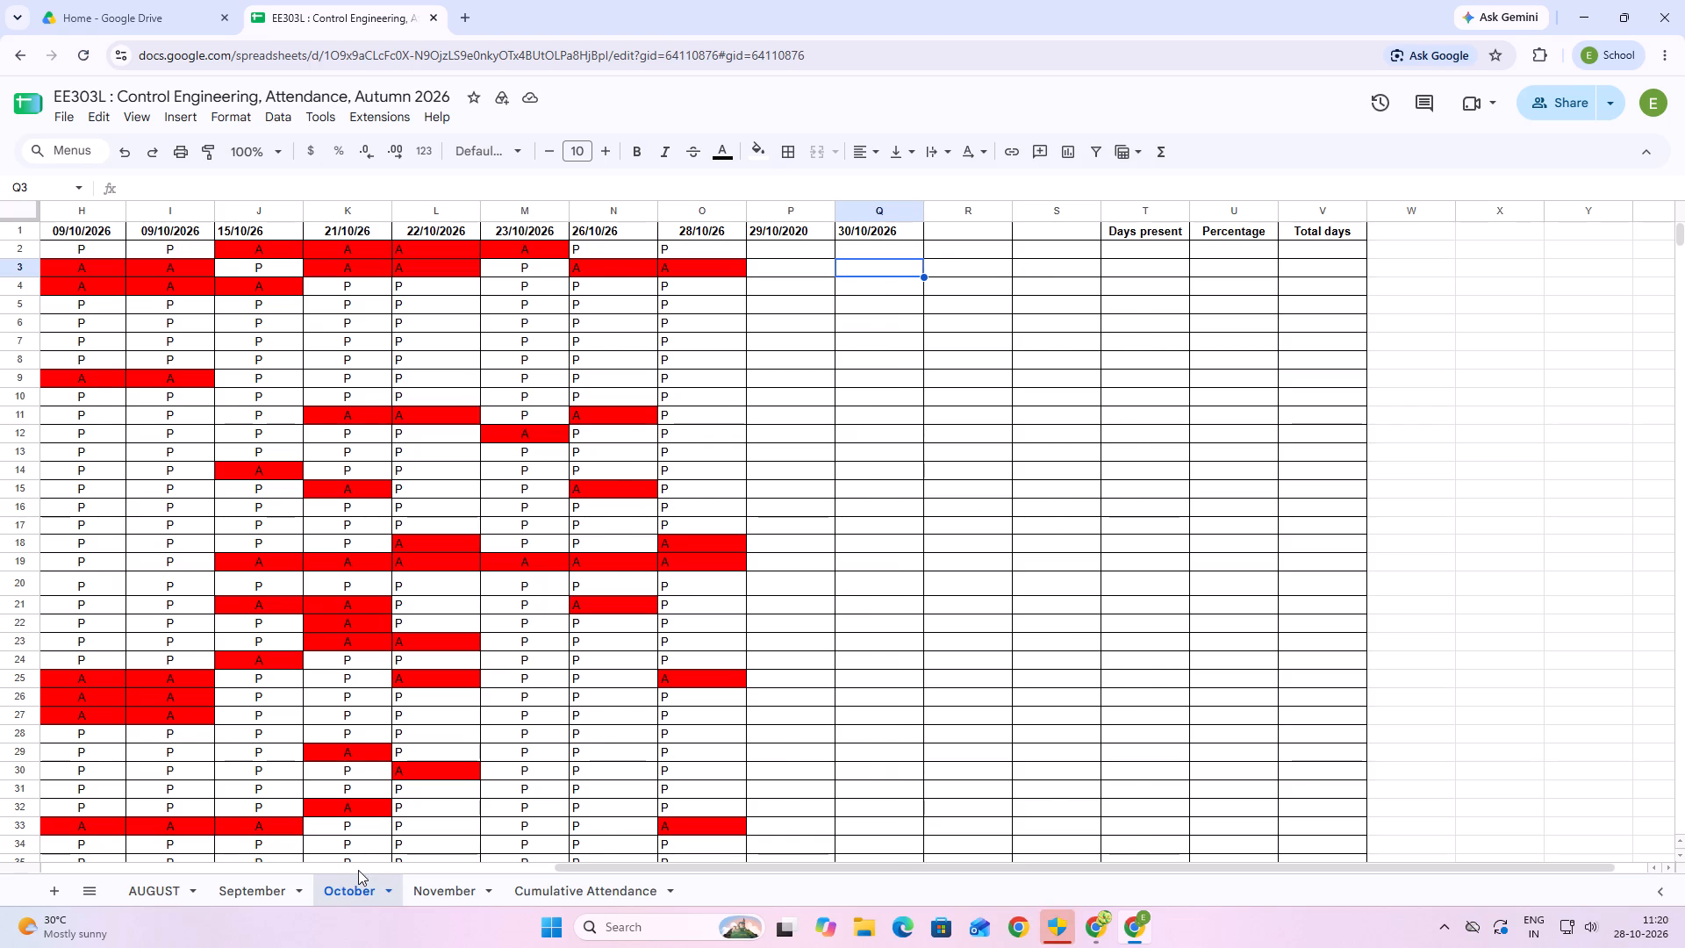
Select cell T2, the first student's Days present cell on the October sheet.
drag(358, 870, 304, 864)
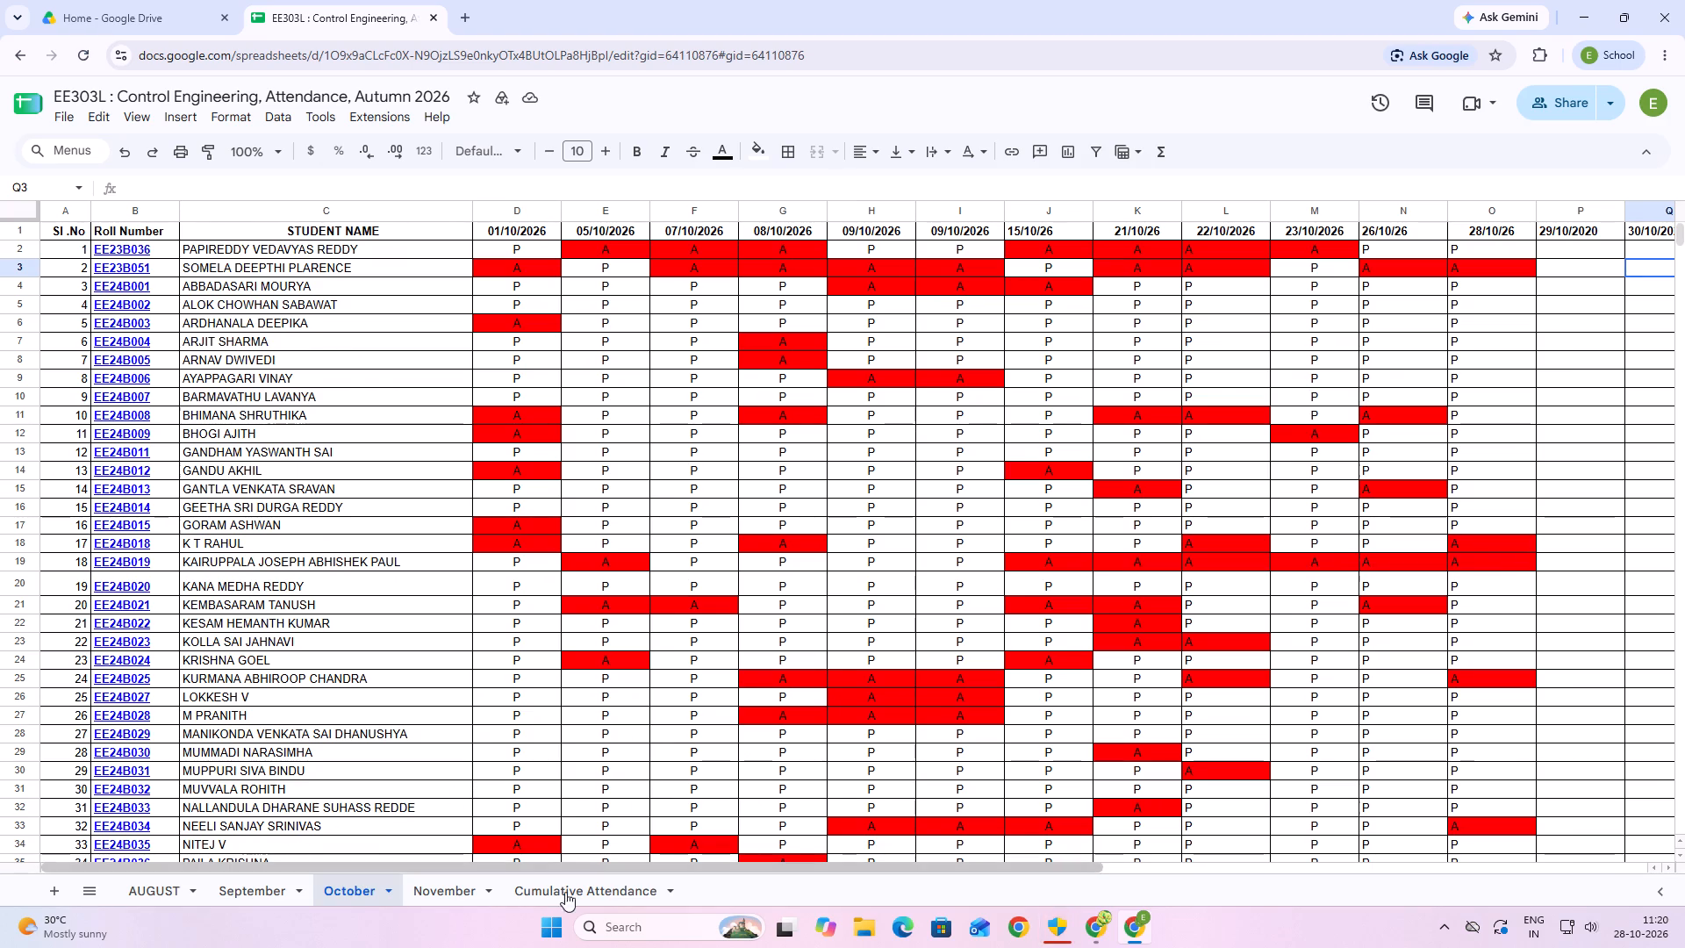
drag(680, 865, 1019, 837)
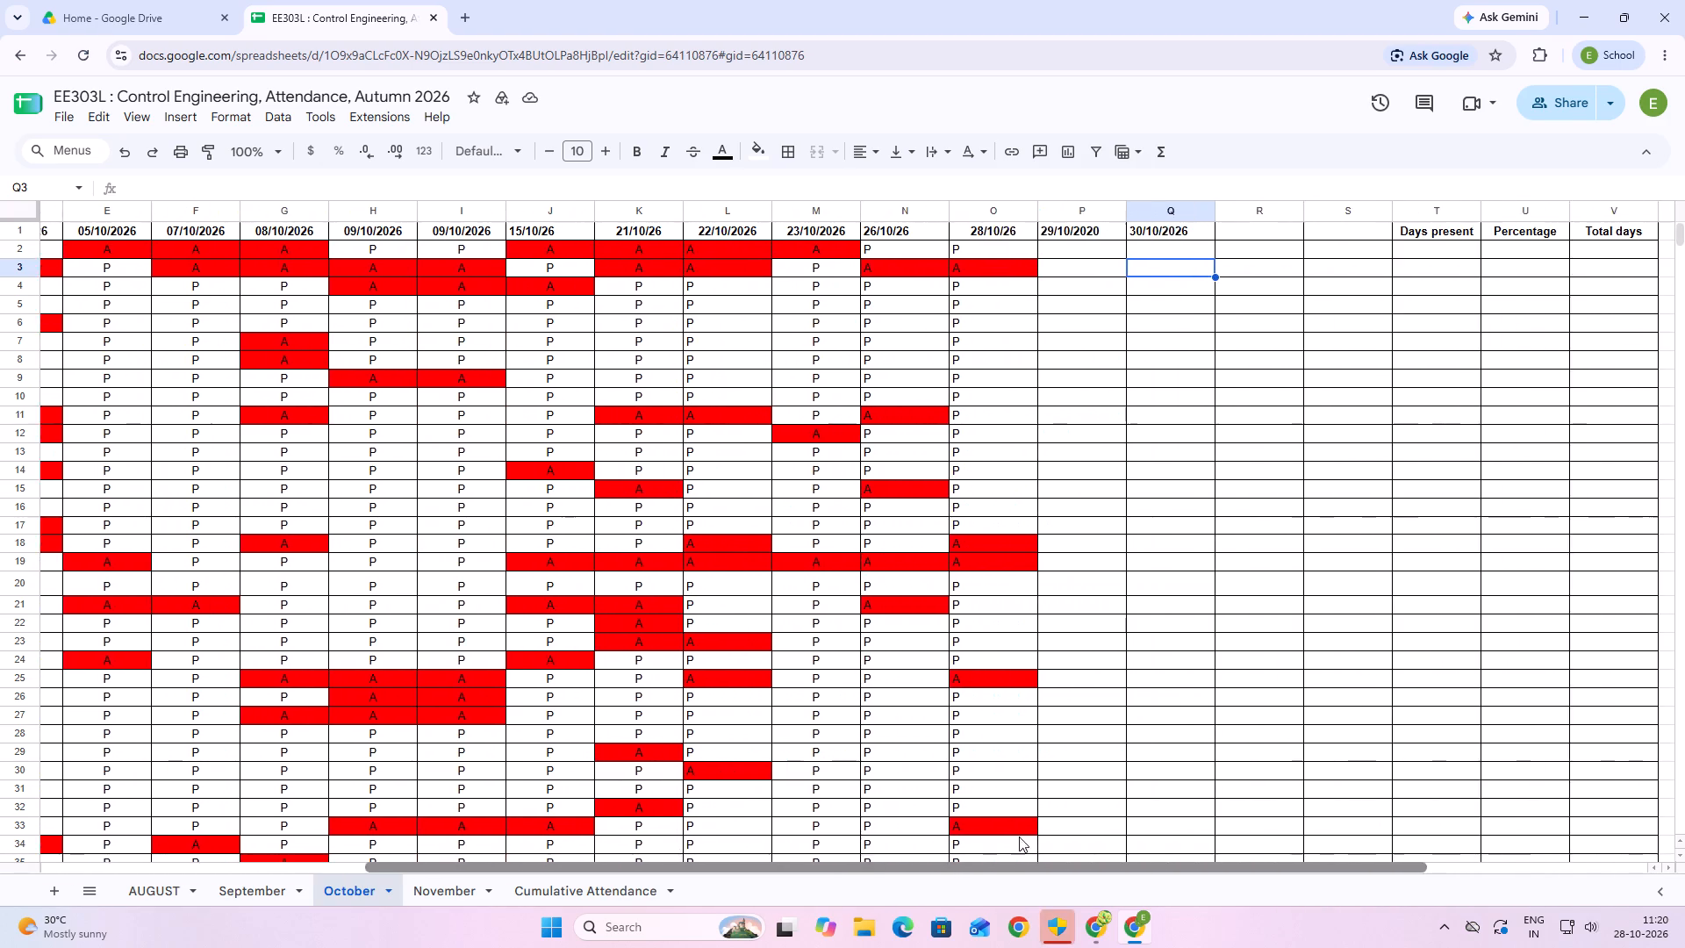
drag(1019, 837, 1023, 836)
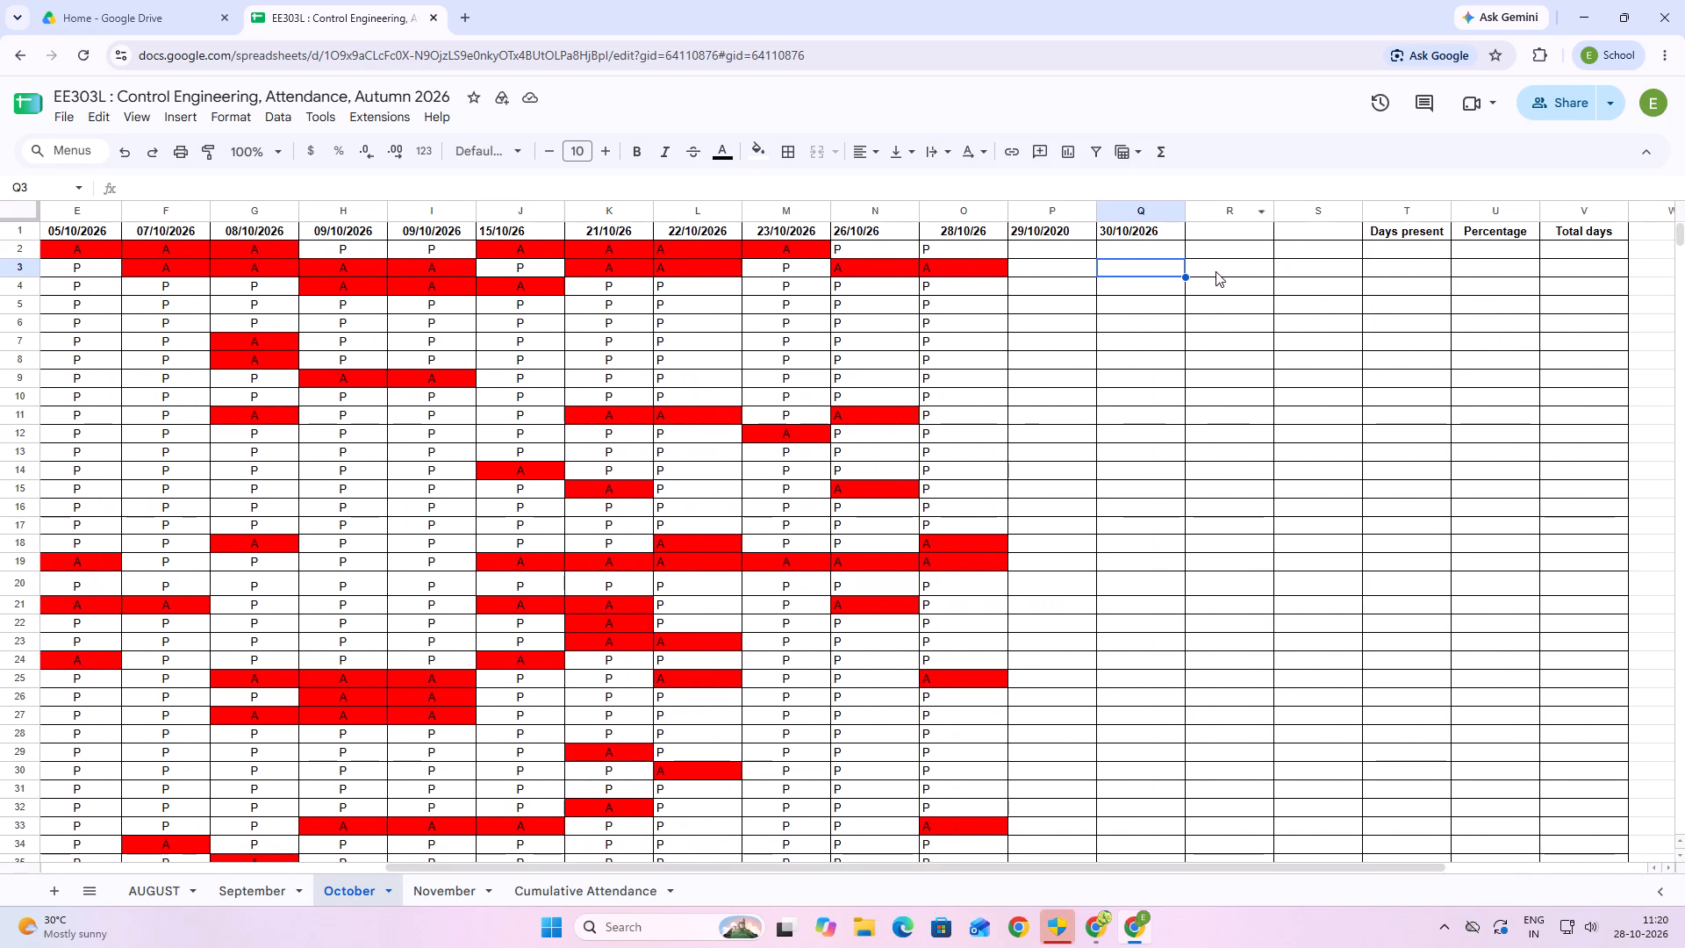
click(1396, 251)
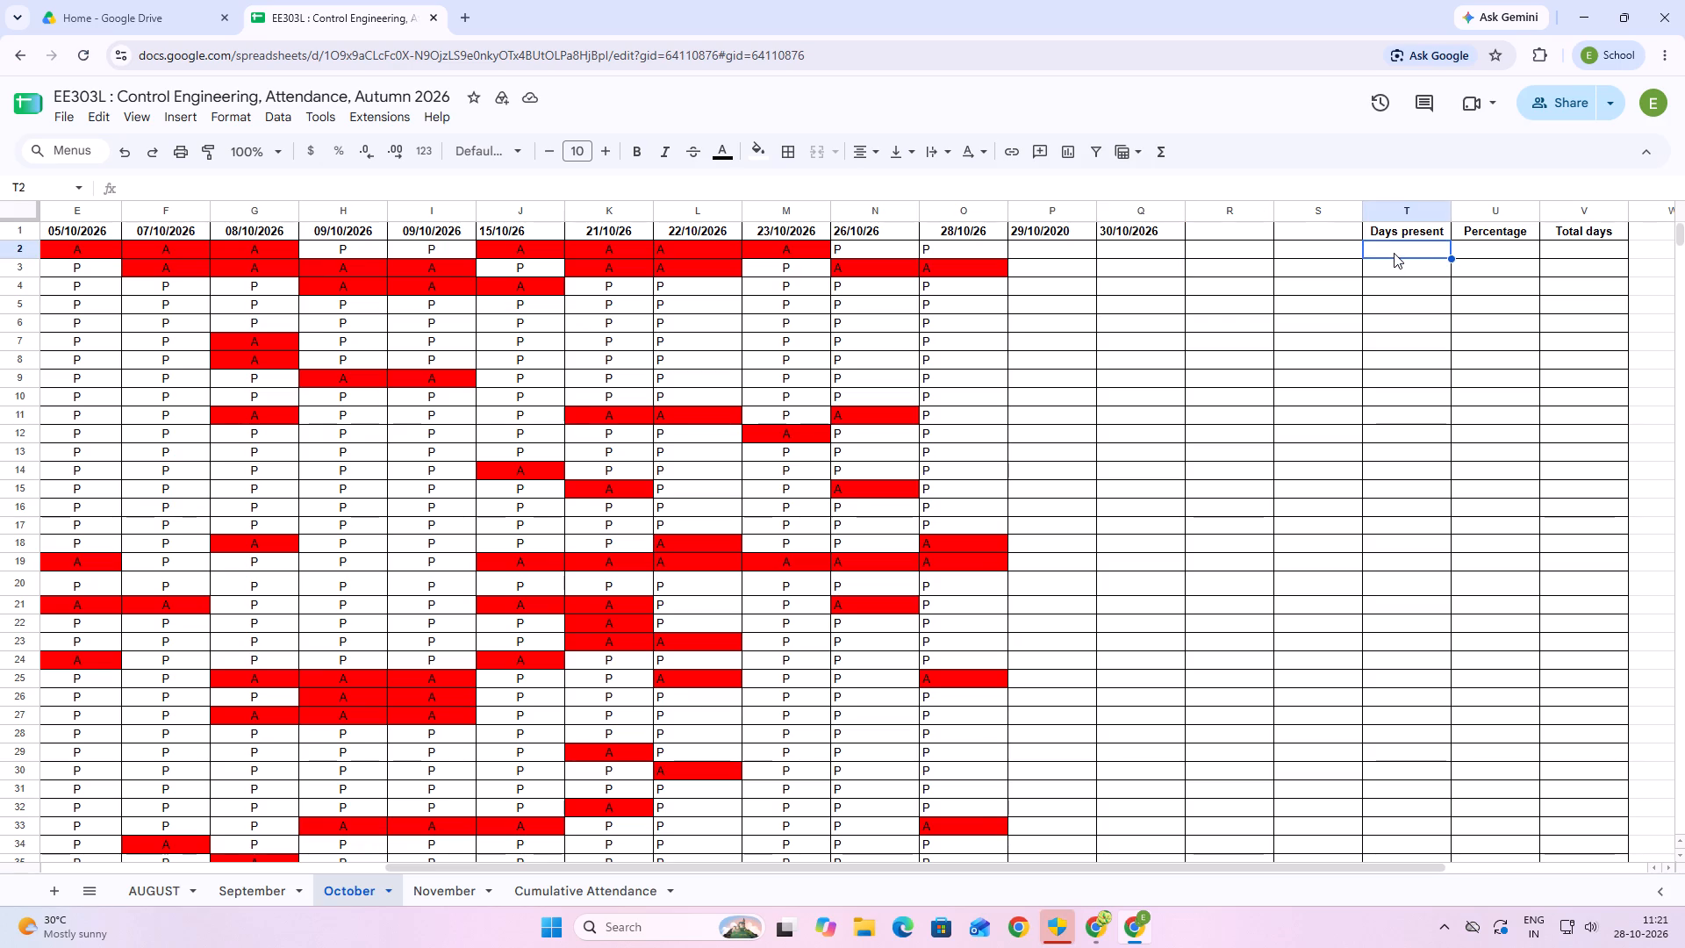
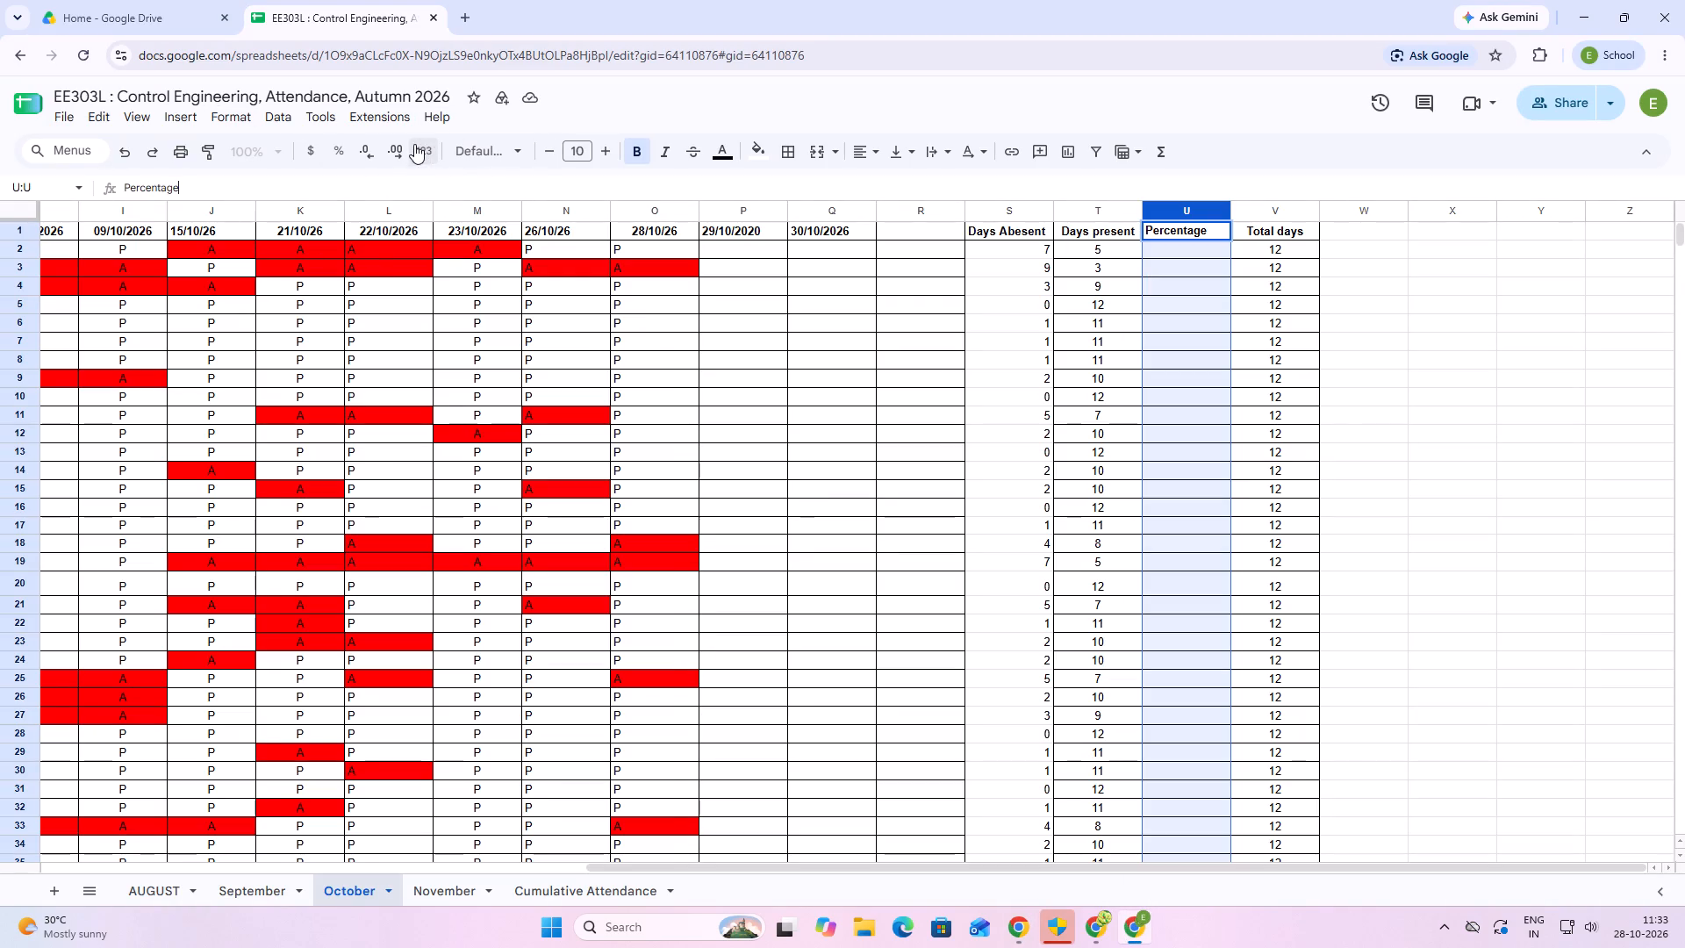
click(347, 161)
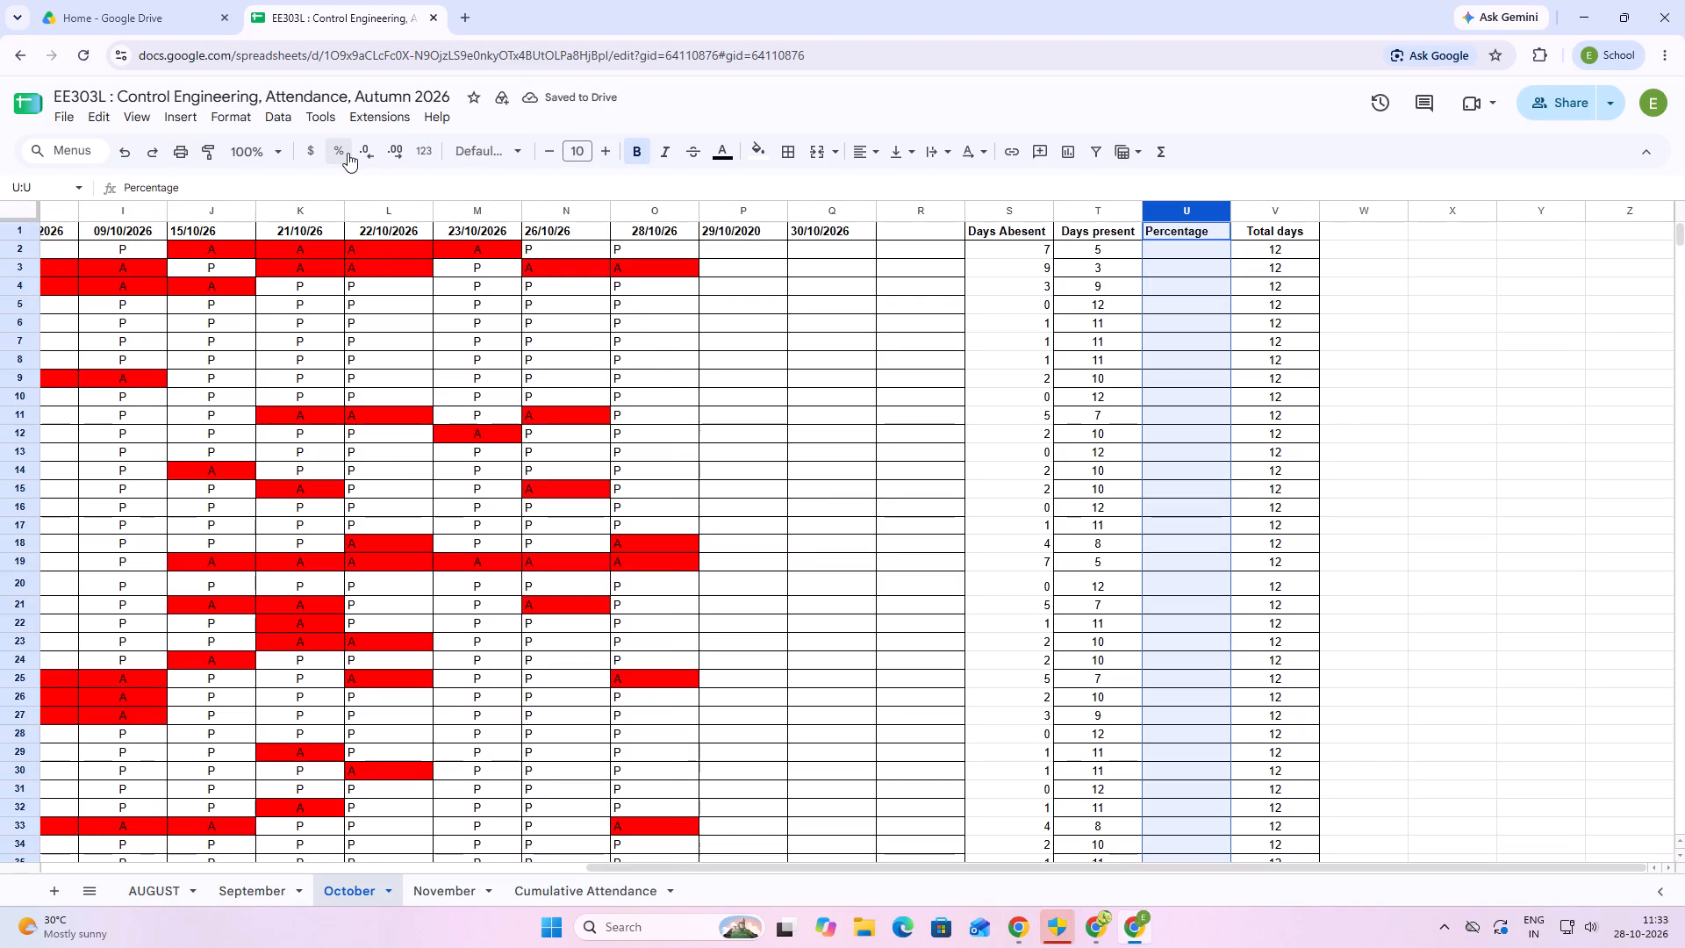
Enter the copied formula =IFERROR(T2/V2,0) in Percentage cell U2 and accept the suggested autofill for the student rows below.
right_click(311, 183)
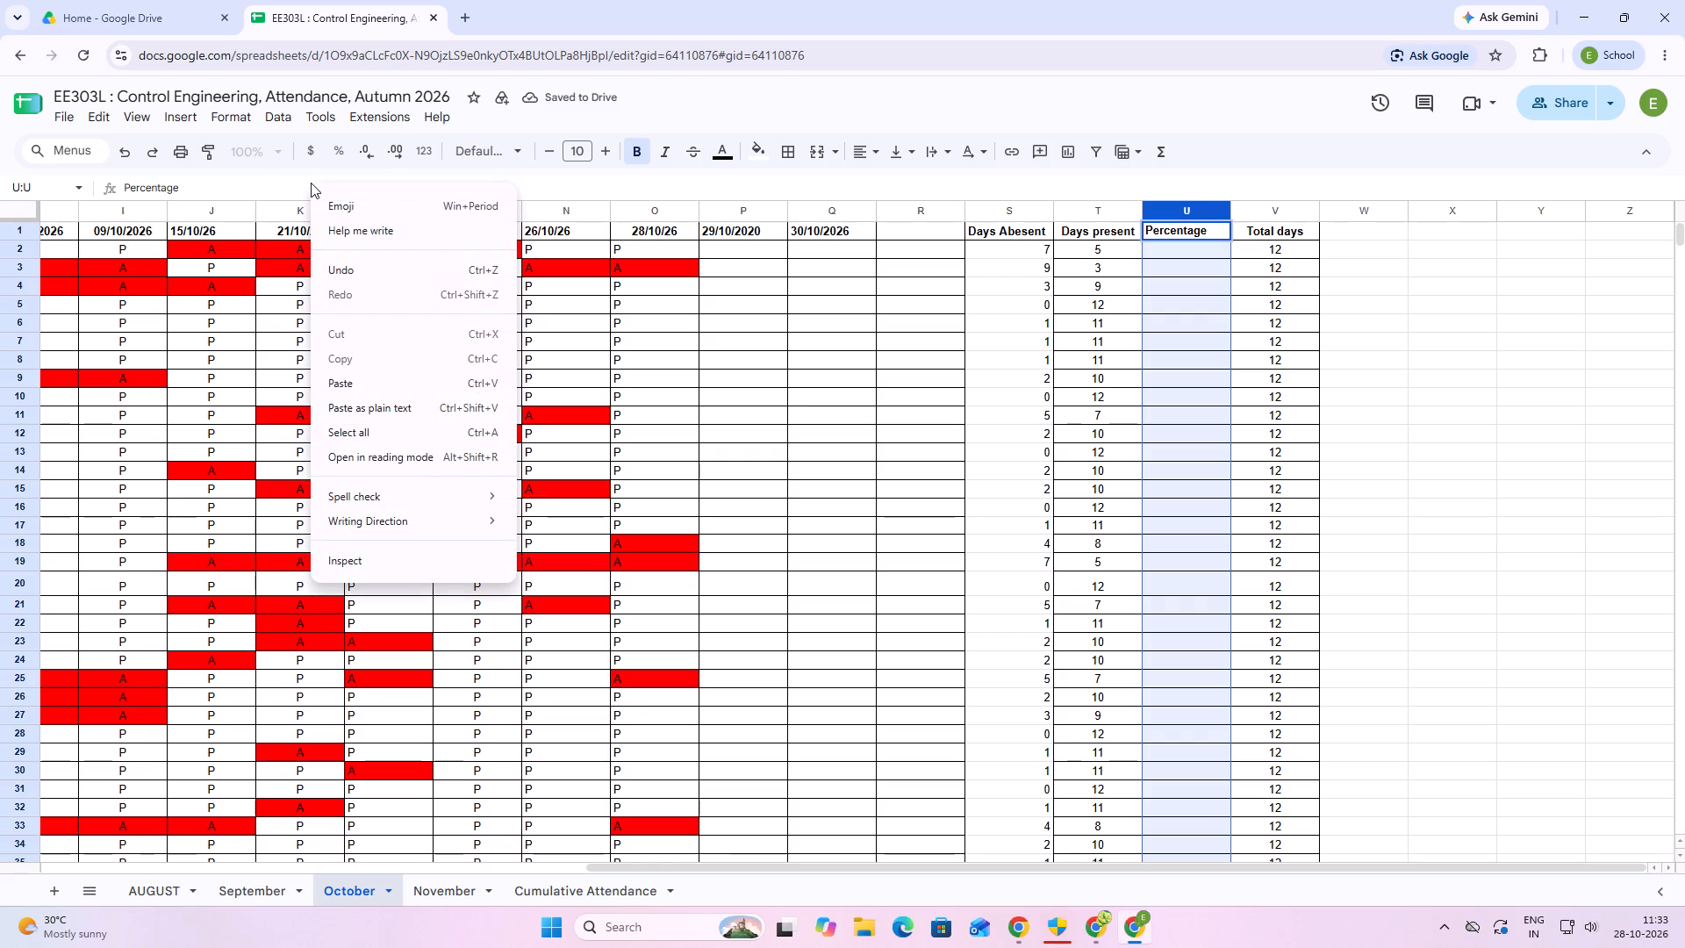
key(ctrl+v)
click(235, 187)
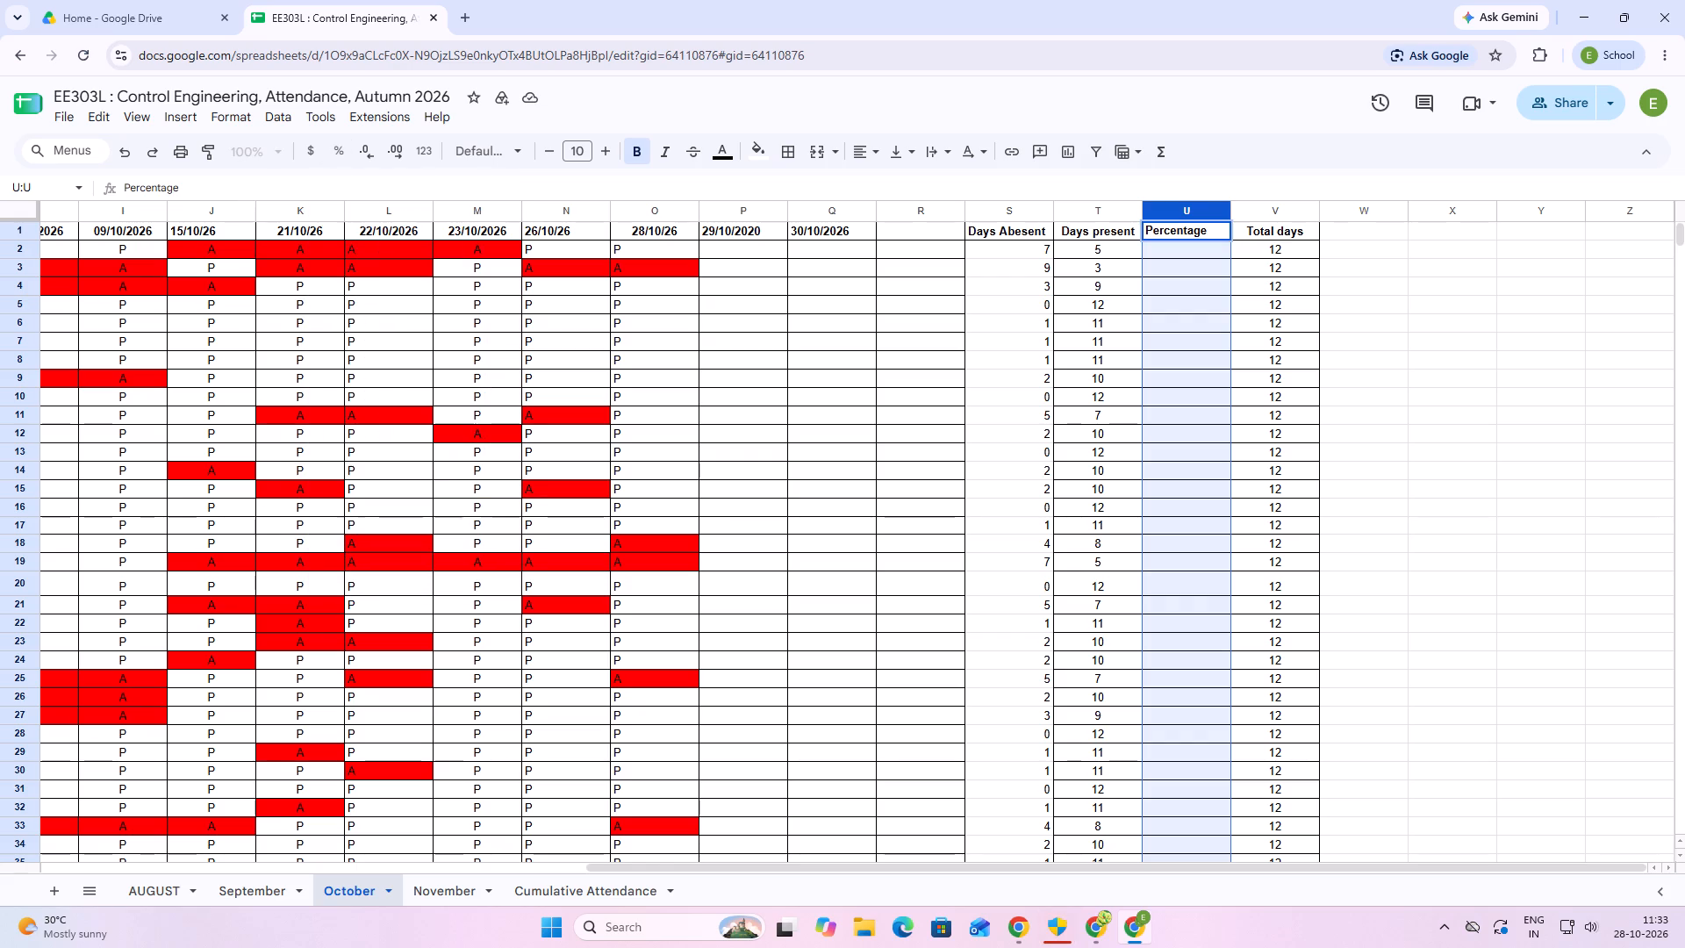
drag(1141, 244, 1157, 251)
click(1157, 251)
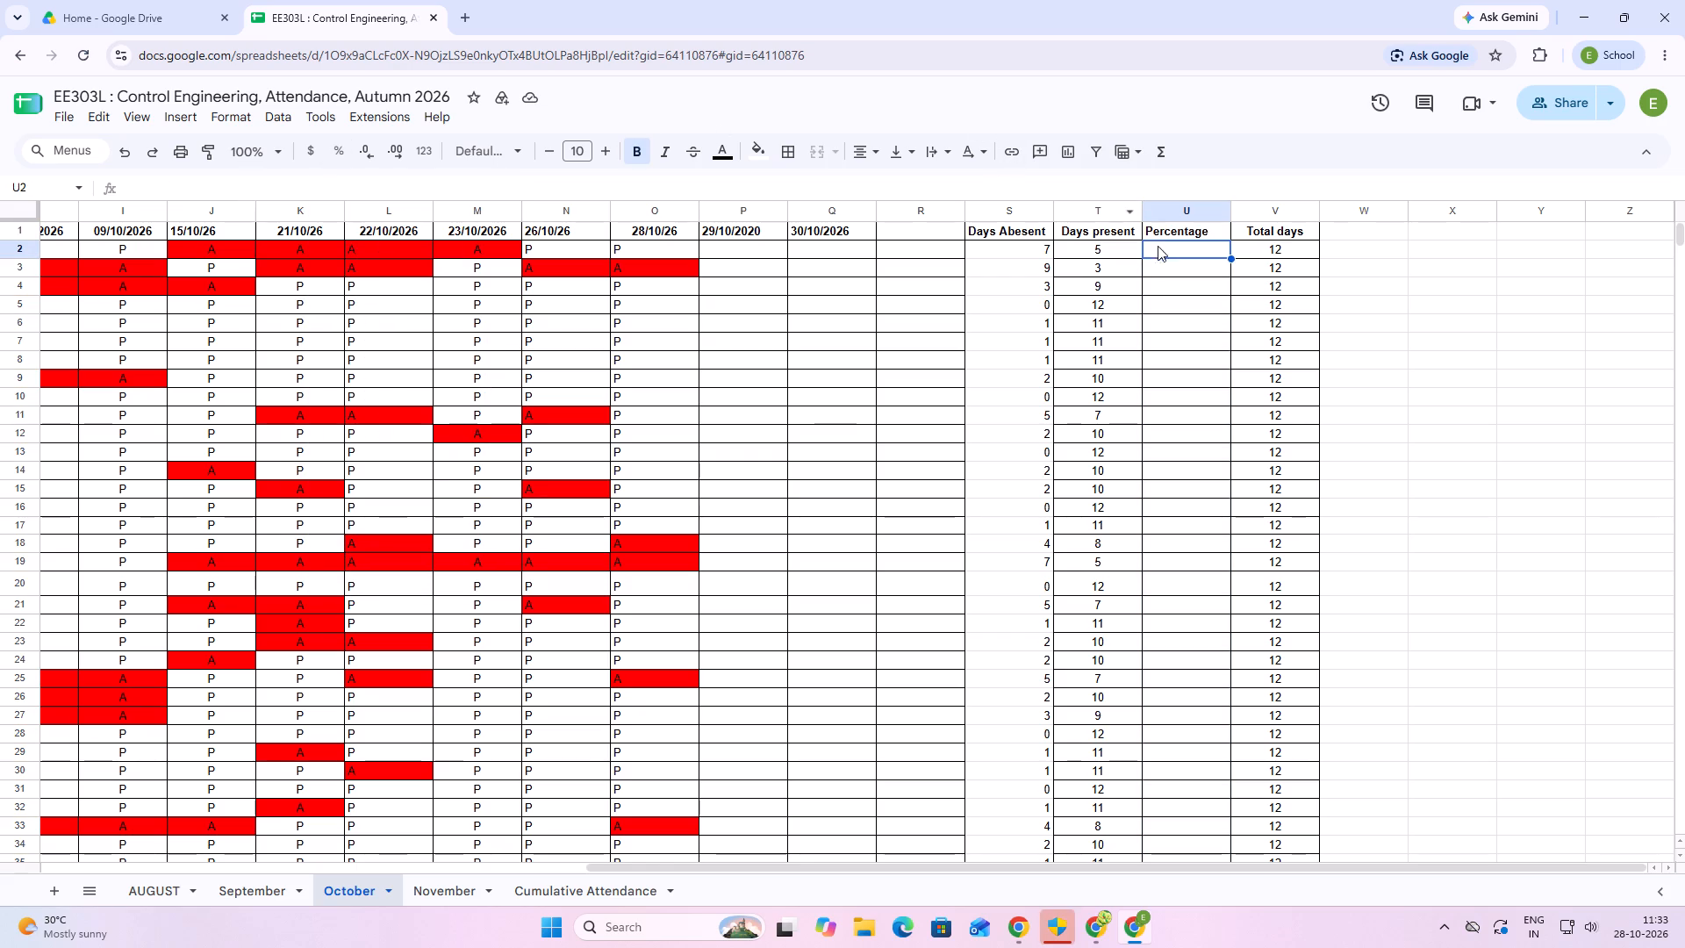
double_click(1161, 248)
click(1176, 212)
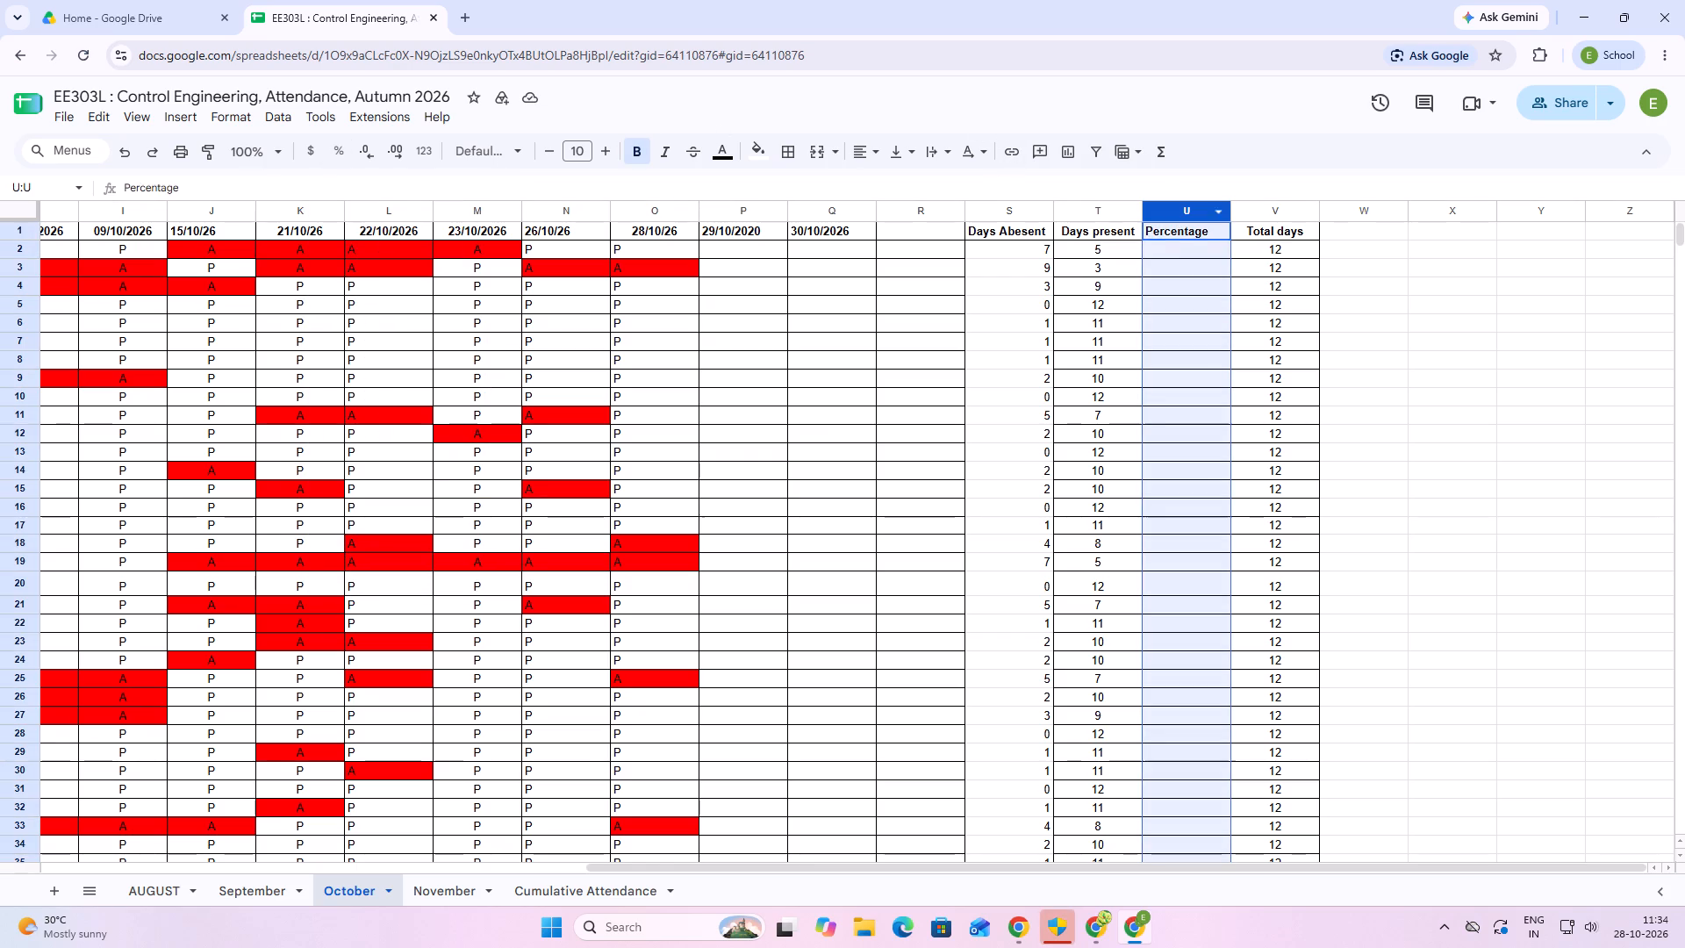
click(1179, 246)
double_click(1179, 247)
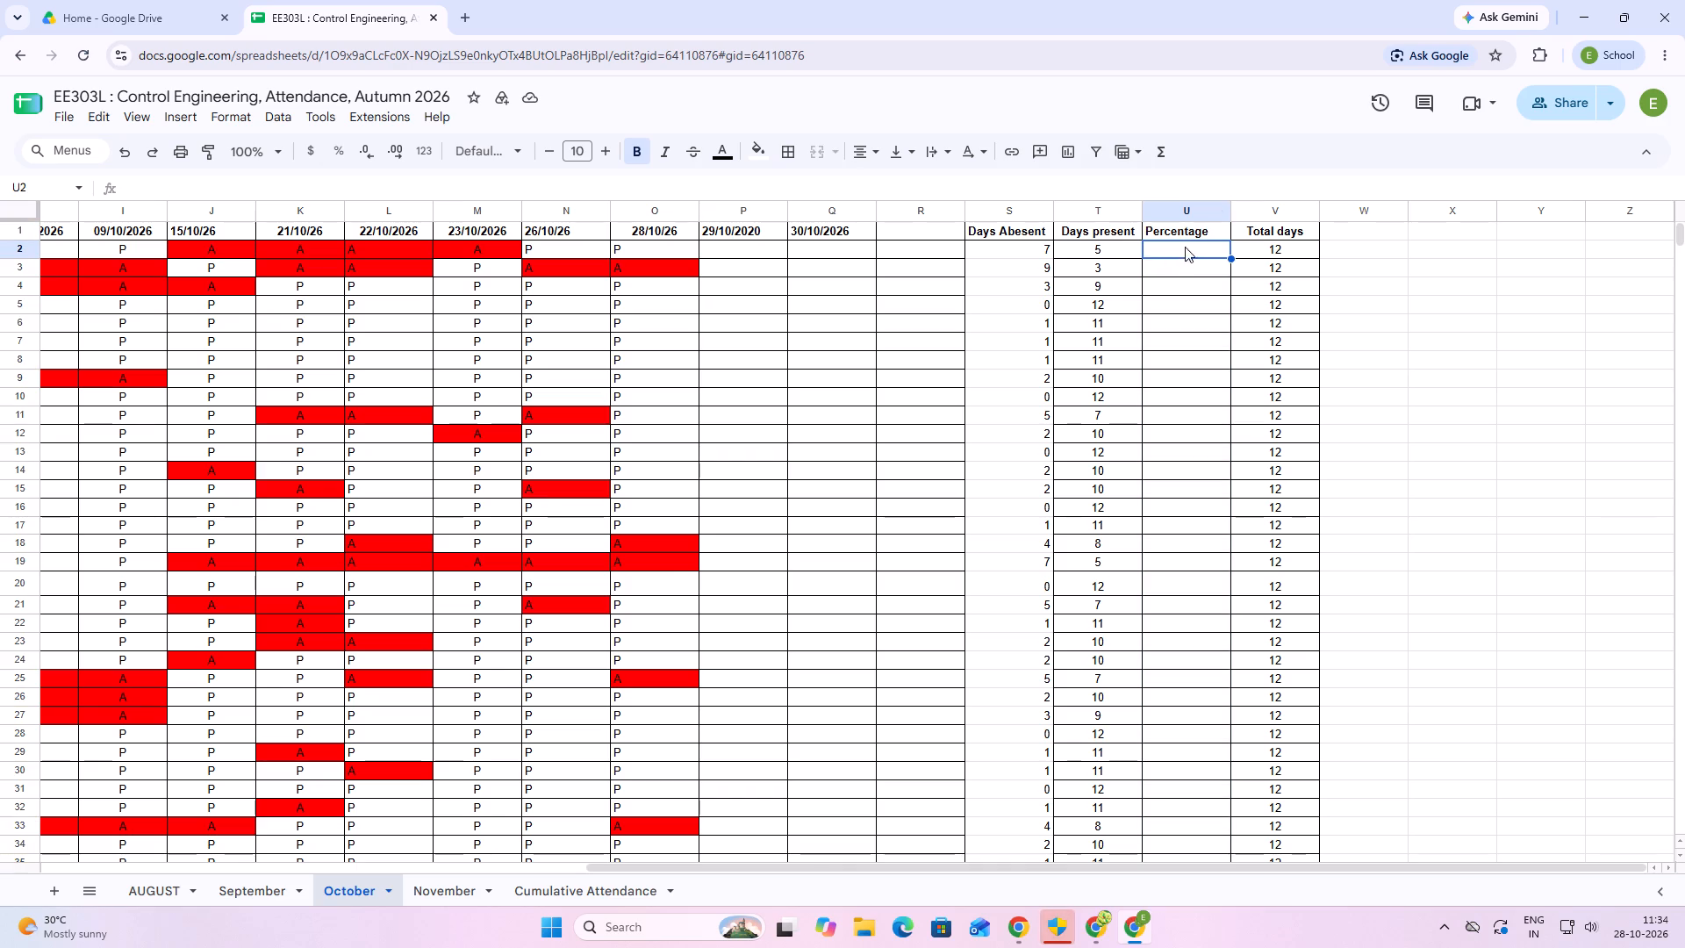
double_click(1195, 248)
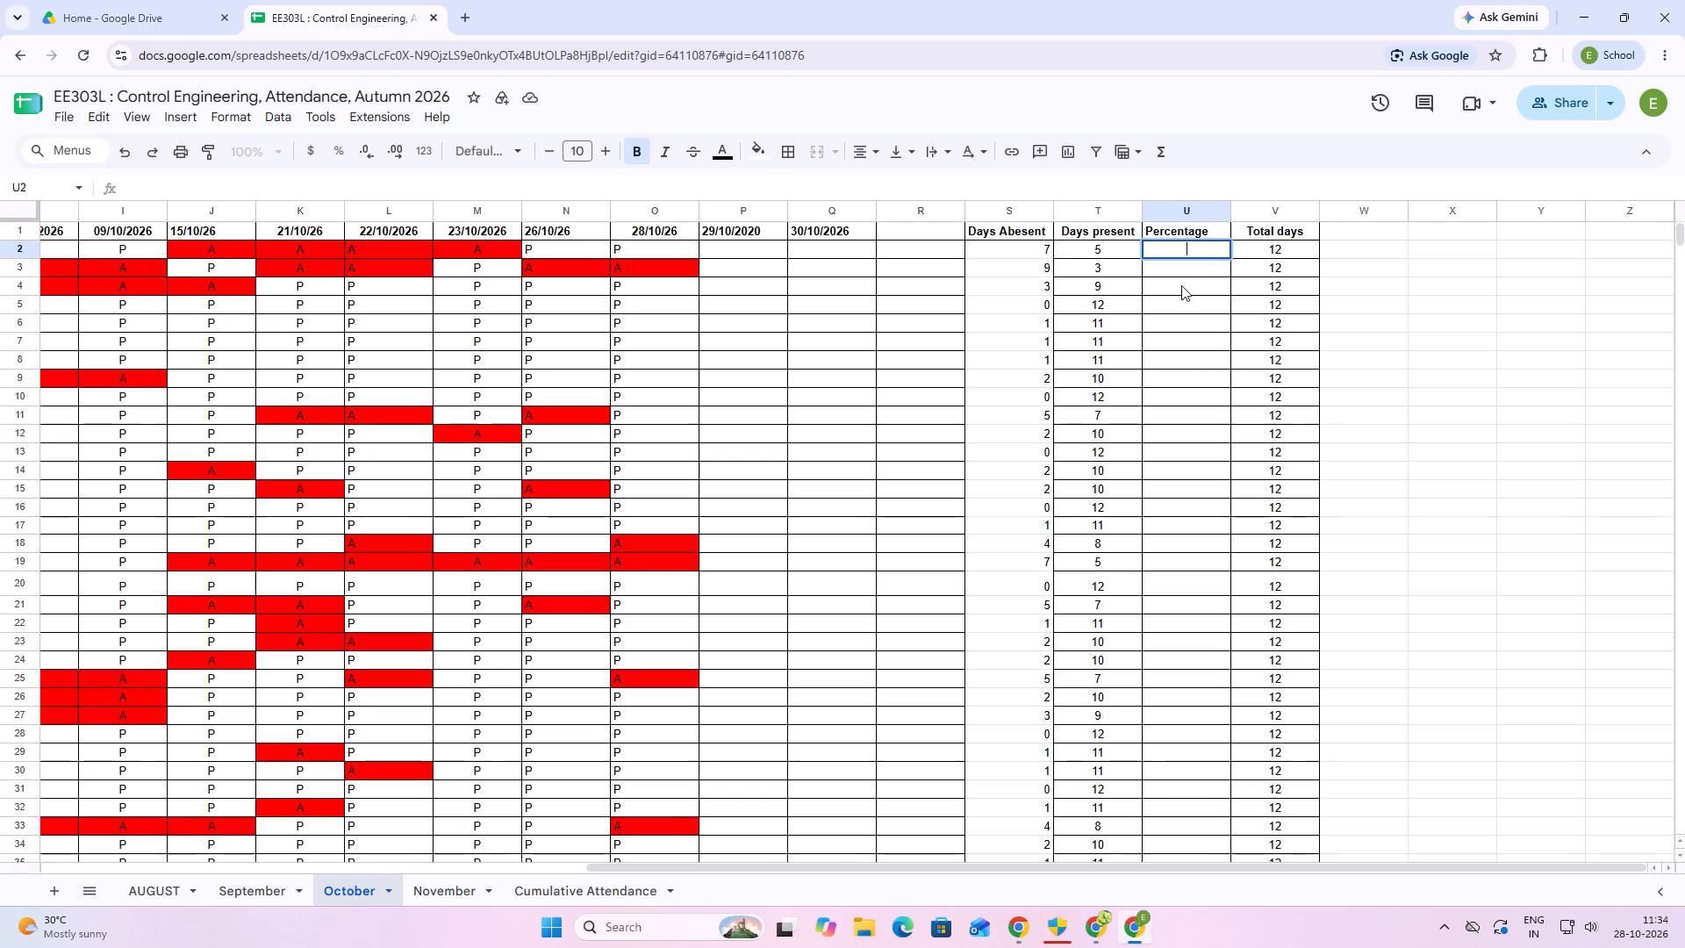
key(ctrl+v)
key(Return)
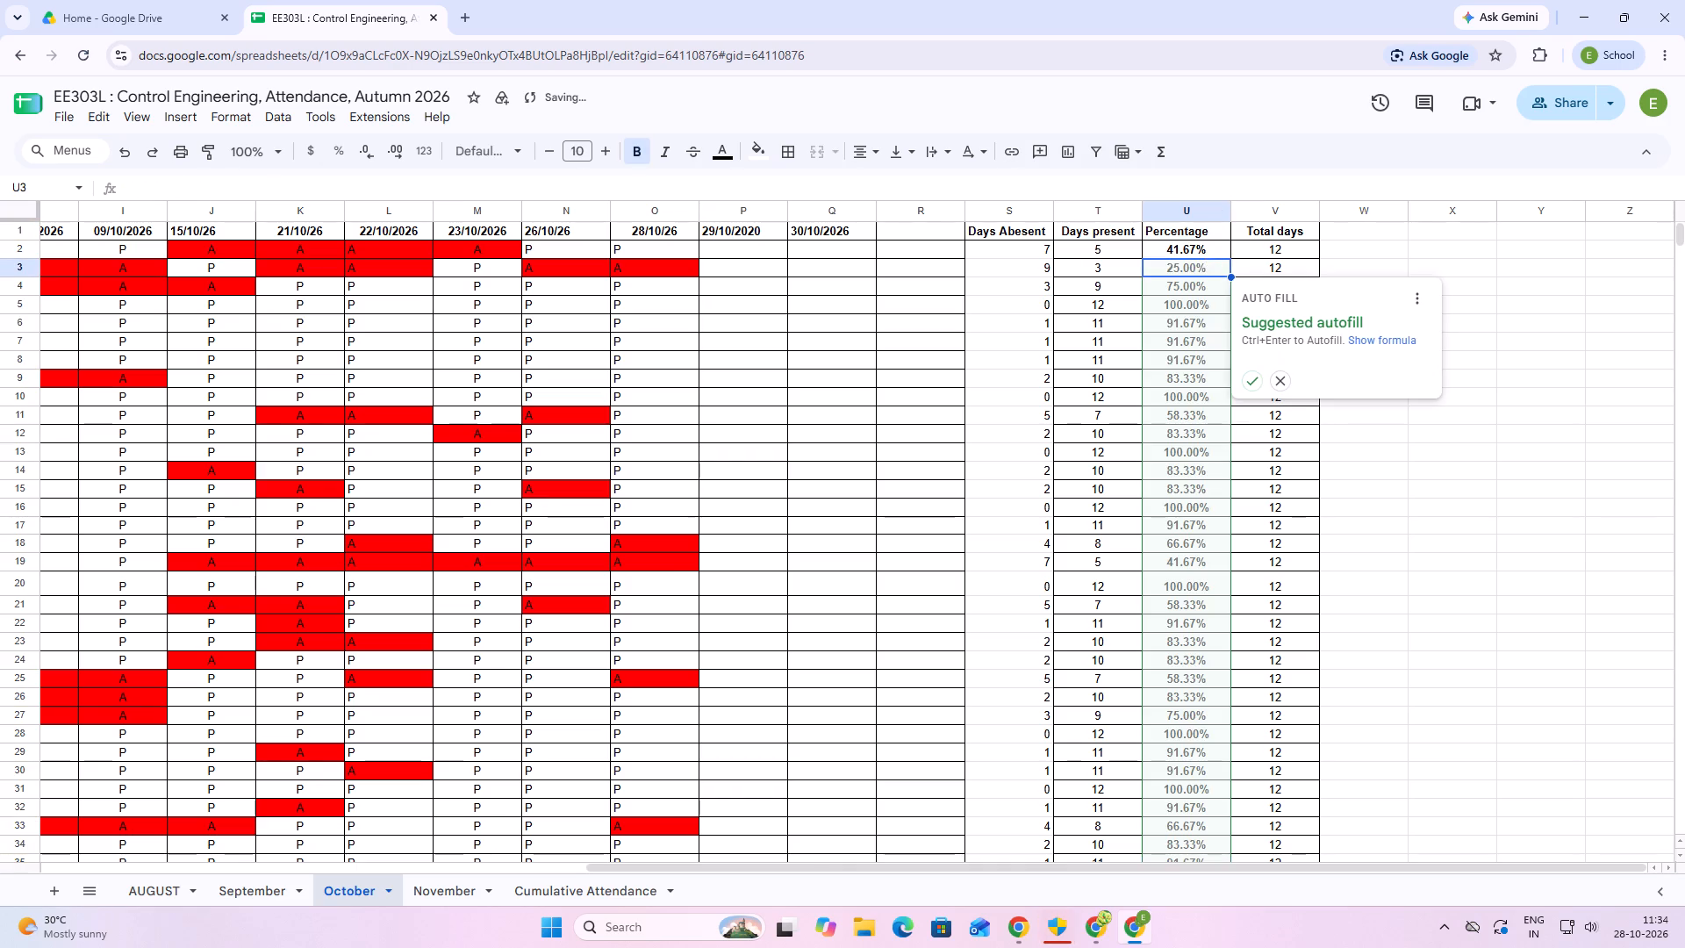
click(1254, 383)
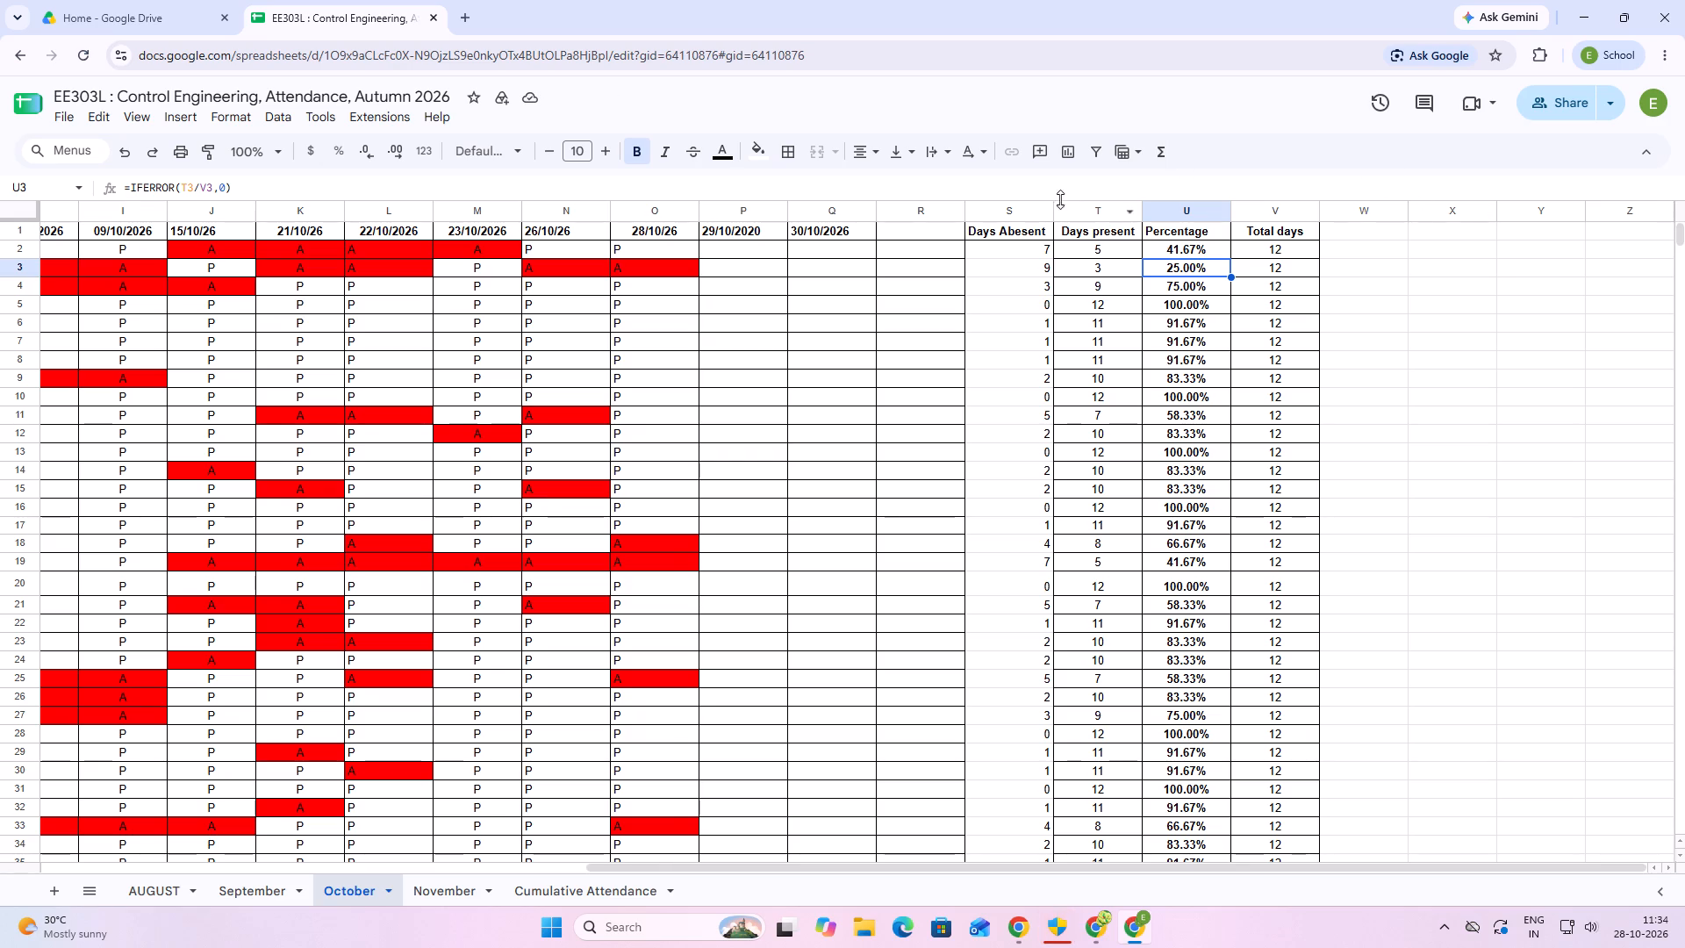
Apply all borders to the entire Days Absent column S on the October sheet.
click(1036, 207)
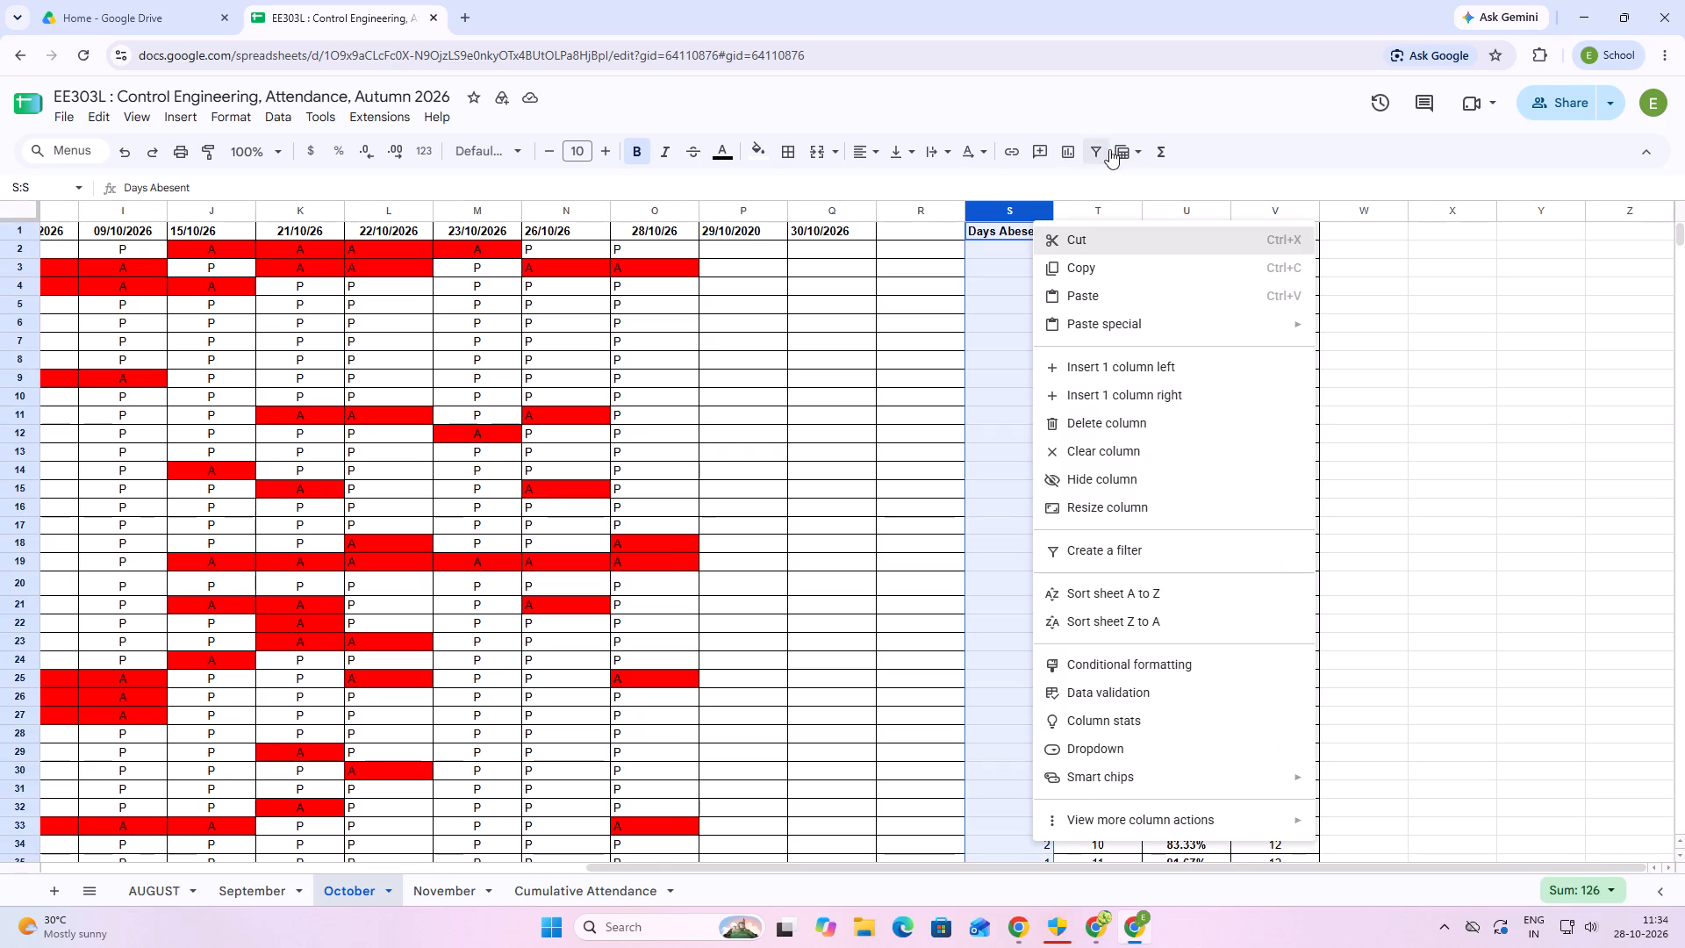
click(787, 147)
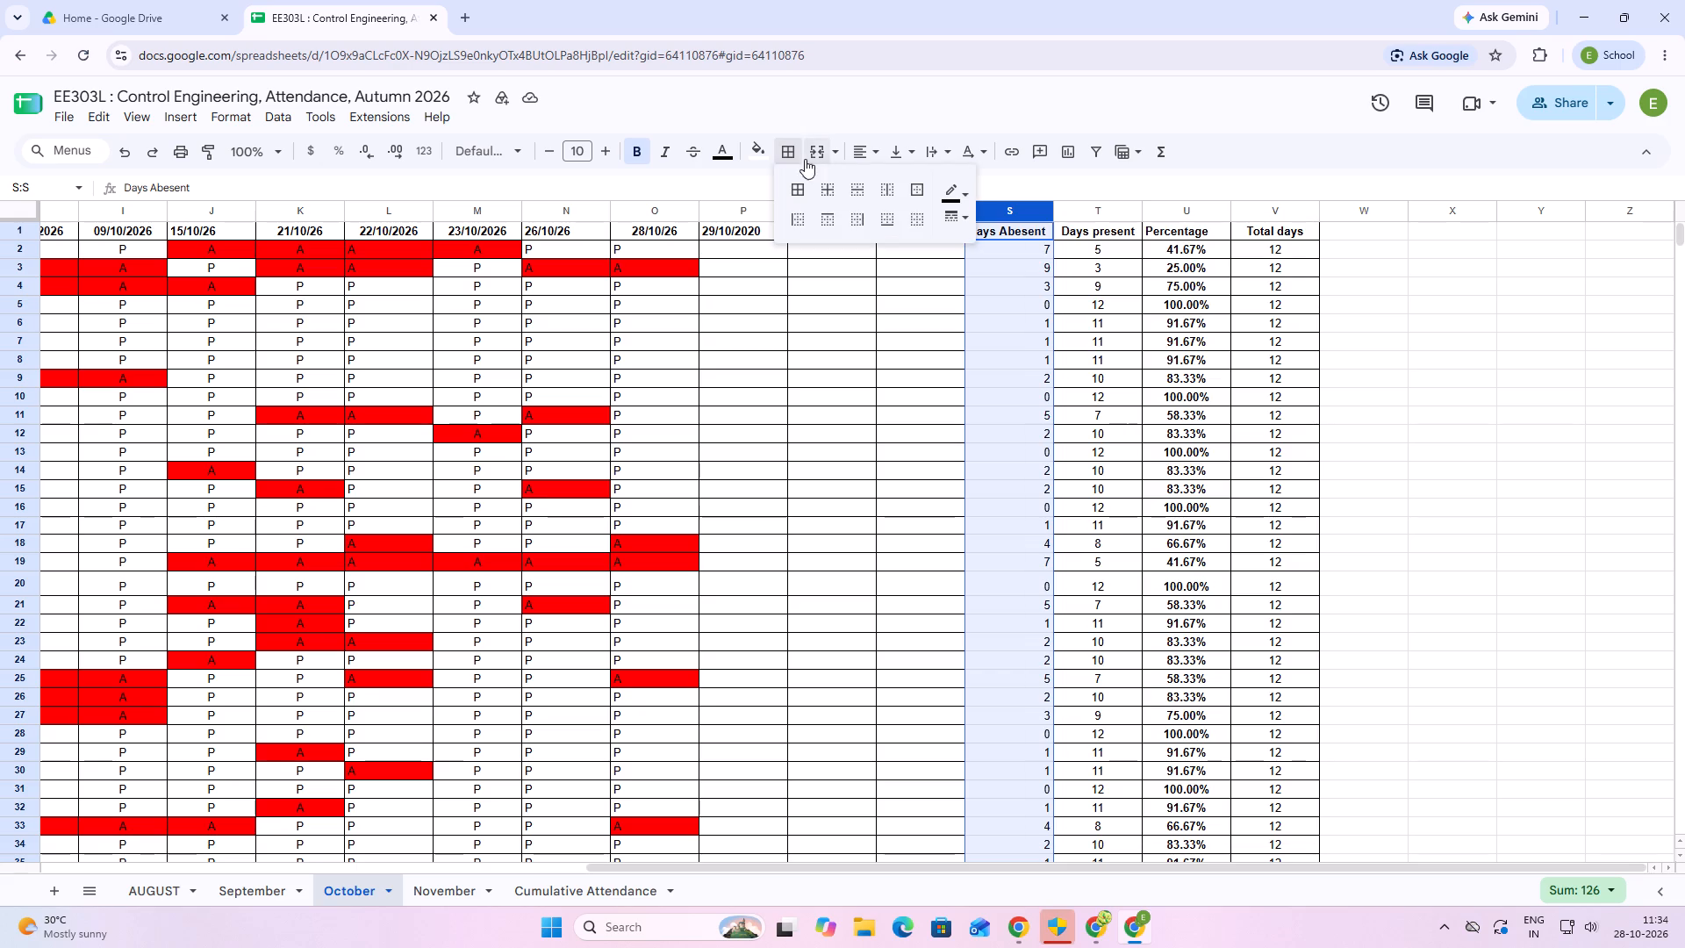
click(797, 183)
click(1243, 94)
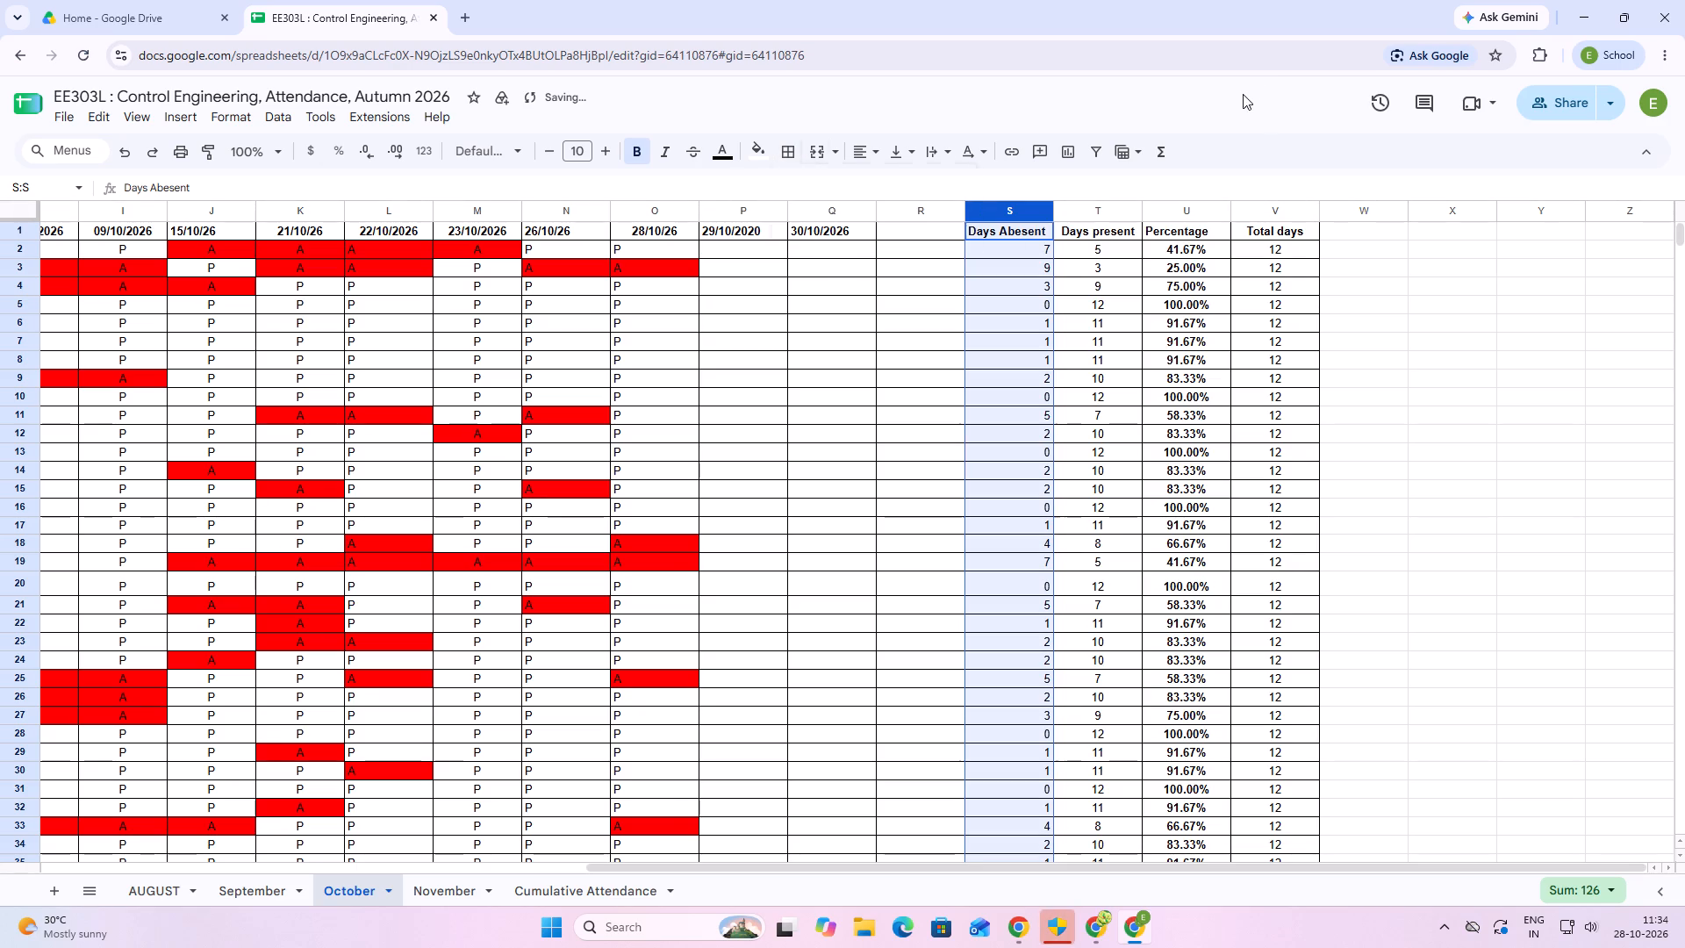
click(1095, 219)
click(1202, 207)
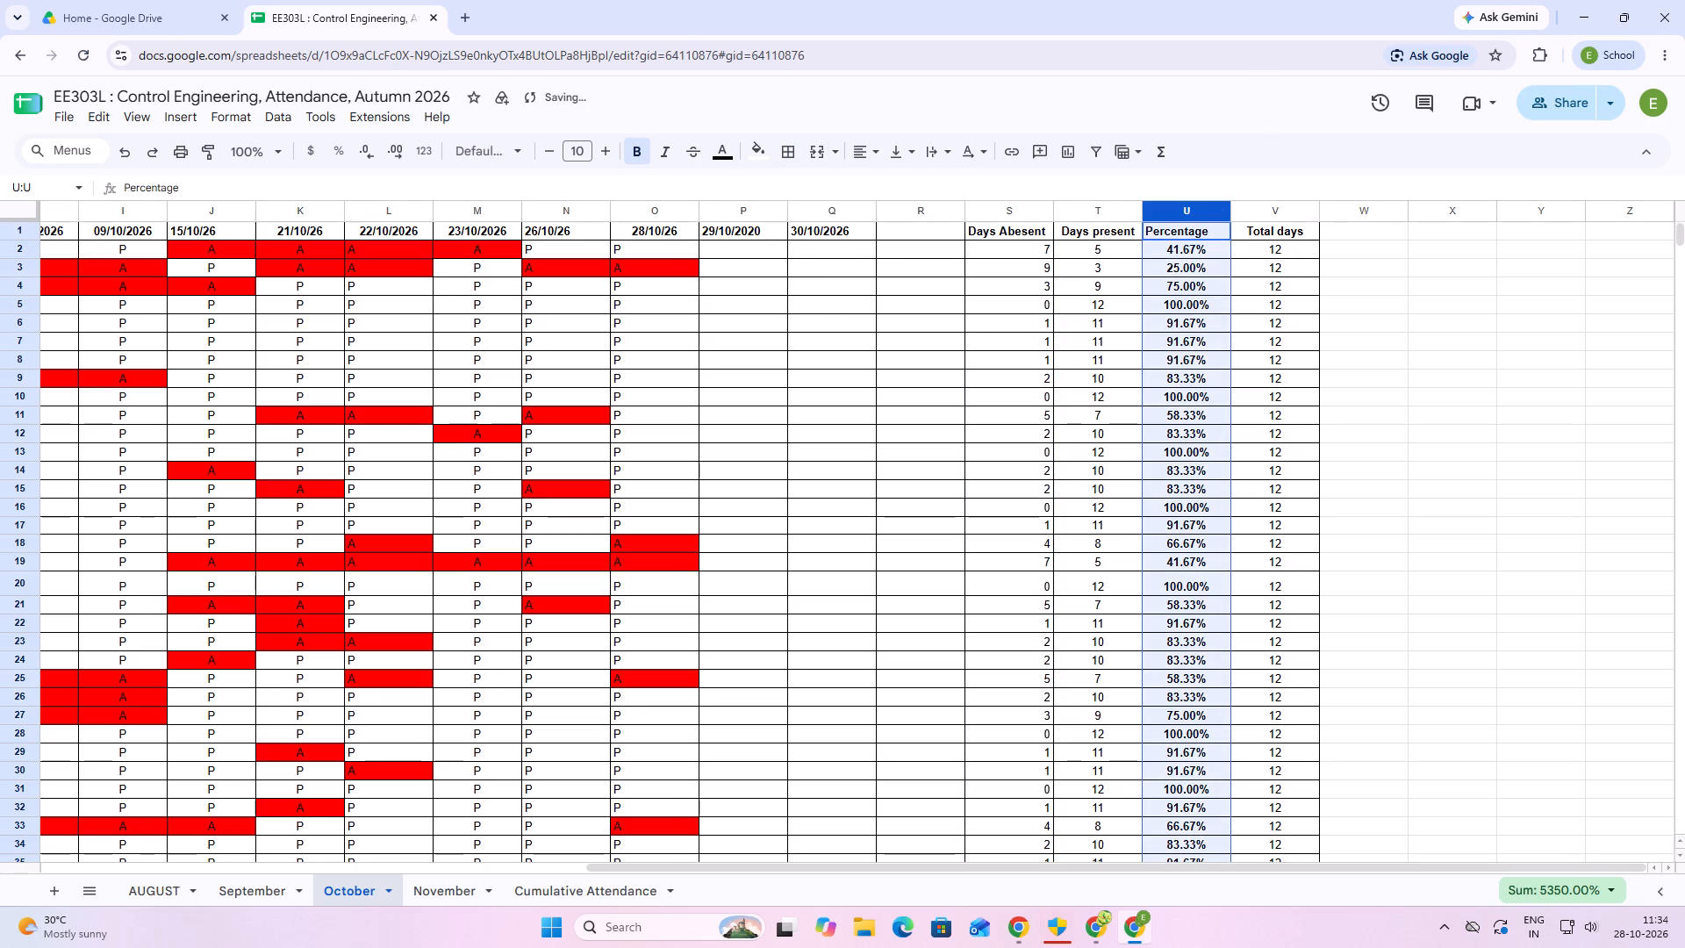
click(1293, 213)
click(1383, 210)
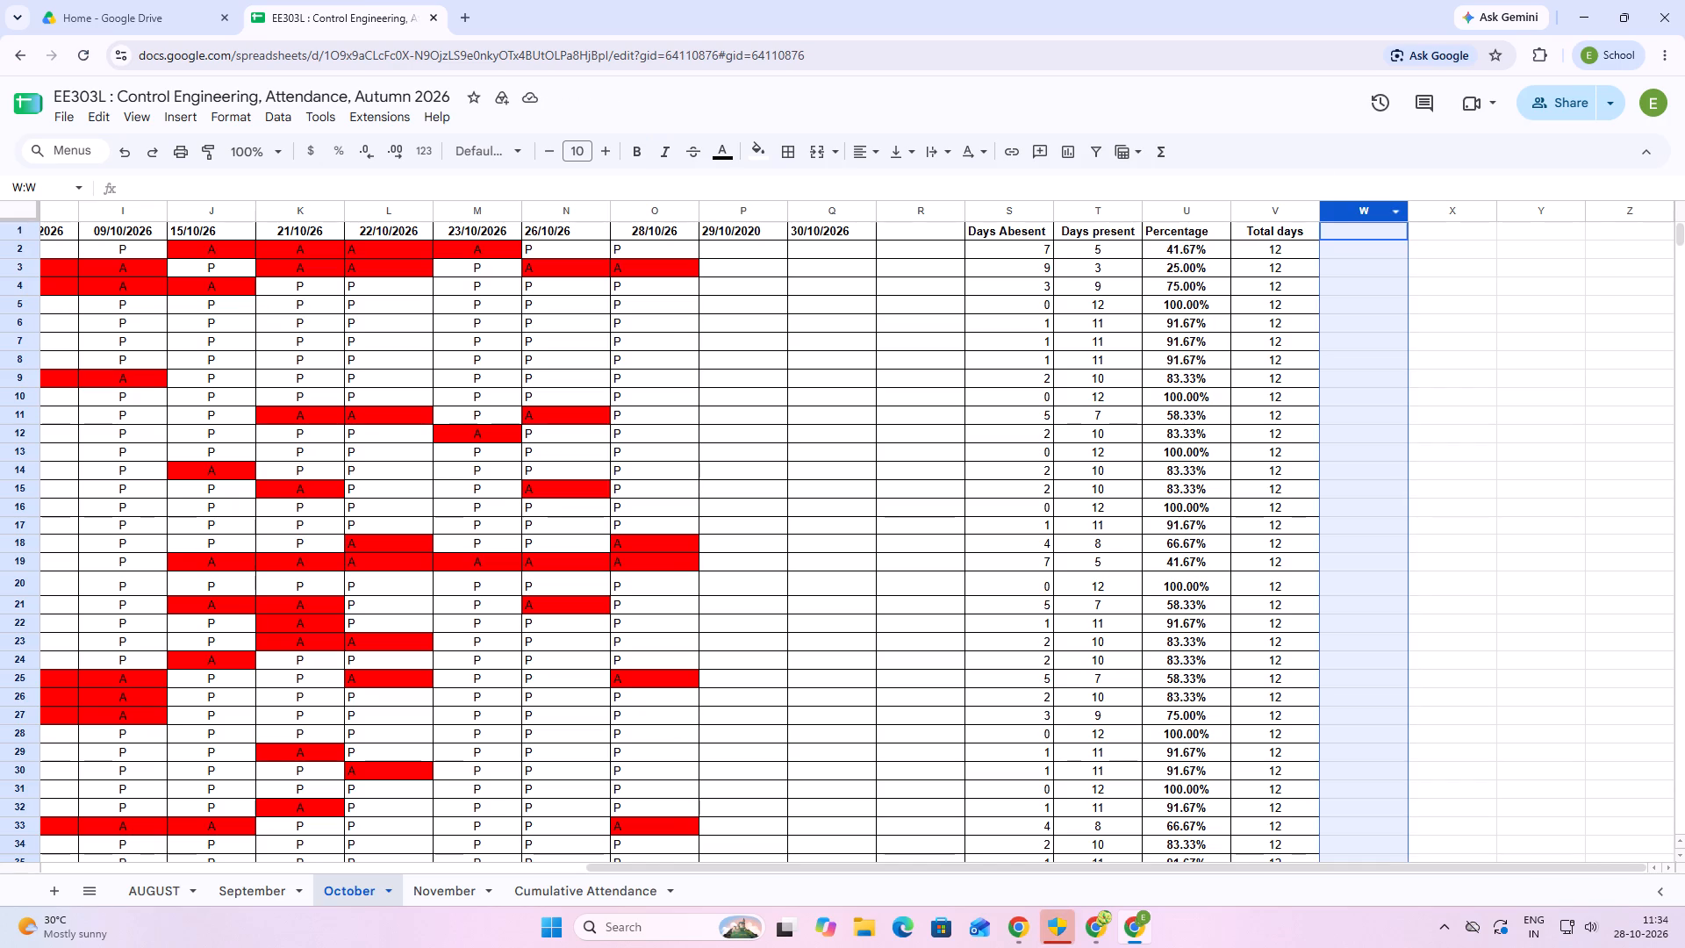
Enter the suggested formula =COUNTIF(Q:Q,"P") in Q67, the present count below the 30/10/2026 column.
scroll(652, 334, down, 8)
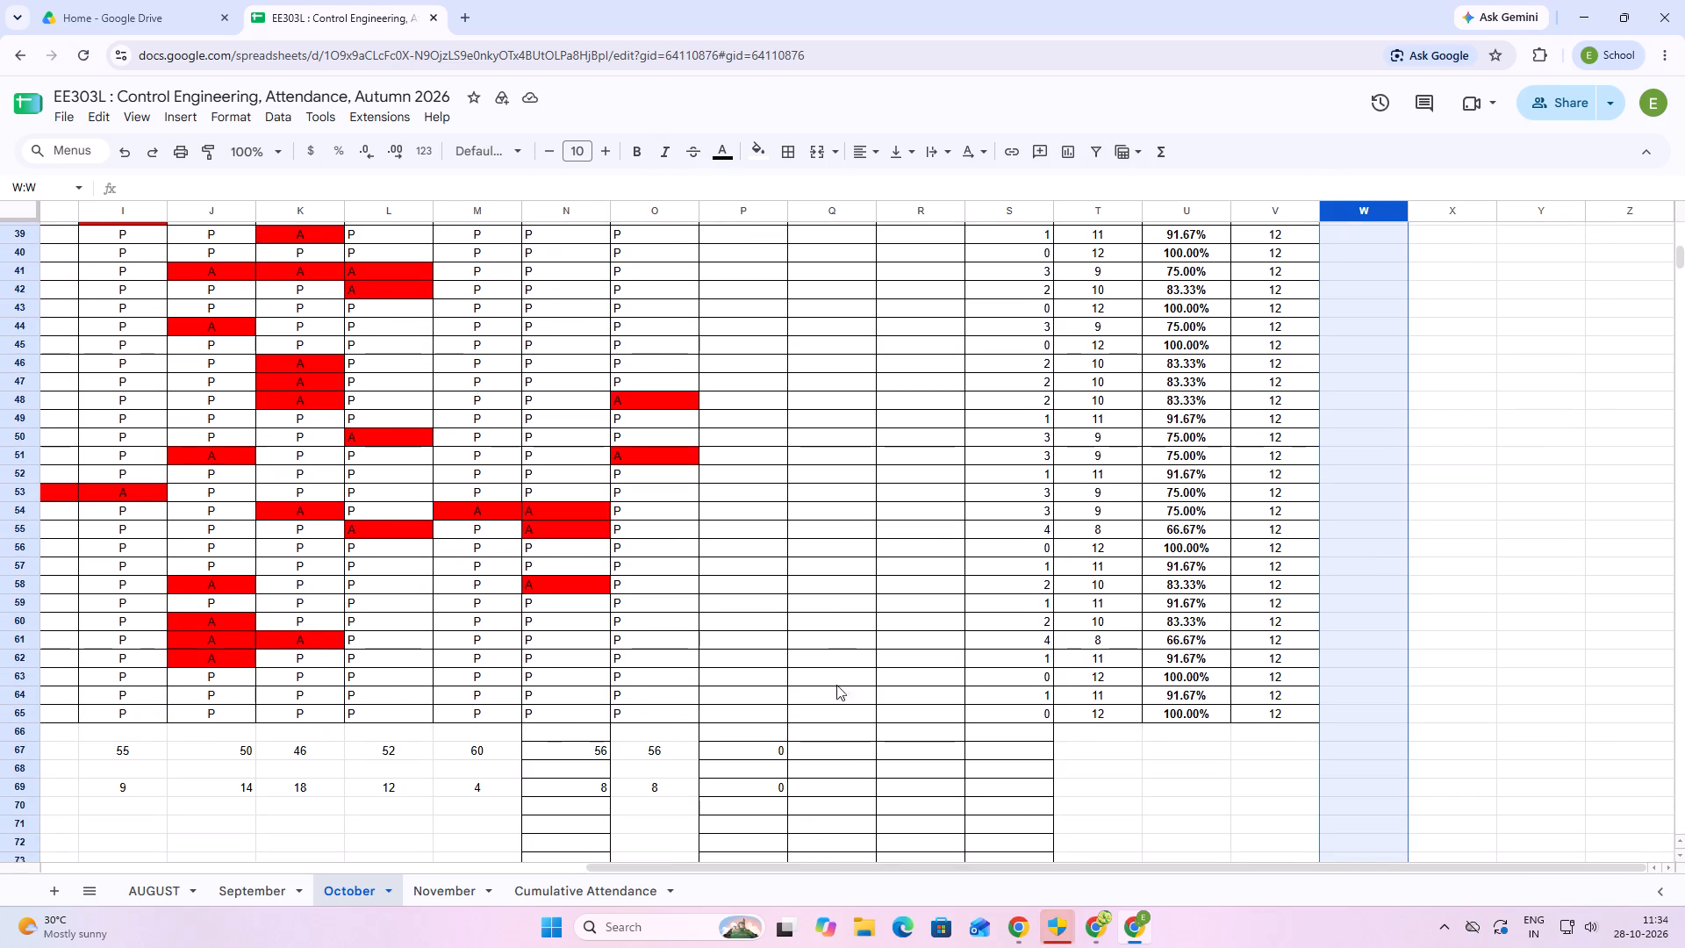
click(806, 758)
double_click(806, 758)
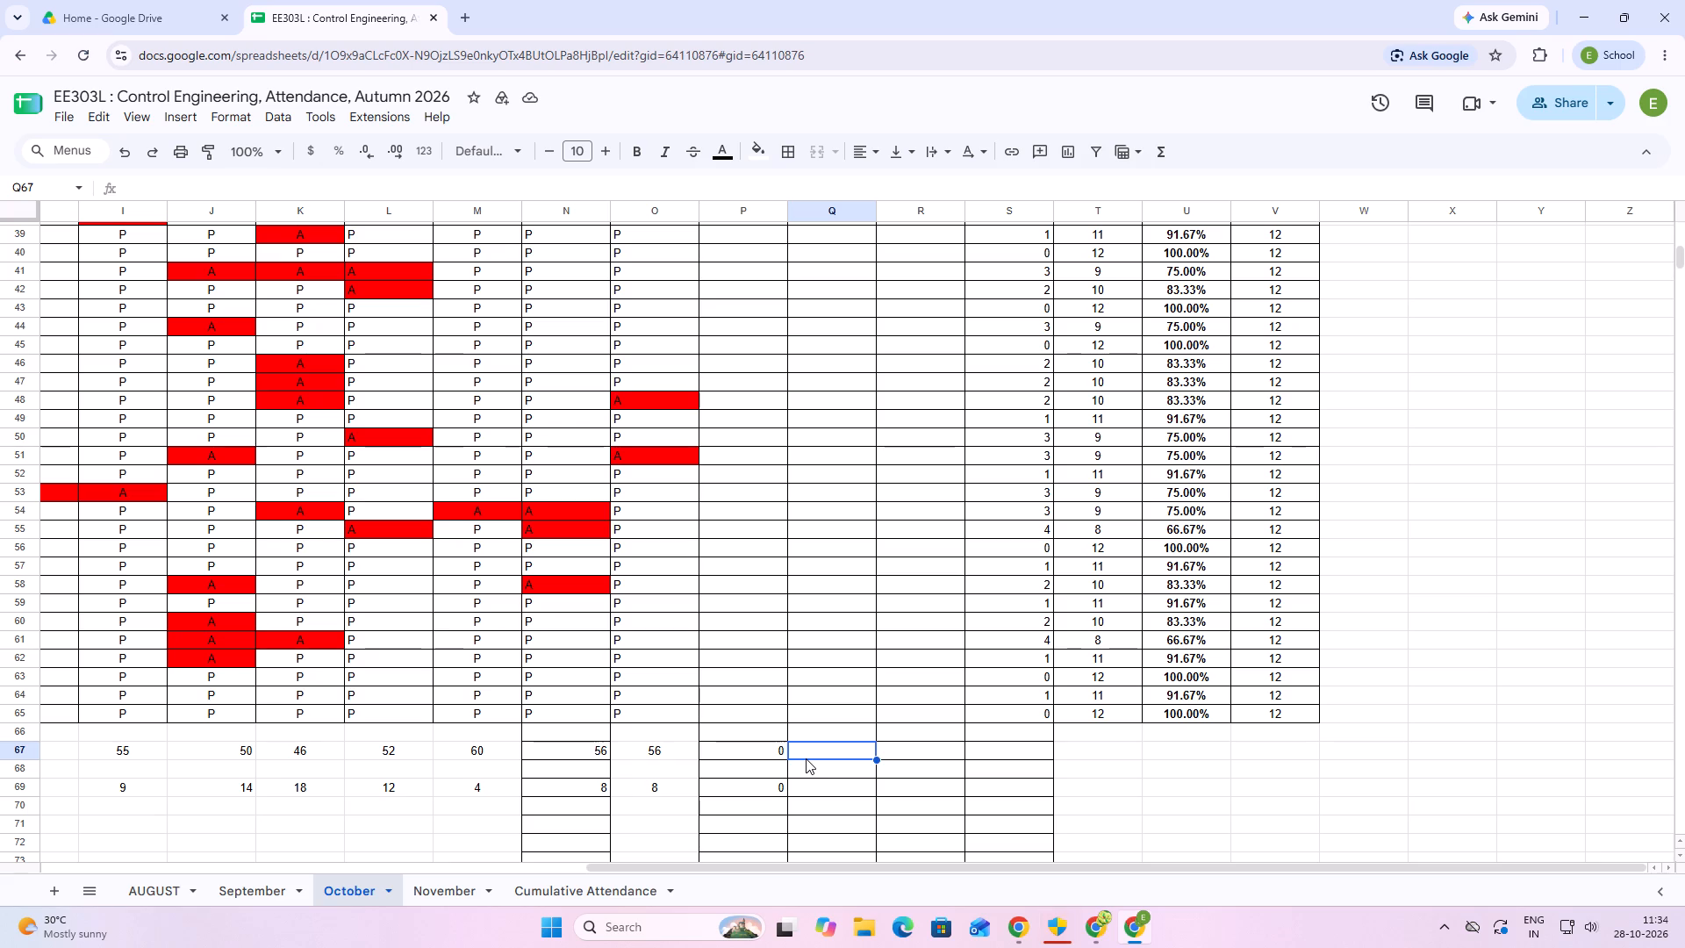
key(equal)
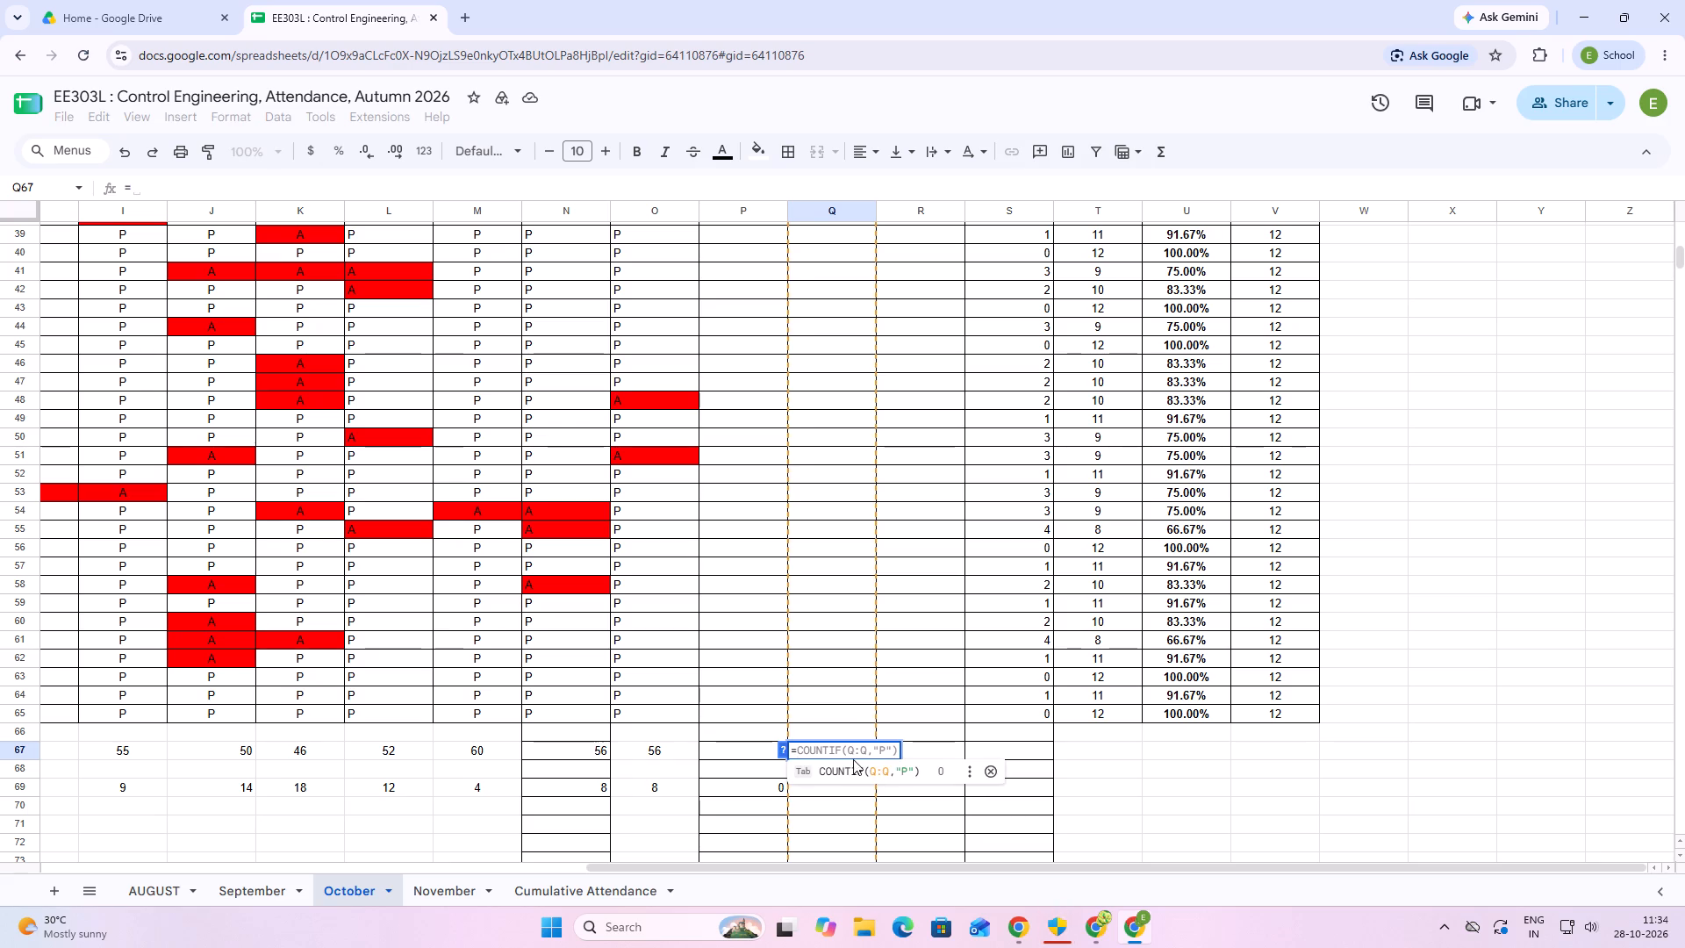
click(900, 770)
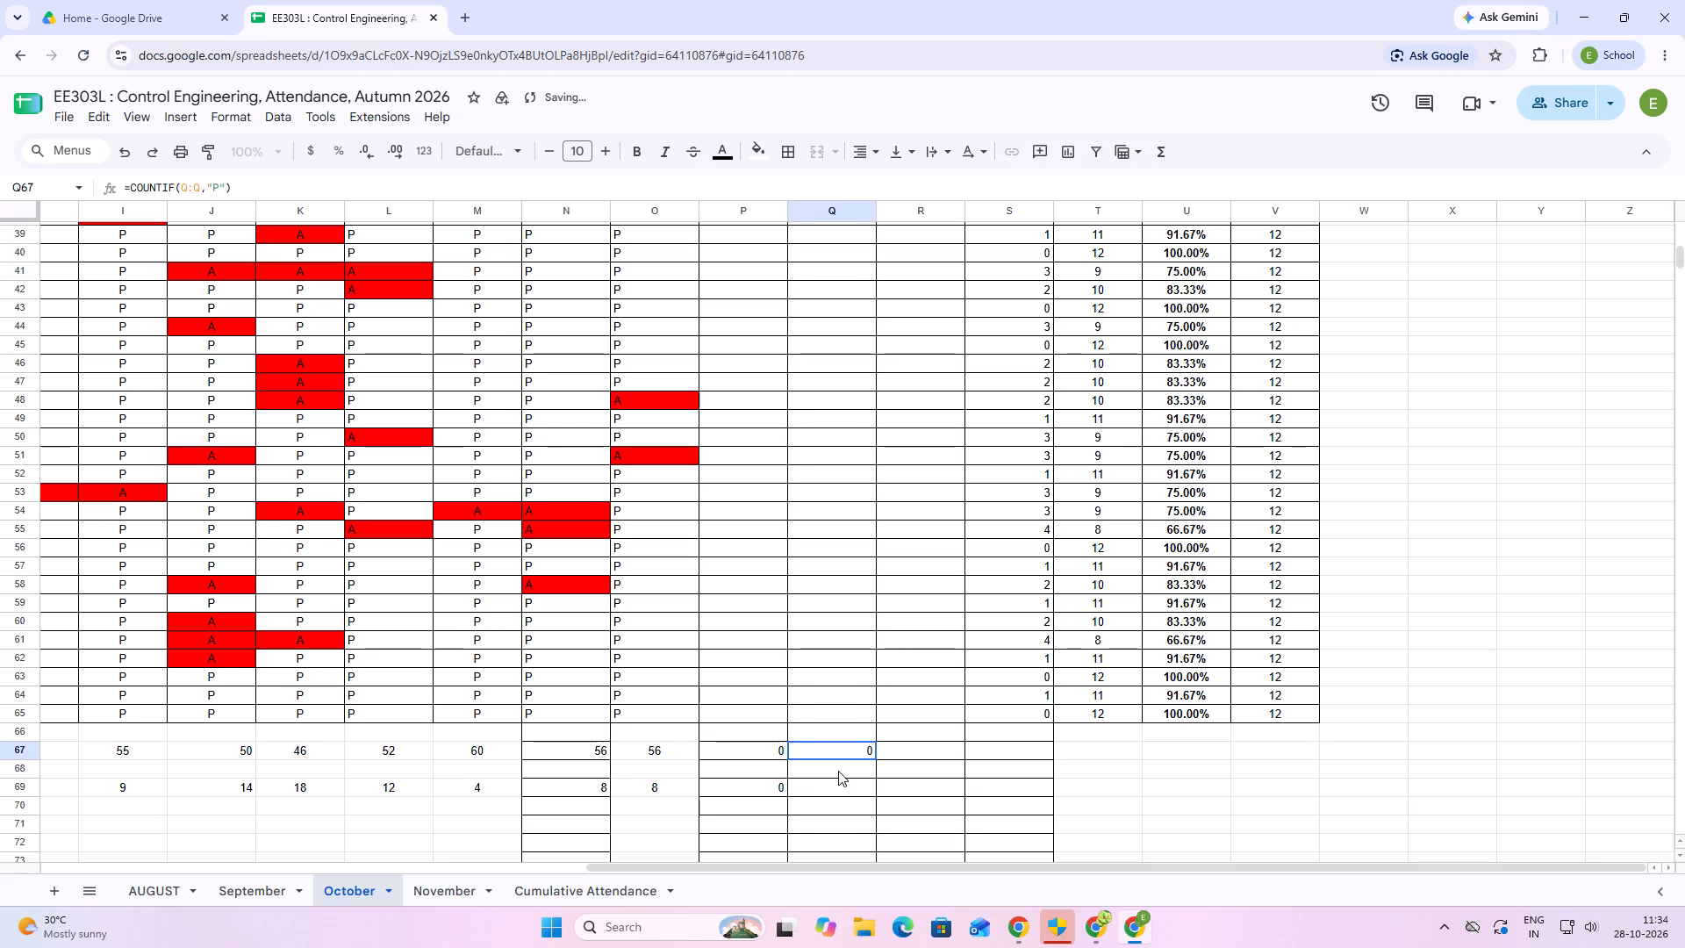
Enter the suggested formula =COUNTIF(Q:Q,"A") in Q69, the absent count below the 30/10/2026 column.
click(830, 778)
click(828, 783)
click(827, 787)
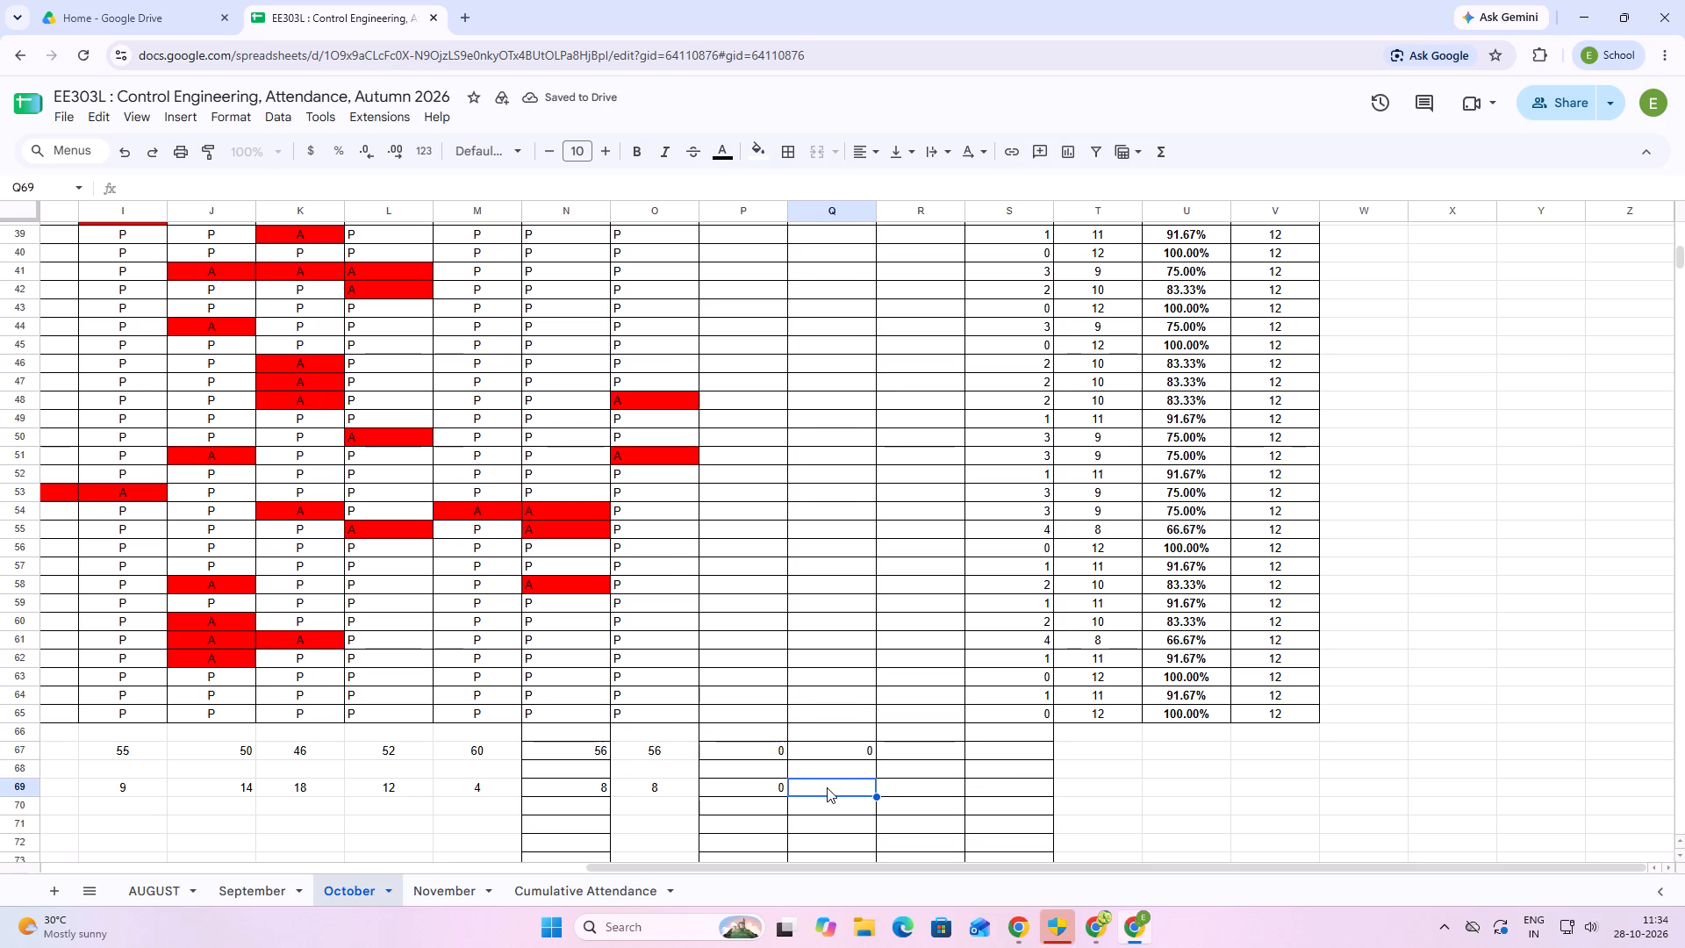
key(equal)
click(871, 808)
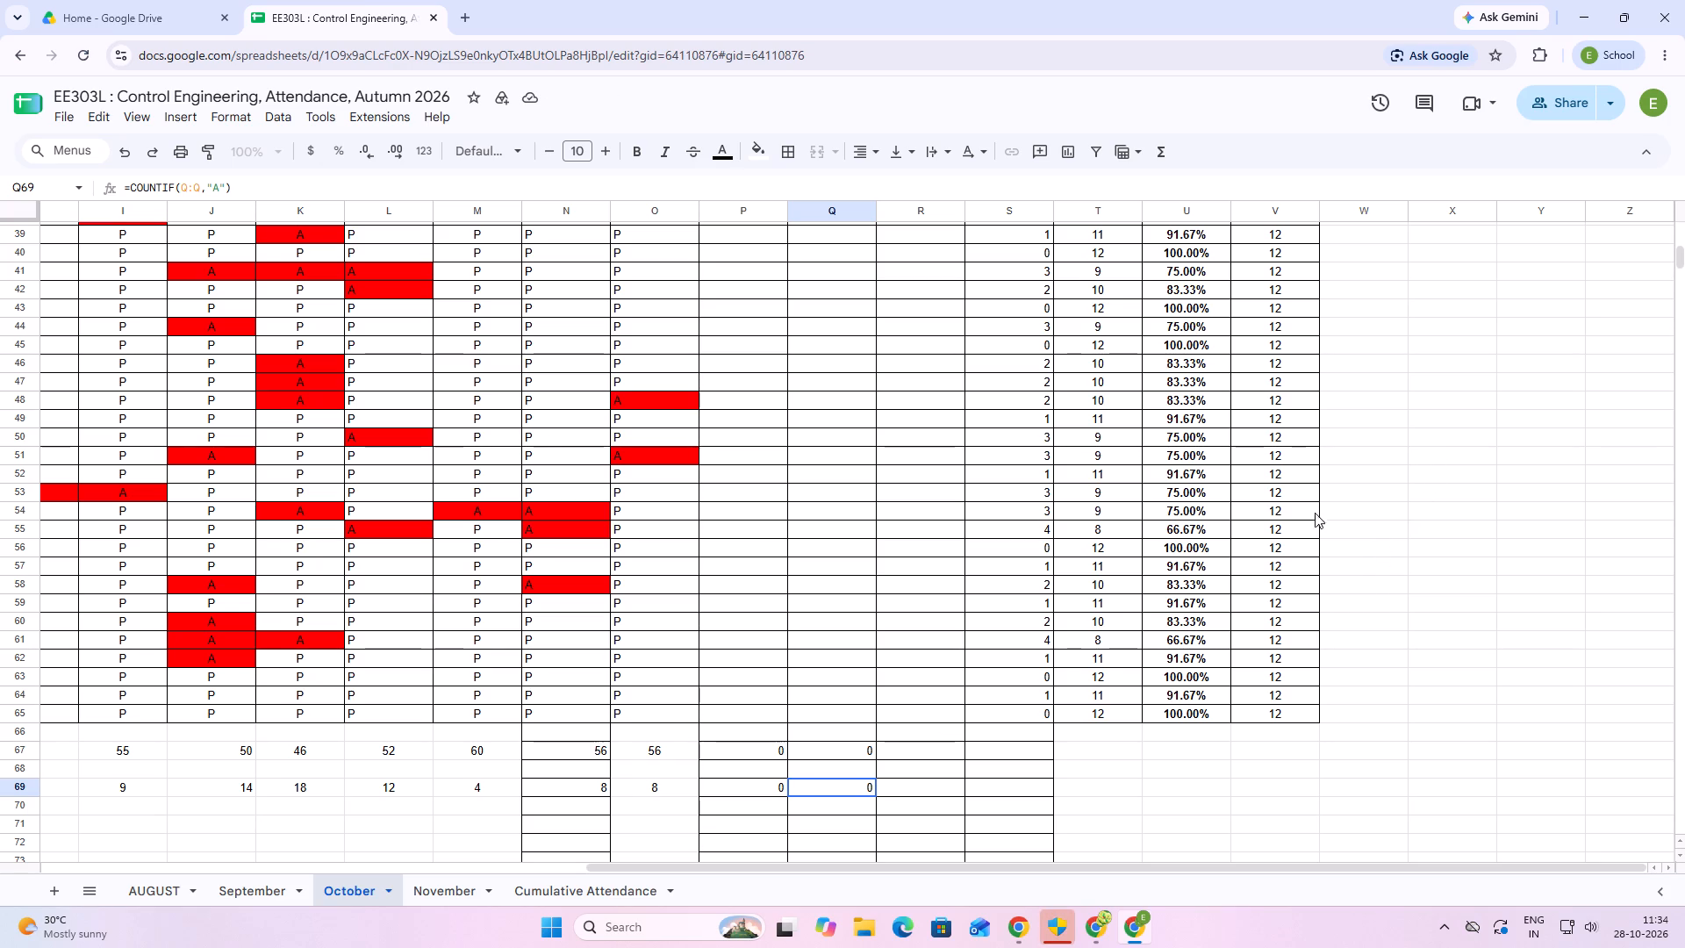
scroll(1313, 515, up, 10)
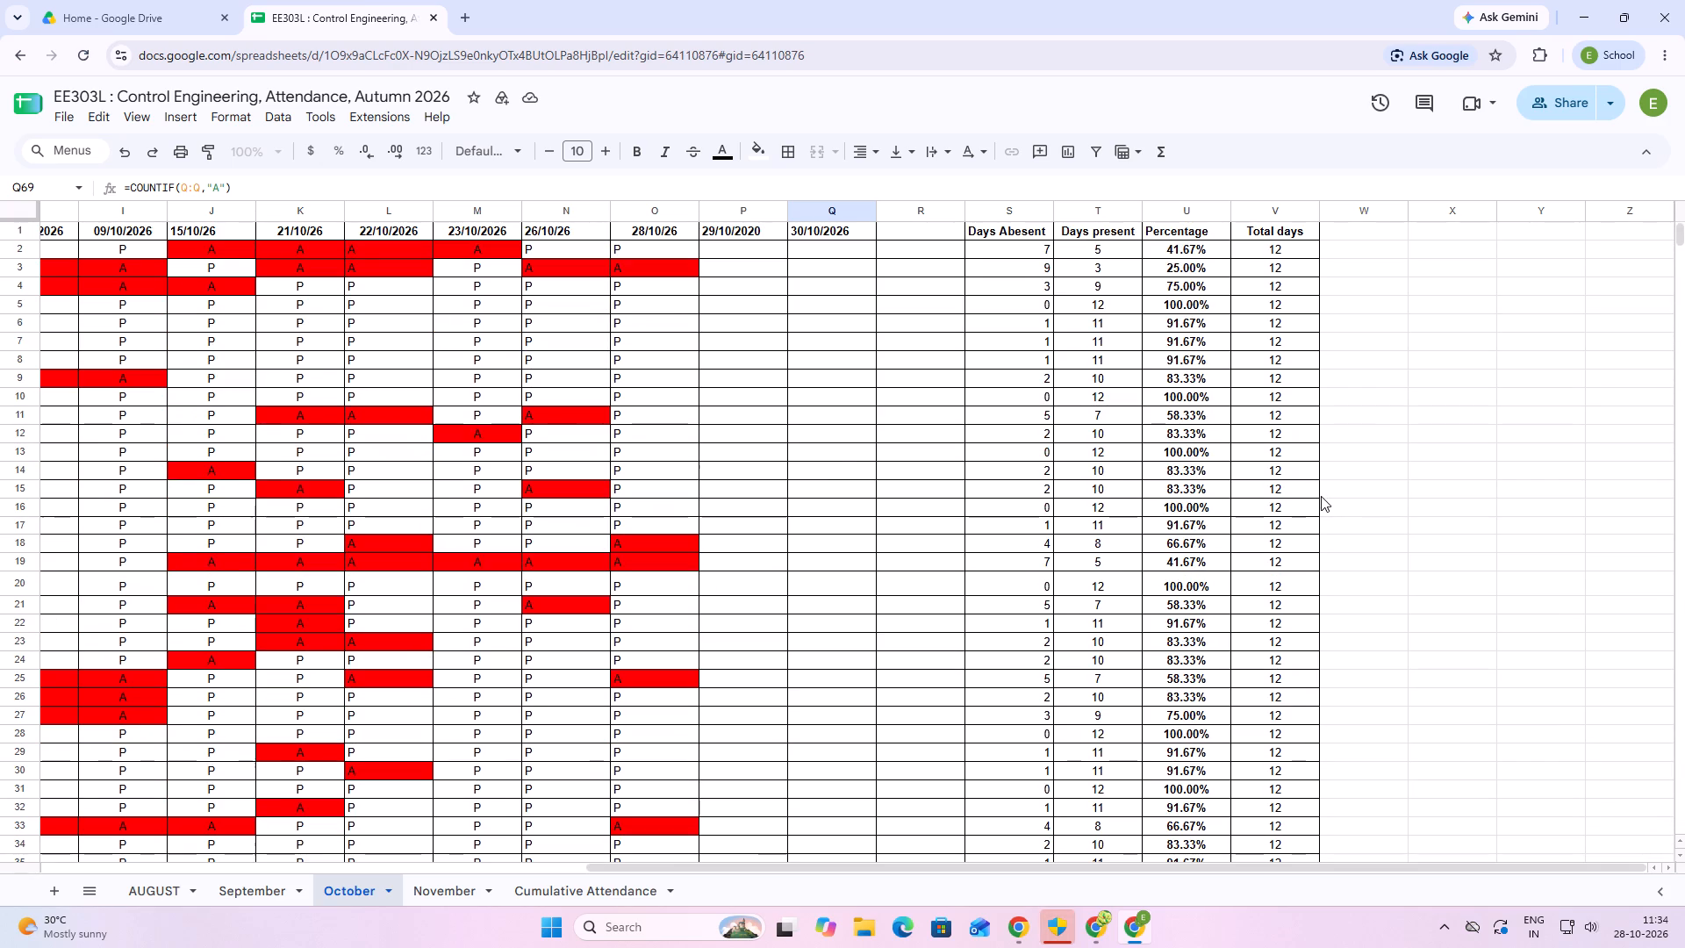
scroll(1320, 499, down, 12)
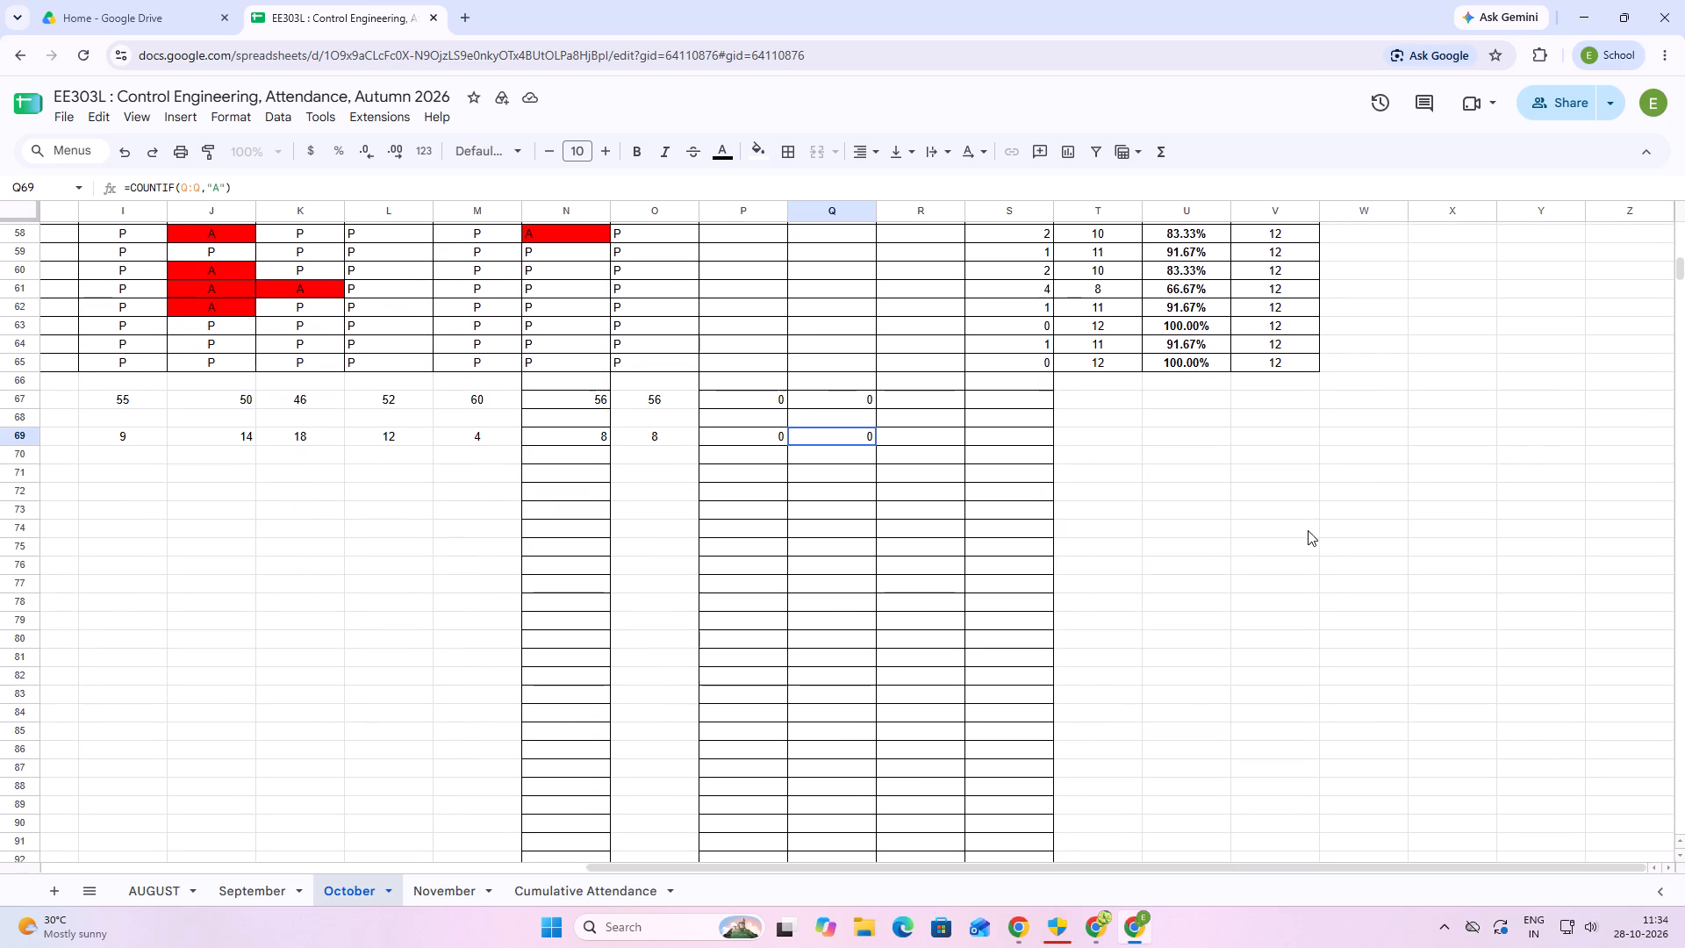
On the Cumulative Attendance sheet, change the overall % formula in L2 to =ROUND((D2+J2)/(E2+K2),4).
click(571, 894)
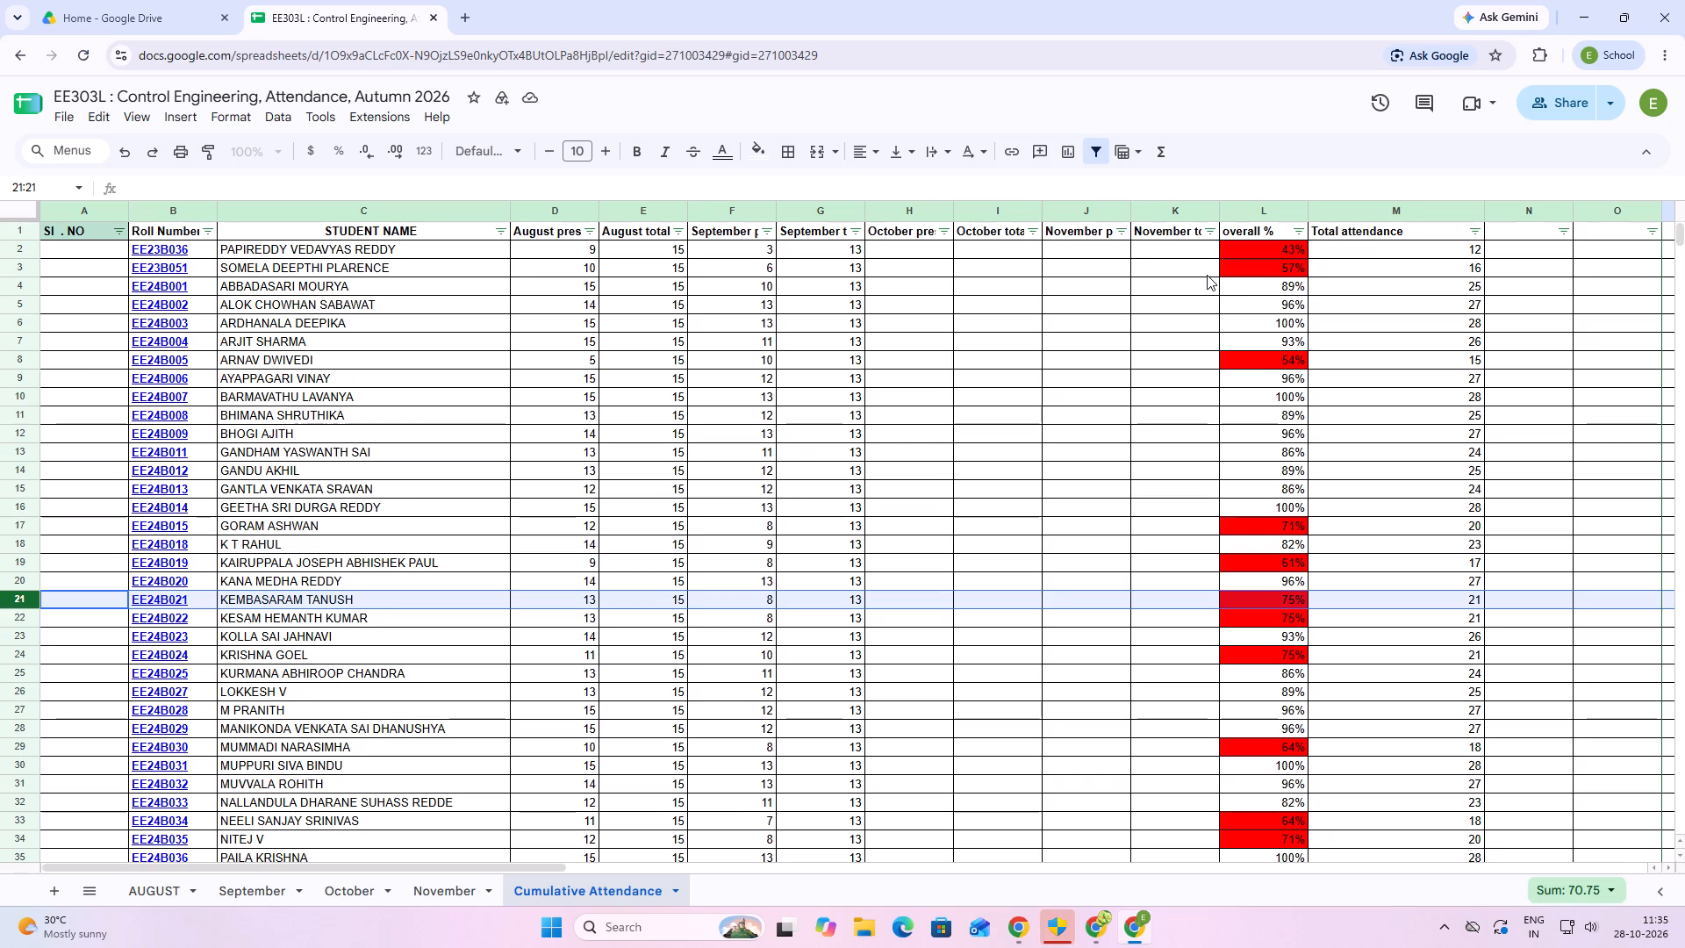
double_click(1290, 251)
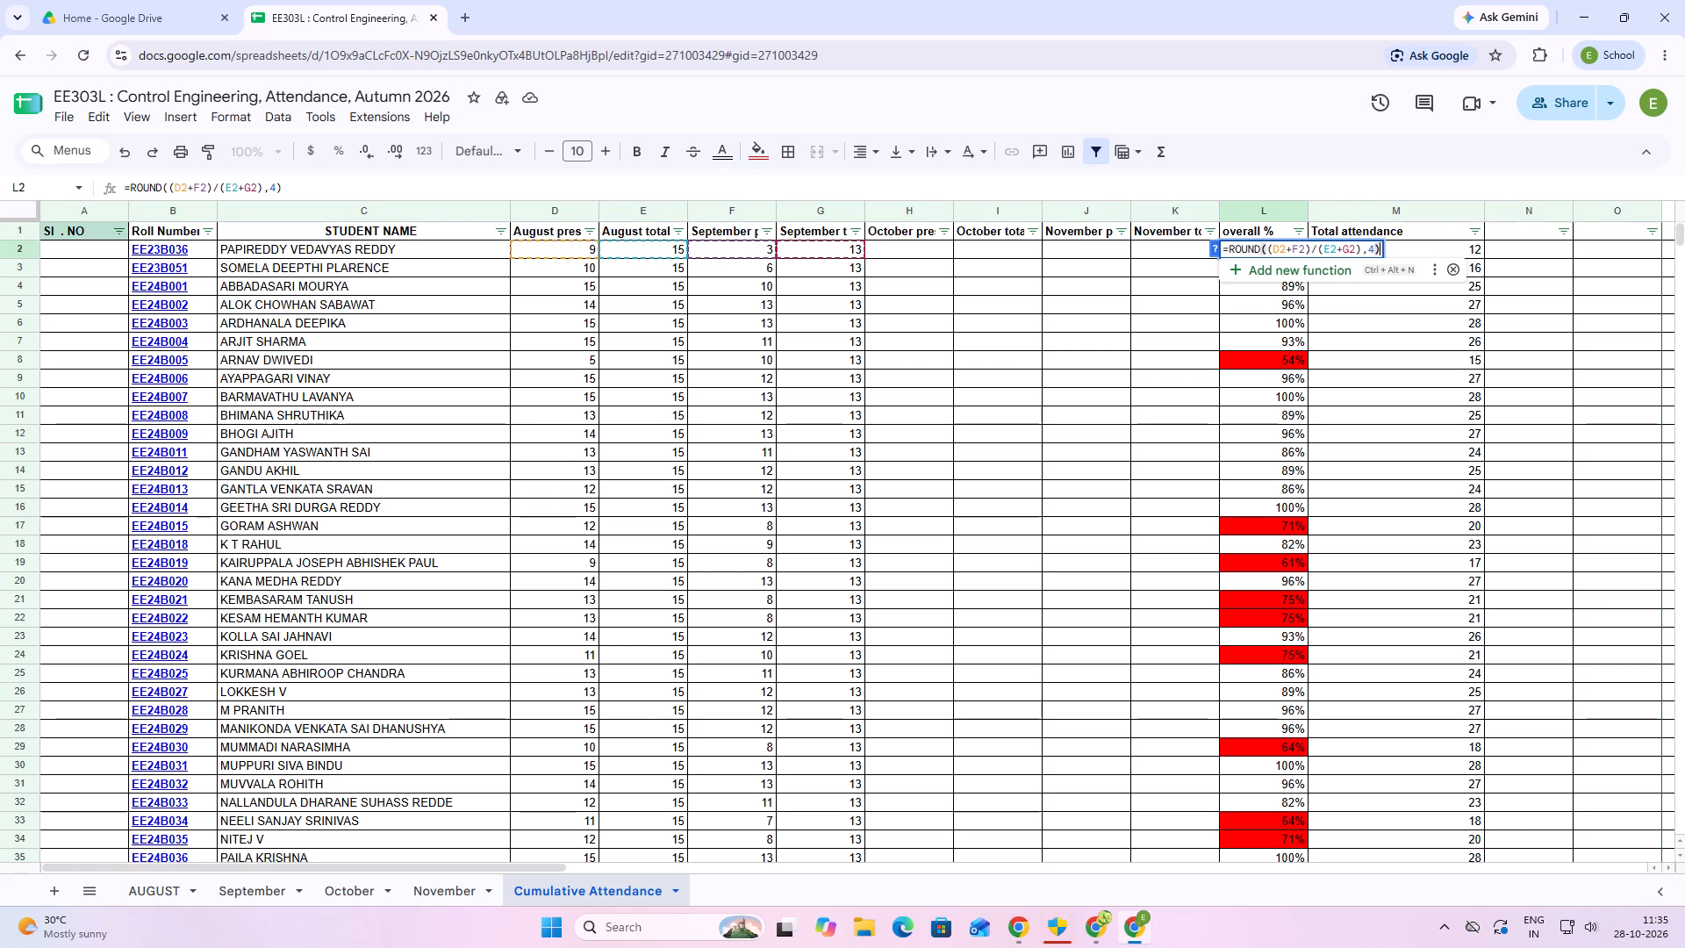
click(1299, 245)
key(BackSpace)
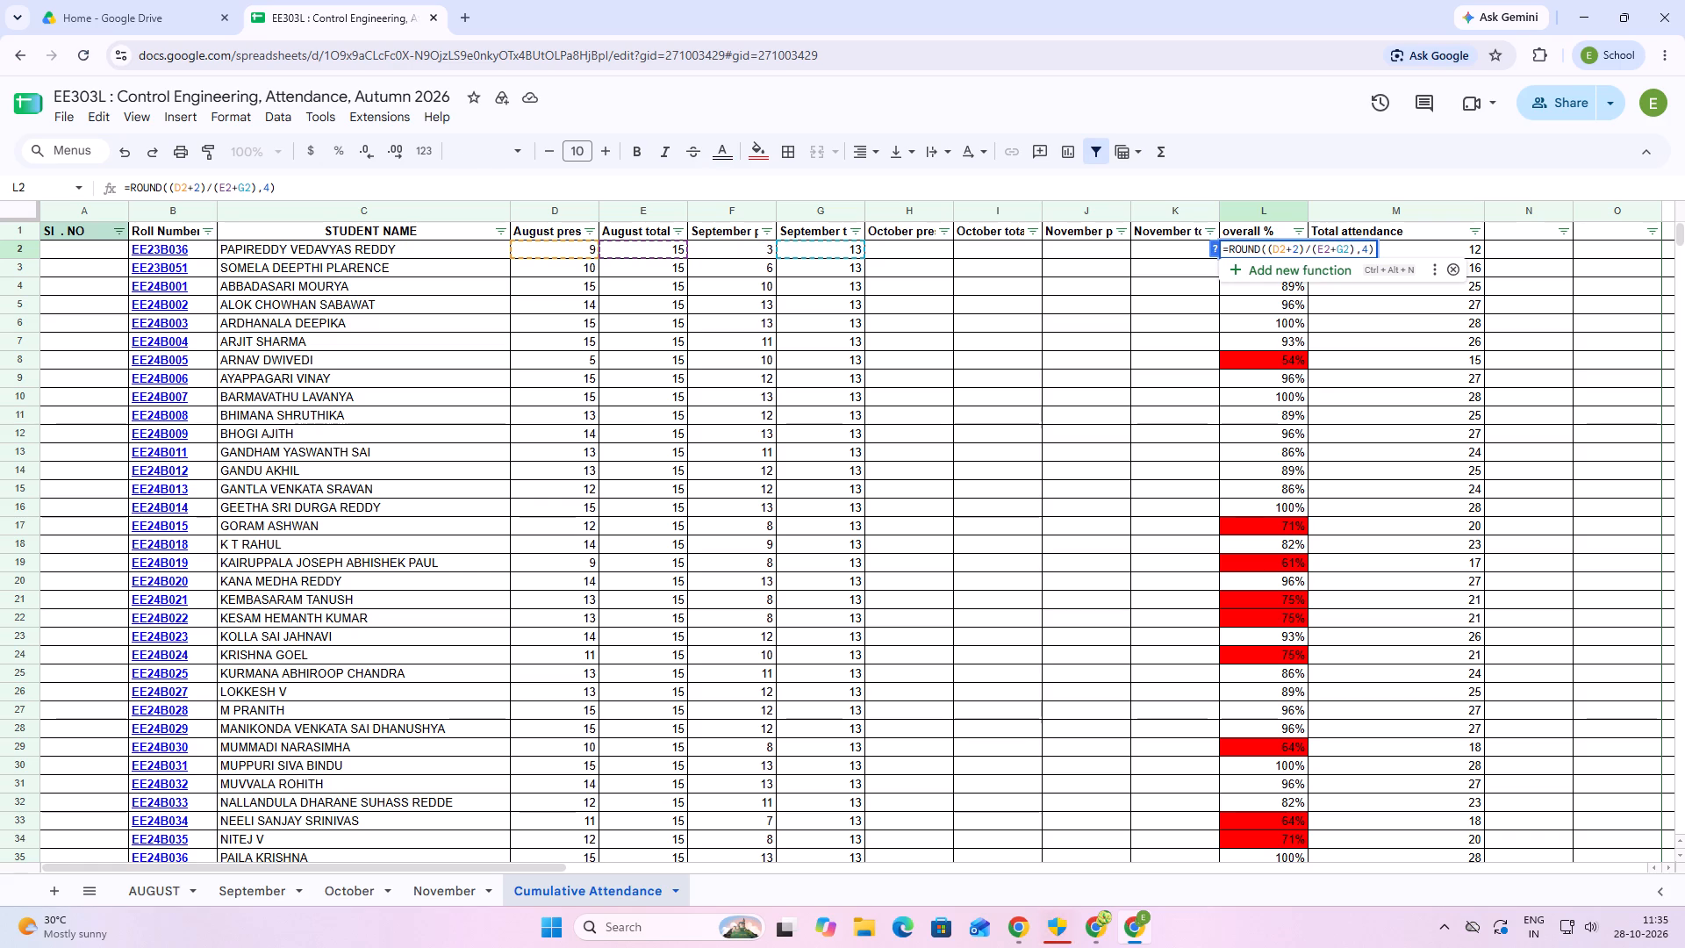
key(j)
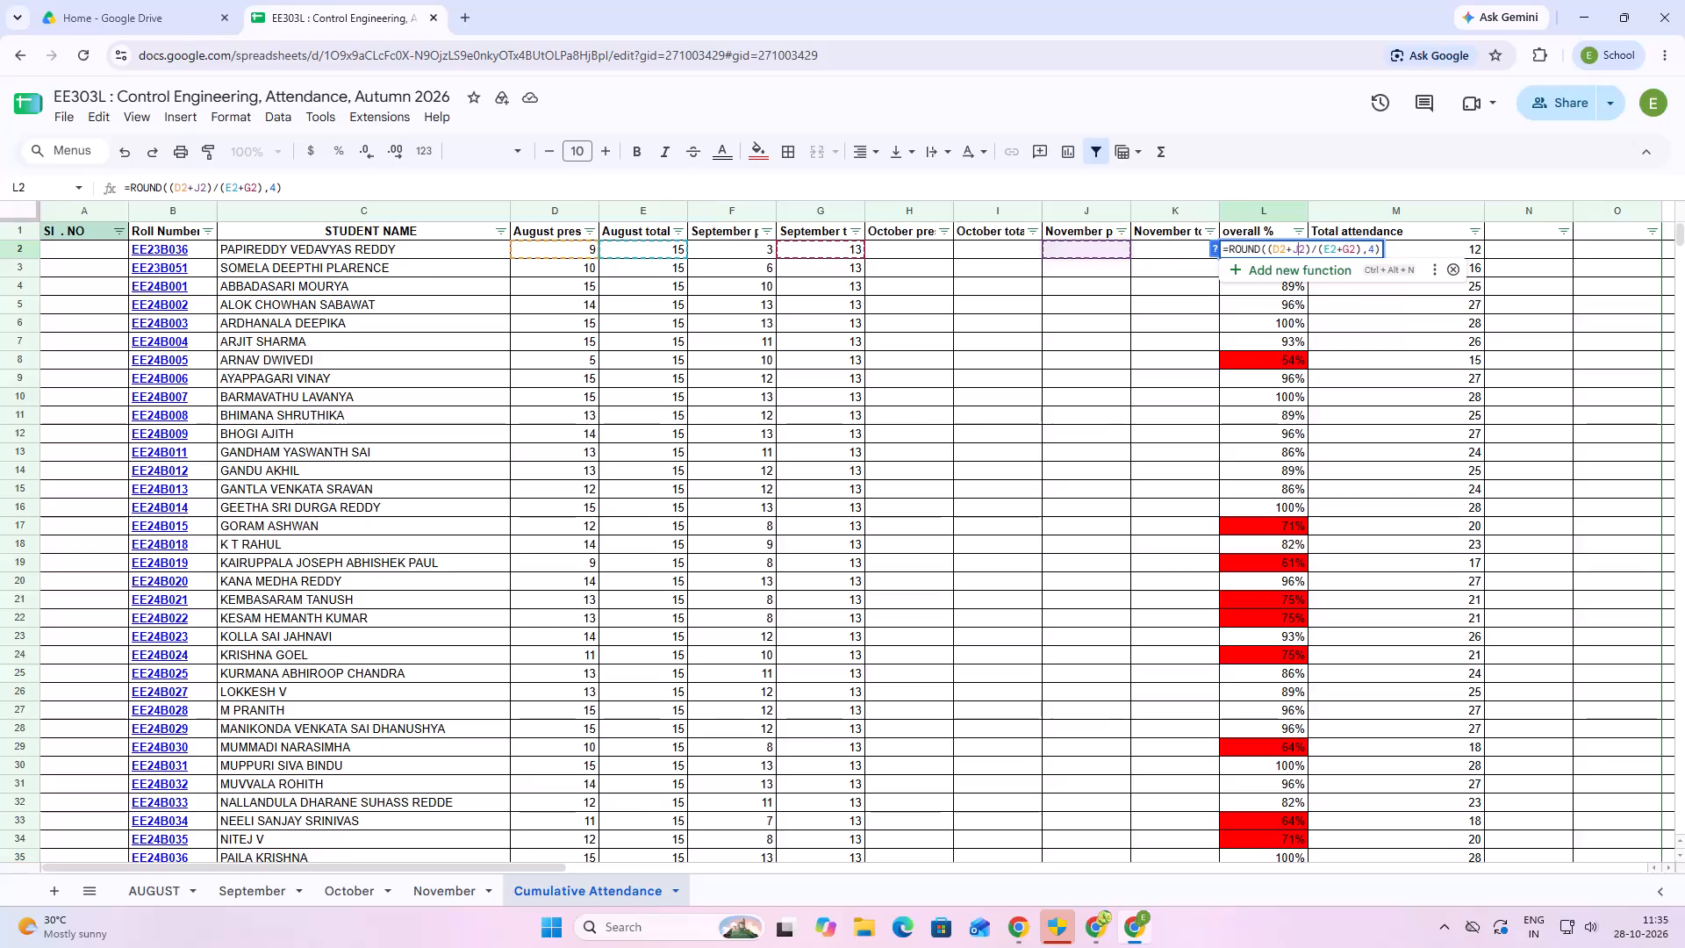
click(1349, 247)
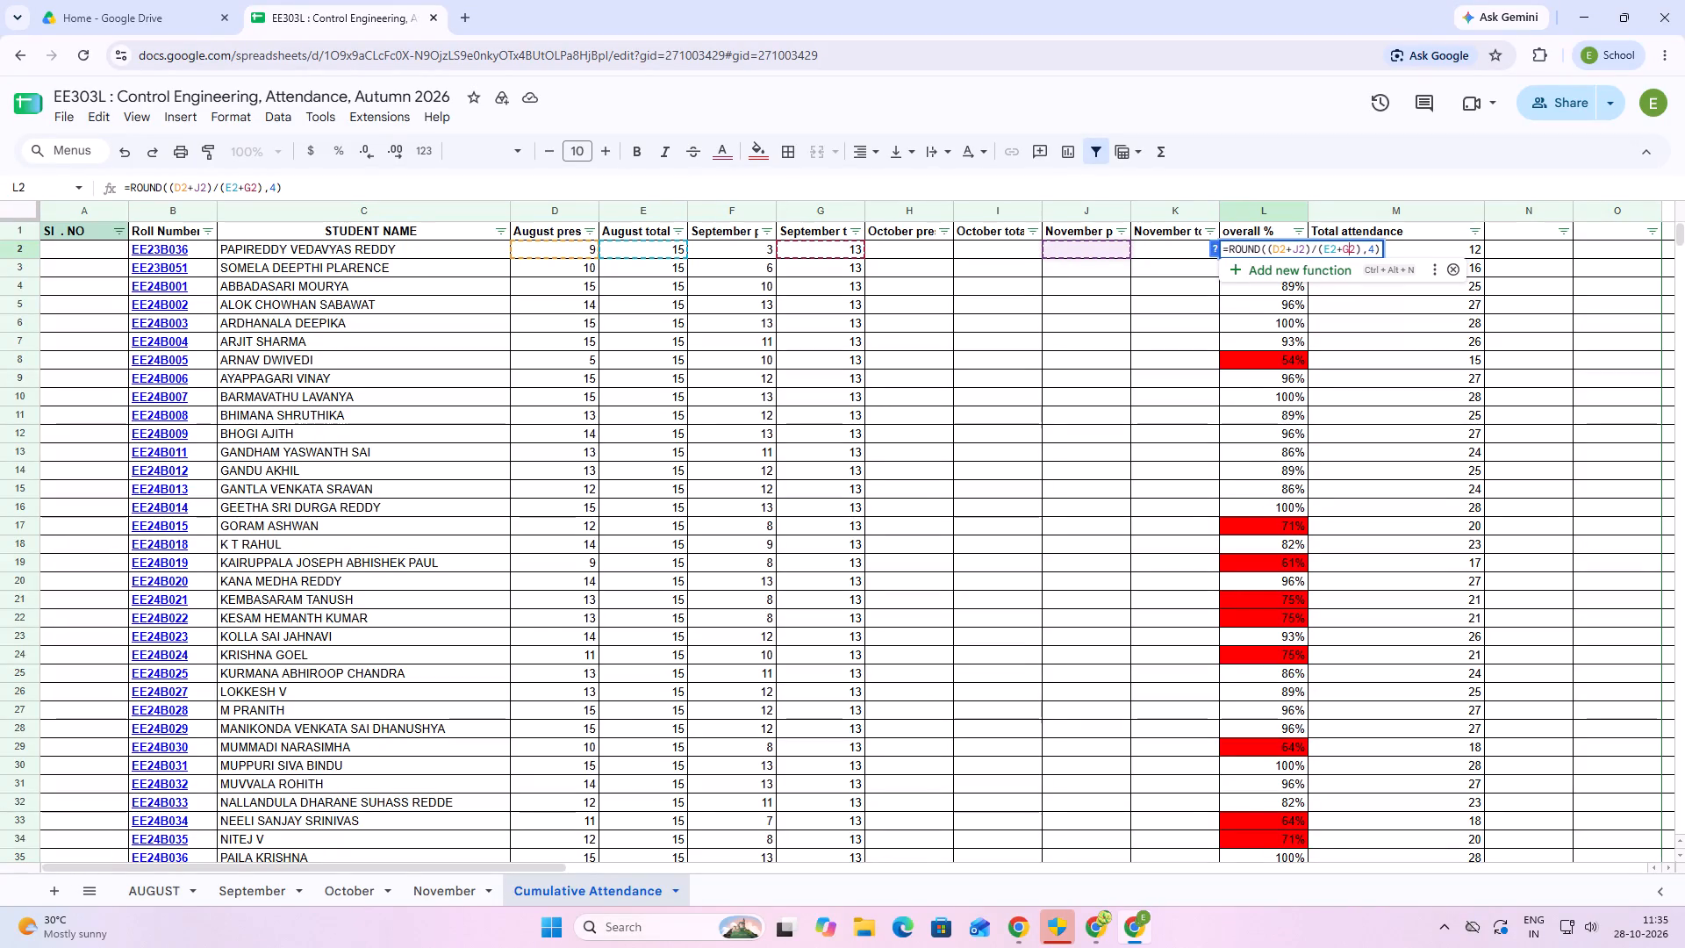
key(BackSpace)
key(k)
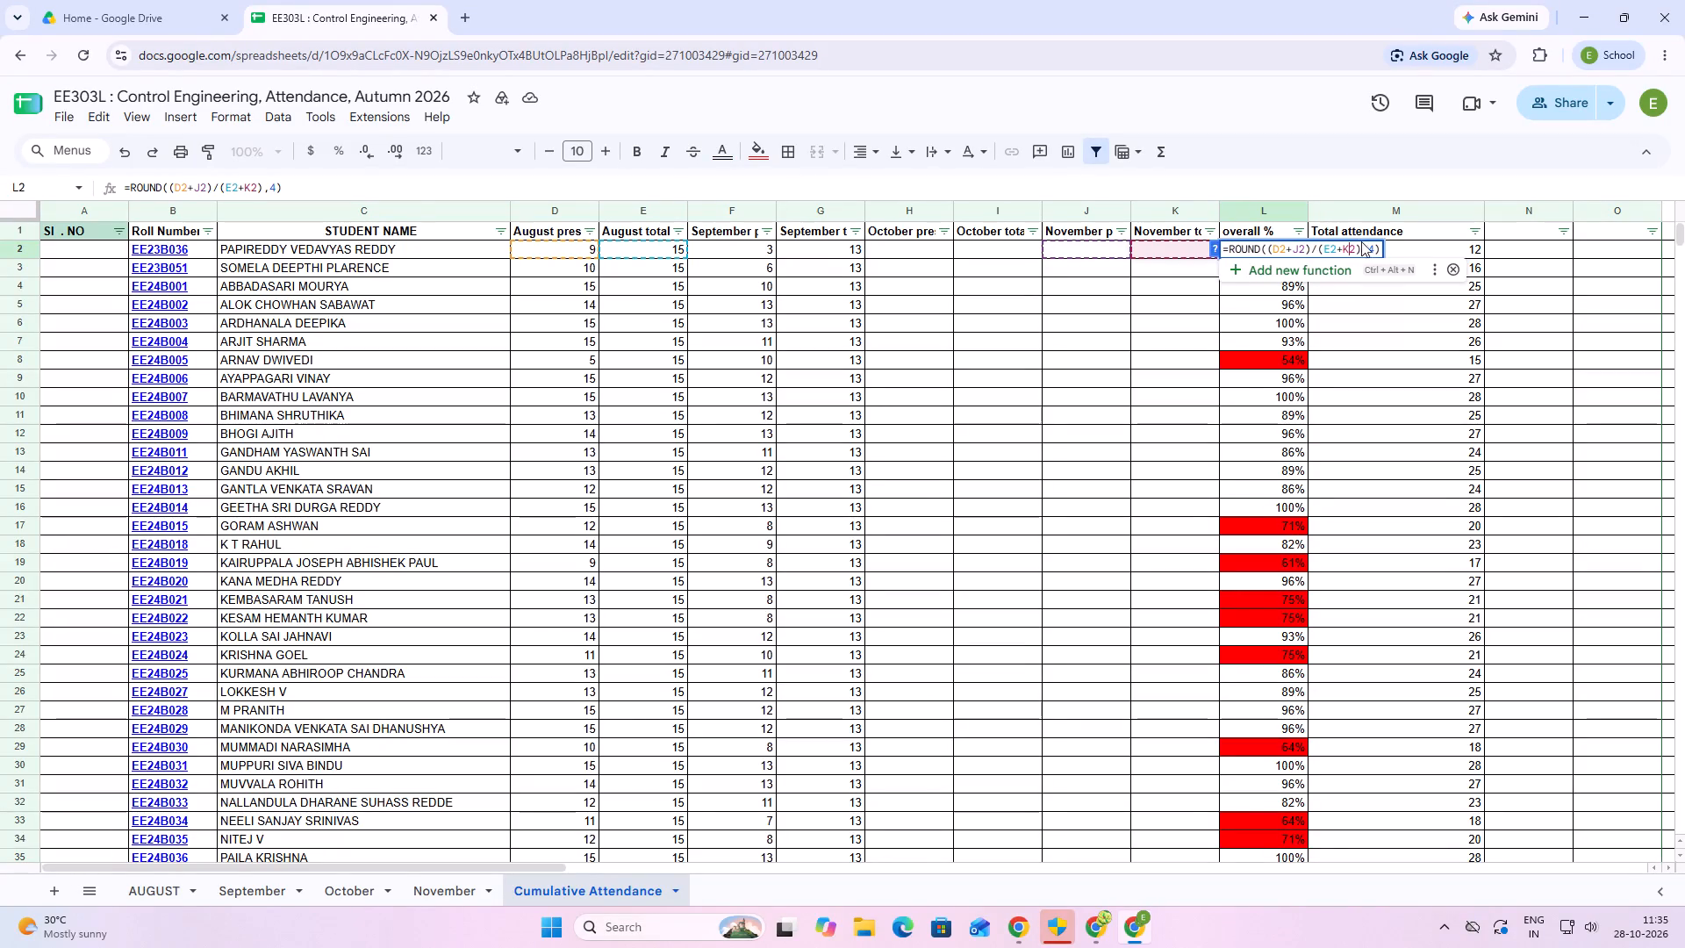
click(1378, 248)
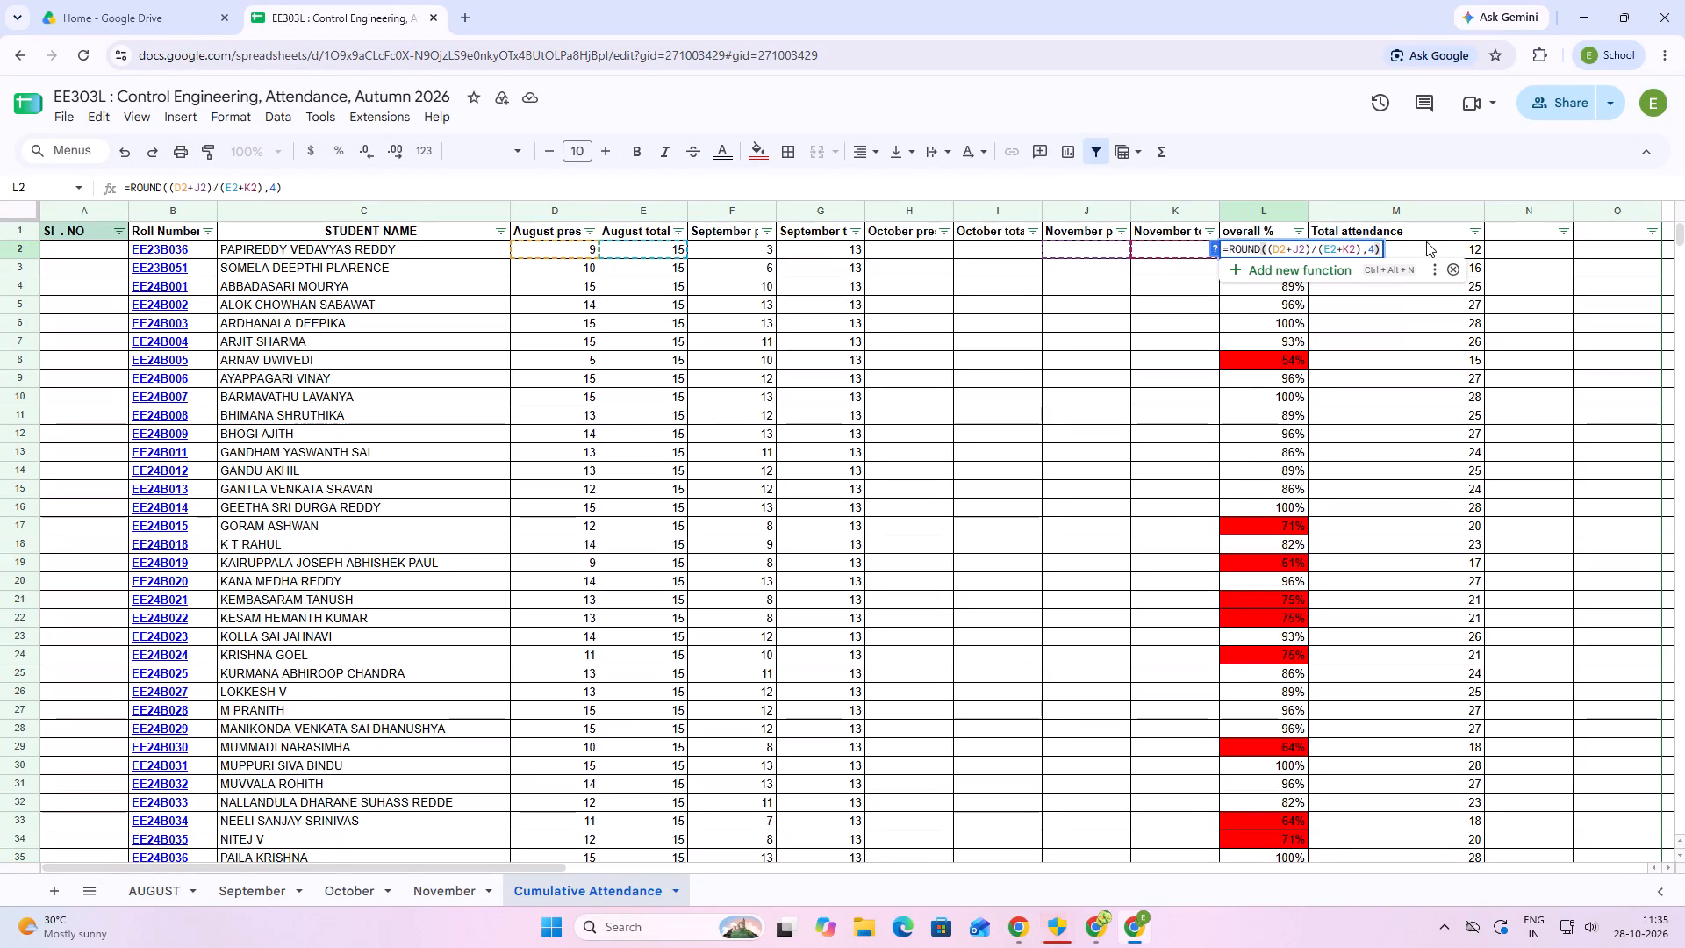
key(Return)
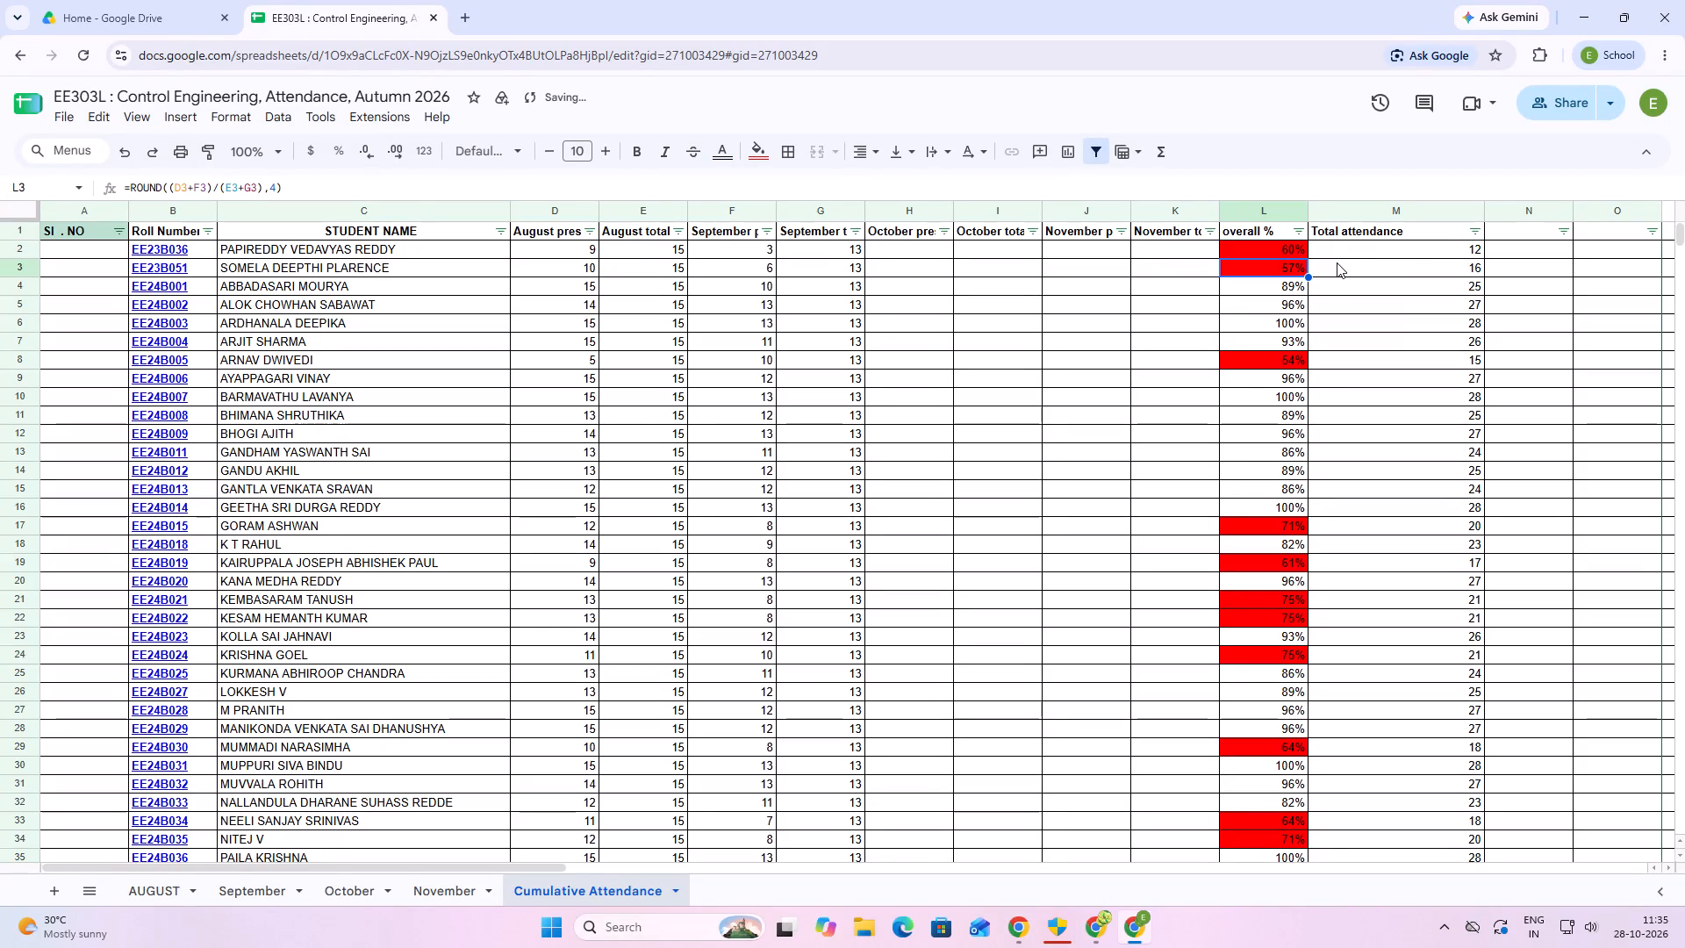
Open the overall % formula in L3 to examine its cell references.
double_click(1280, 267)
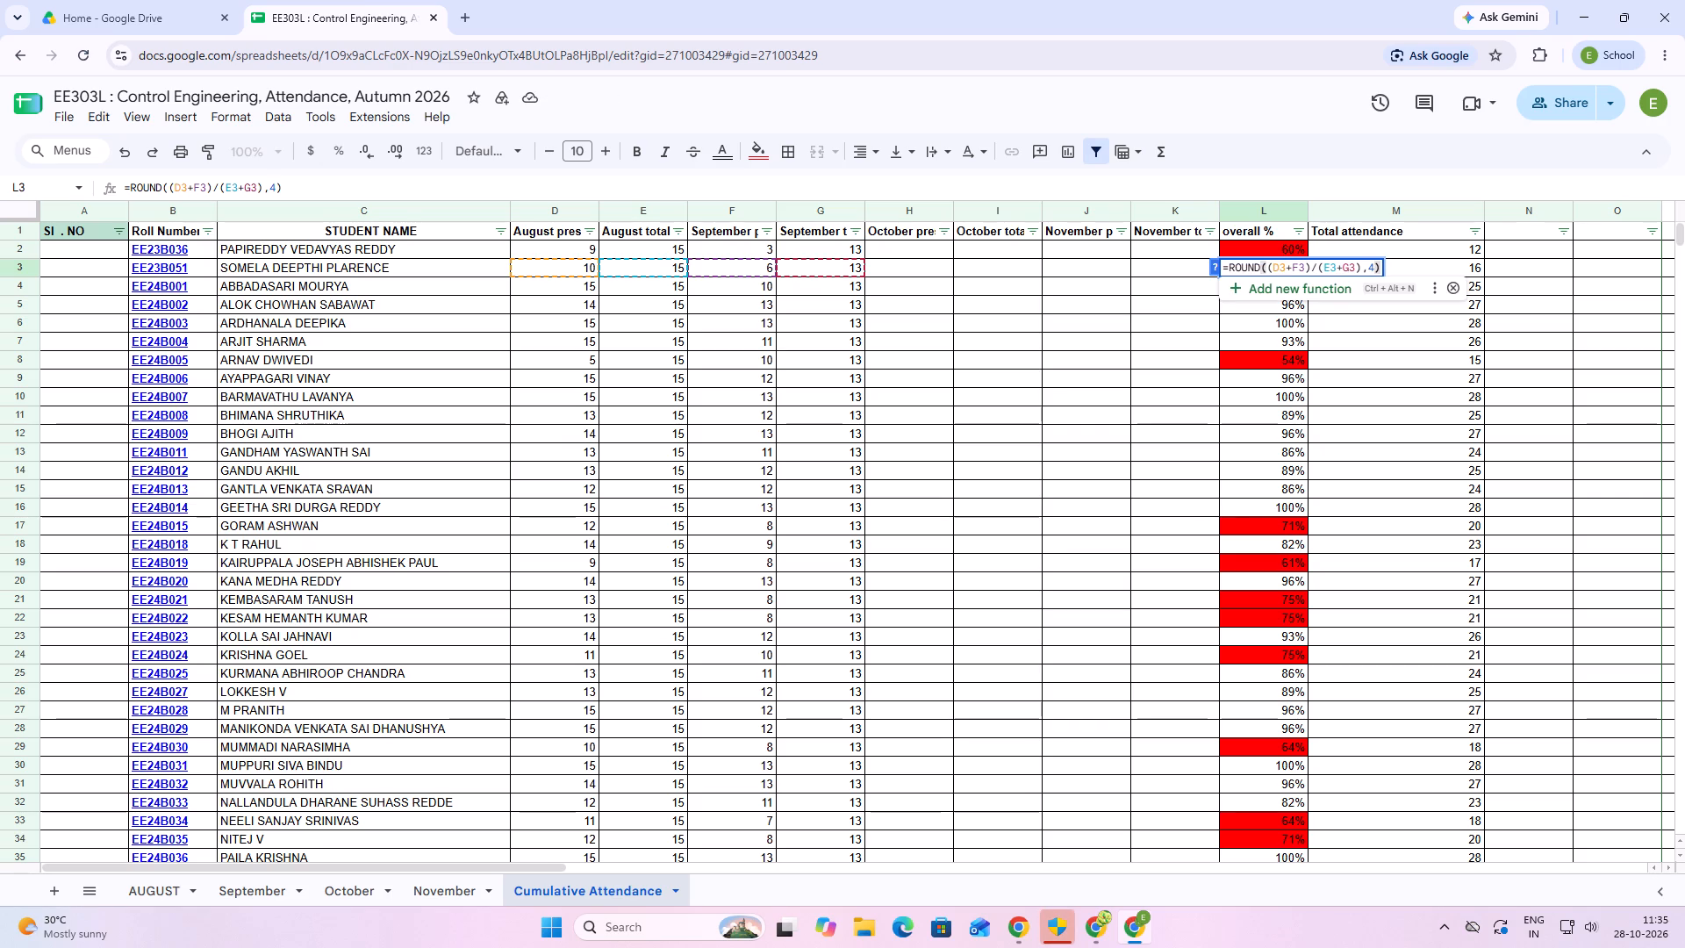
click(1297, 268)
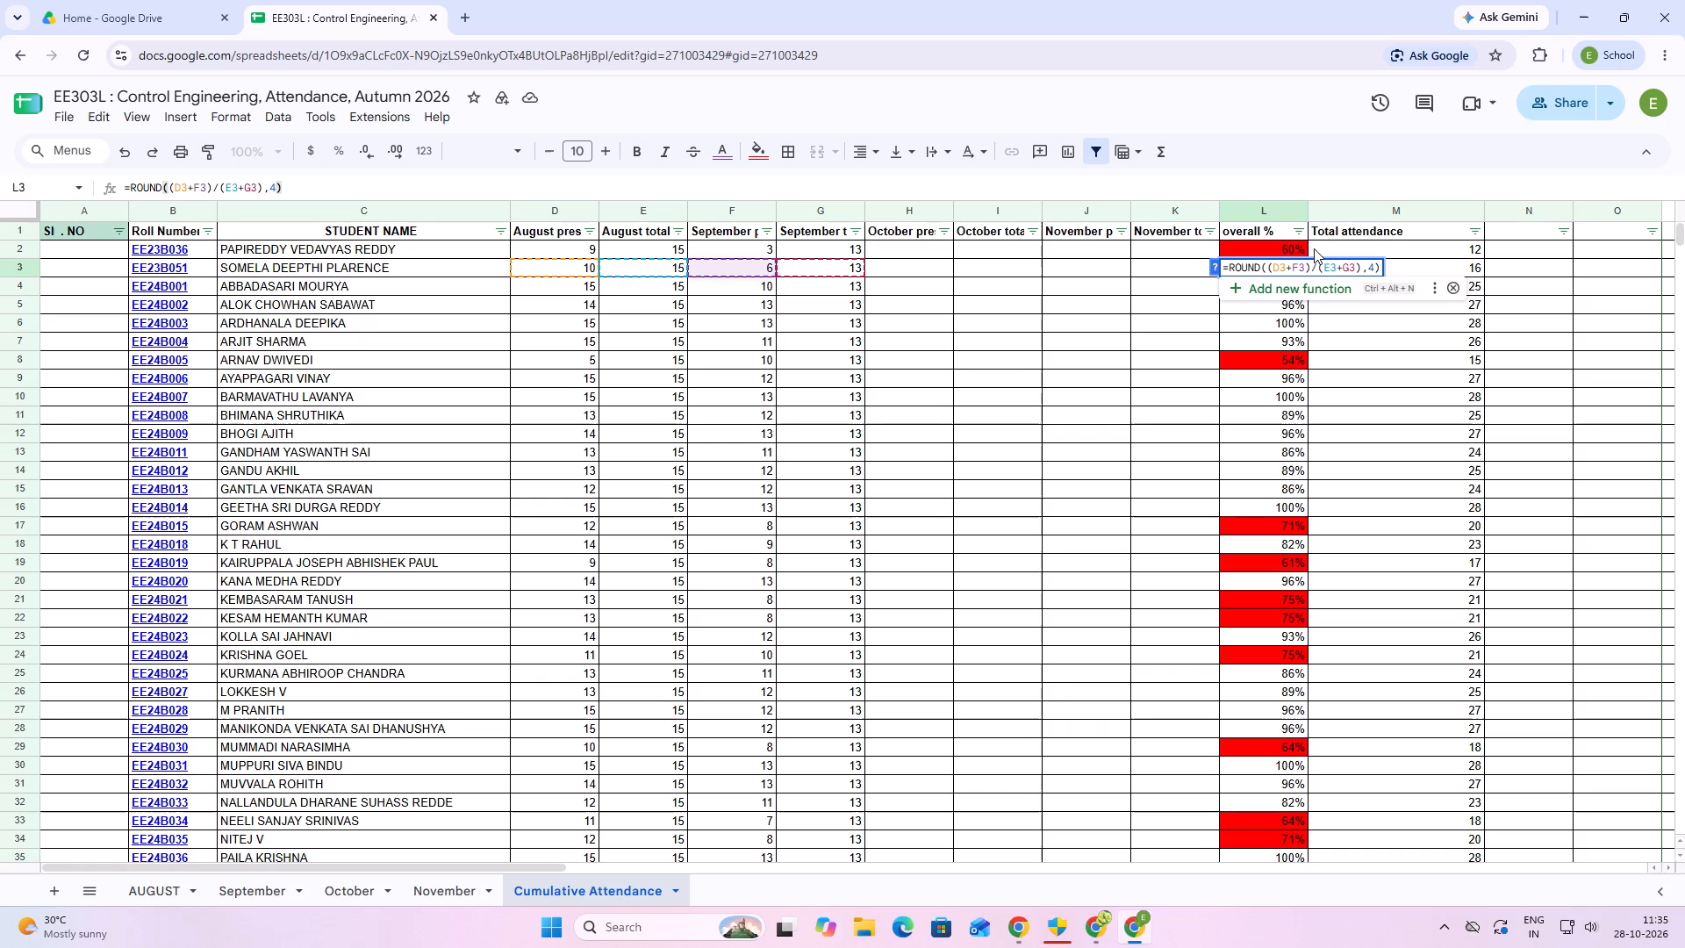
Select L2 and capture a screenshot of the Cumulative Attendance sheet from the formatting toolbar down to the sheet names.
click(1283, 244)
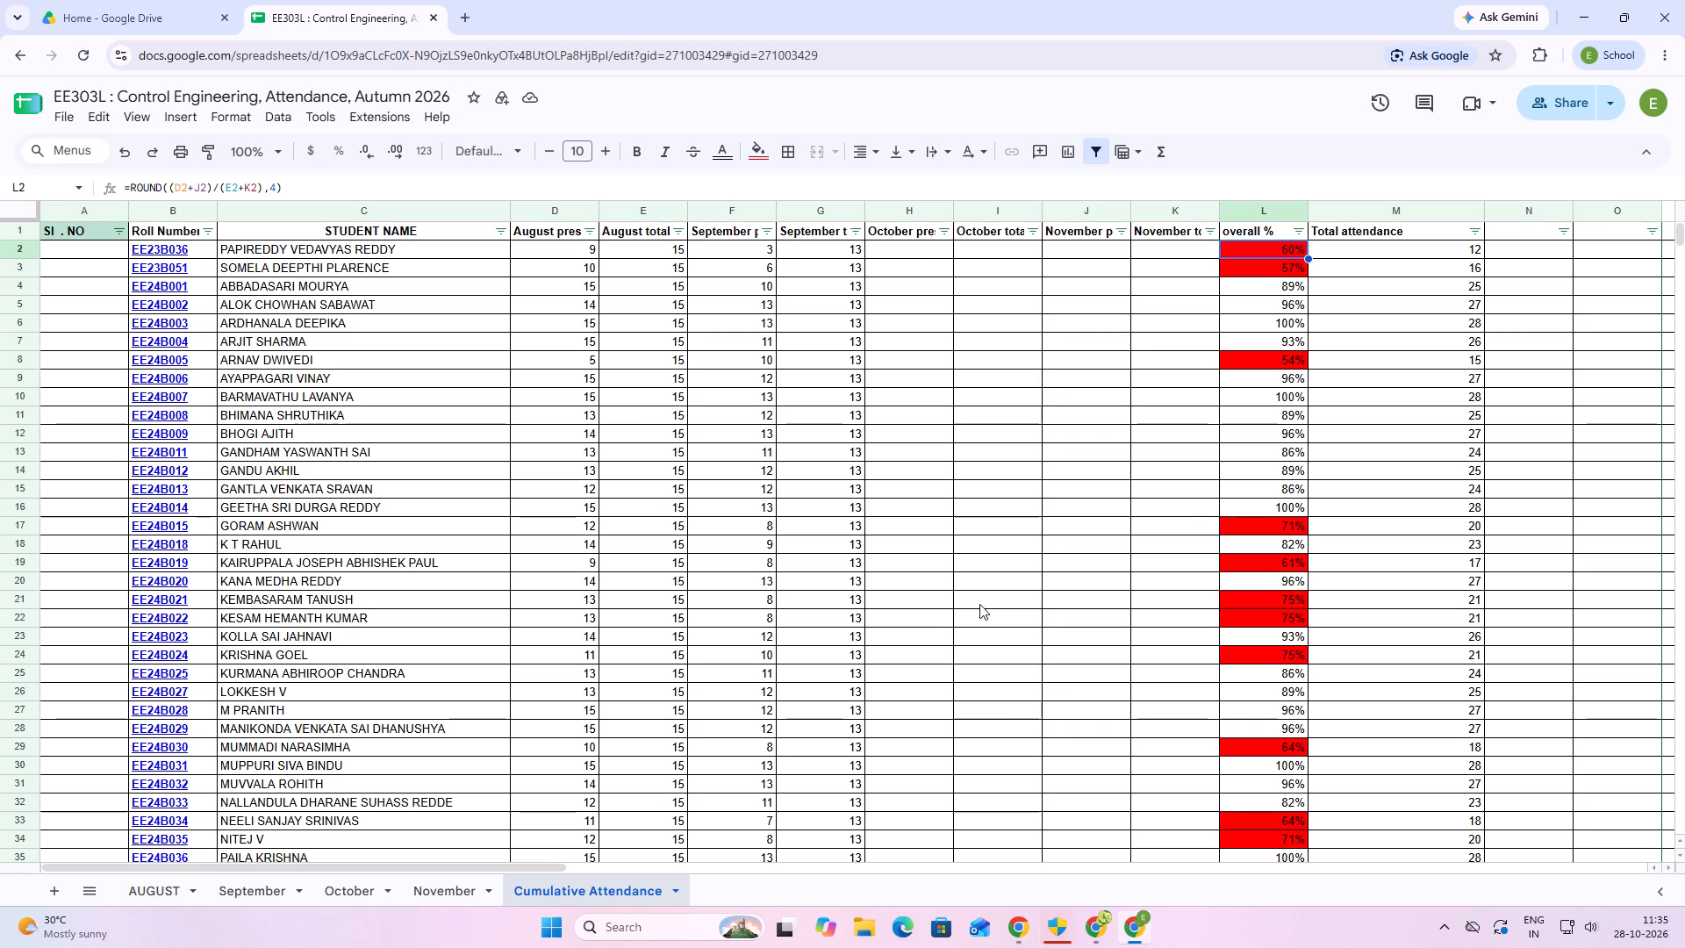
key(Print)
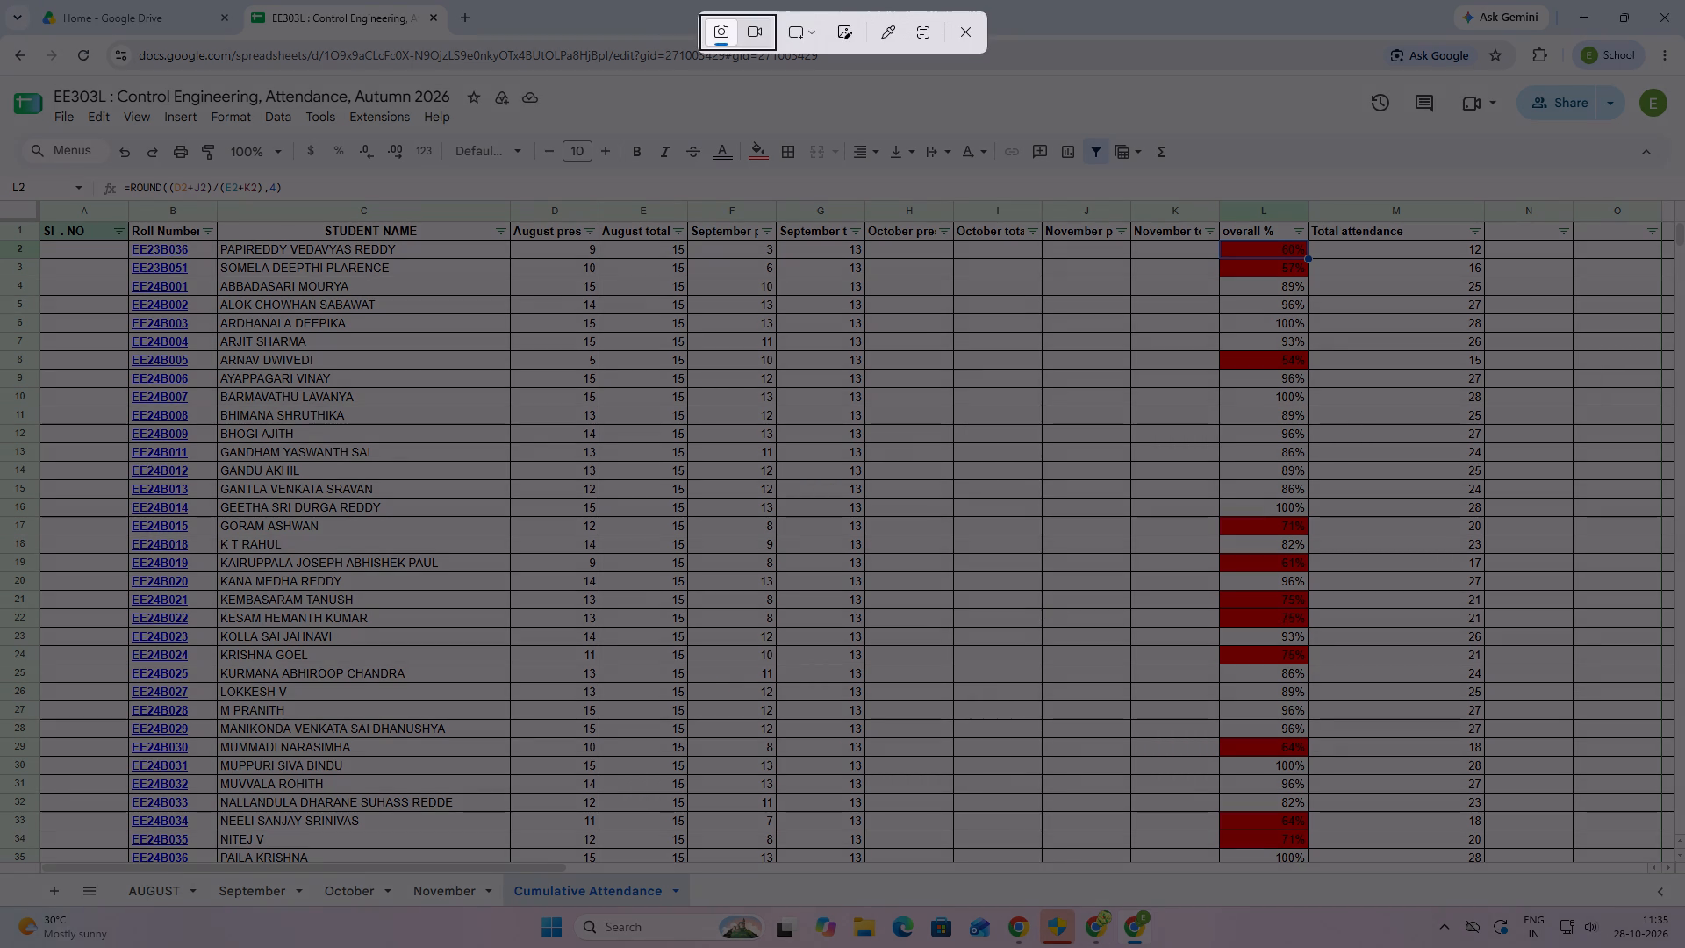
drag(0, 139, 1499, 842)
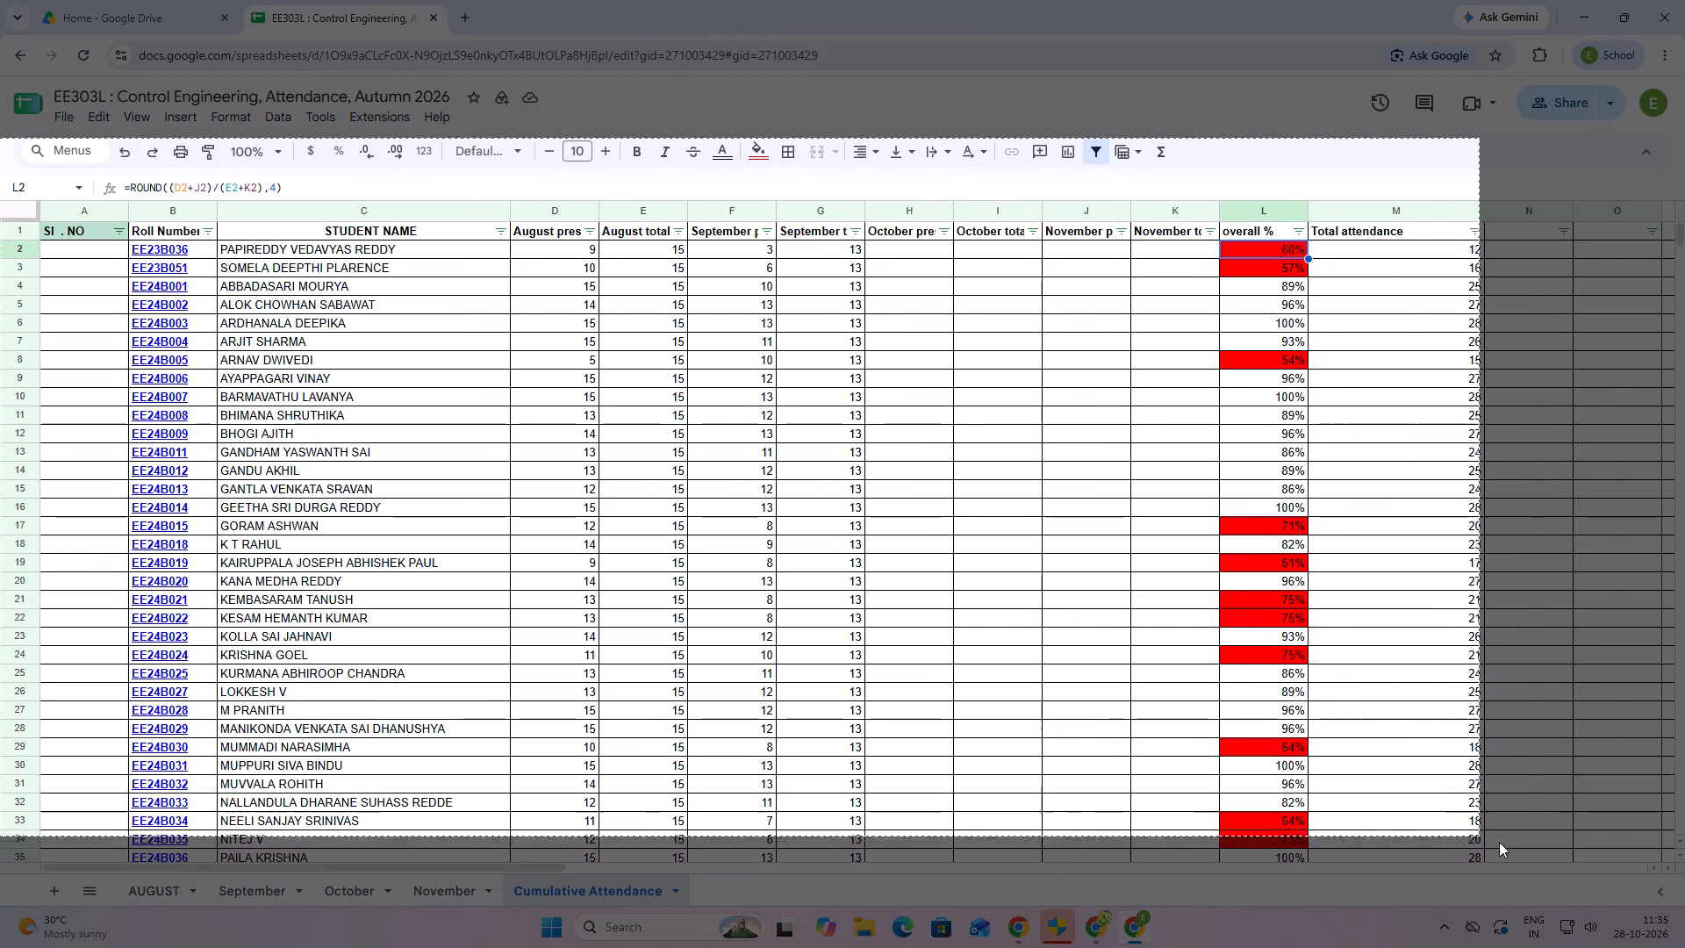
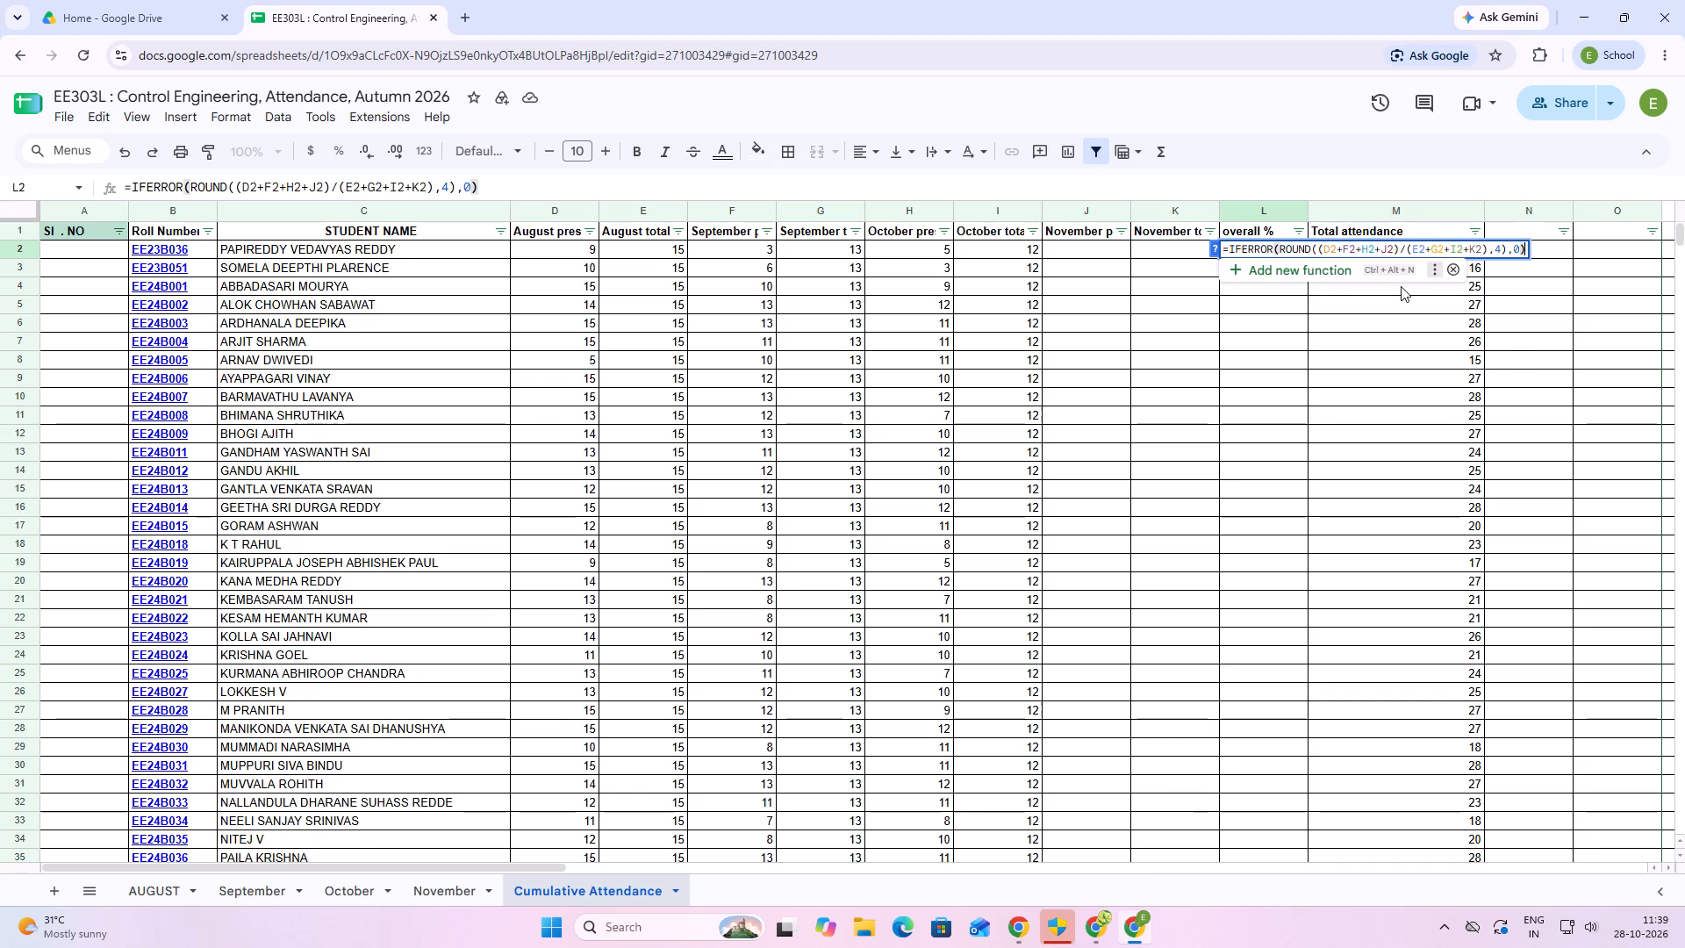
key(Return)
click(1330, 380)
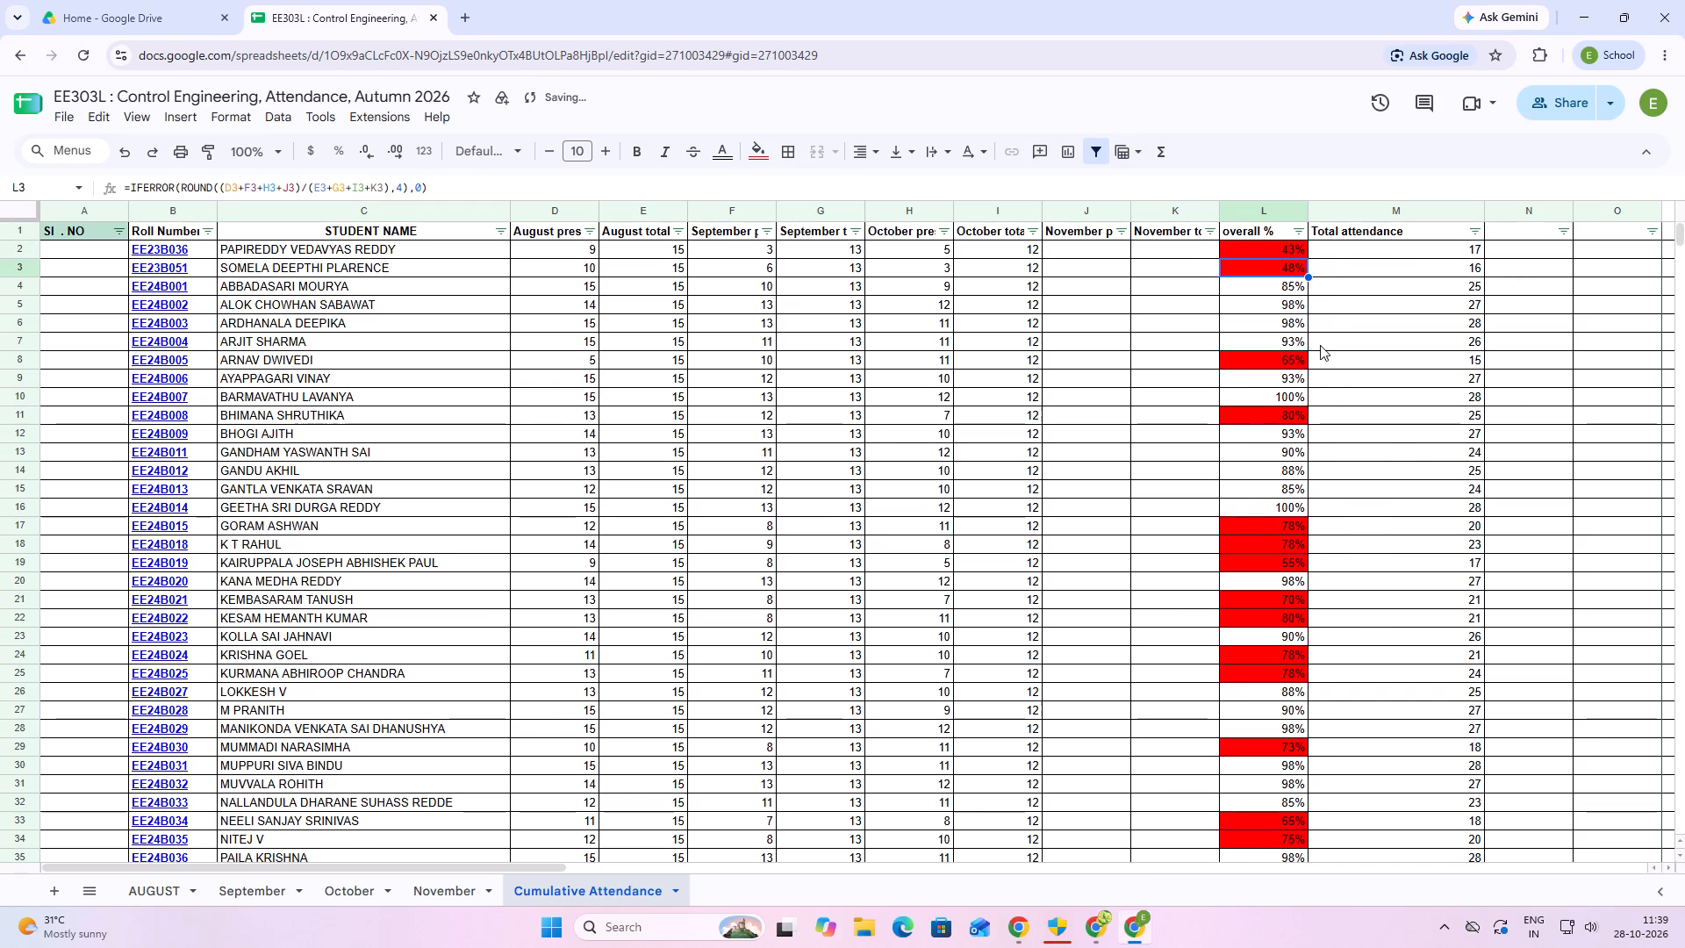
Clear the total attendance cells M2 to M65 after extending the existing formula down to the last student.
click(1406, 254)
click(1442, 250)
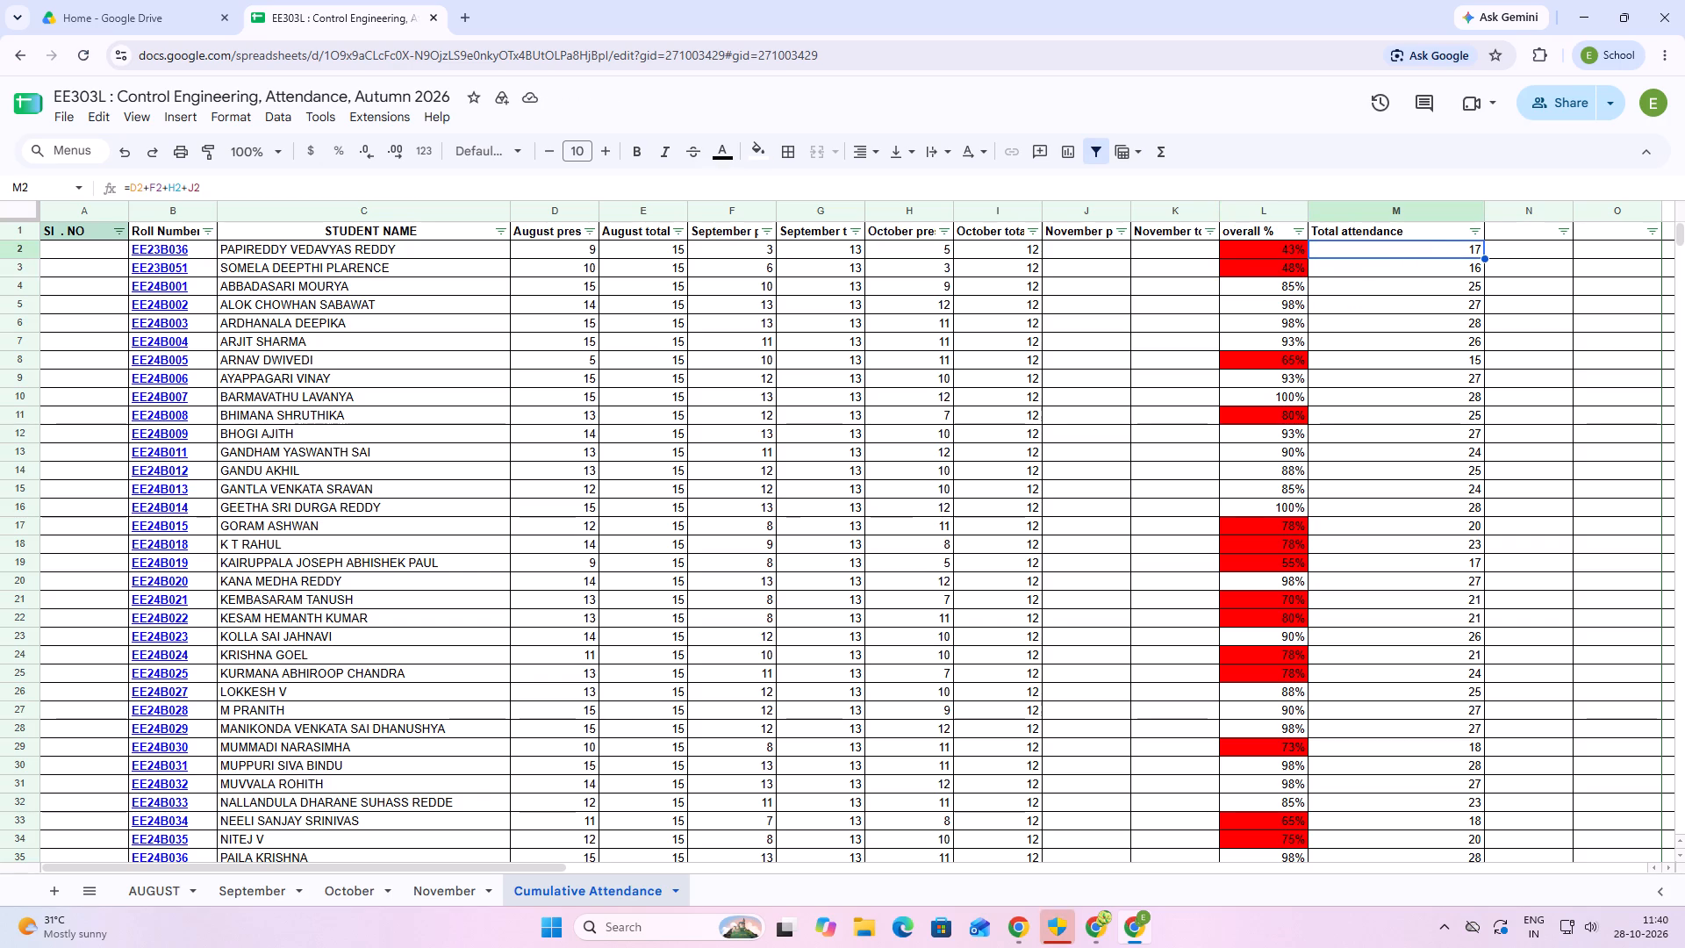
drag(1483, 256, 1487, 628)
scroll(1488, 669, down, 4)
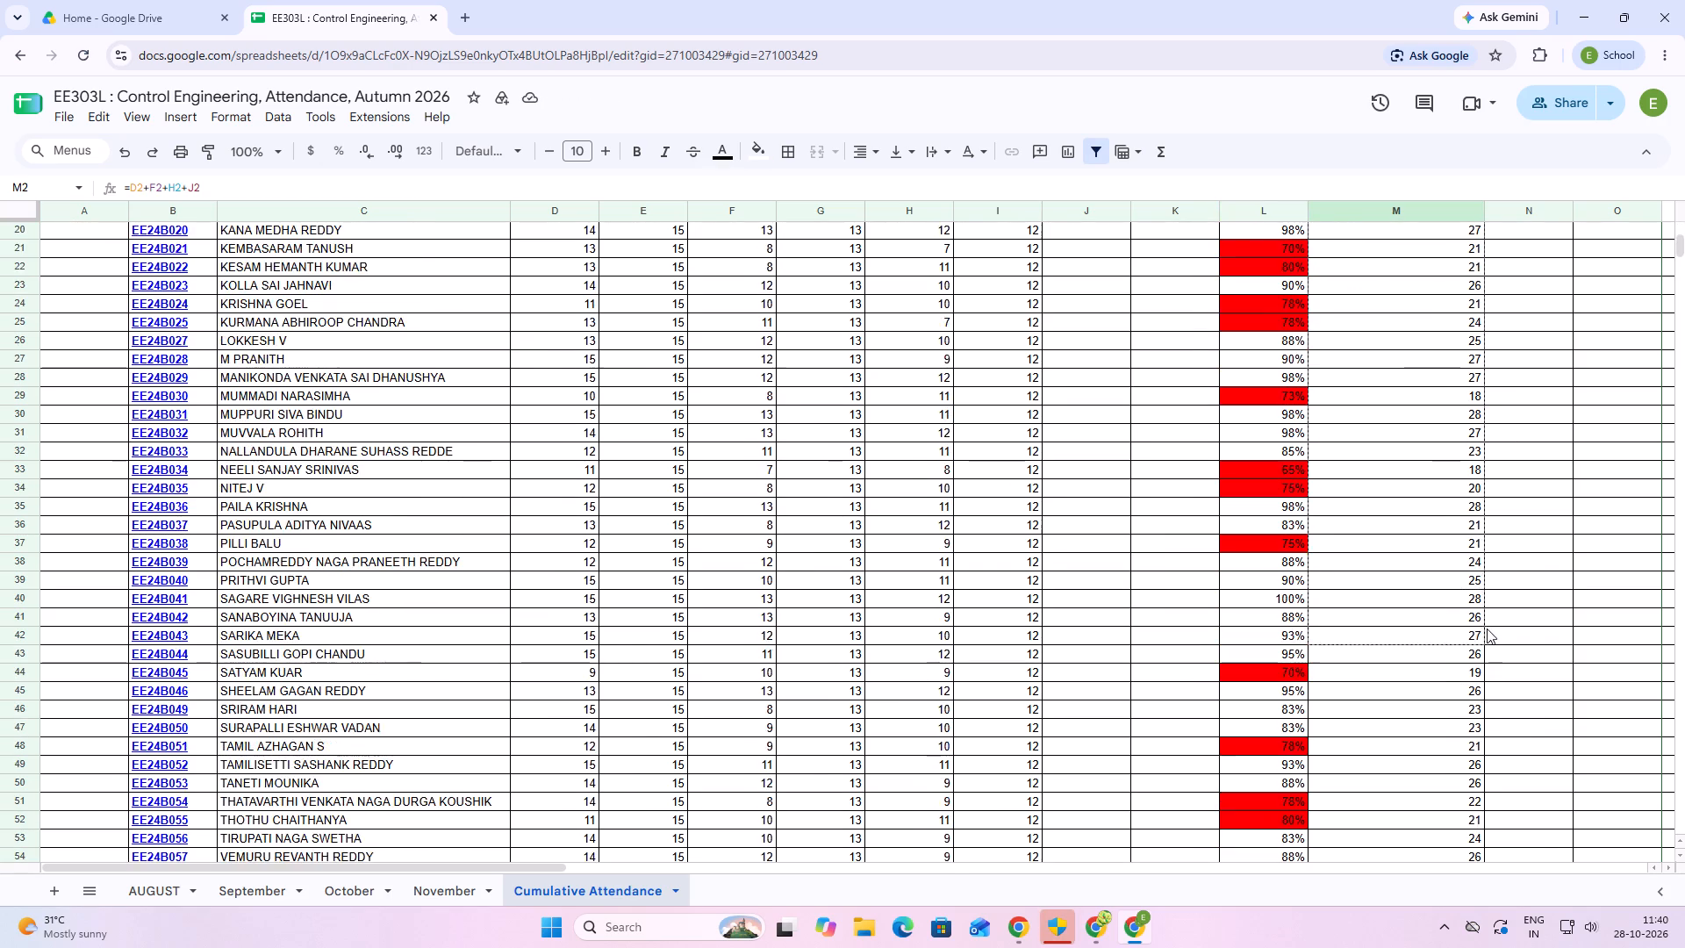
drag(1487, 628, 1477, 621)
scroll(1487, 626, down, 5)
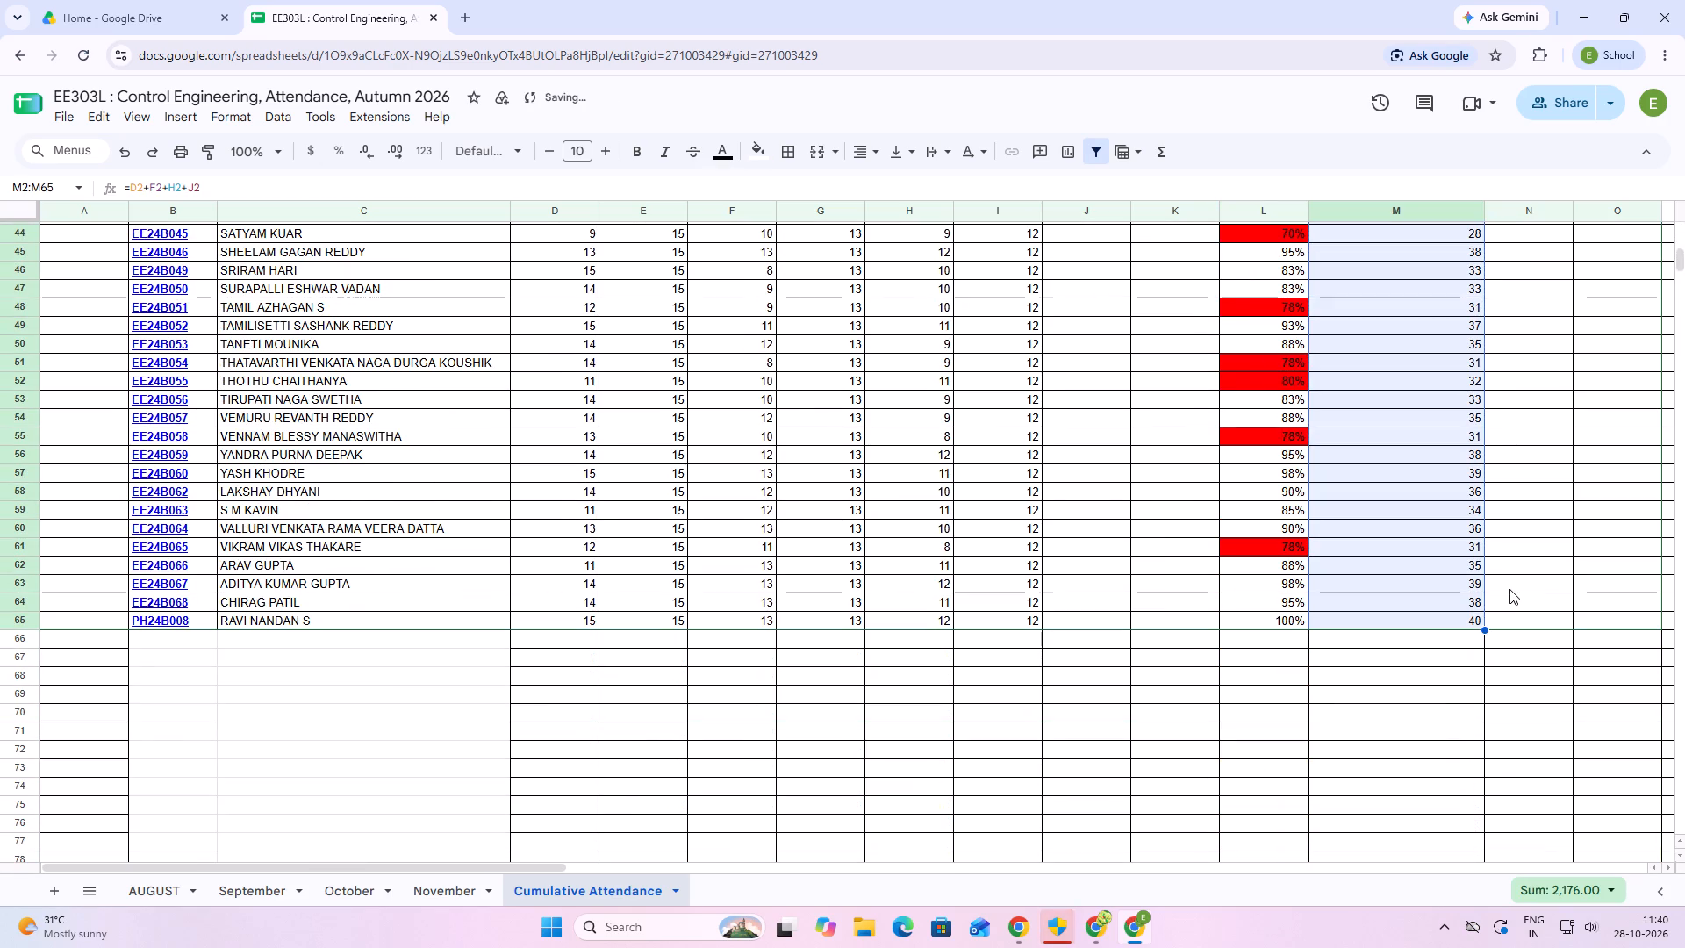
key(BackSpace)
Paste ChatGPT's total attendance formula =D2+F2+H2+J2 into M2 and autofill it down the column.
scroll(1418, 548, up, 1)
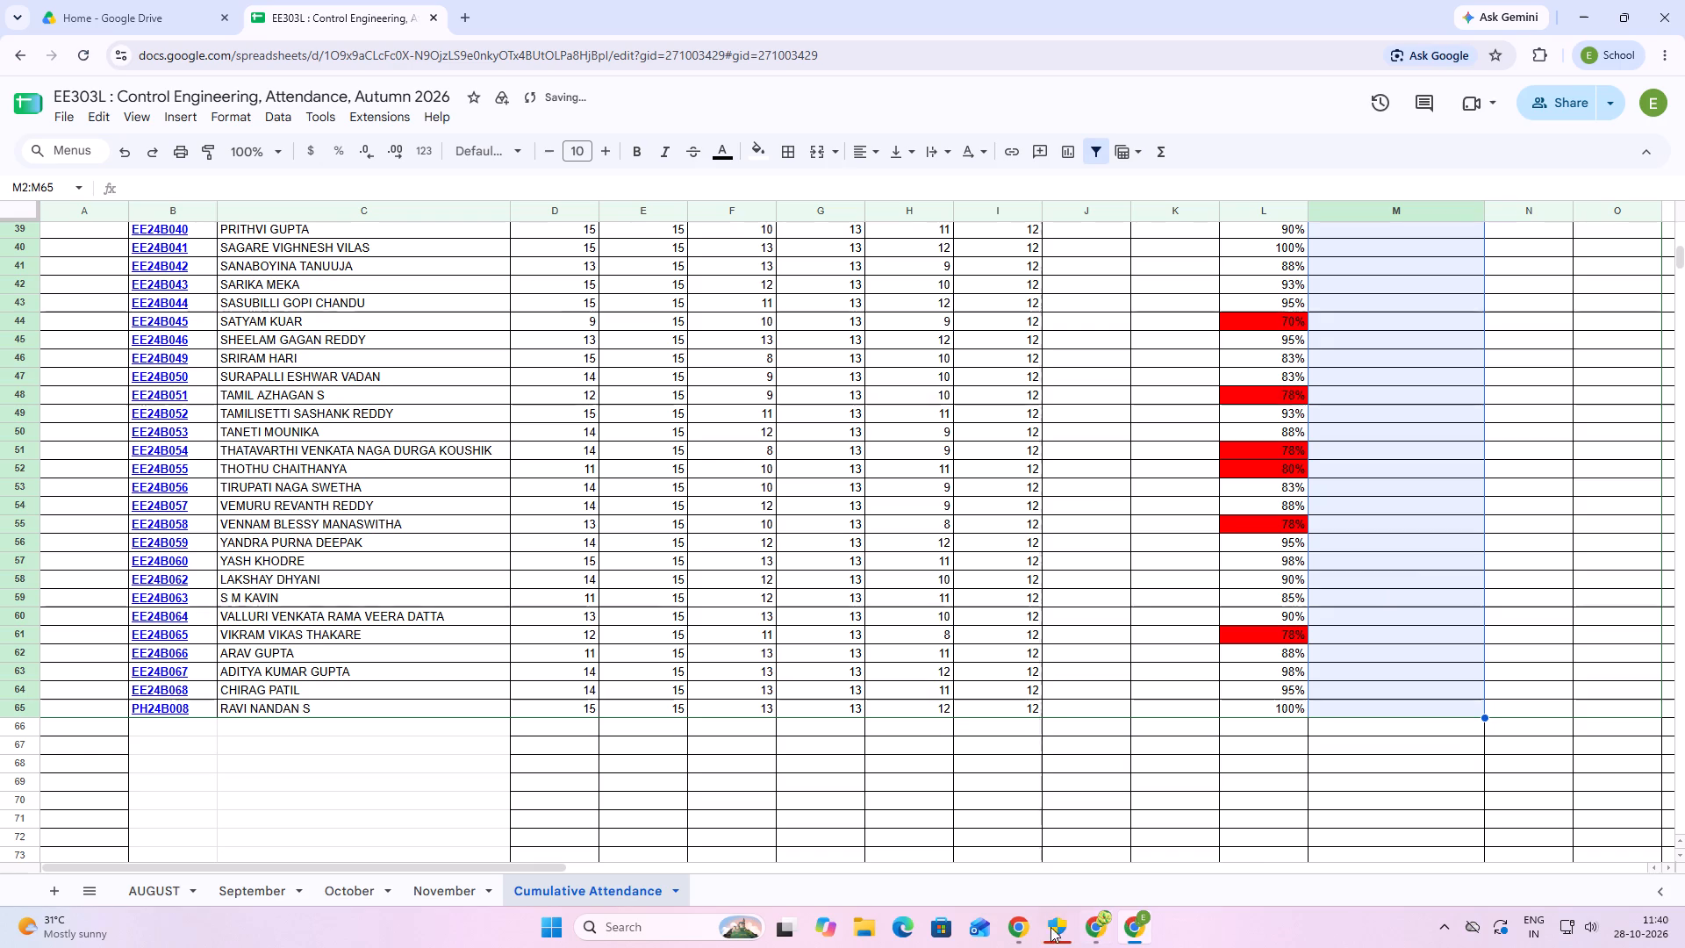
click(1019, 925)
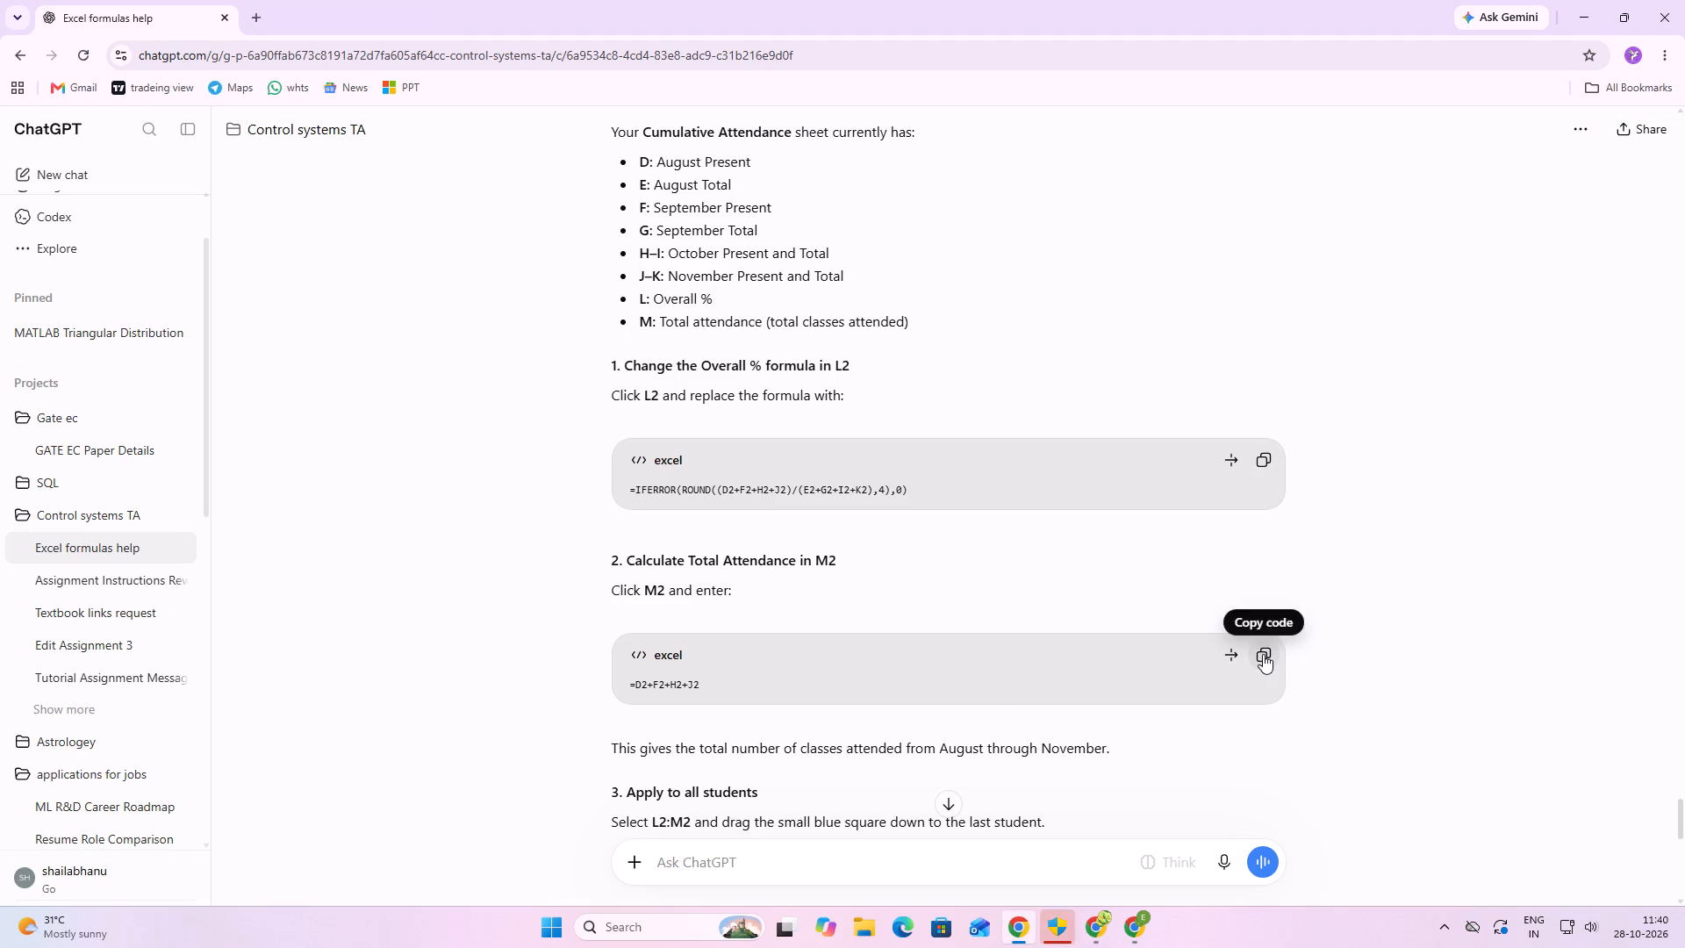
click(1263, 654)
click(1133, 917)
scroll(1333, 246, up, 8)
click(1345, 252)
double_click(1345, 252)
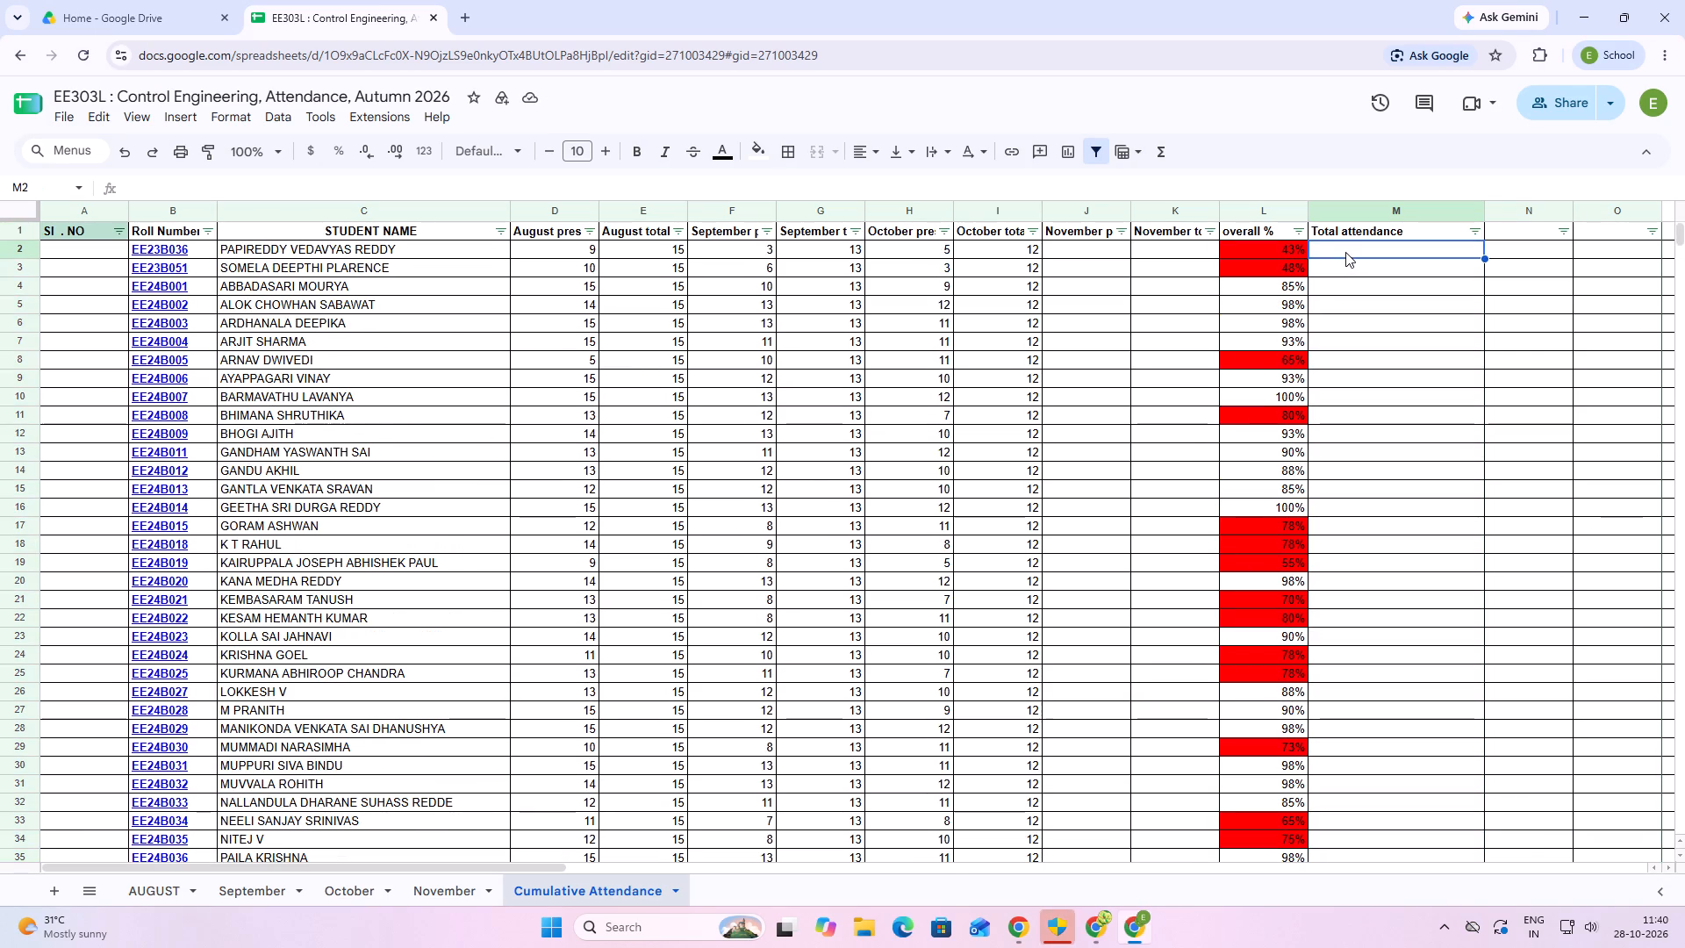
click(1353, 248)
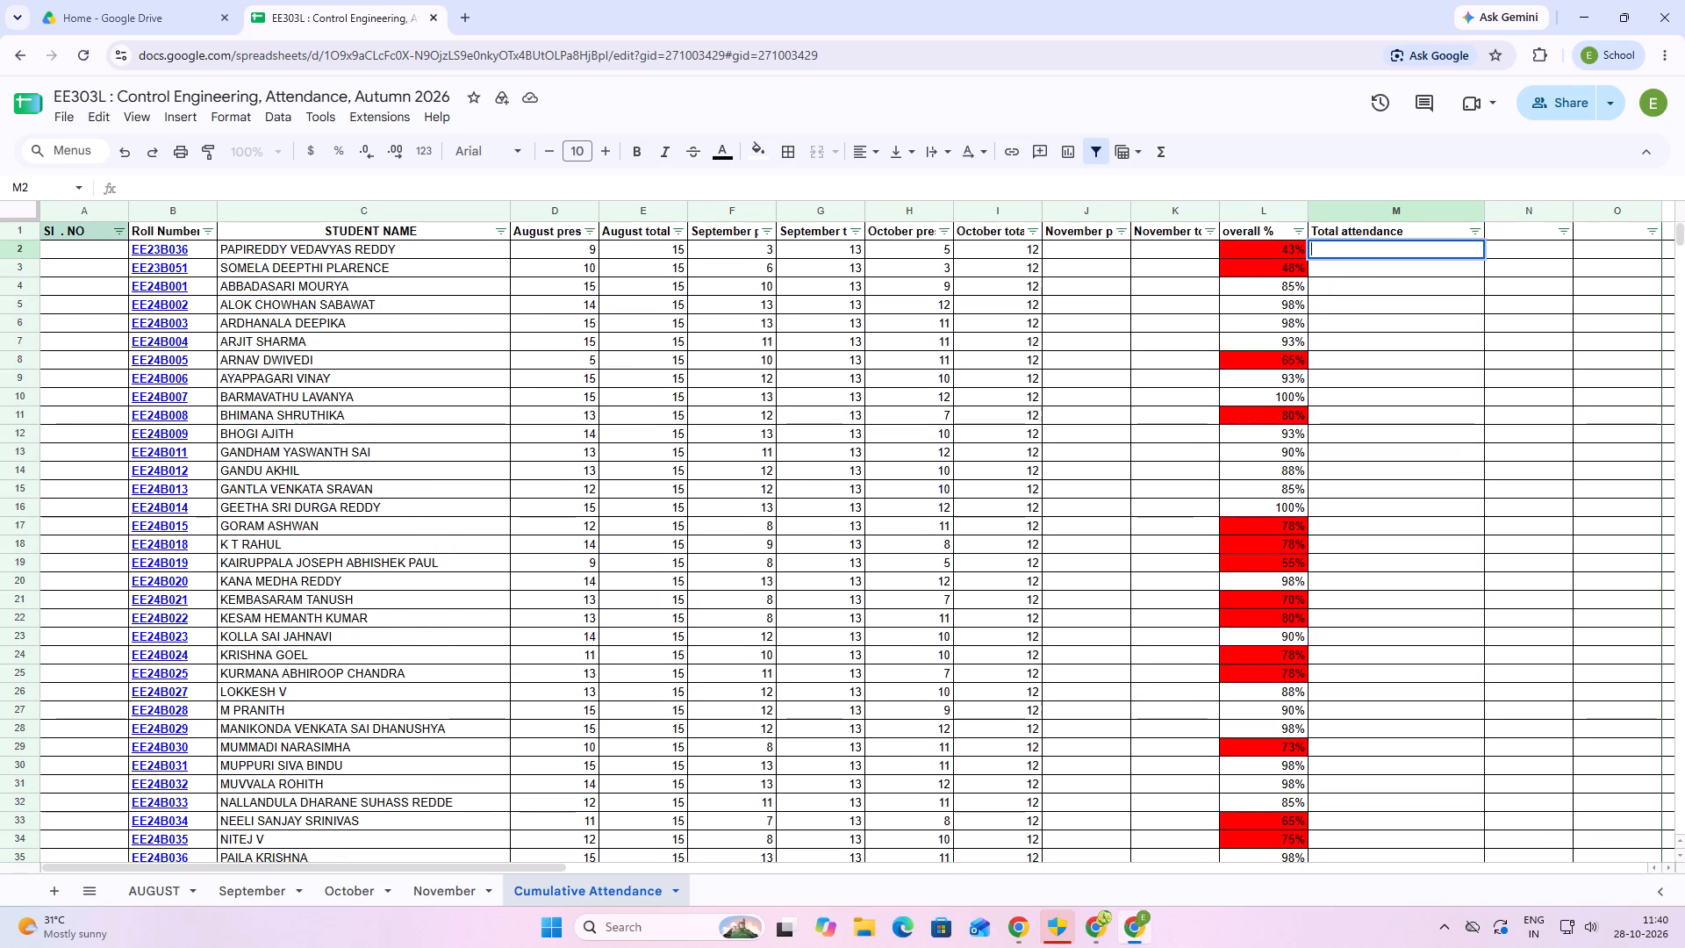
key(ctrl+v)
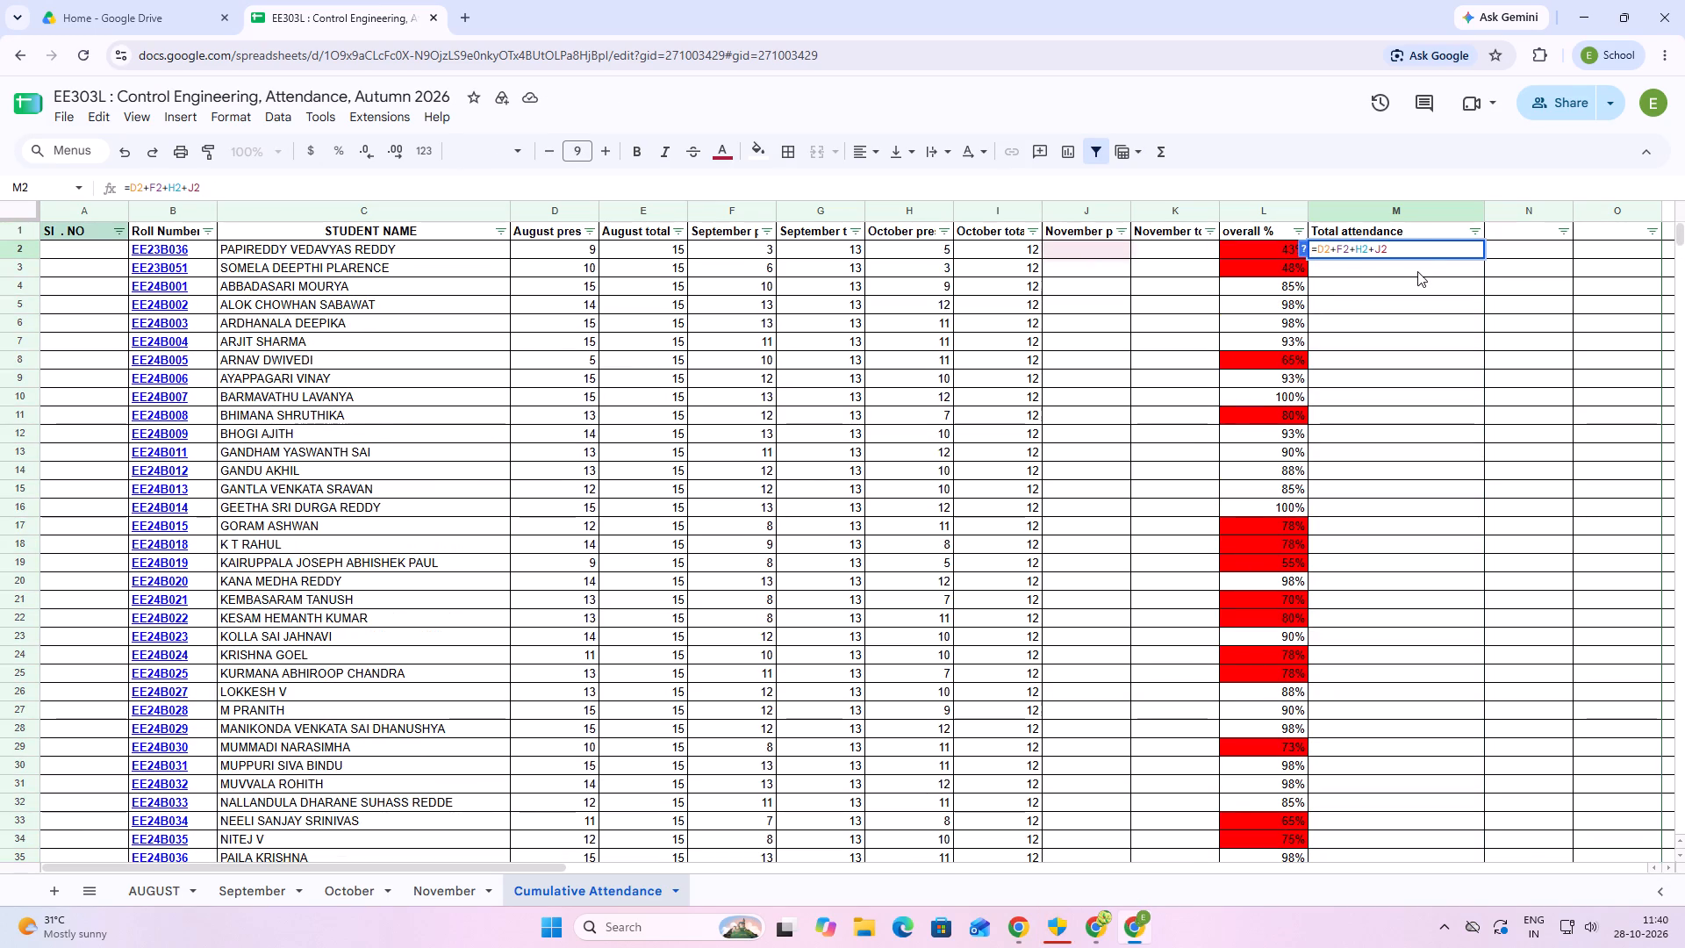
key(Return)
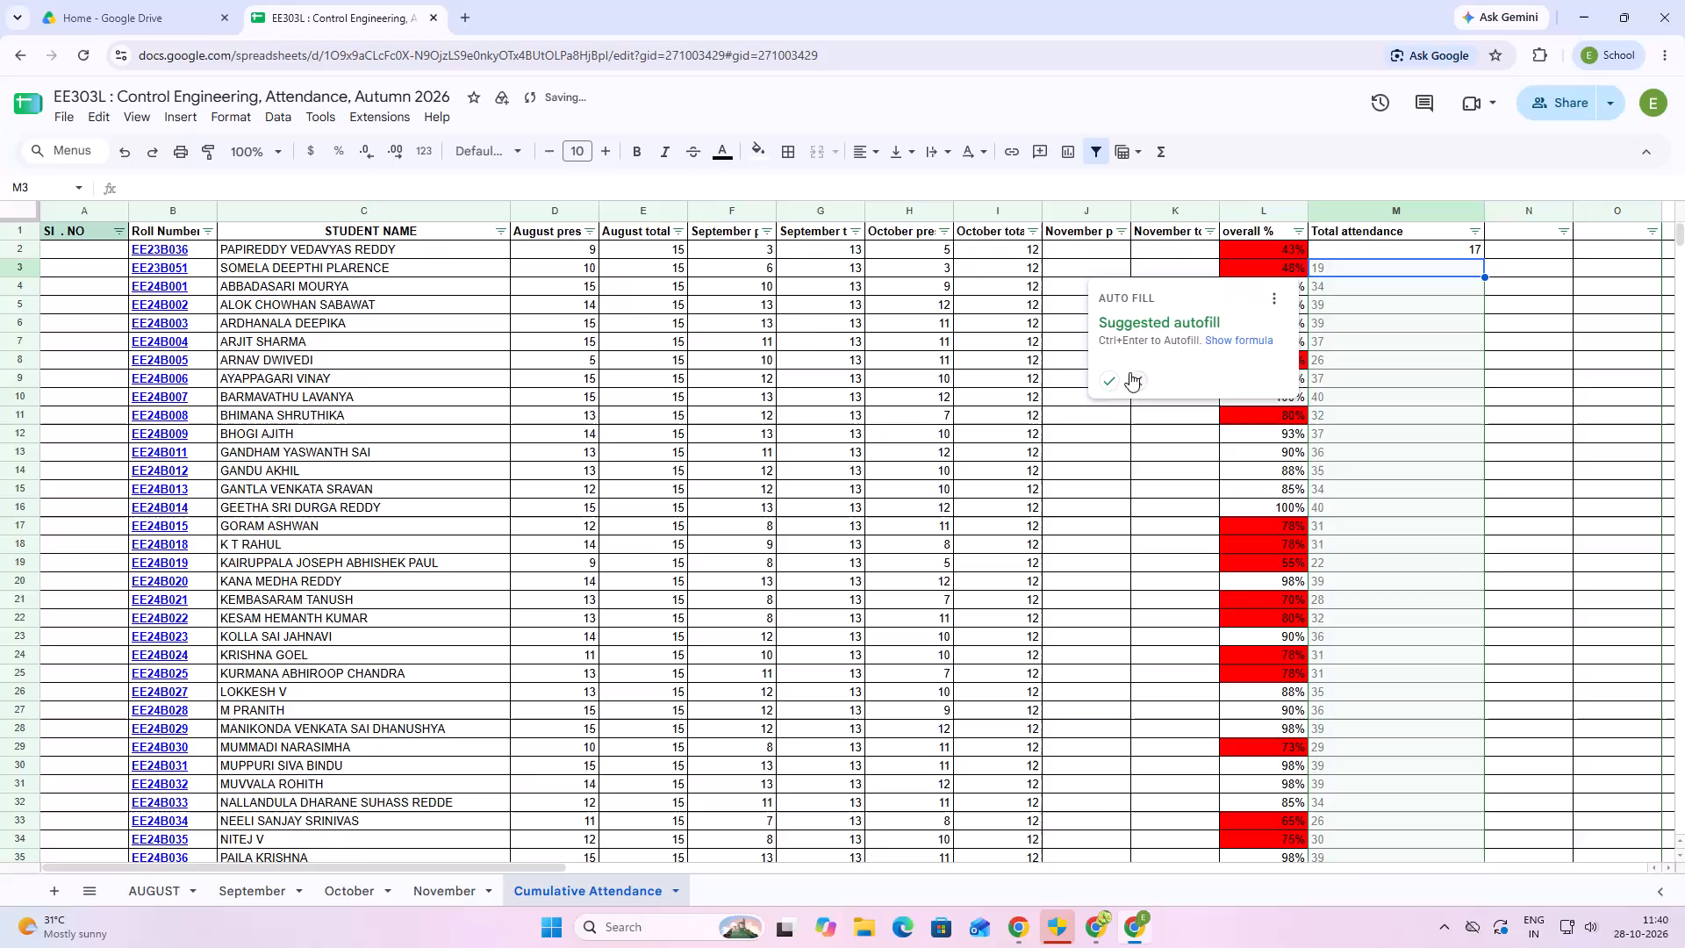
click(1103, 380)
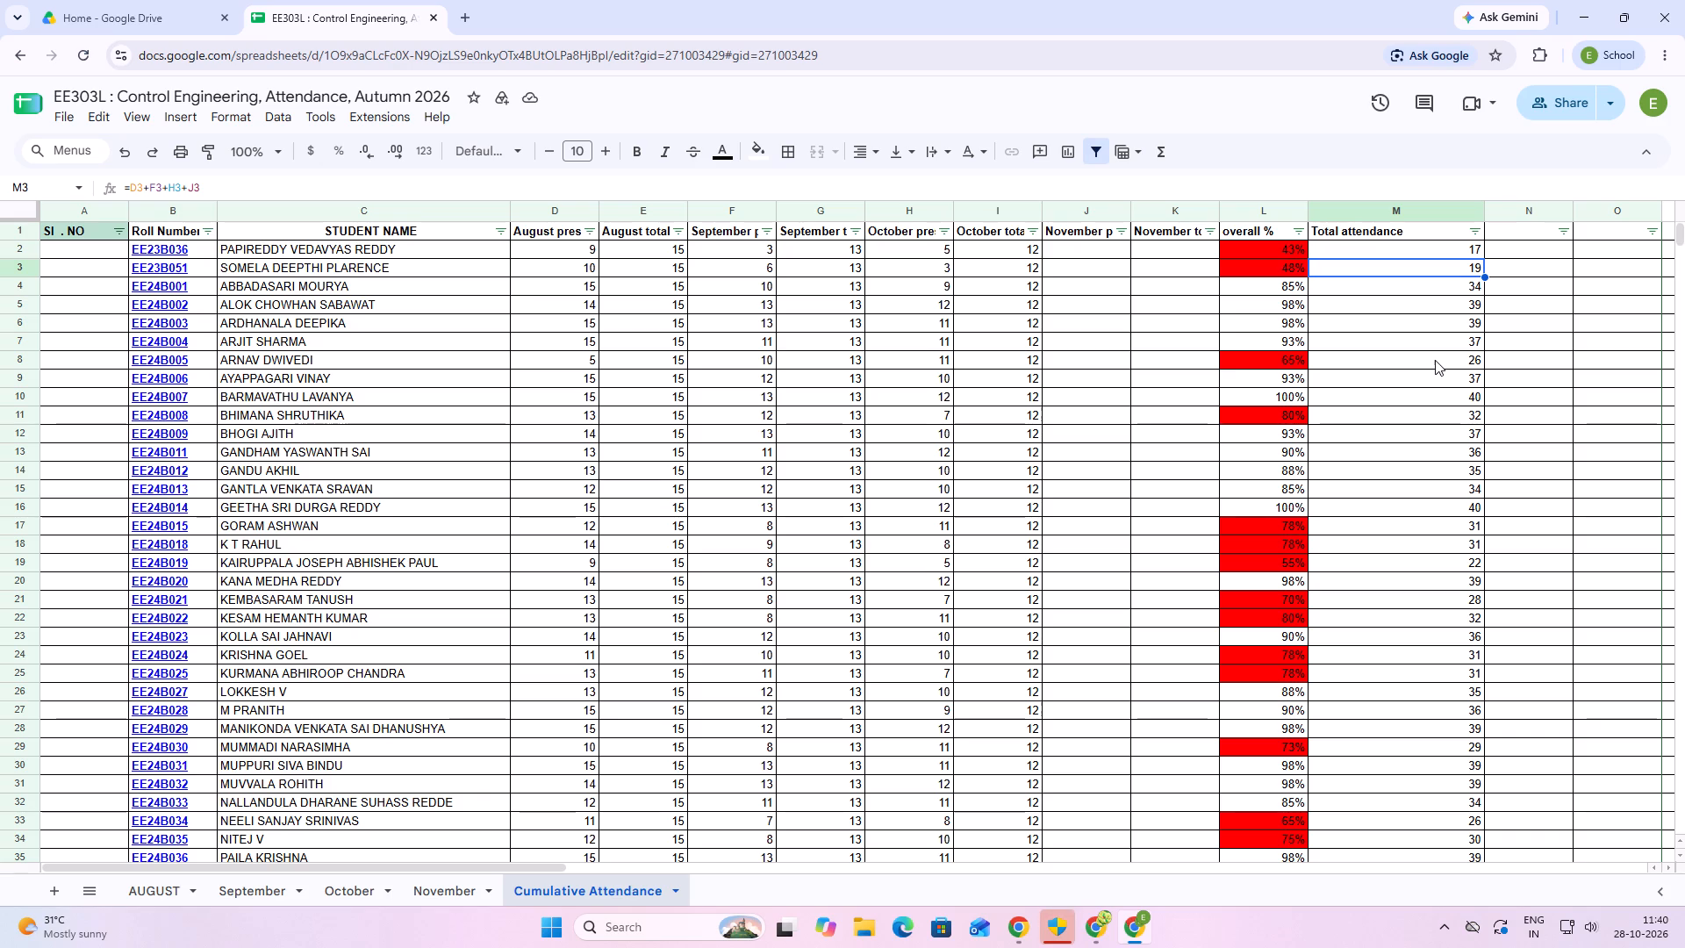
Check the overall % and total attendance columns, and examine the October sheet's daily marks and day totals.
scroll(1435, 360, down, 3)
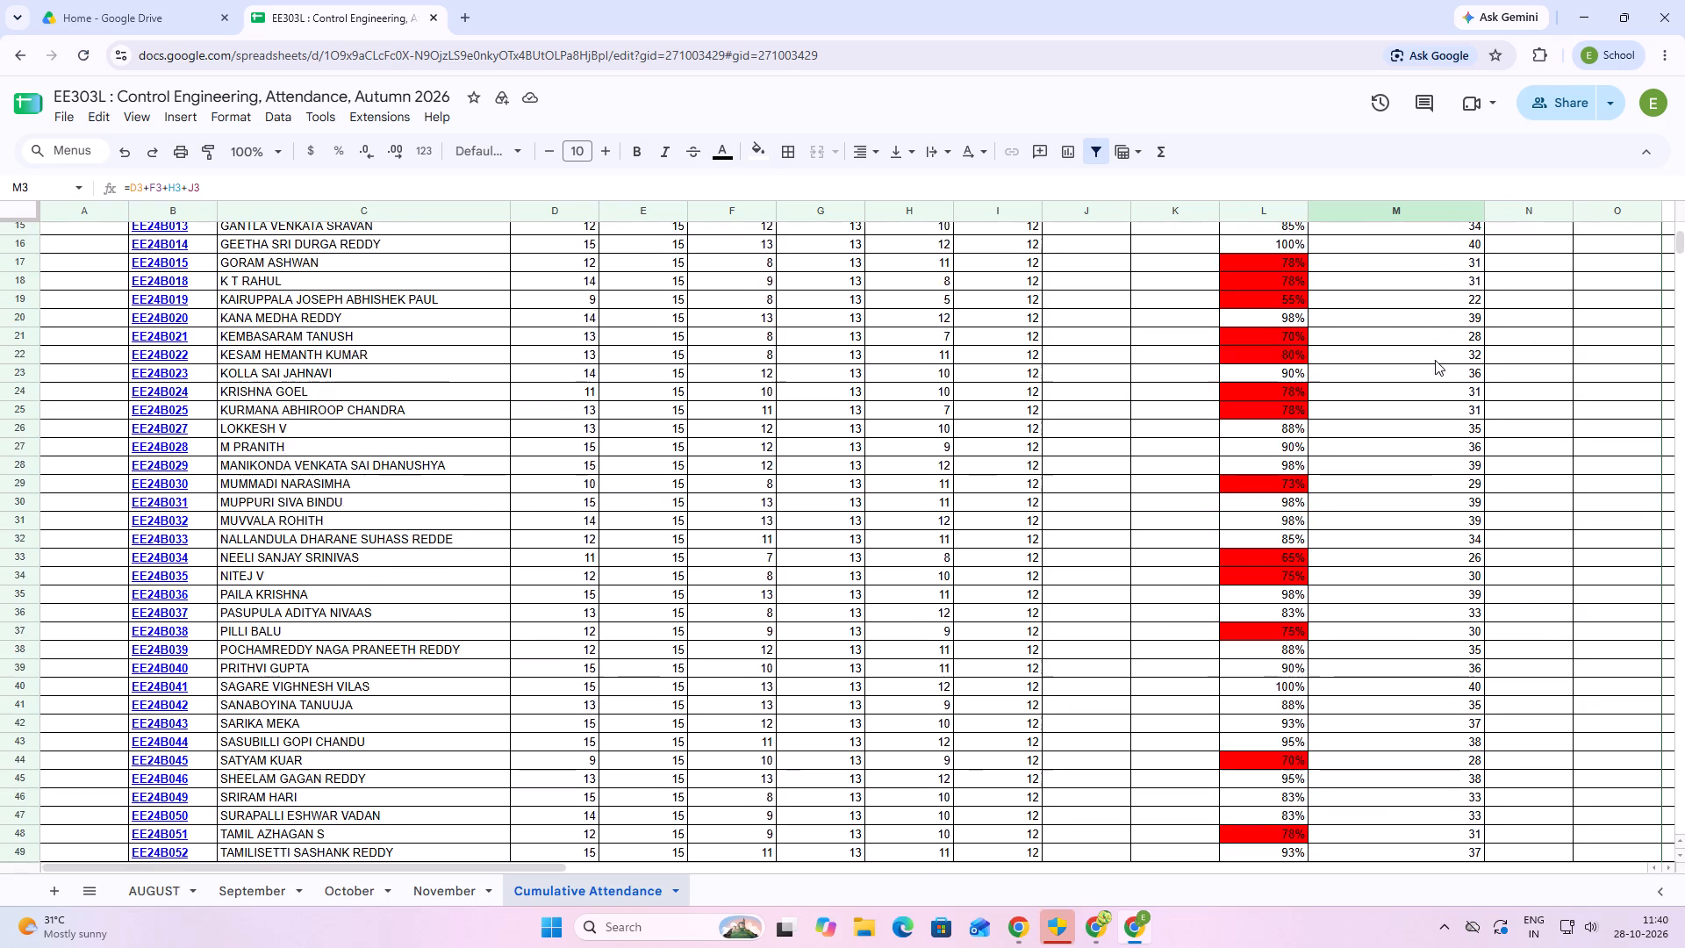
scroll(1432, 359, down, 4)
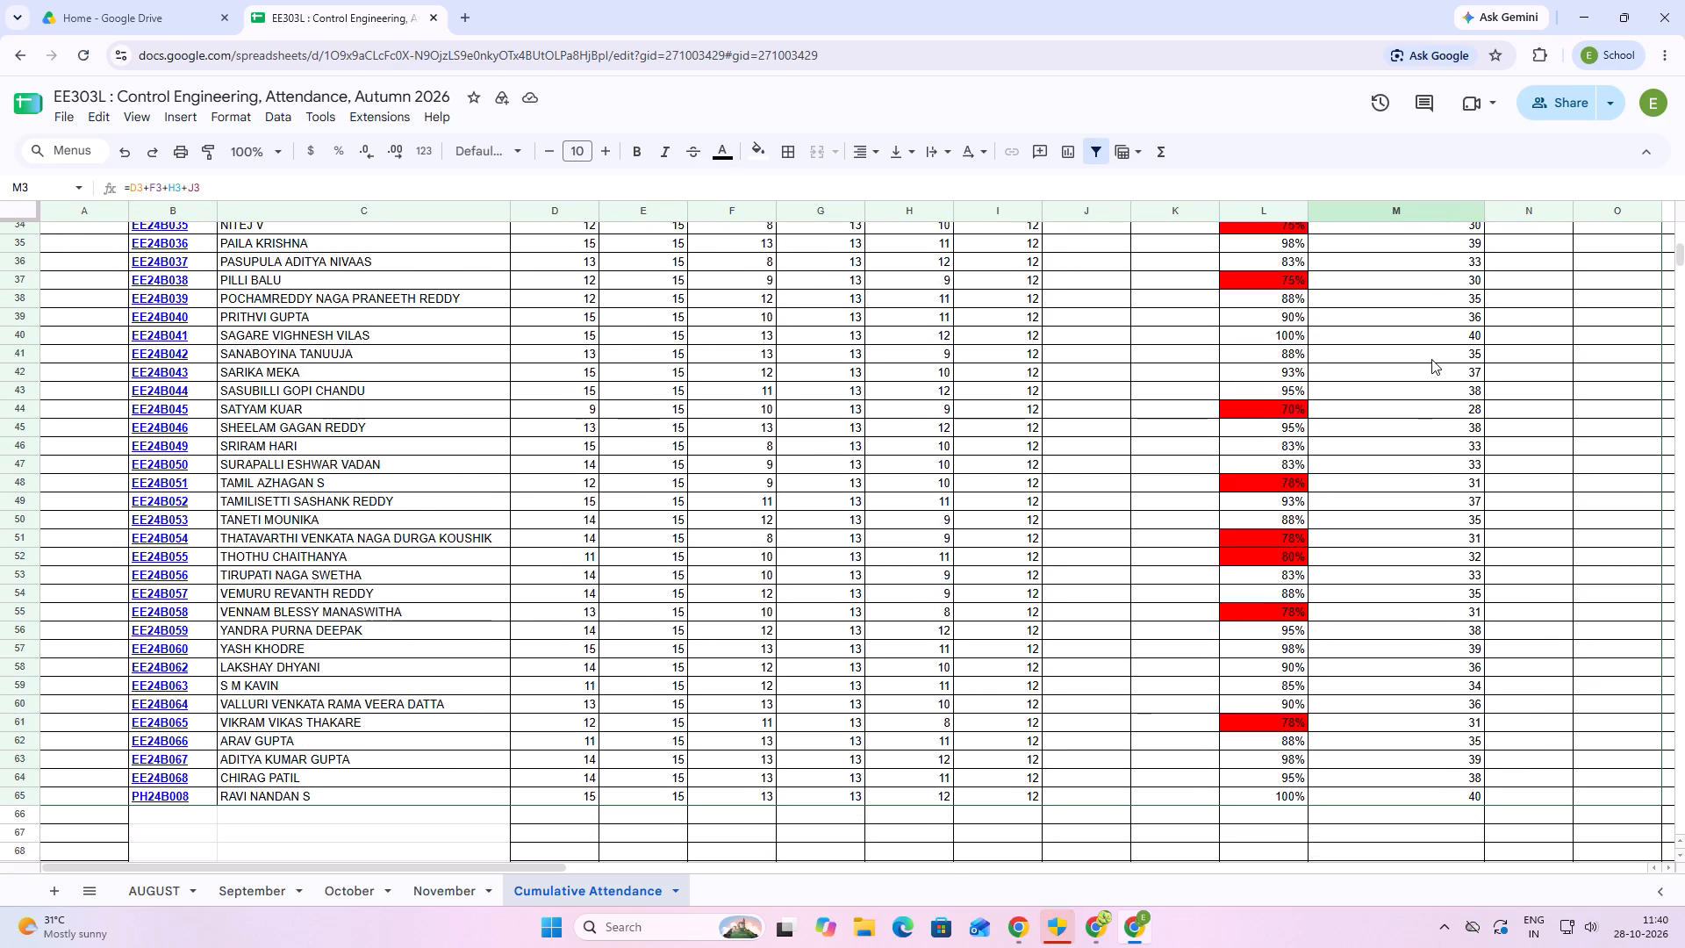
scroll(1431, 359, up, 10)
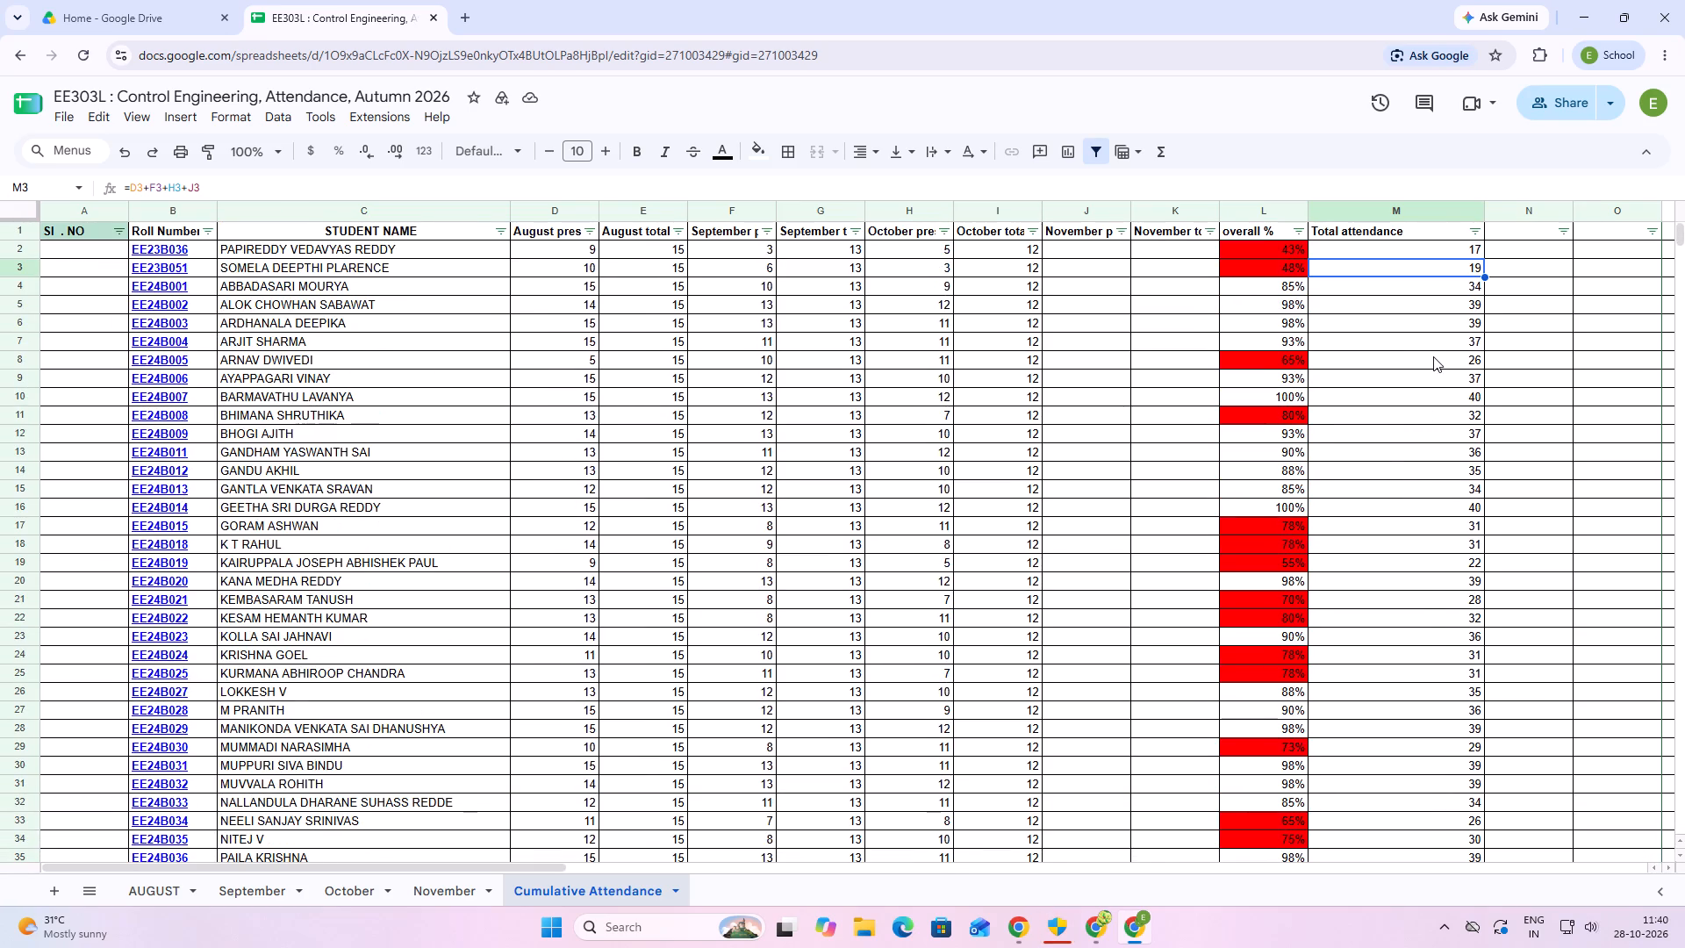
scroll(1436, 348, up, 3)
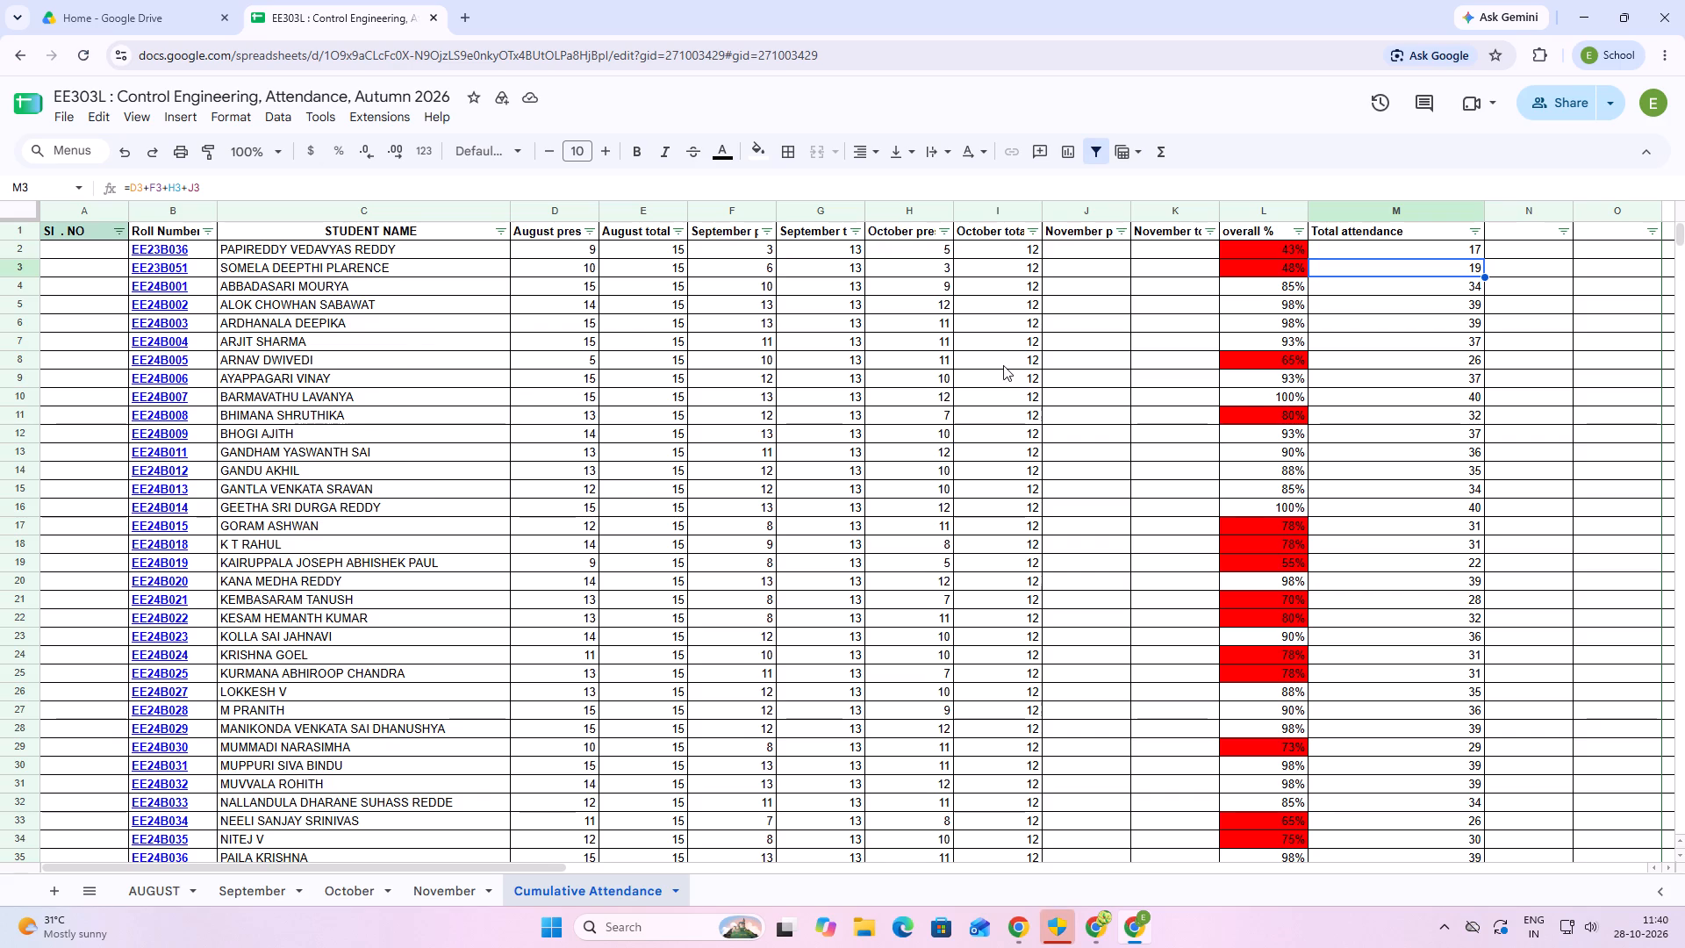
scroll(1003, 365, down, 1)
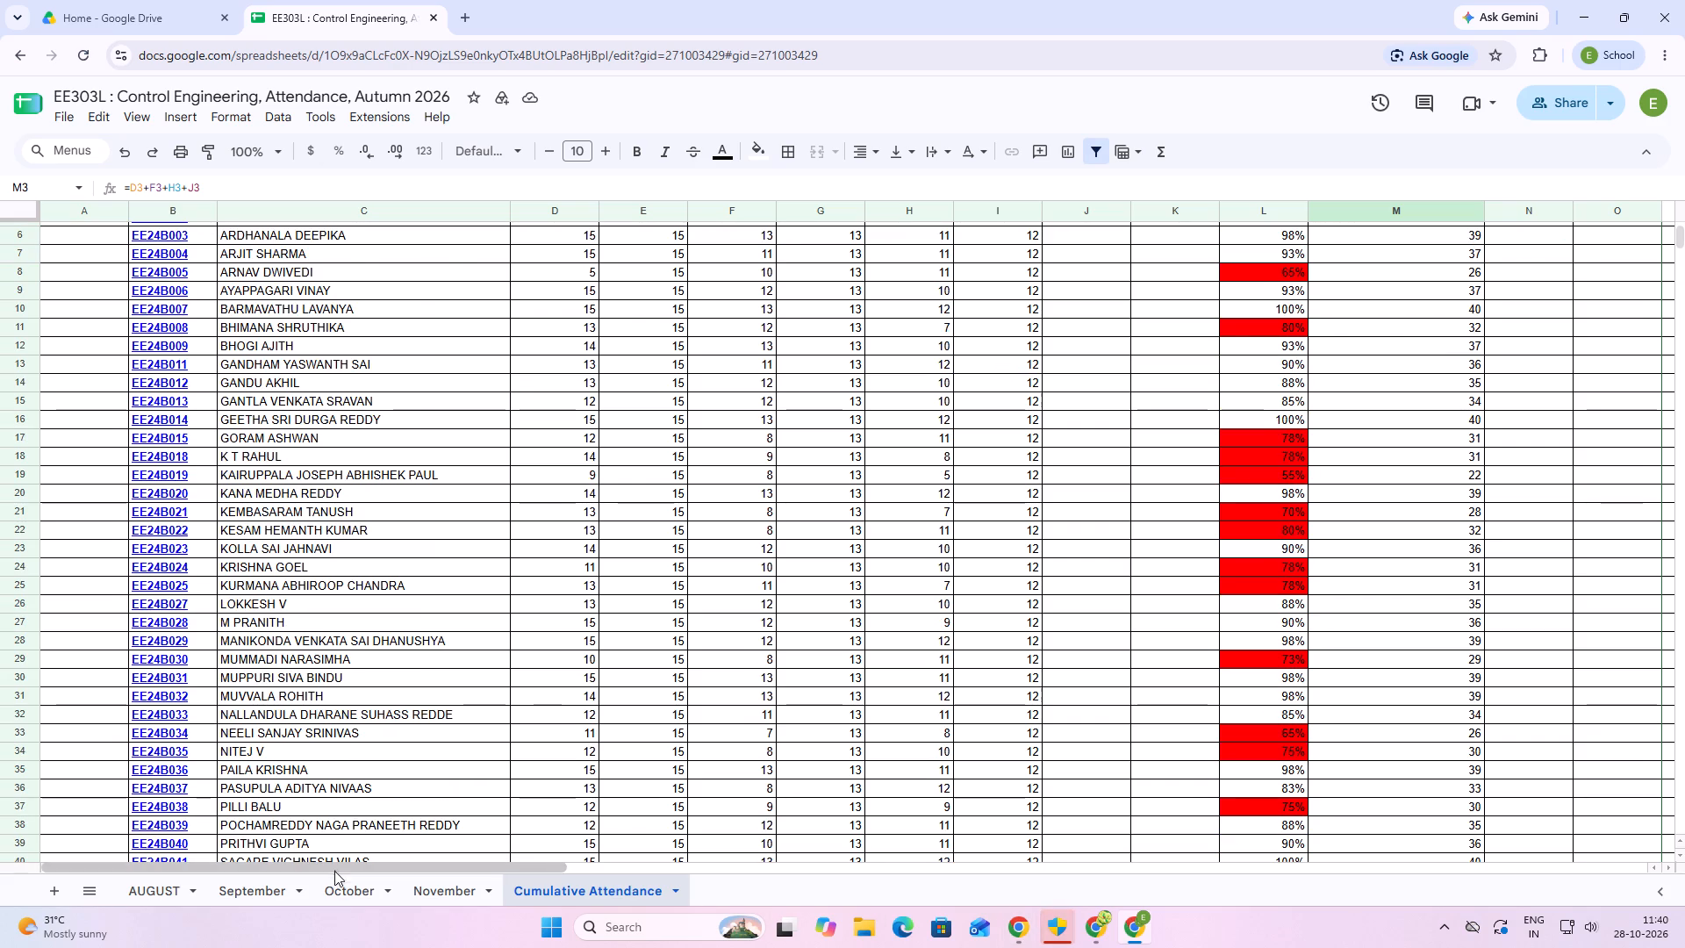
click(334, 883)
click(422, 868)
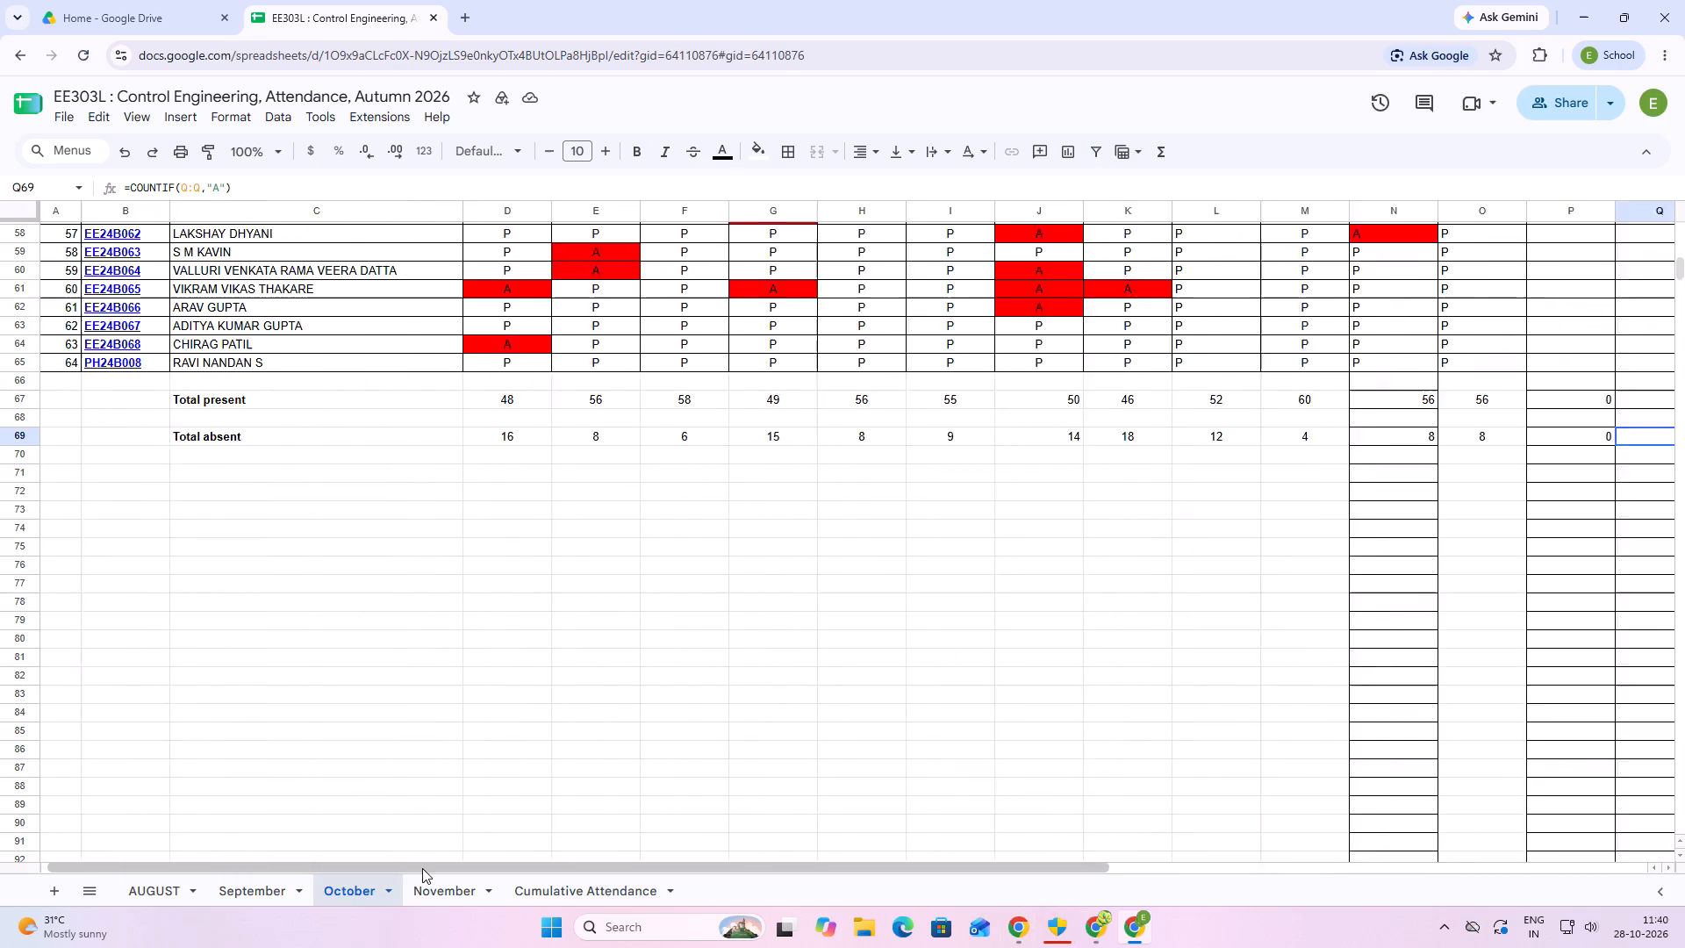
scroll(808, 606, up, 16)
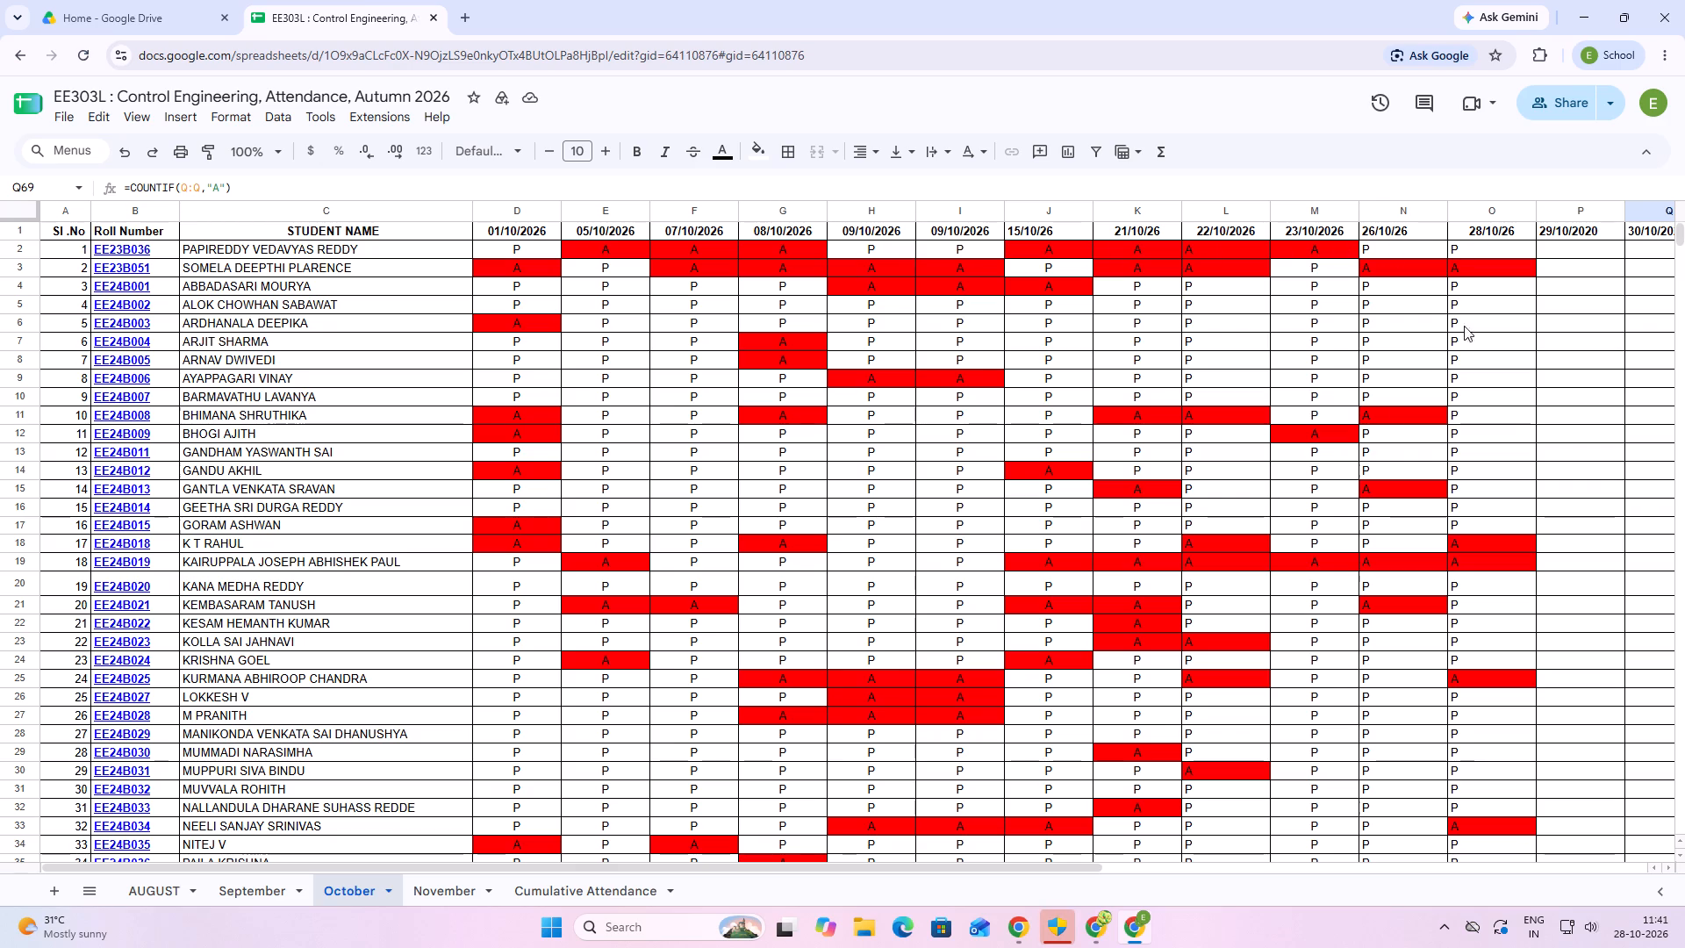
click(1217, 861)
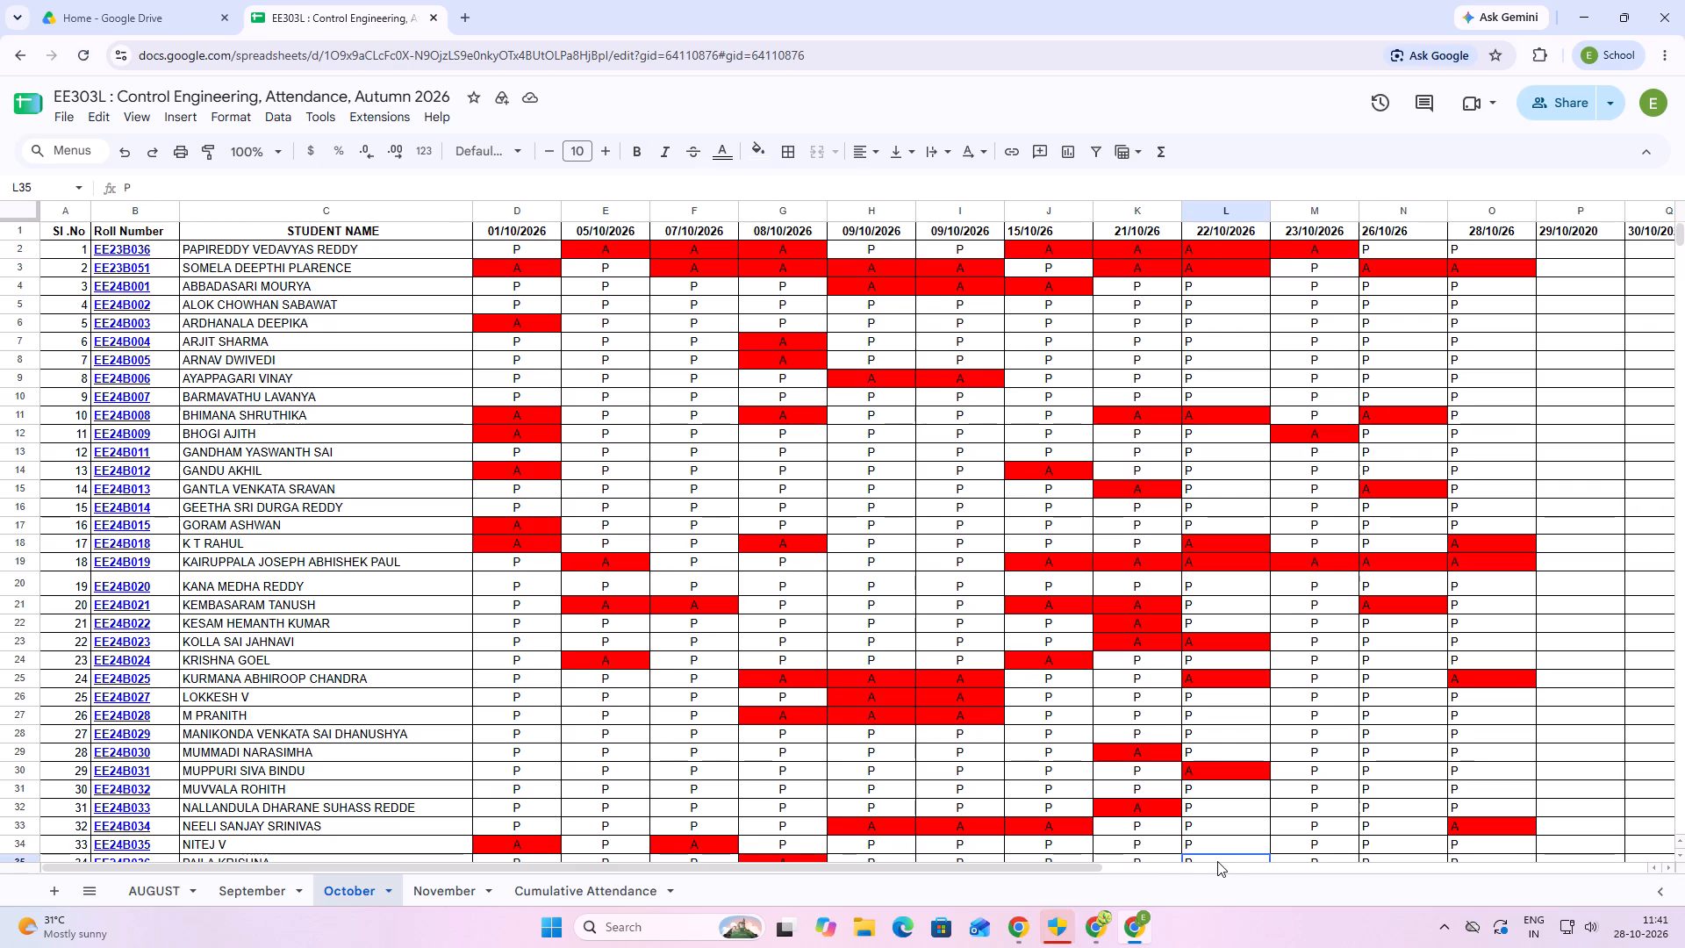
click(1216, 871)
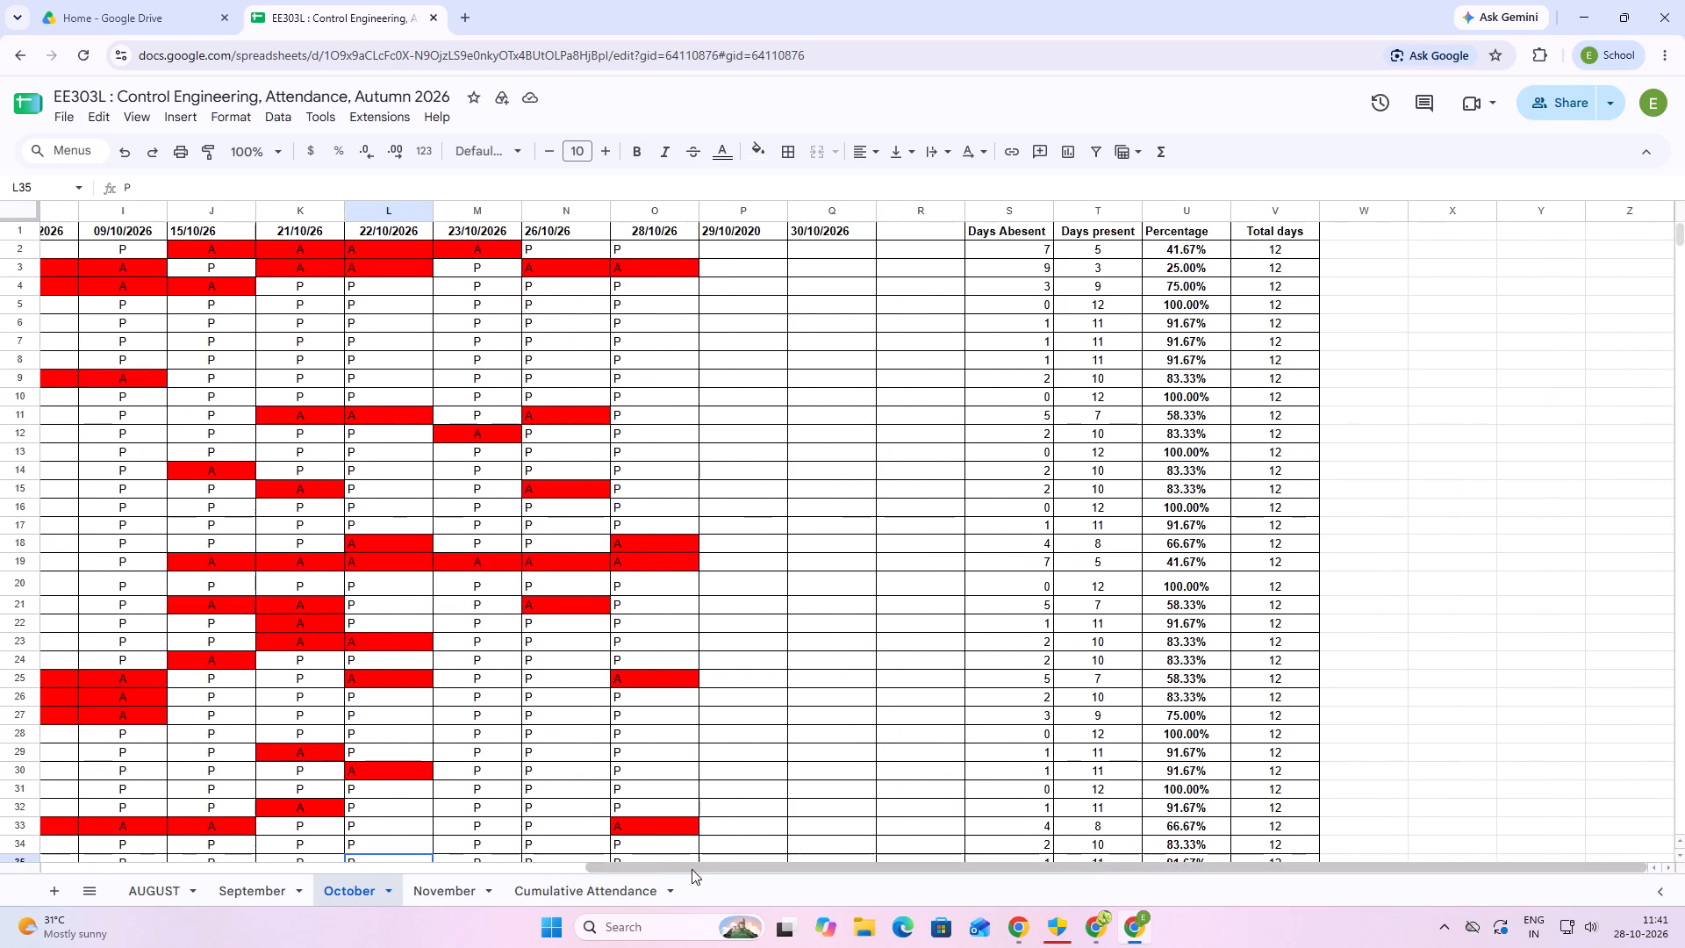
click(569, 871)
scroll(1036, 700, up, 4)
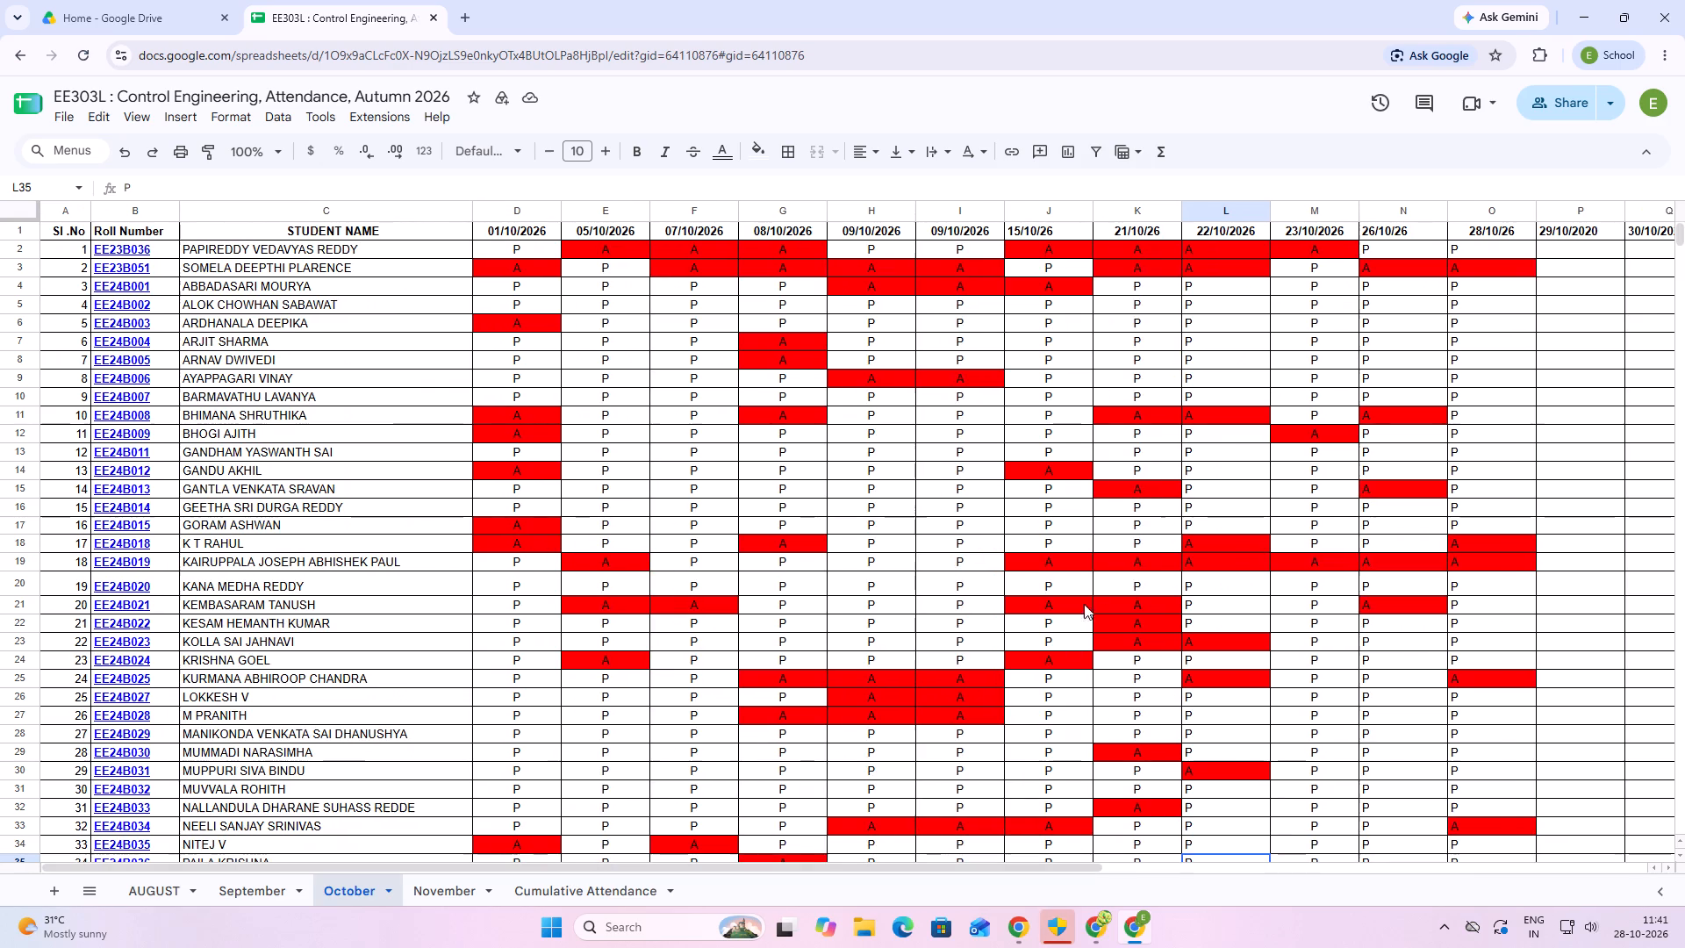
Mark the first student in row 2 of the October sheet as P for 05/10/2026, 07/10/2026 and 21/10/26.
click(626, 255)
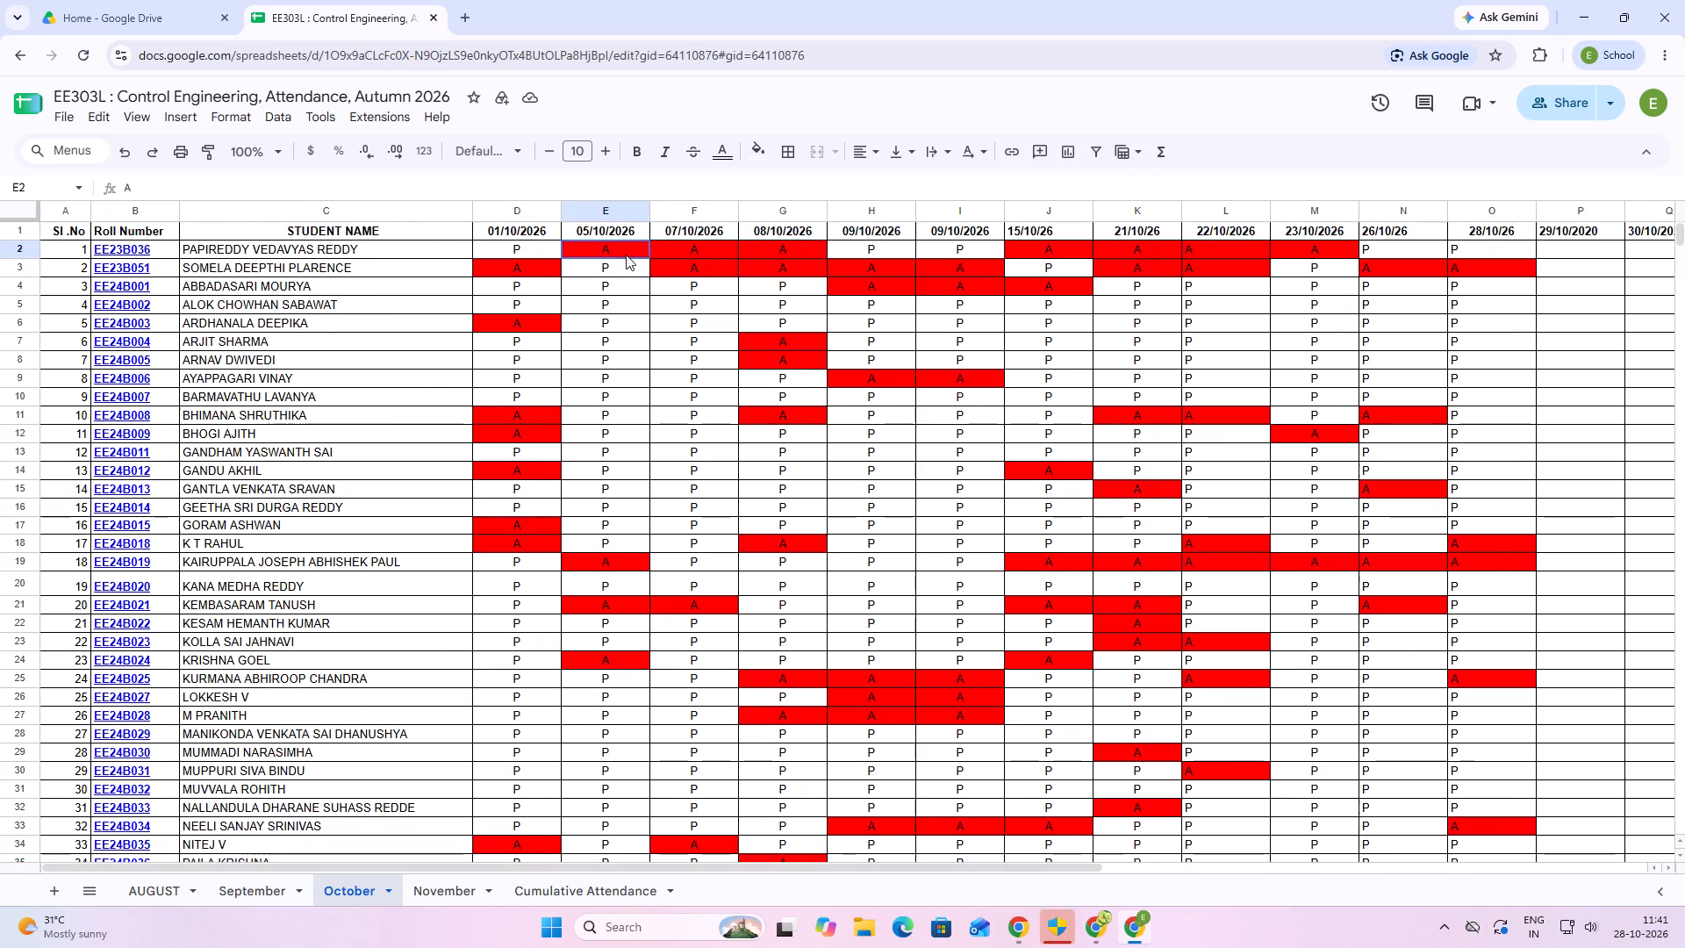
key(p)
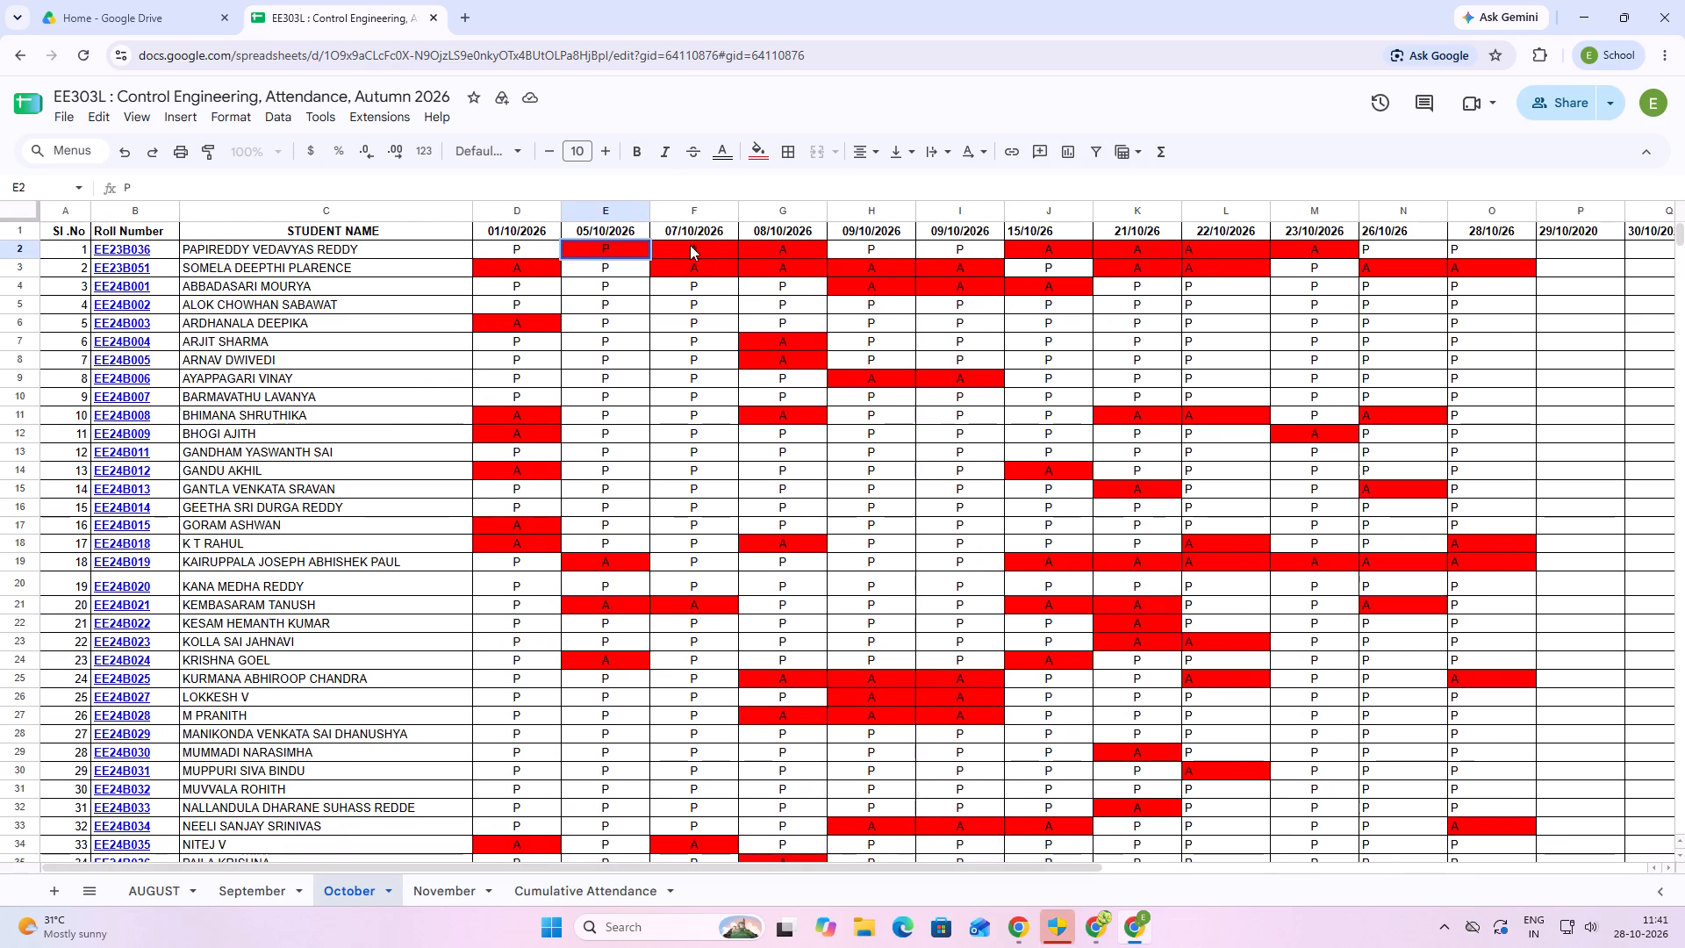
click(692, 245)
key(p)
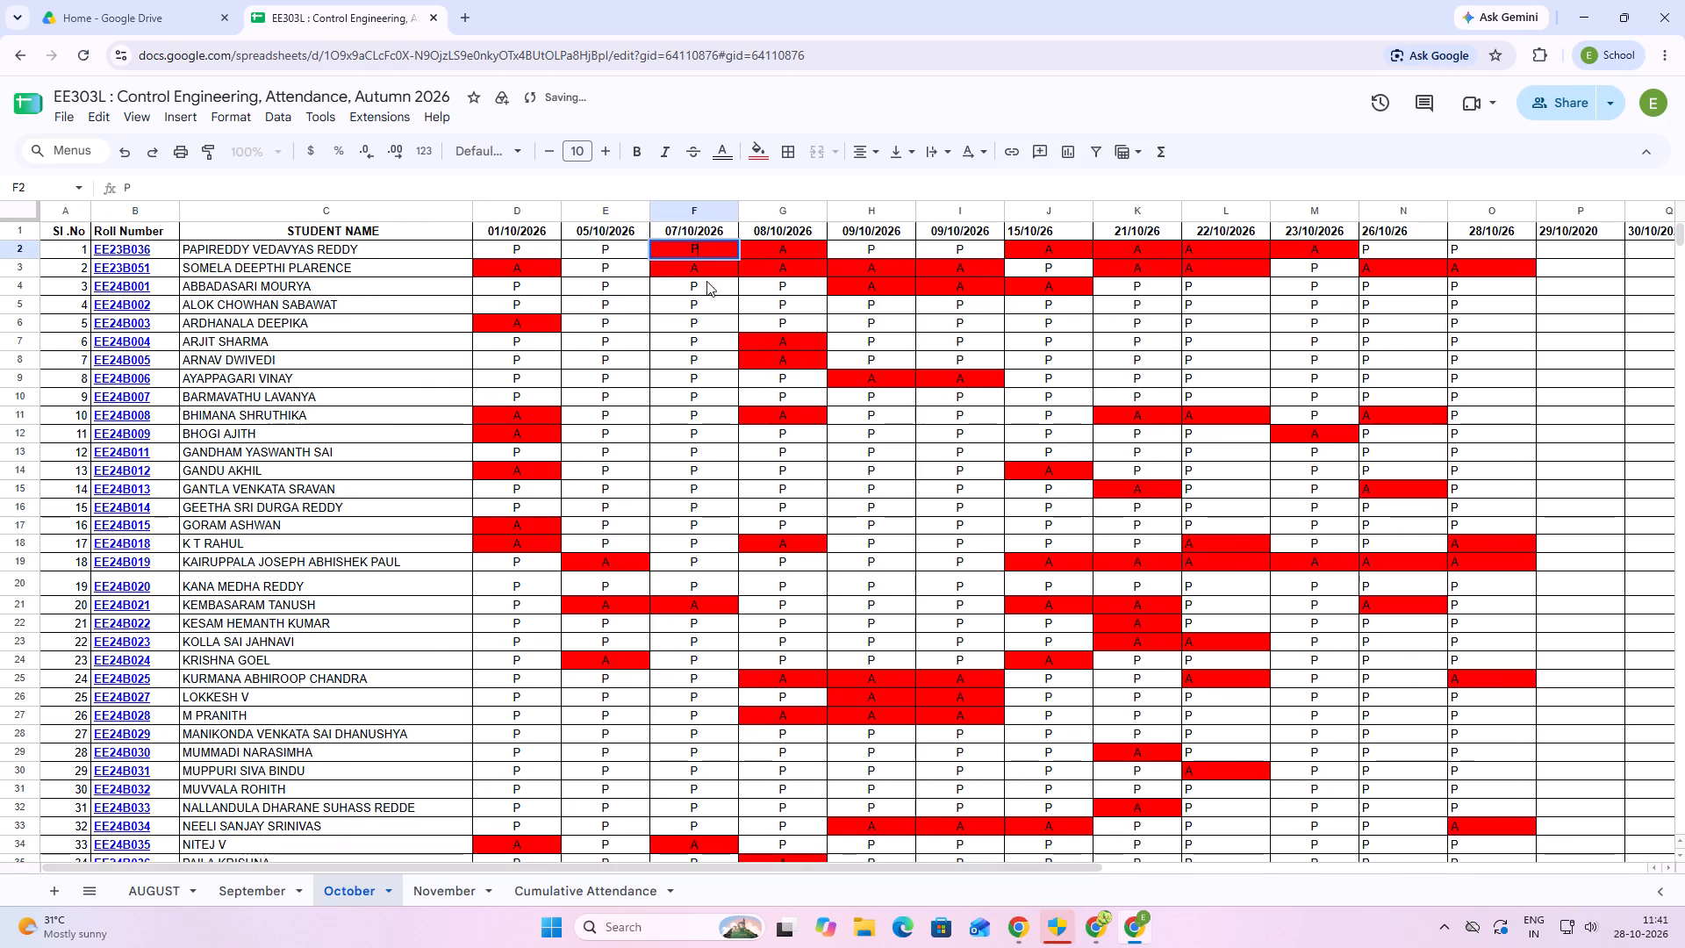
click(699, 290)
click(1180, 246)
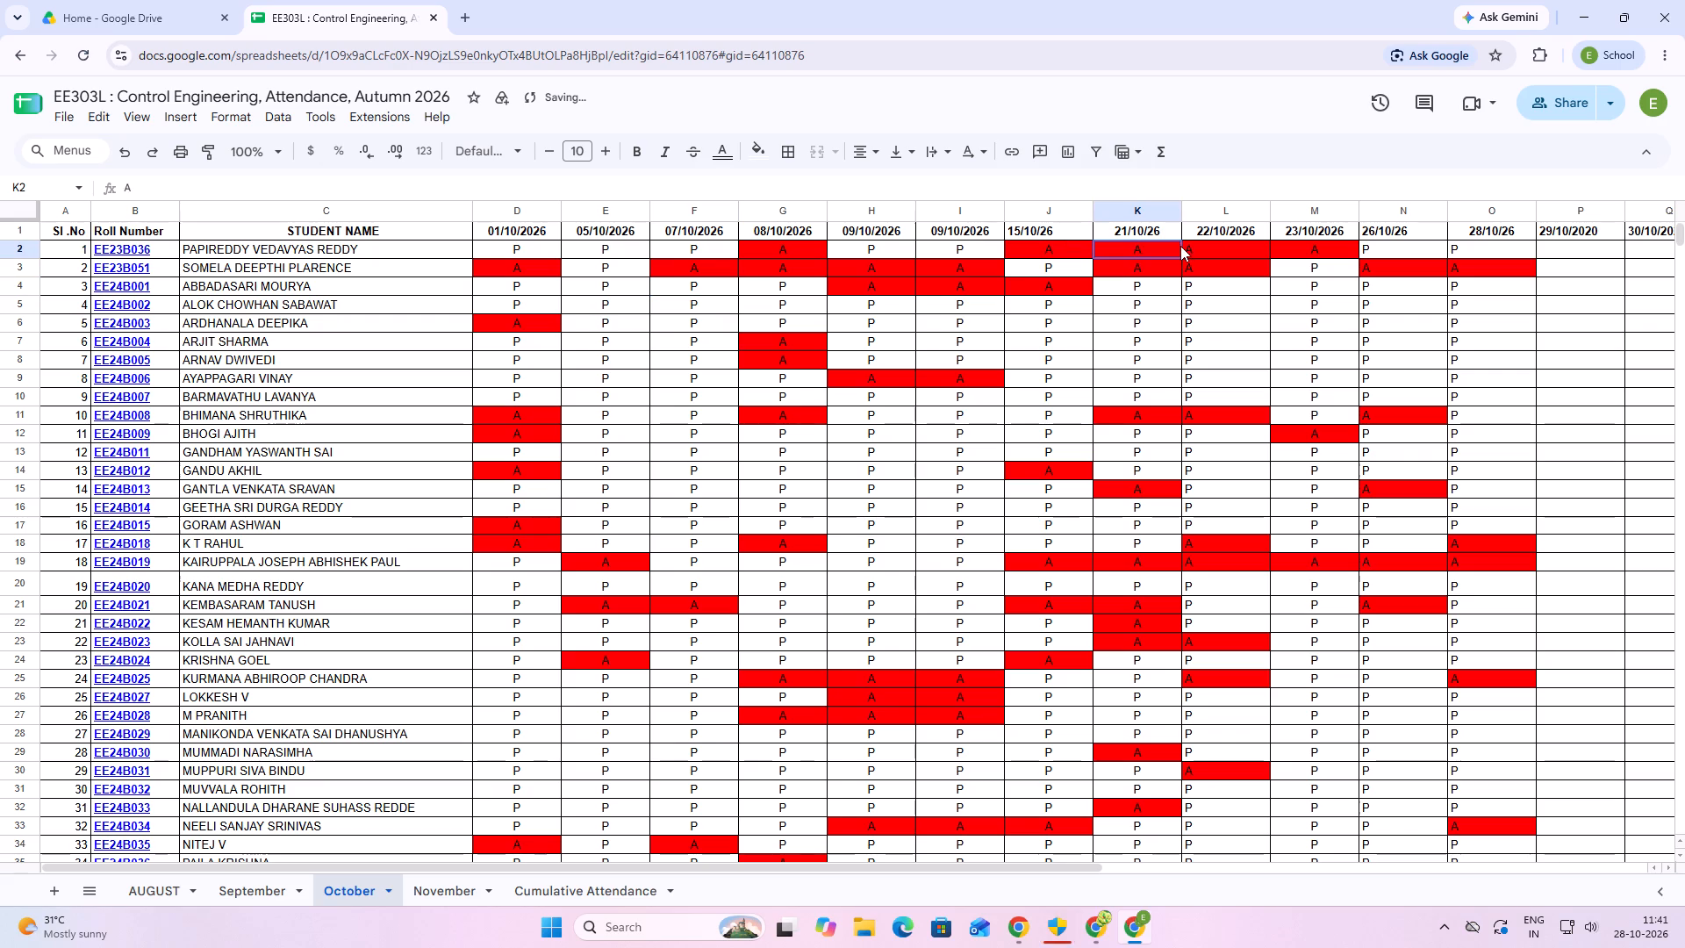
key(p)
click(1140, 314)
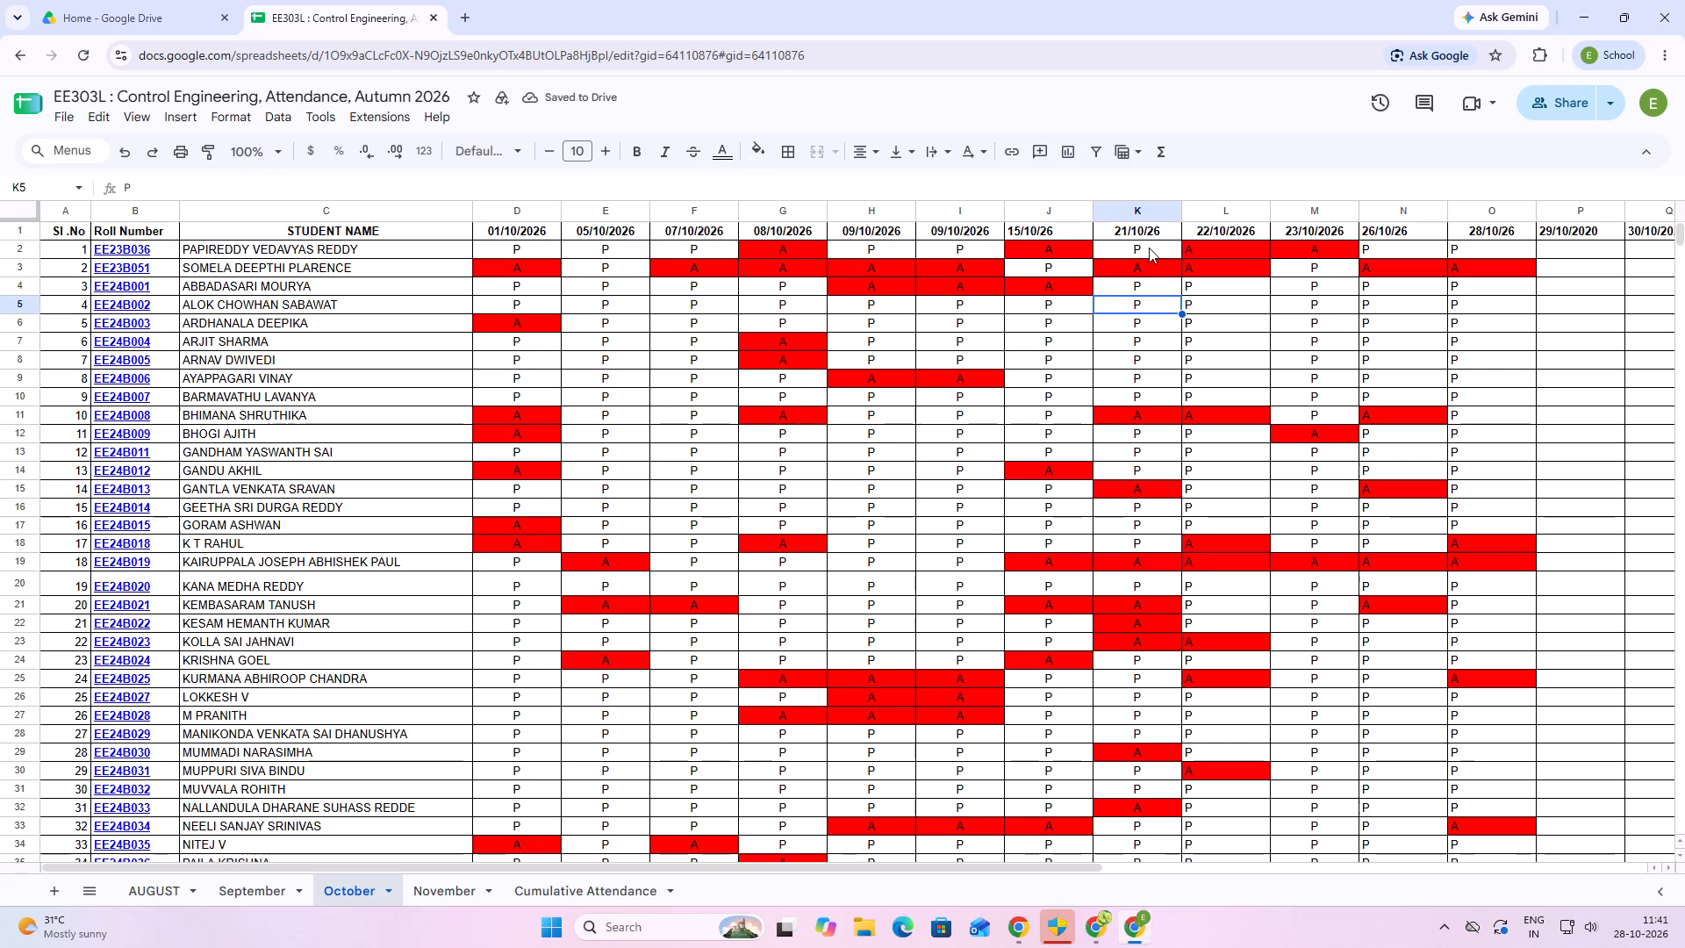
Mark the first student in row 2 of the October sheet as A for 05/10/2026, 07/10/2026 and 21/10/26.
click(587, 250)
key(a)
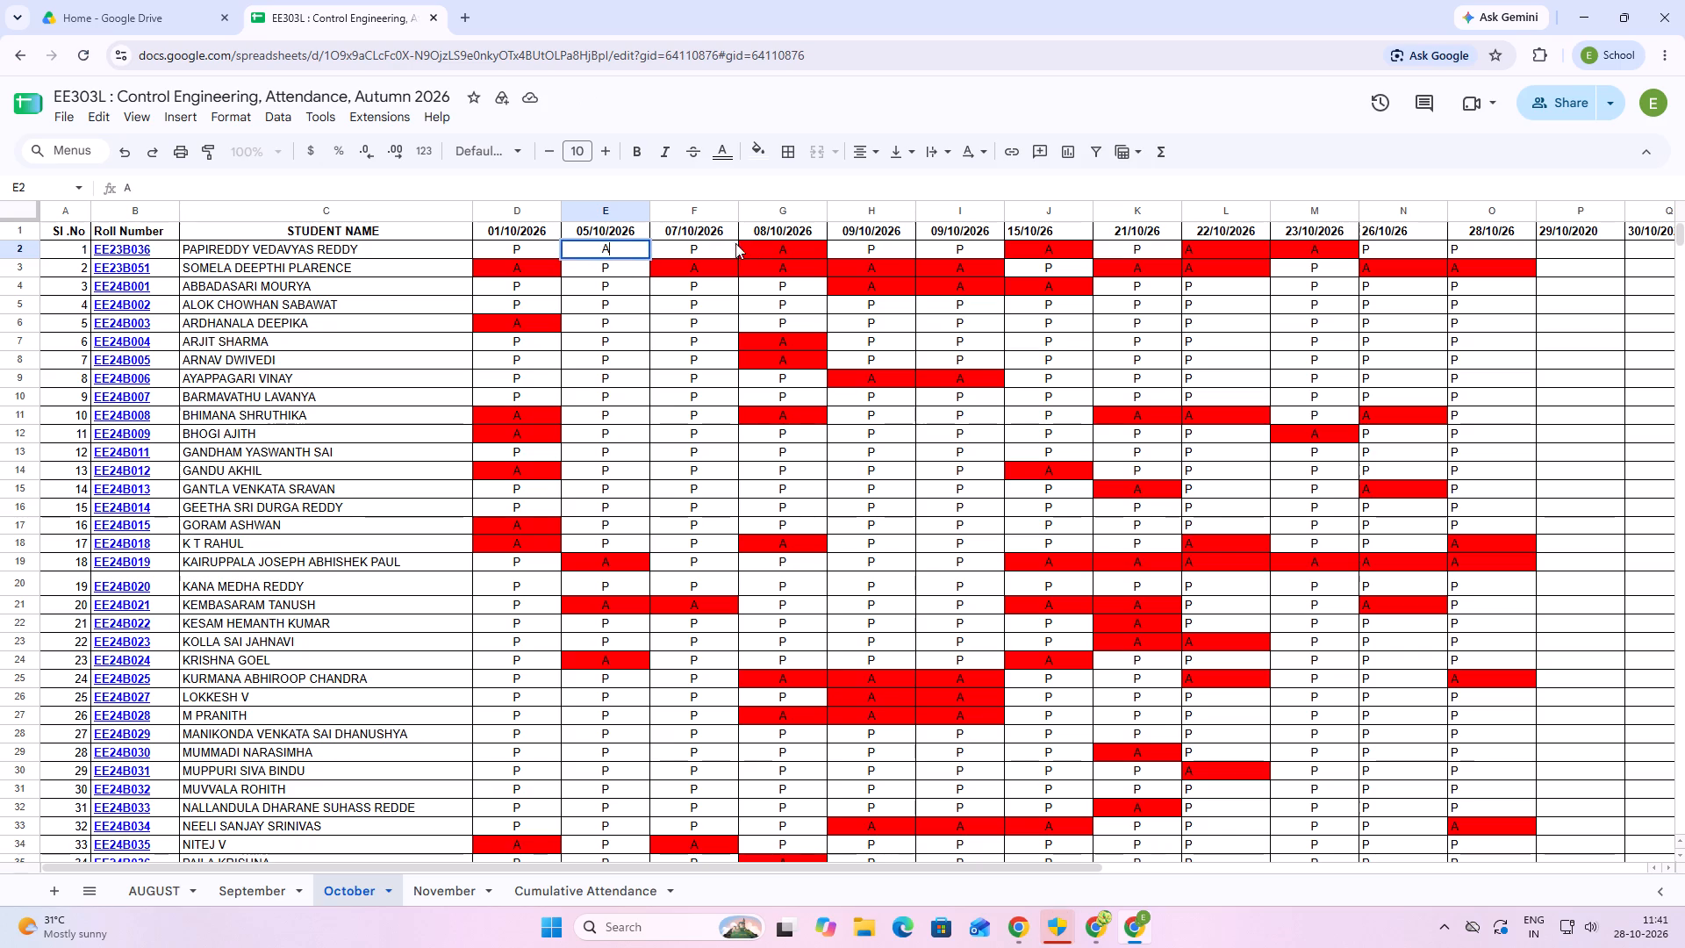
click(721, 249)
key(a)
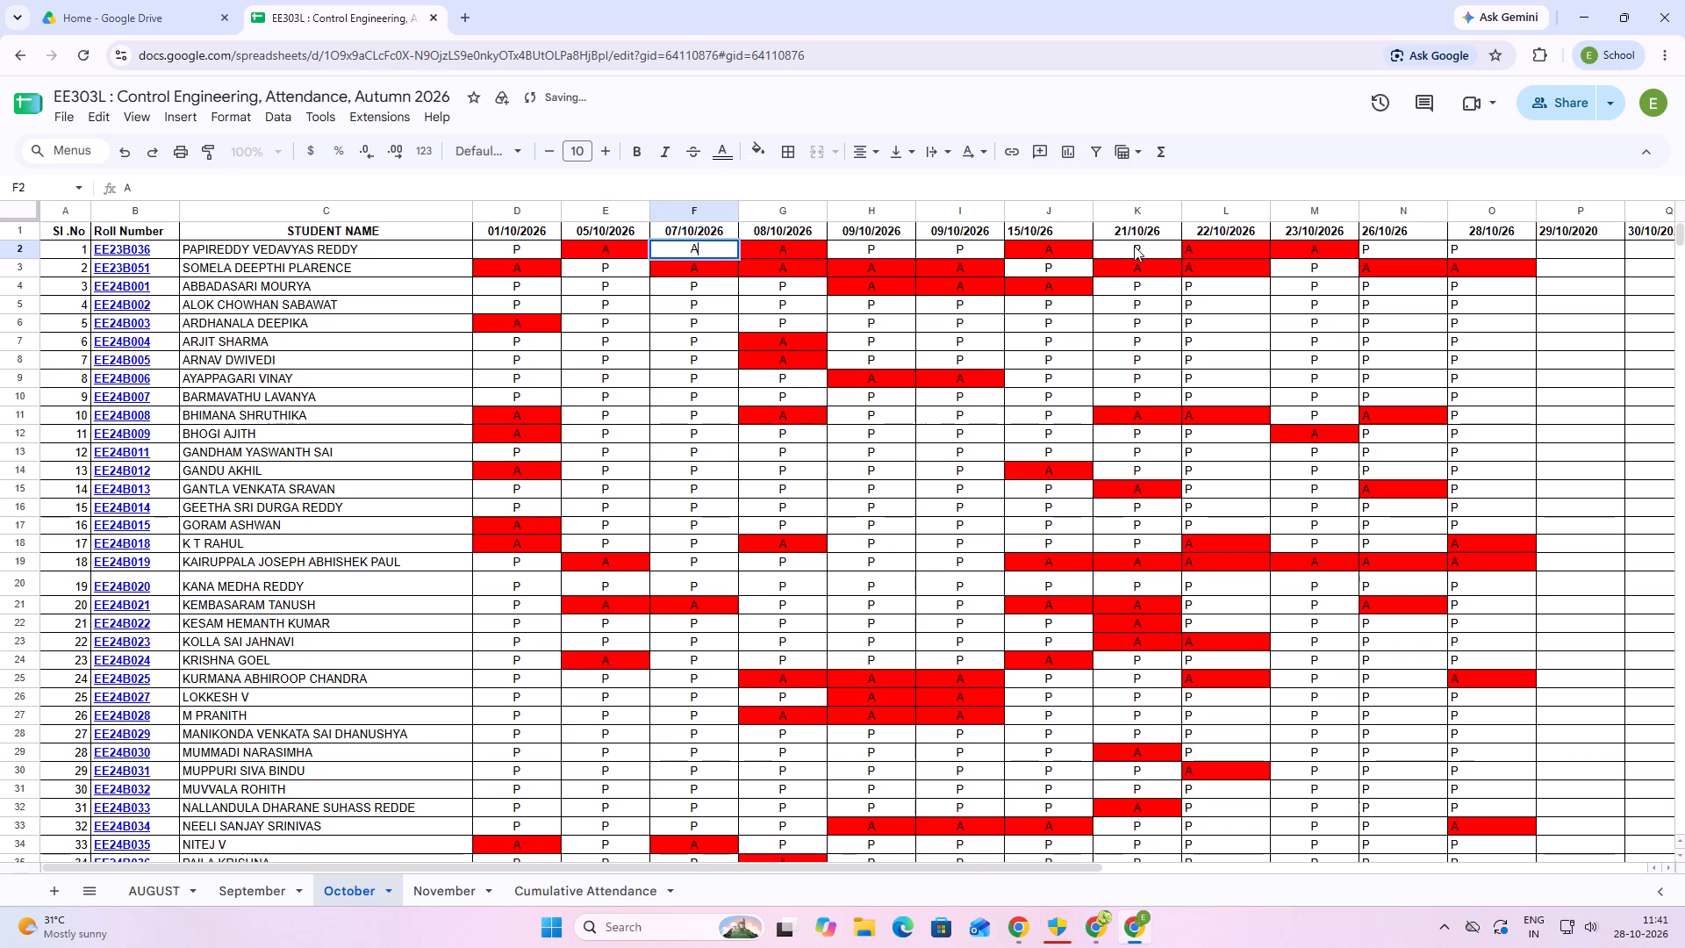
click(1134, 246)
key(a)
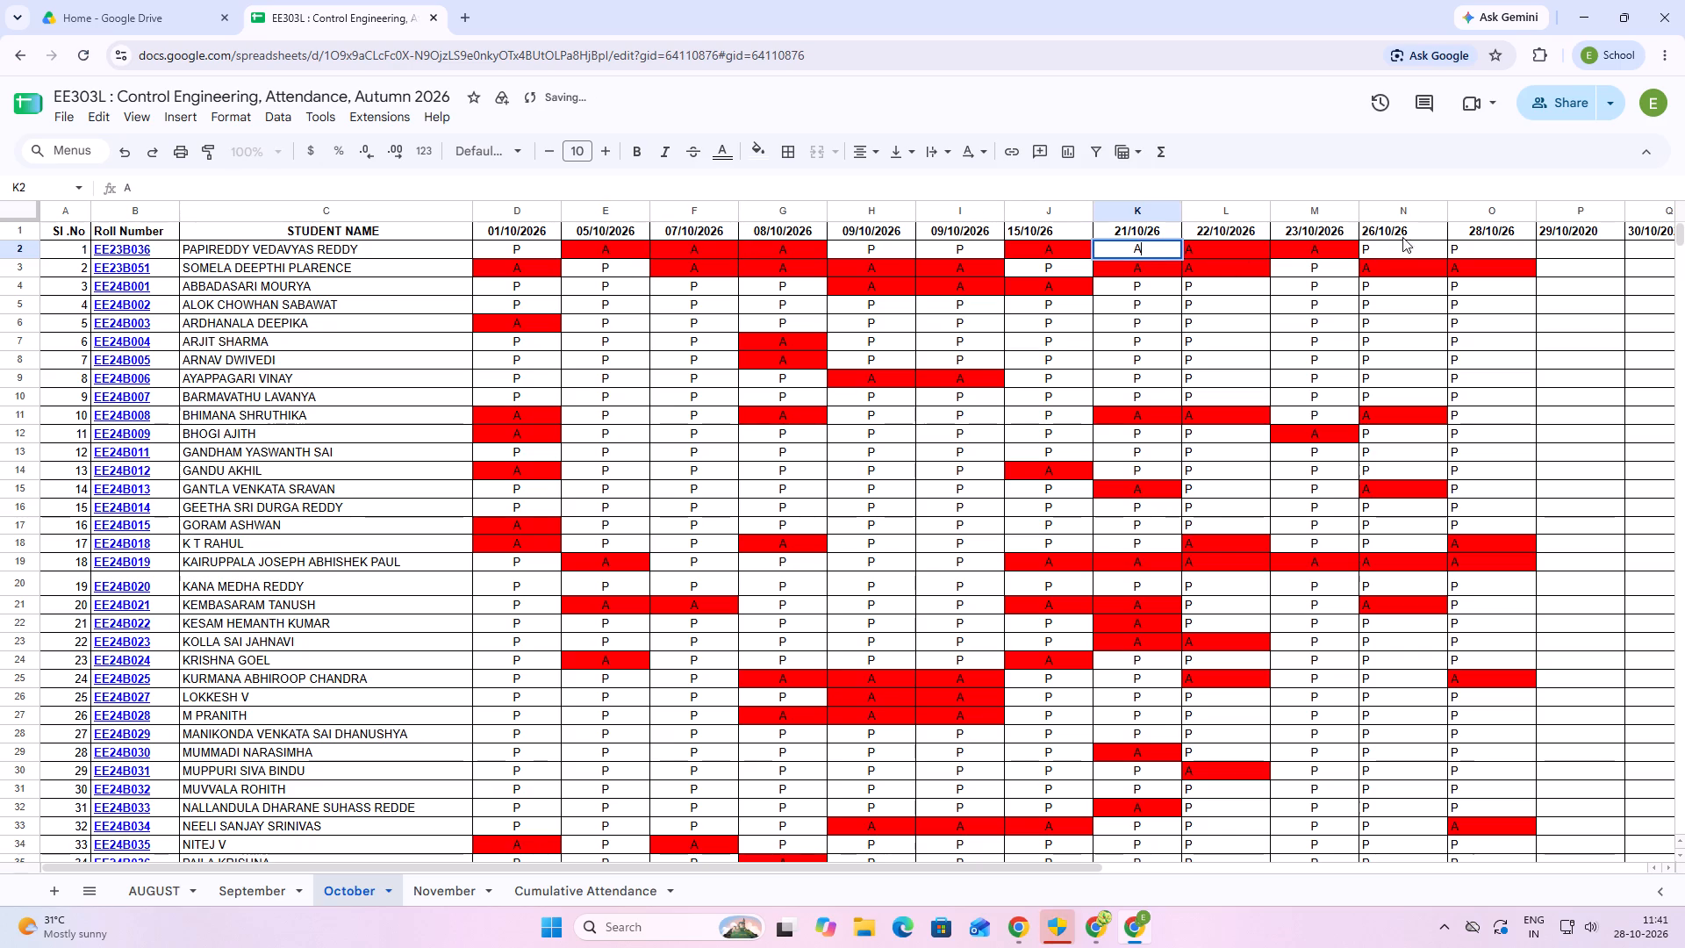
click(1334, 307)
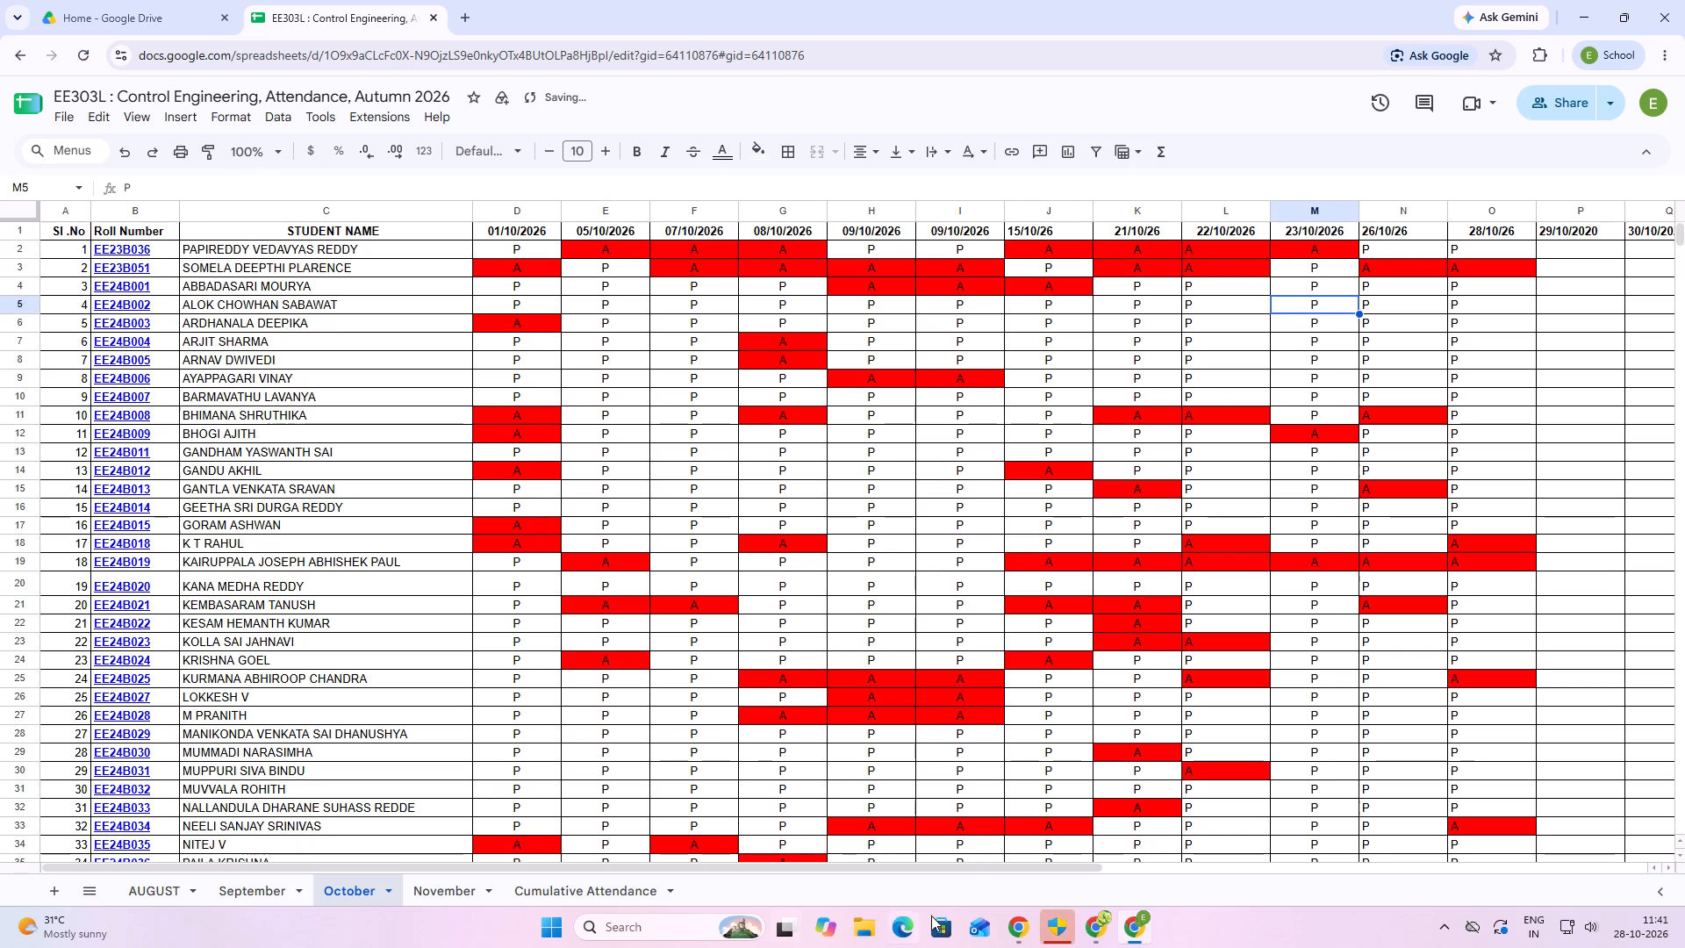
Examine the October sheet's day totals and percentages, and the overall % and total attendance columns of the Cumulative Attendance sheet.
drag(965, 868, 1065, 887)
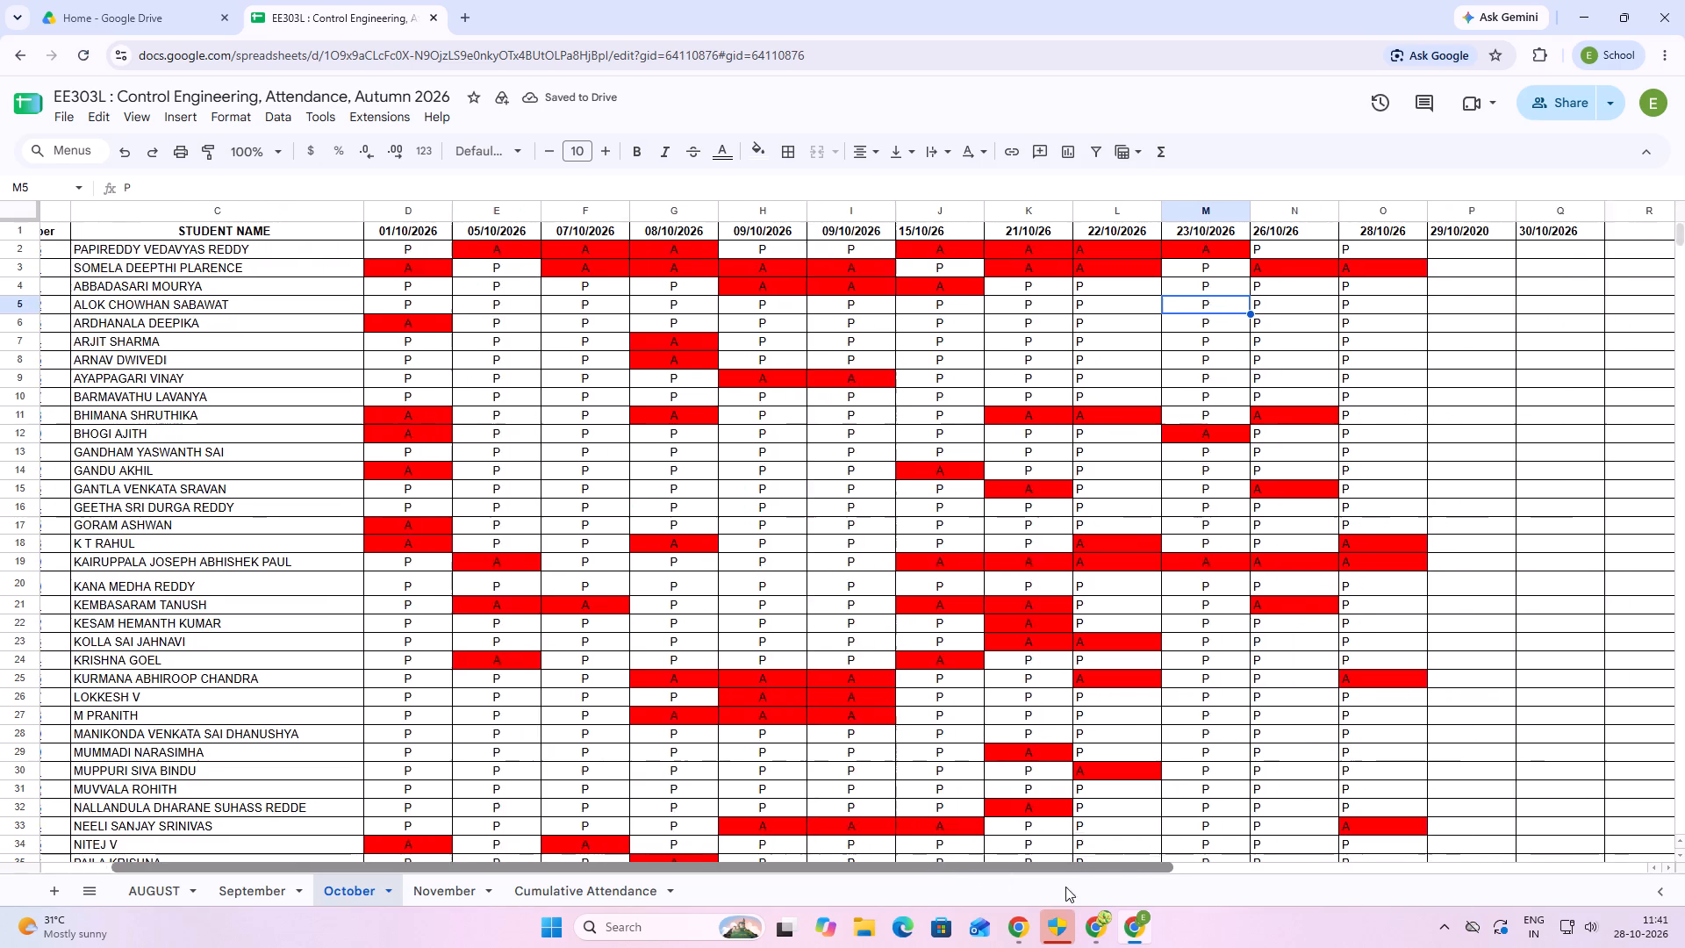
drag(1065, 887, 1405, 845)
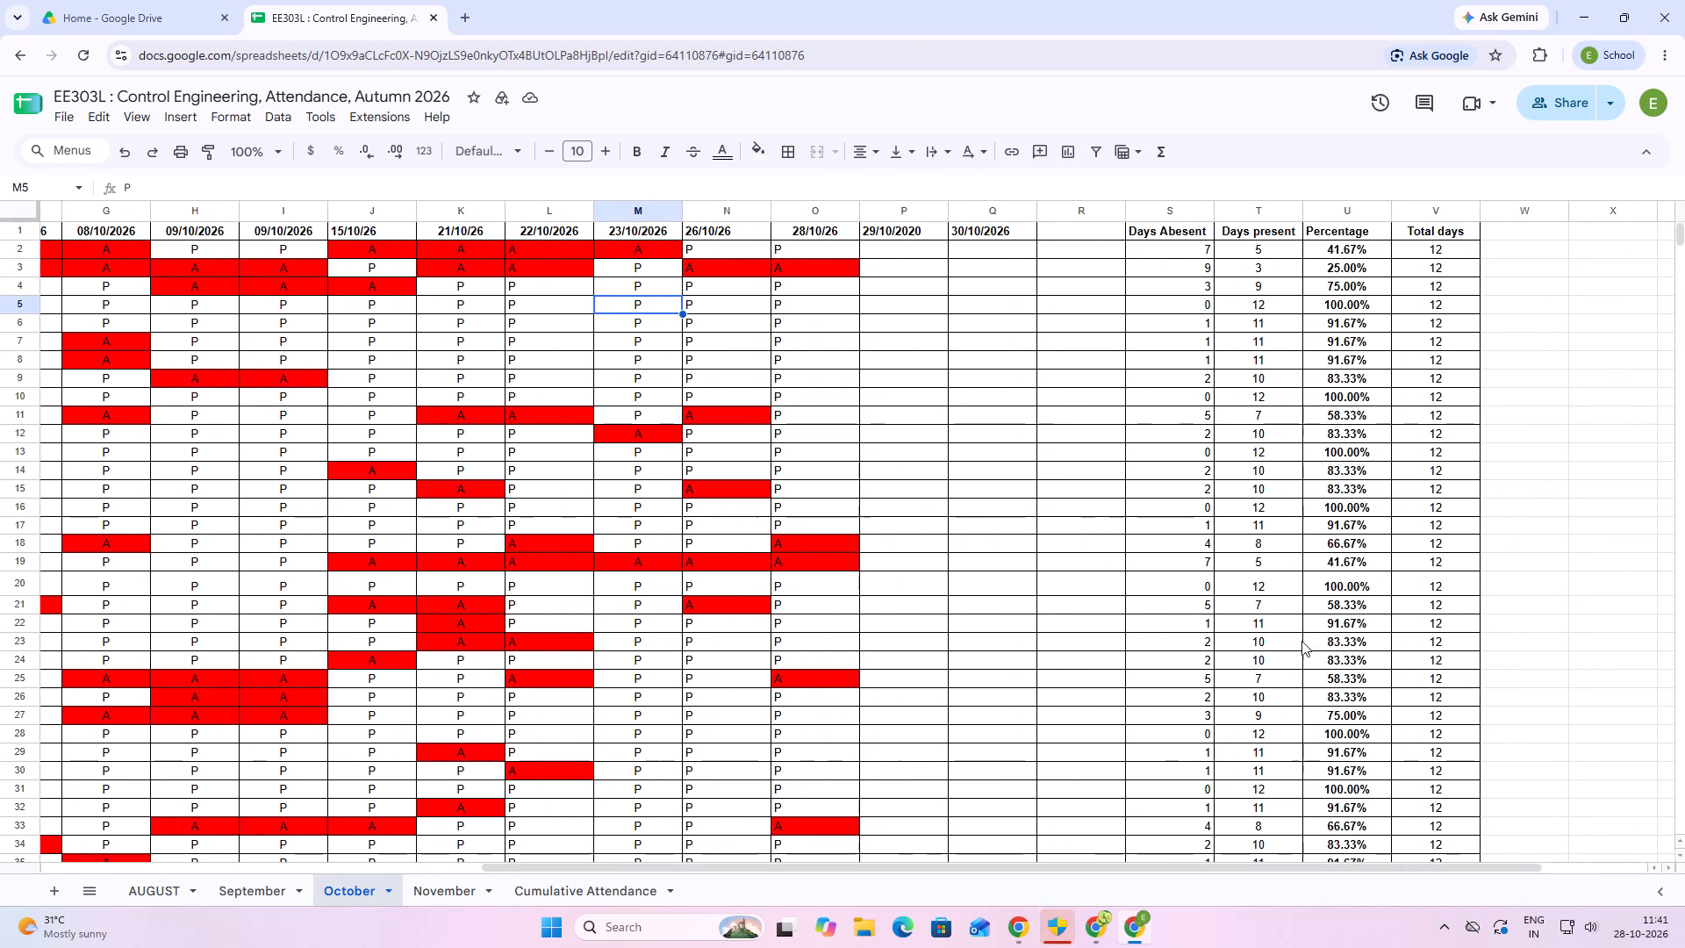
click(452, 886)
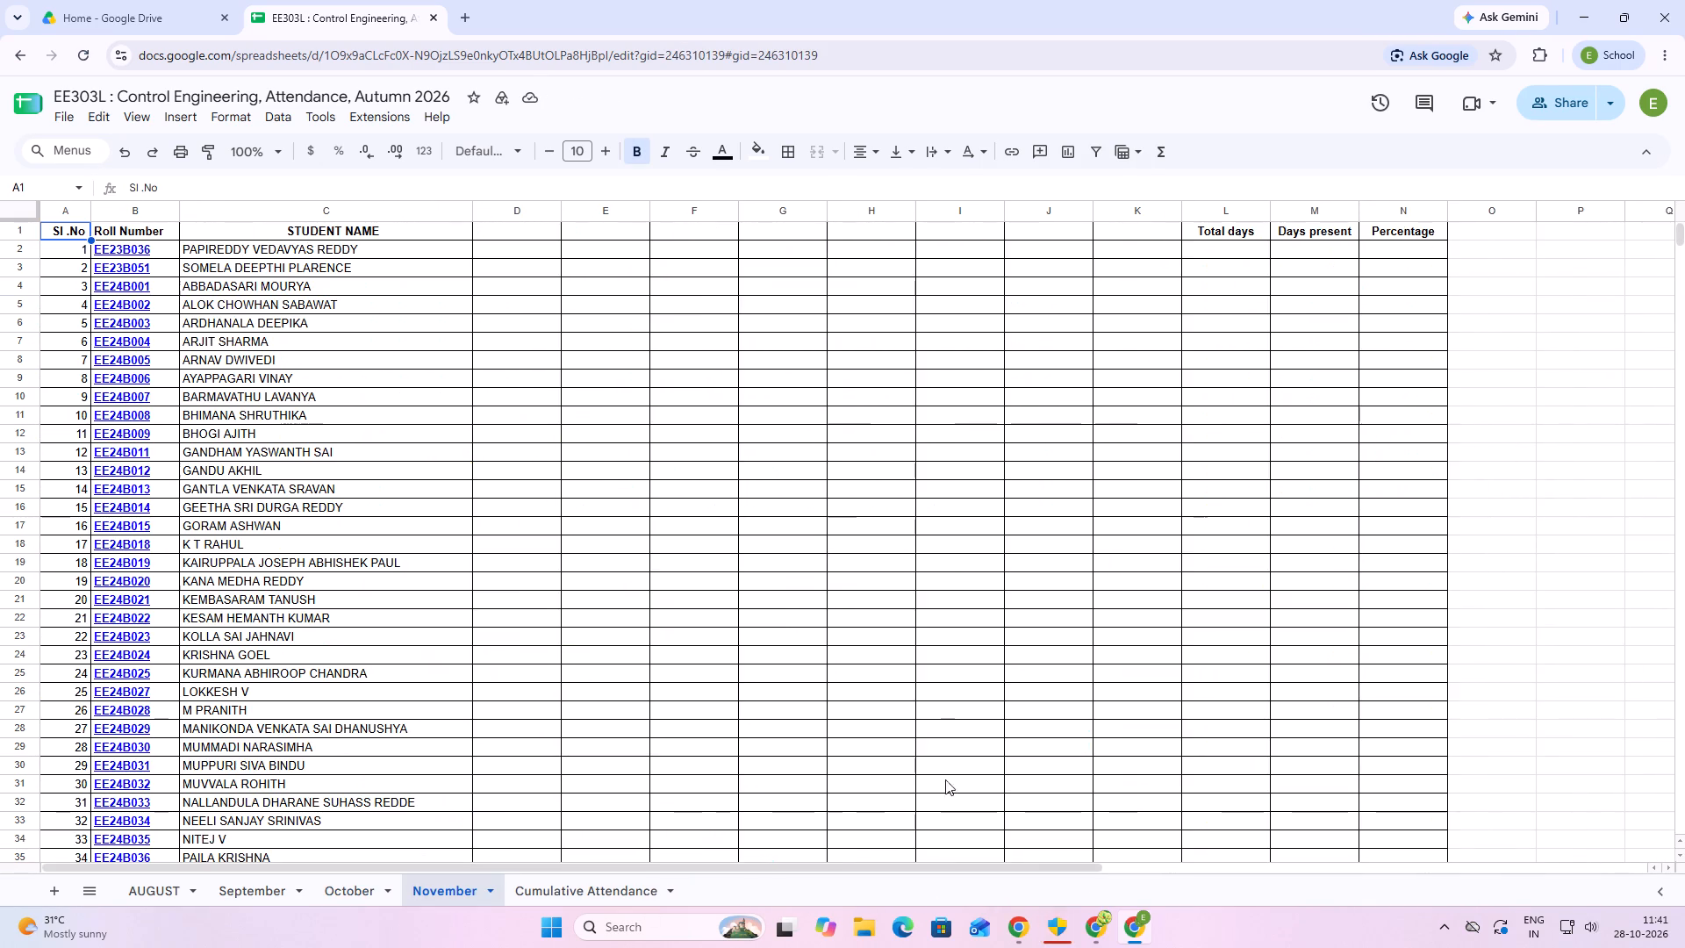
click(597, 896)
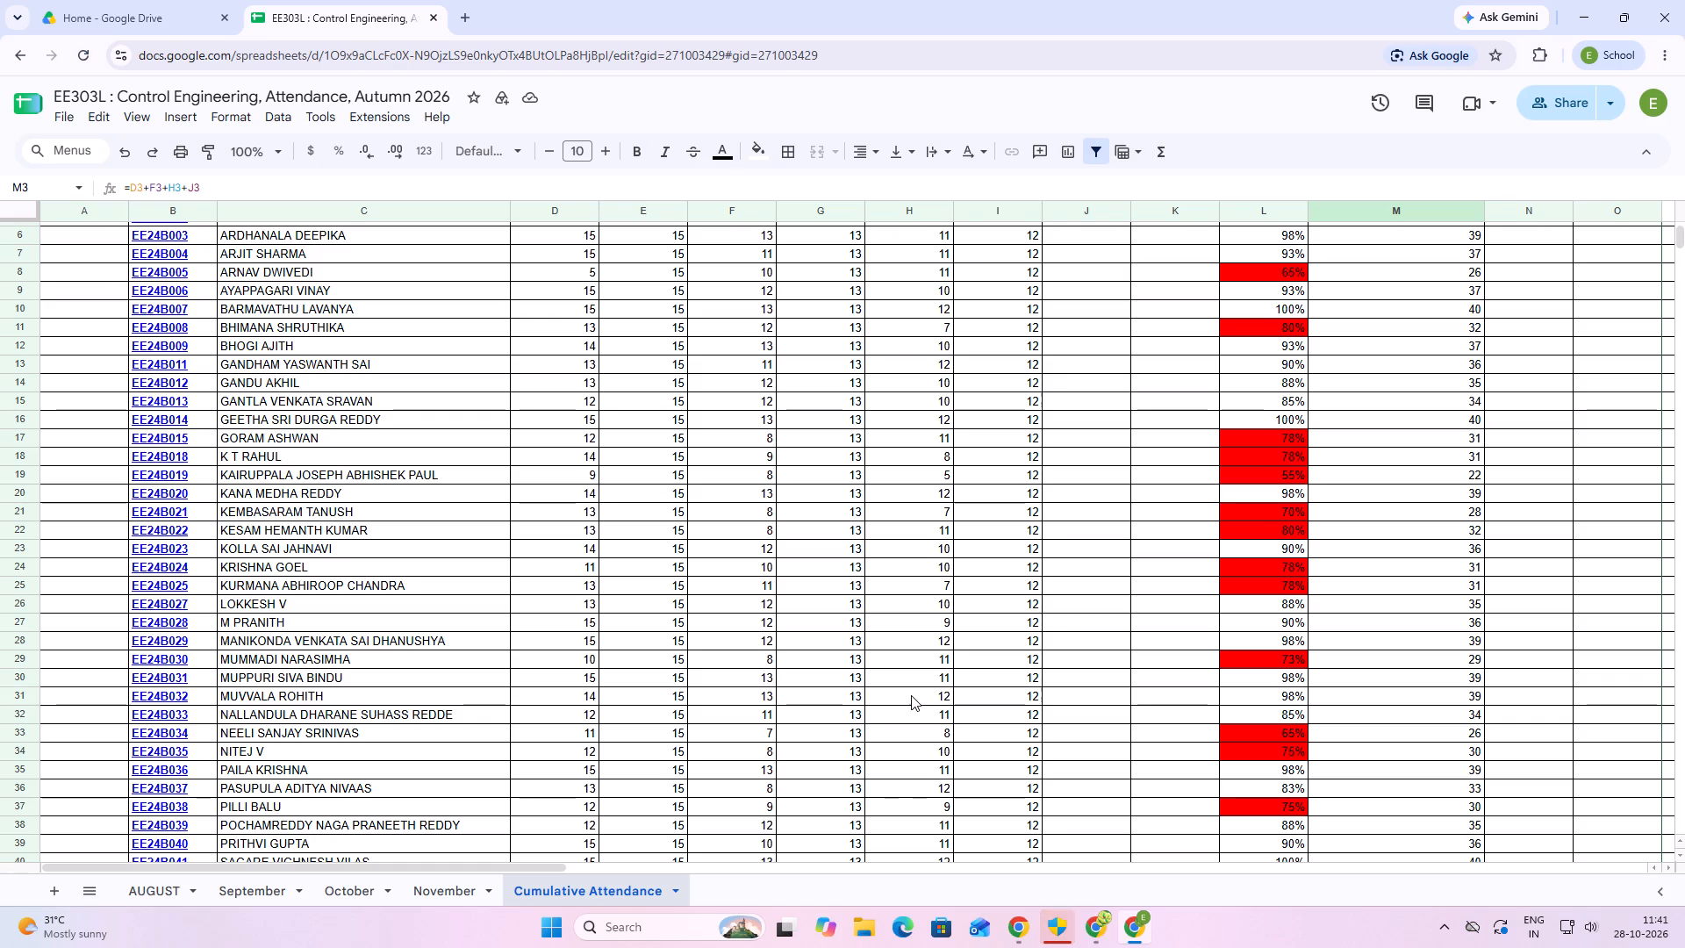
scroll(1309, 427, up, 4)
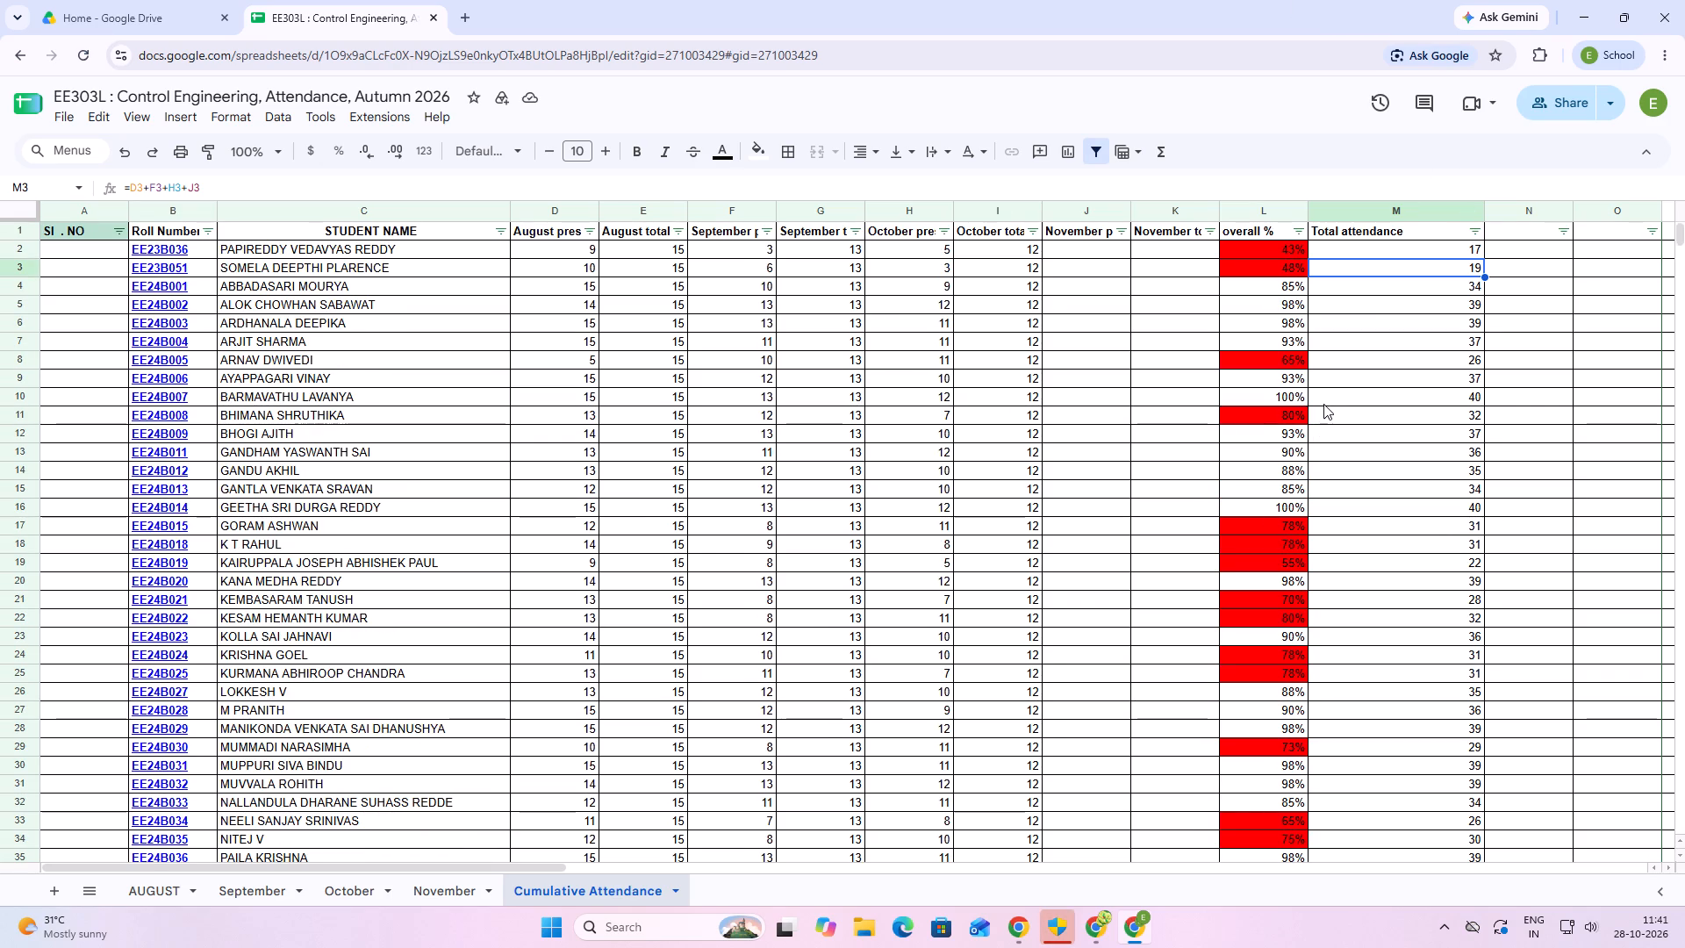
scroll(1189, 412, down, 5)
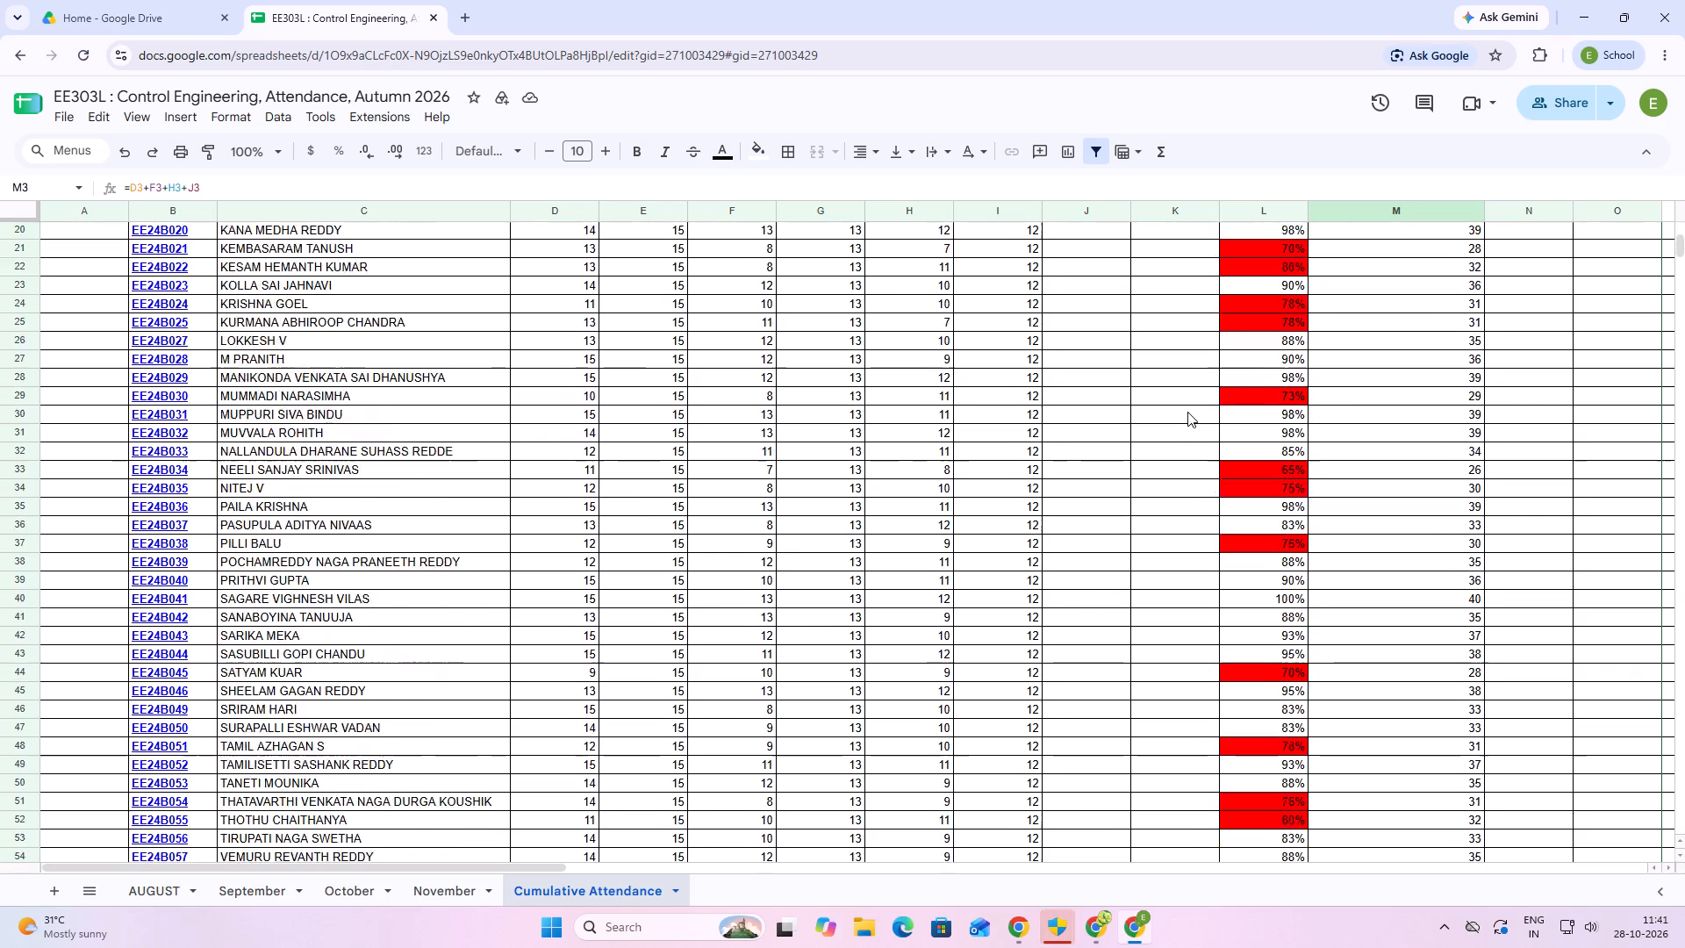
scroll(1187, 413, down, 5)
scroll(1187, 413, up, 3)
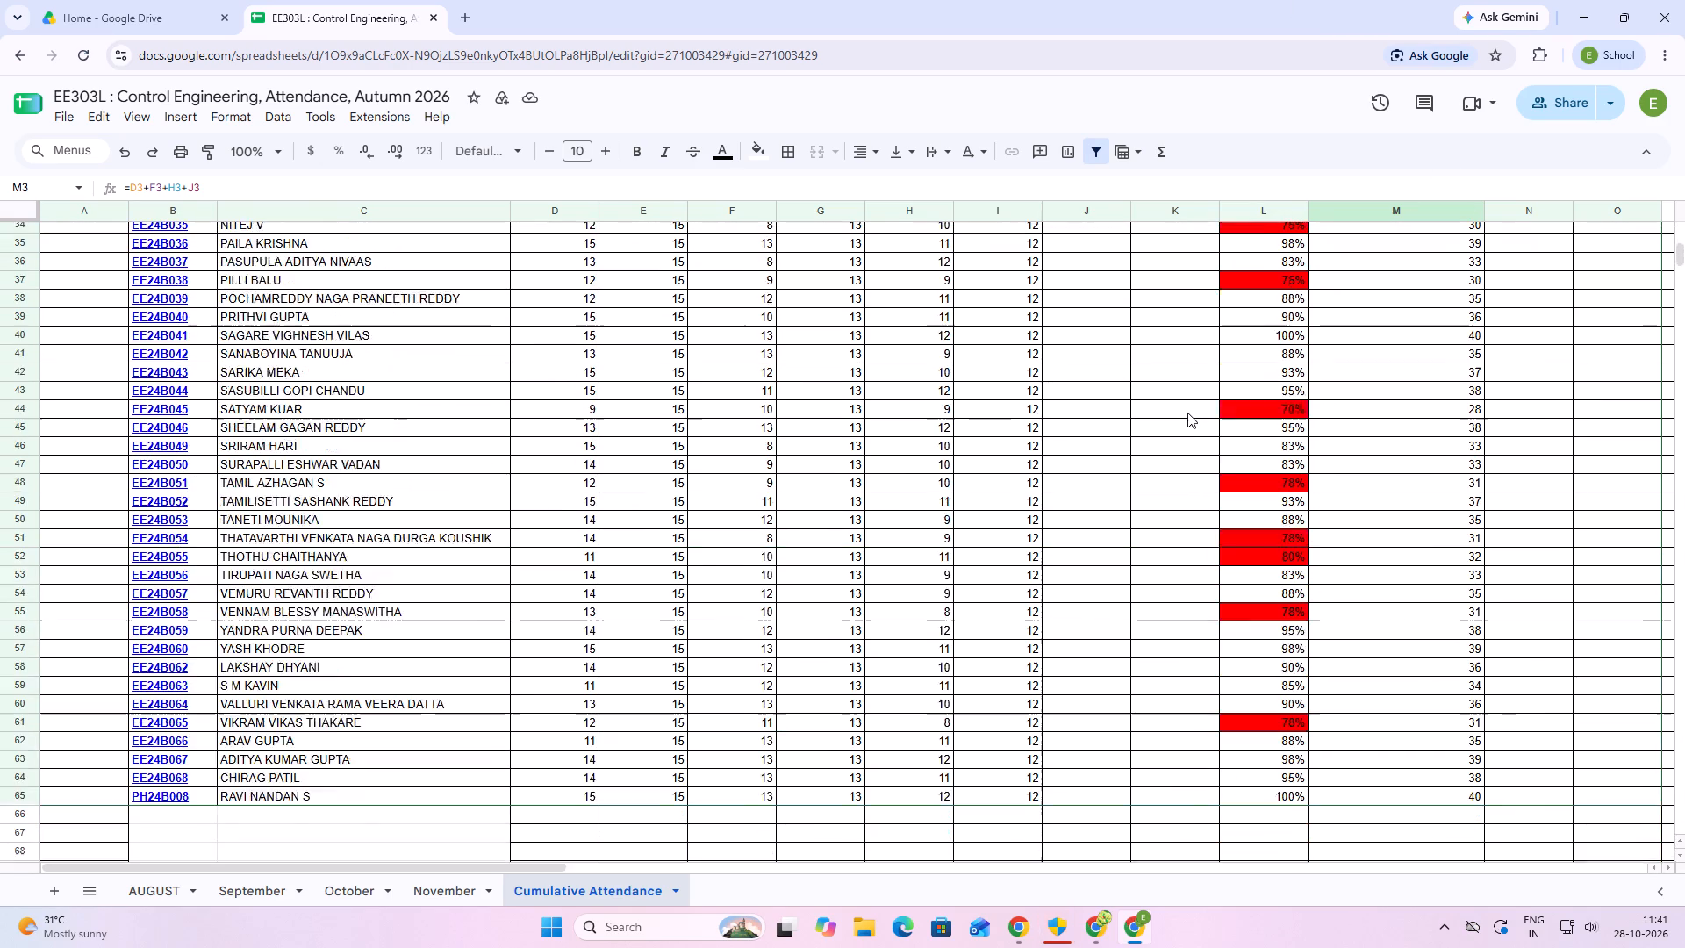
scroll(1187, 413, up, 8)
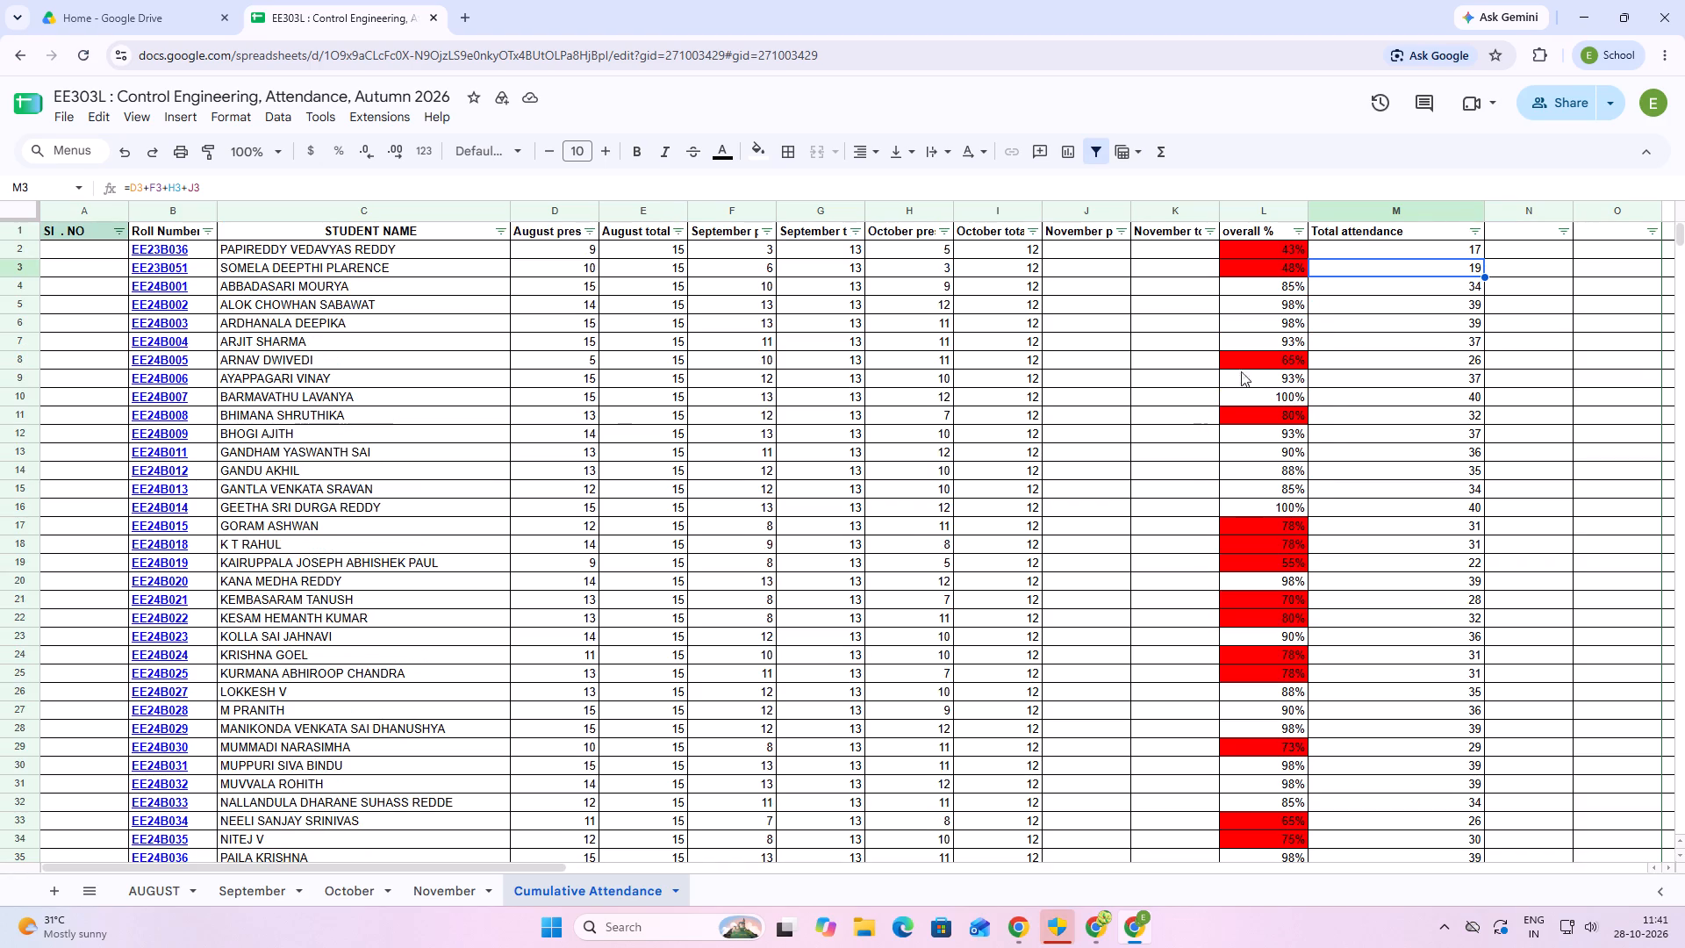
click(1344, 291)
click(1339, 312)
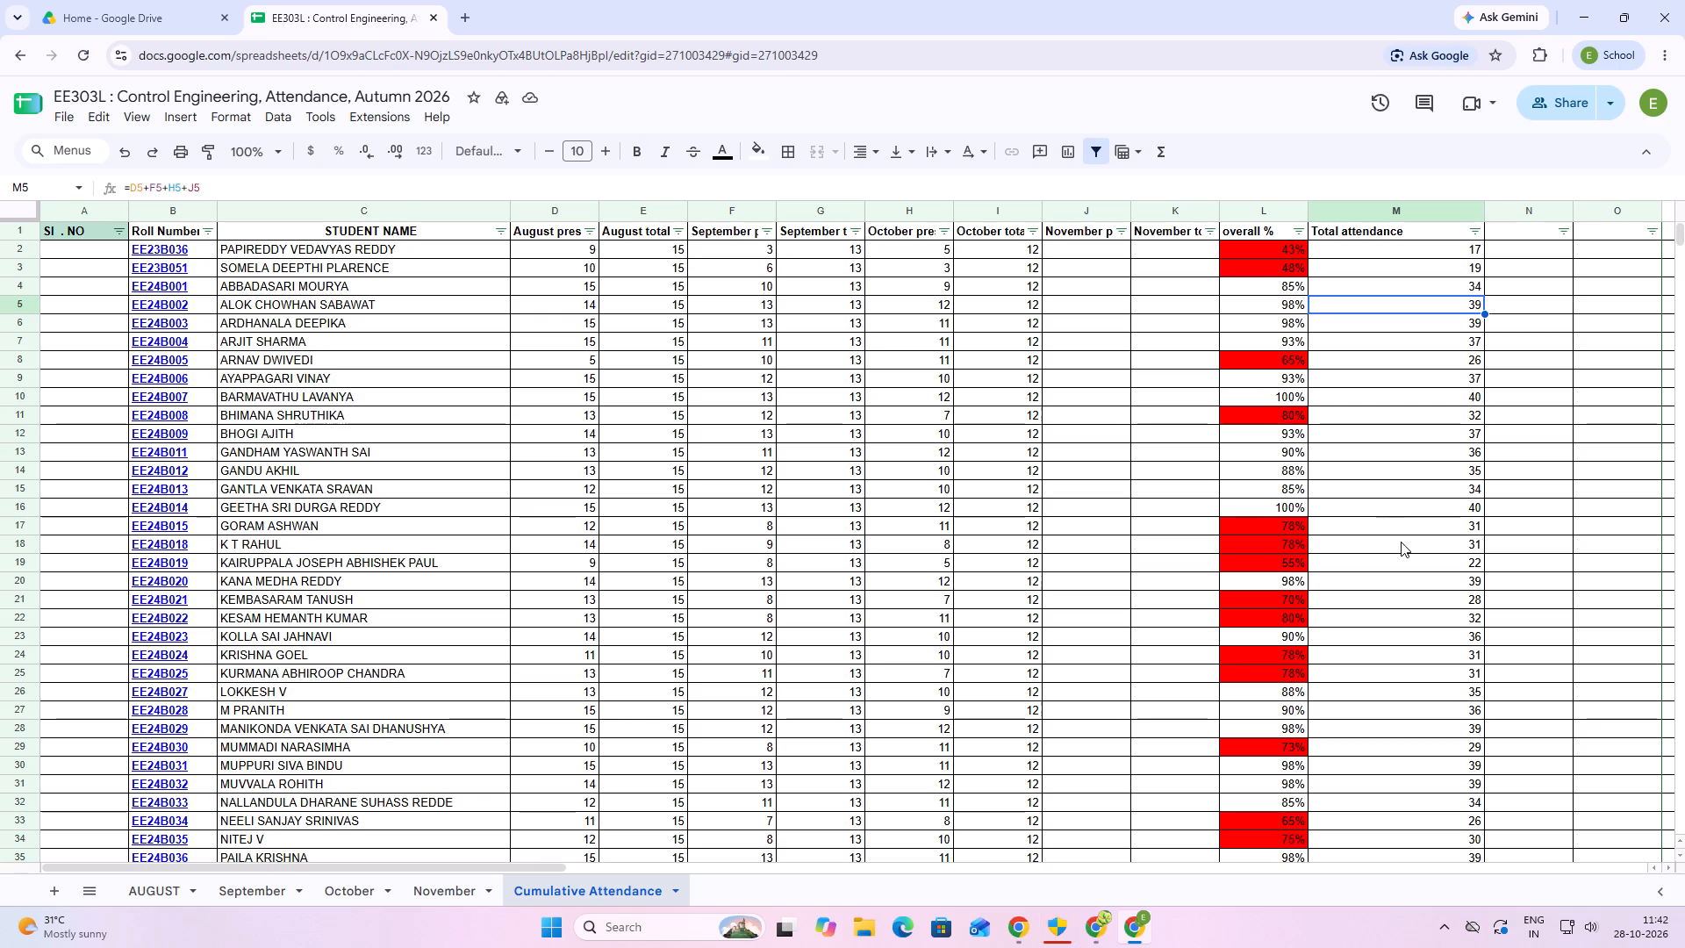
scroll(1401, 542, down, 4)
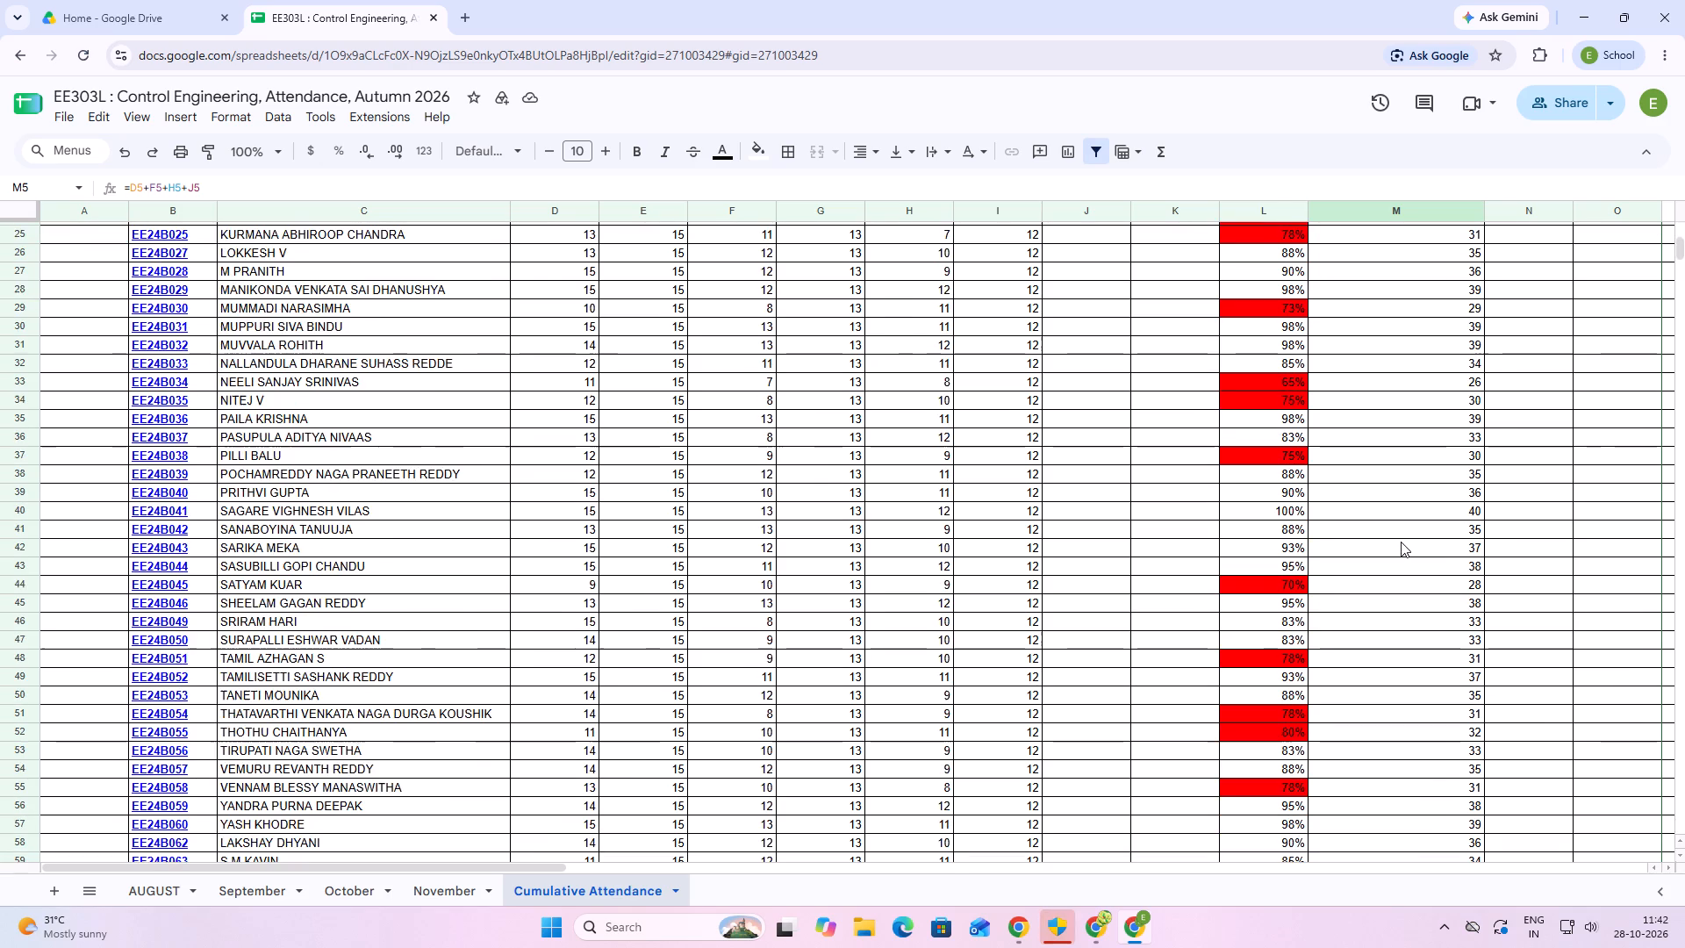
scroll(1401, 542, down, 6)
scroll(1401, 542, up, 15)
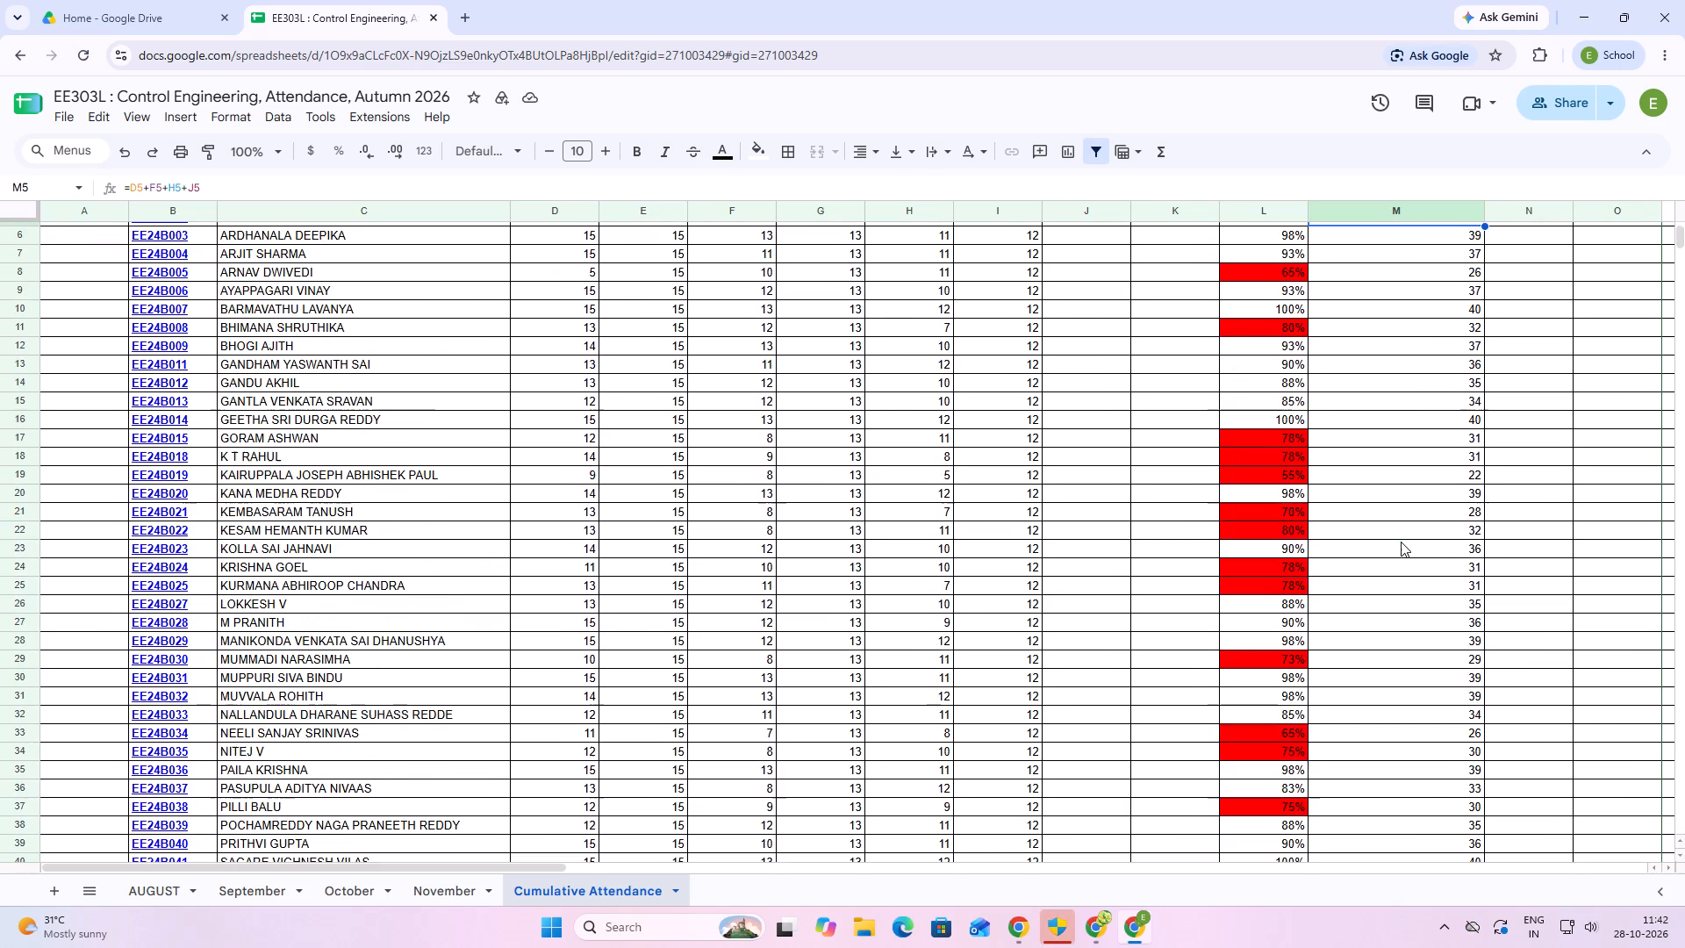
Set the overall % column's red conditional formatting rule to values less than or equal to 75%.
click(1281, 210)
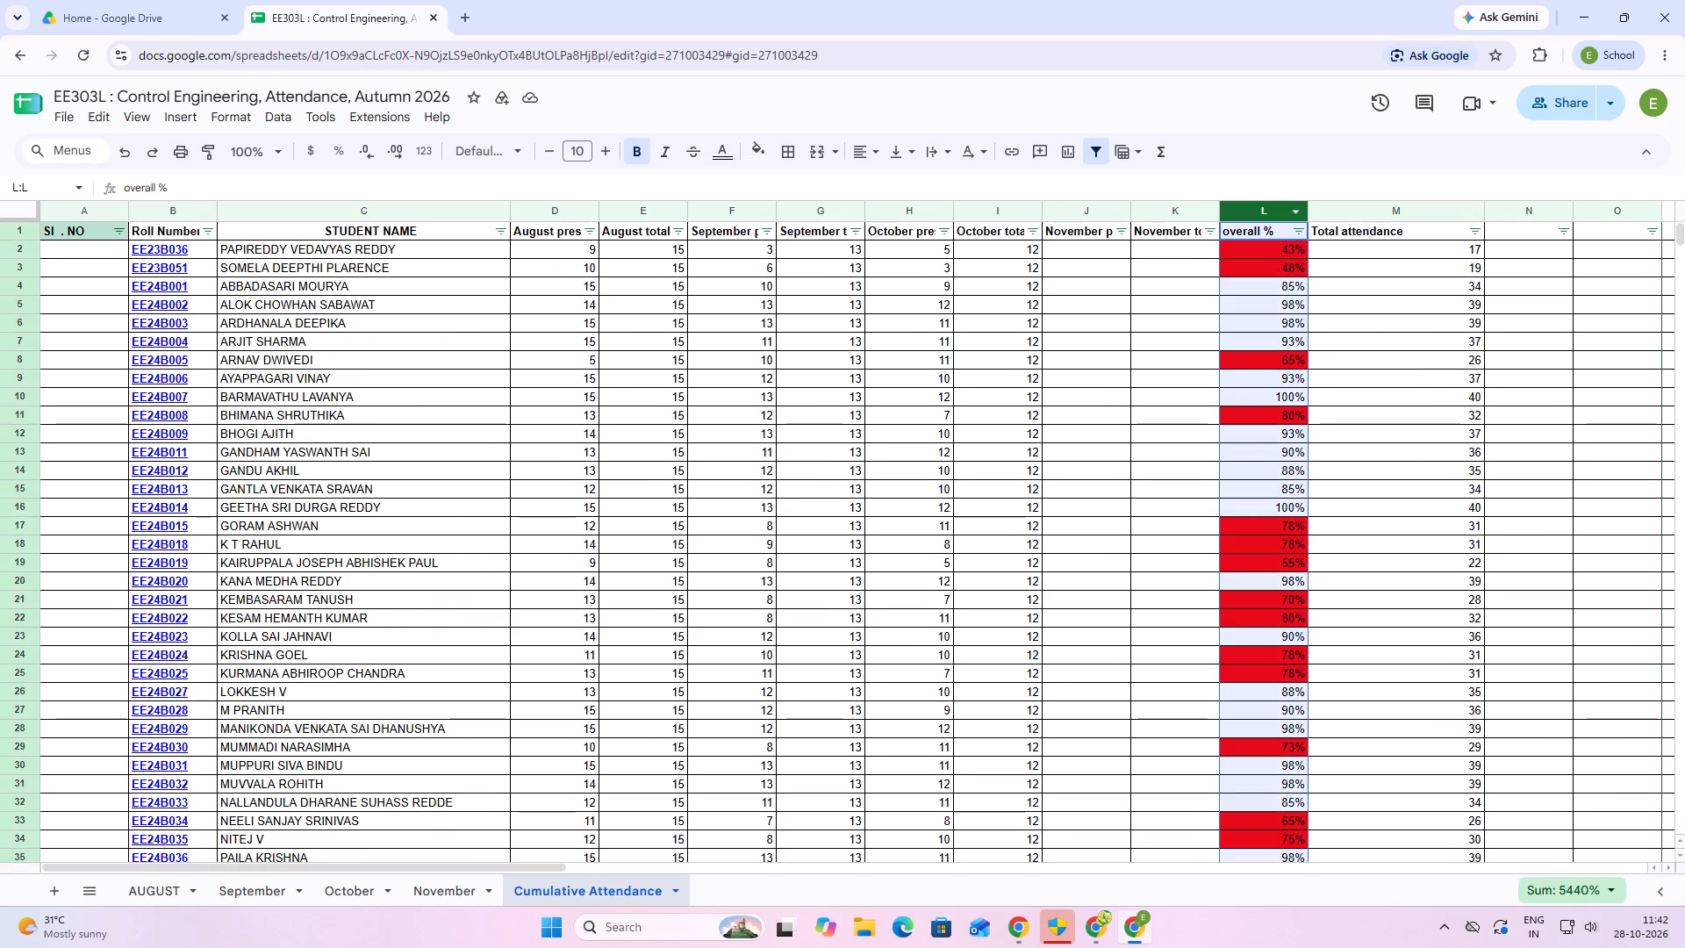
click(762, 149)
click(911, 479)
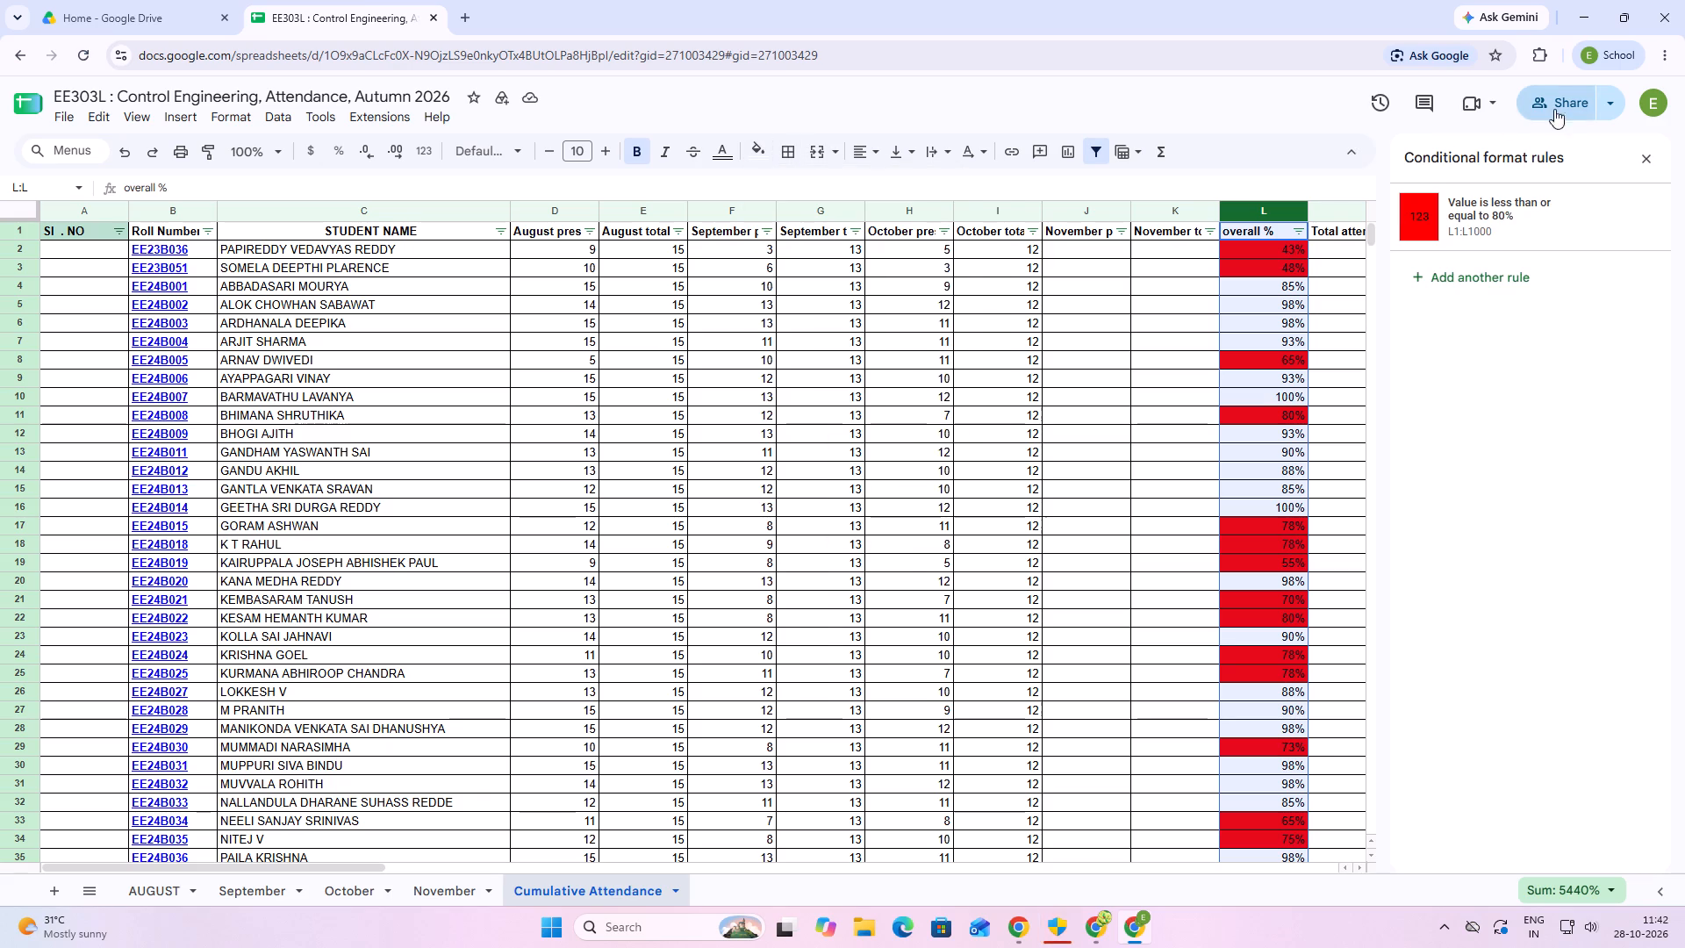
double_click(1498, 207)
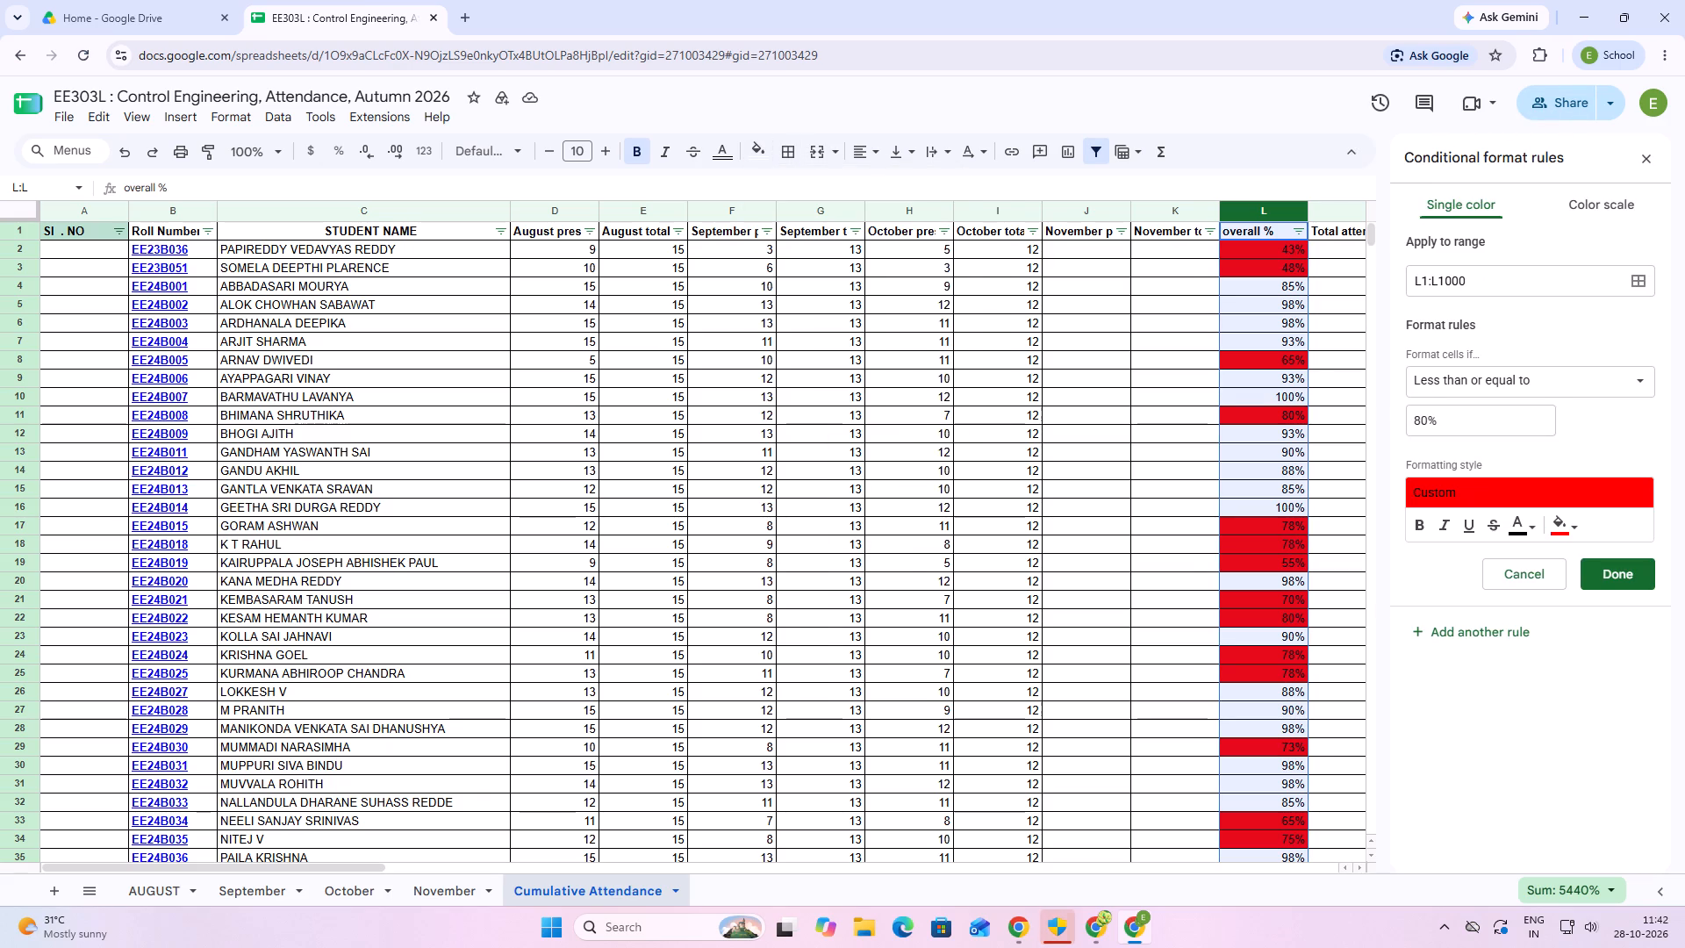
click(1430, 418)
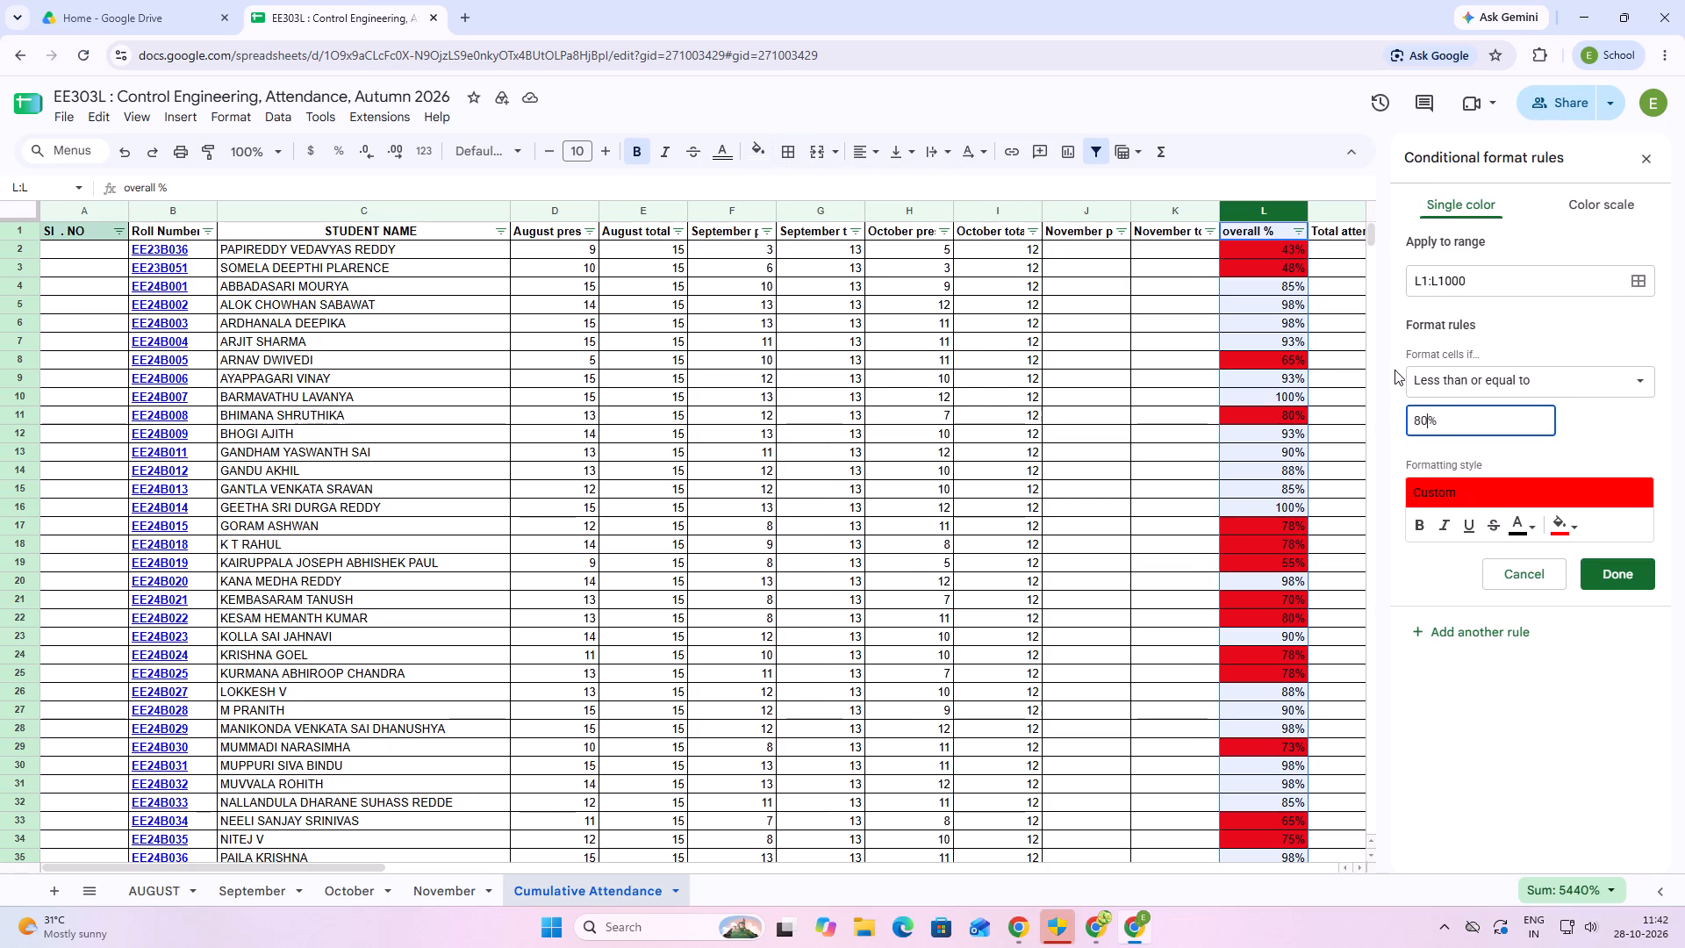
key(BackSpace)
key(BackSpace)
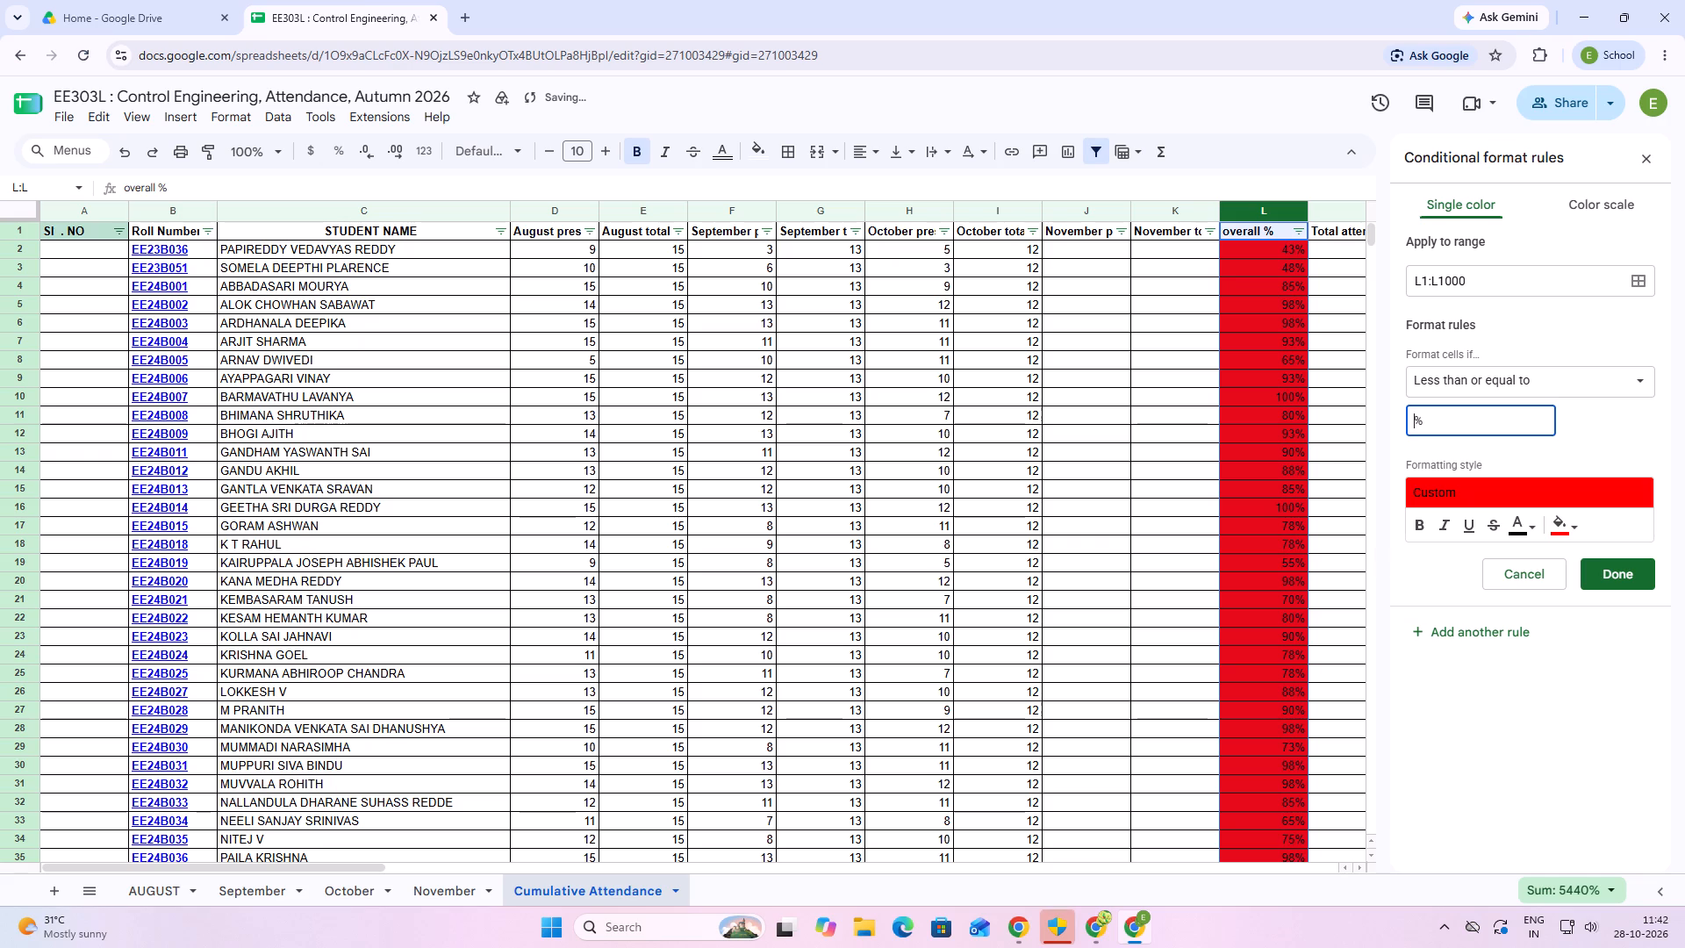
text(75)
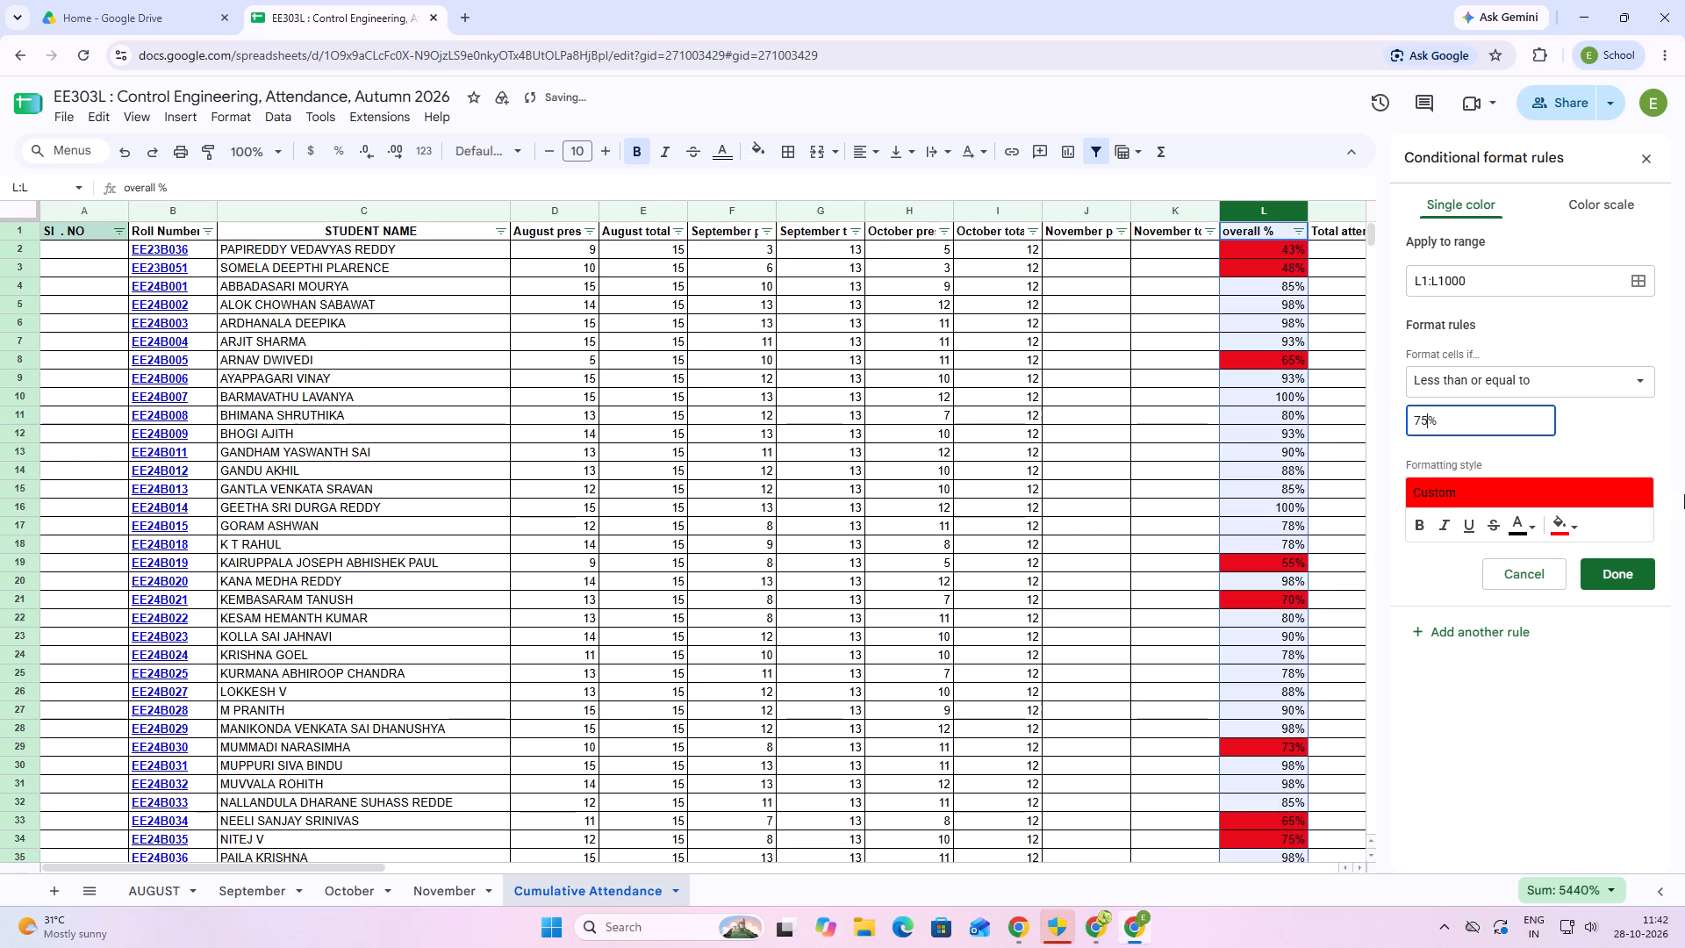
click(1638, 576)
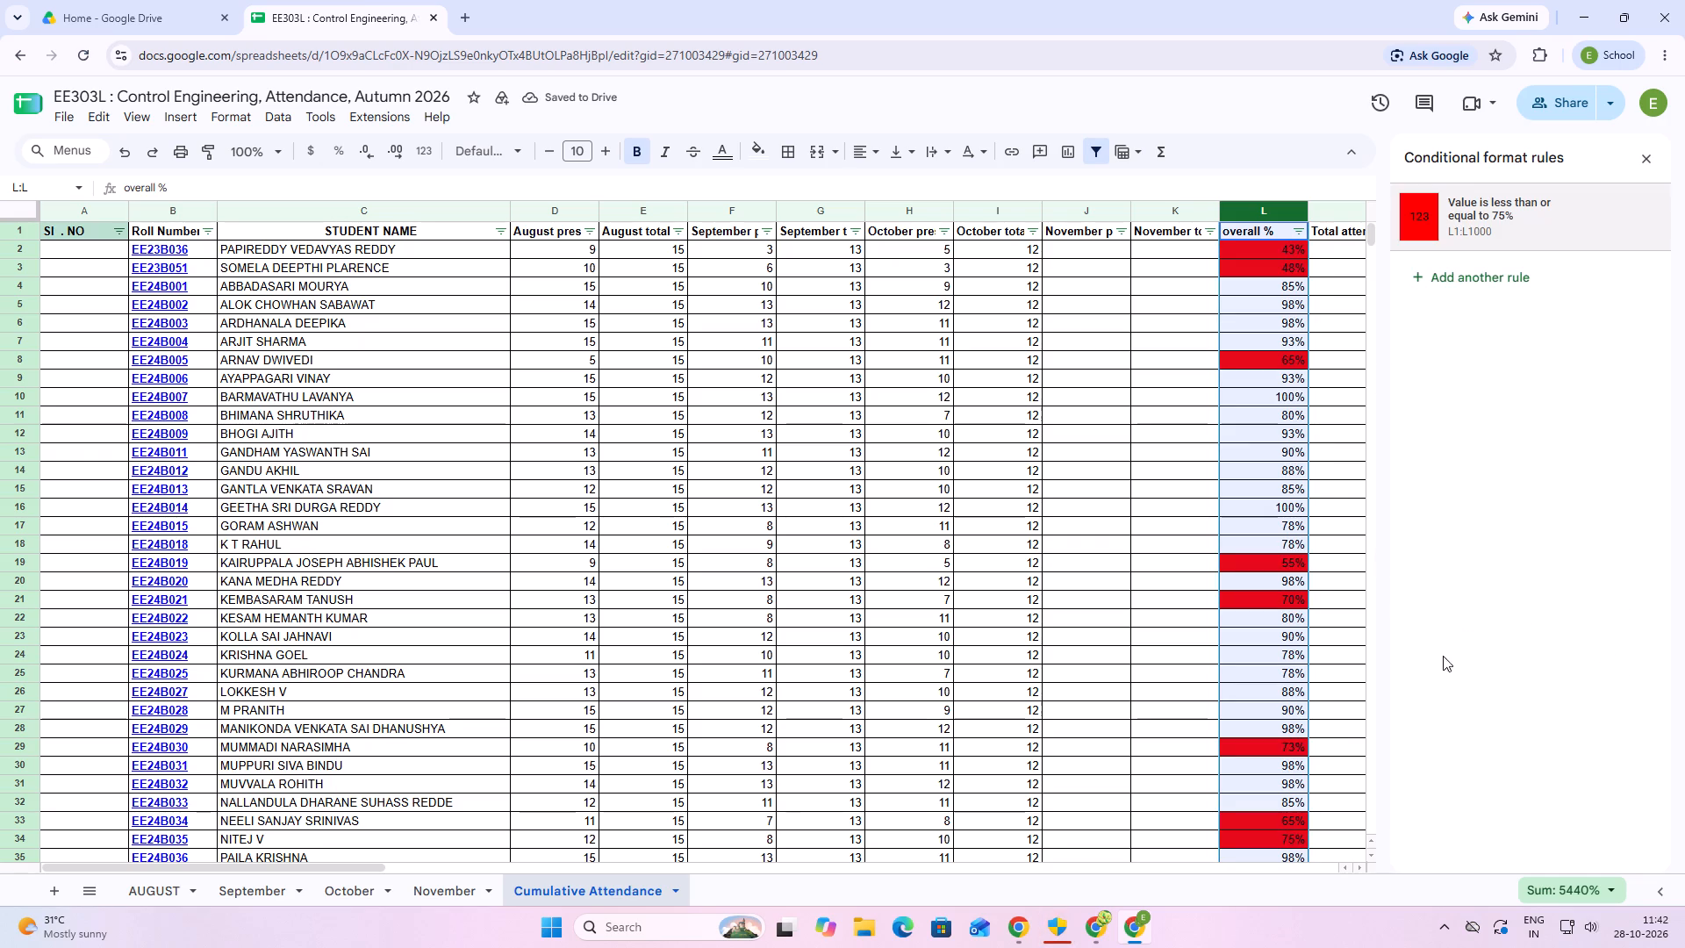
click(1501, 603)
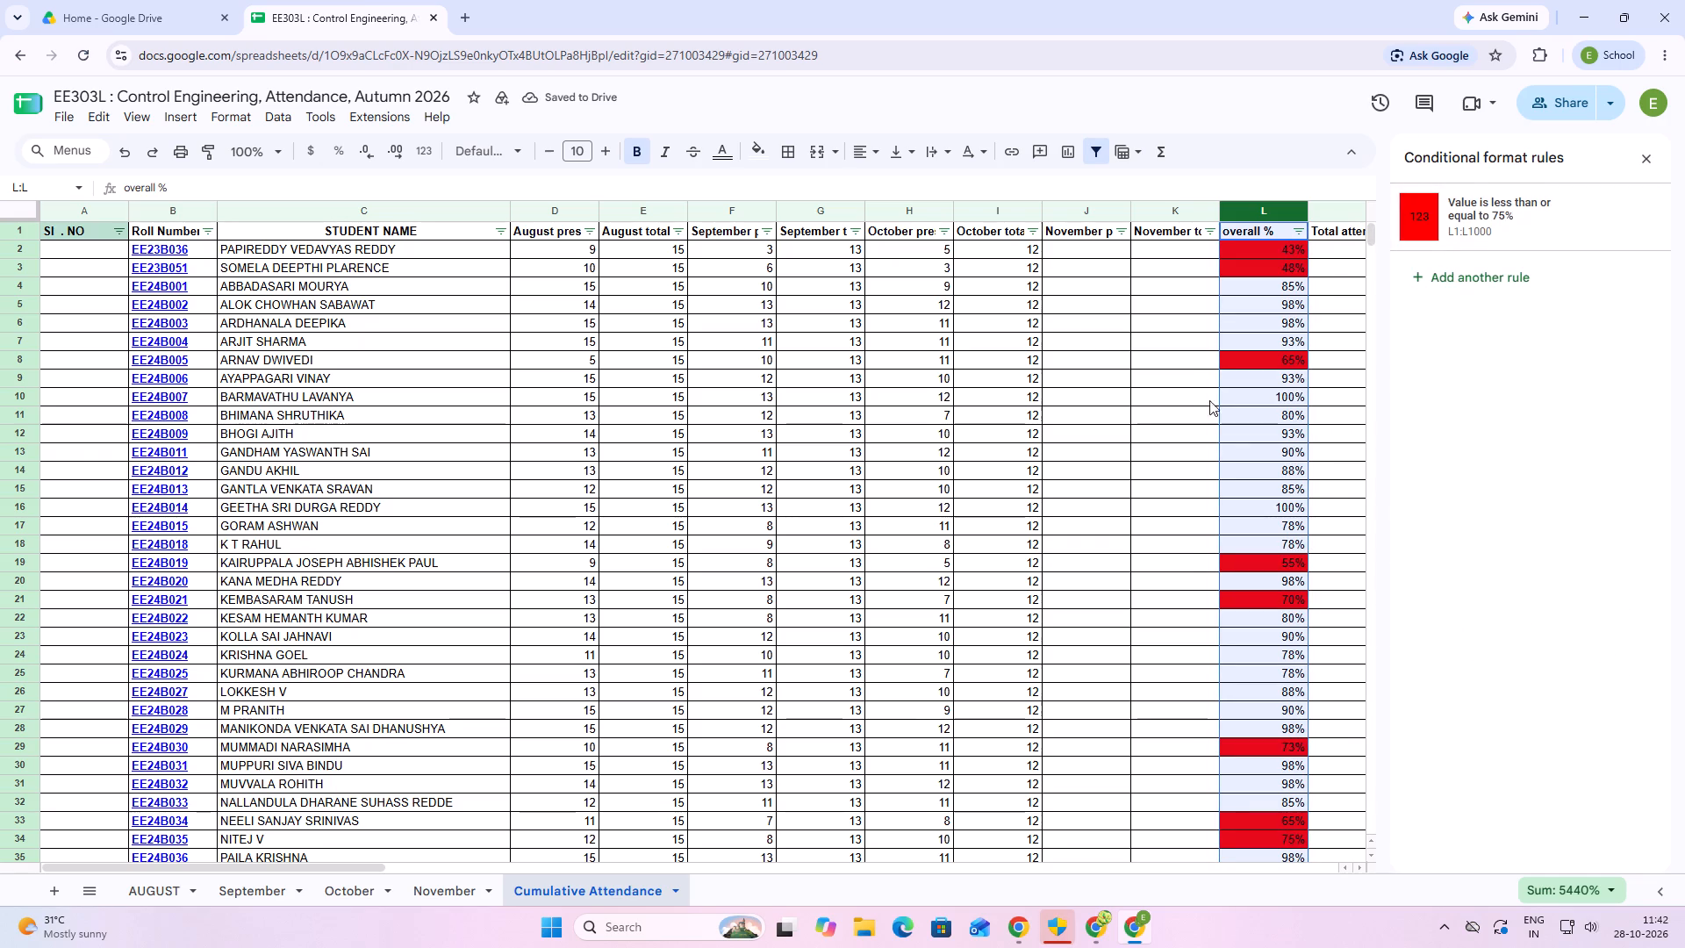
Examine the red-highlighted values in the overall % column from the first to the last student.
click(1163, 397)
scroll(1311, 355, down, 2)
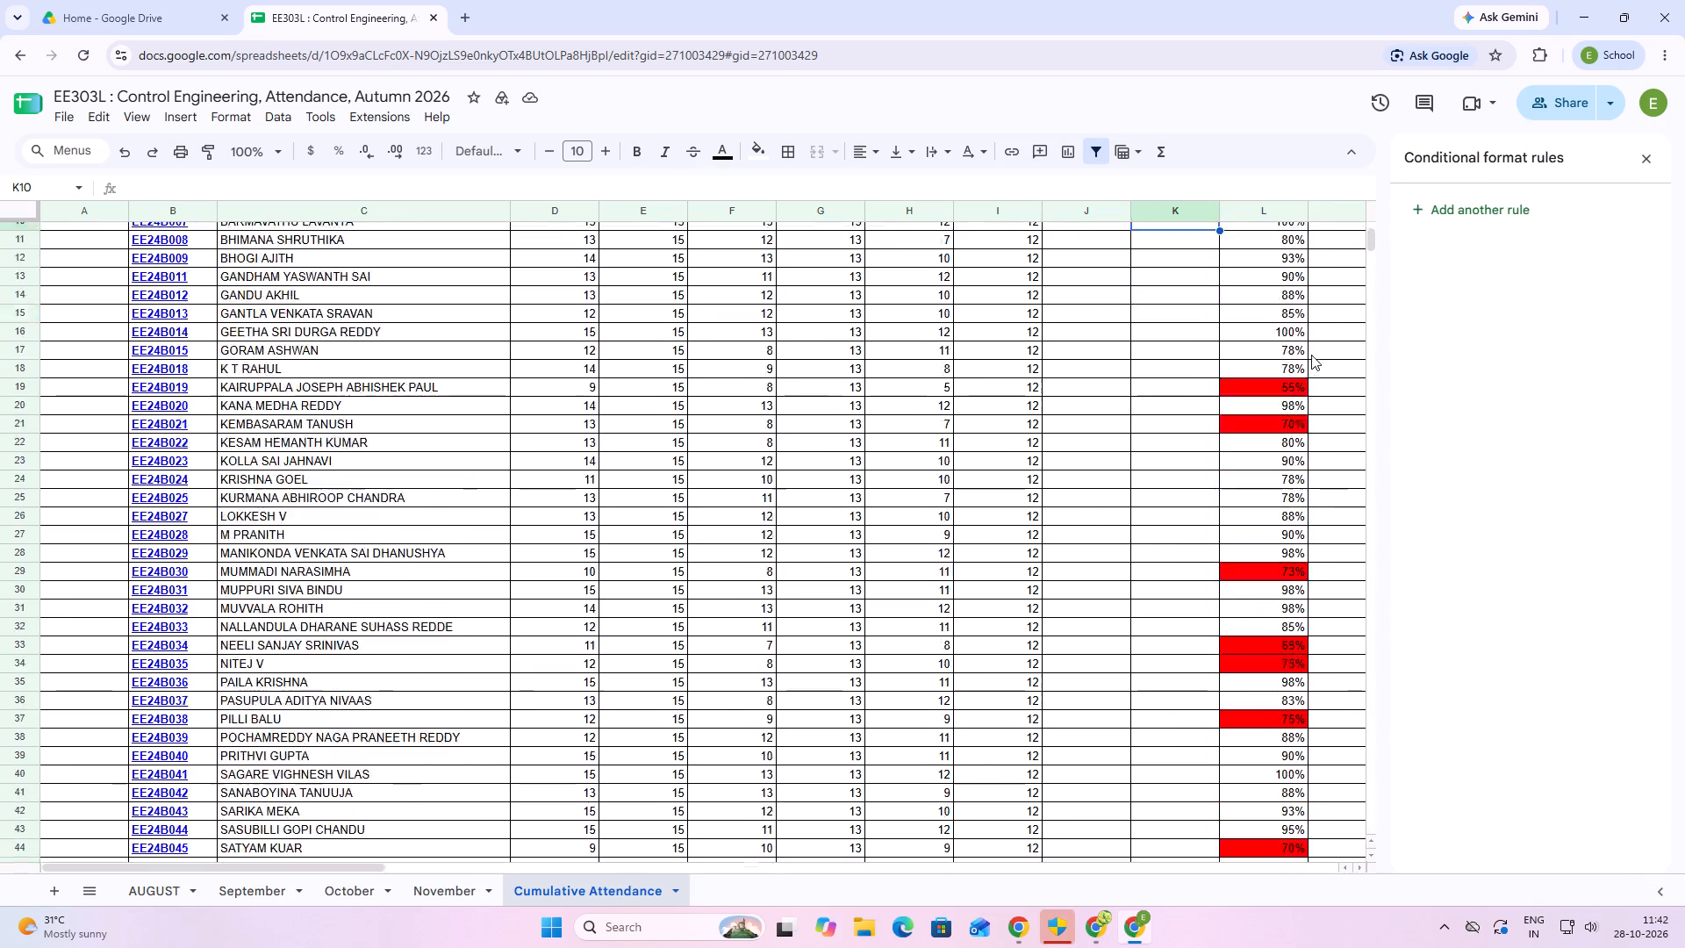
scroll(1311, 354, down, 2)
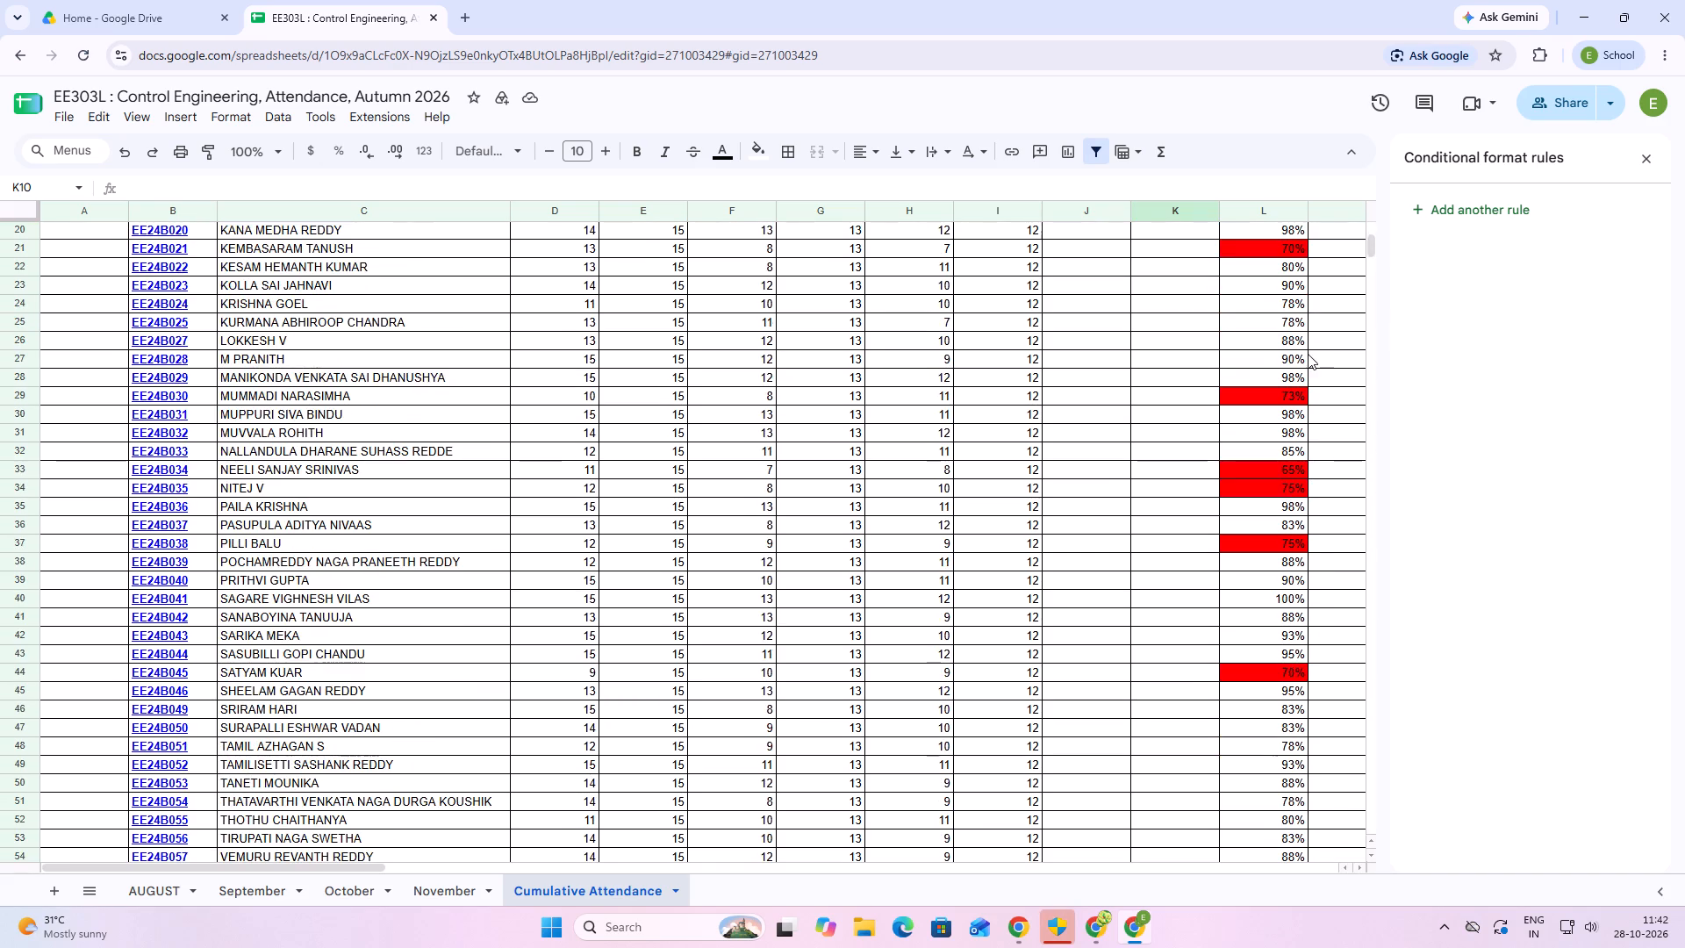
scroll(1308, 354, down, 3)
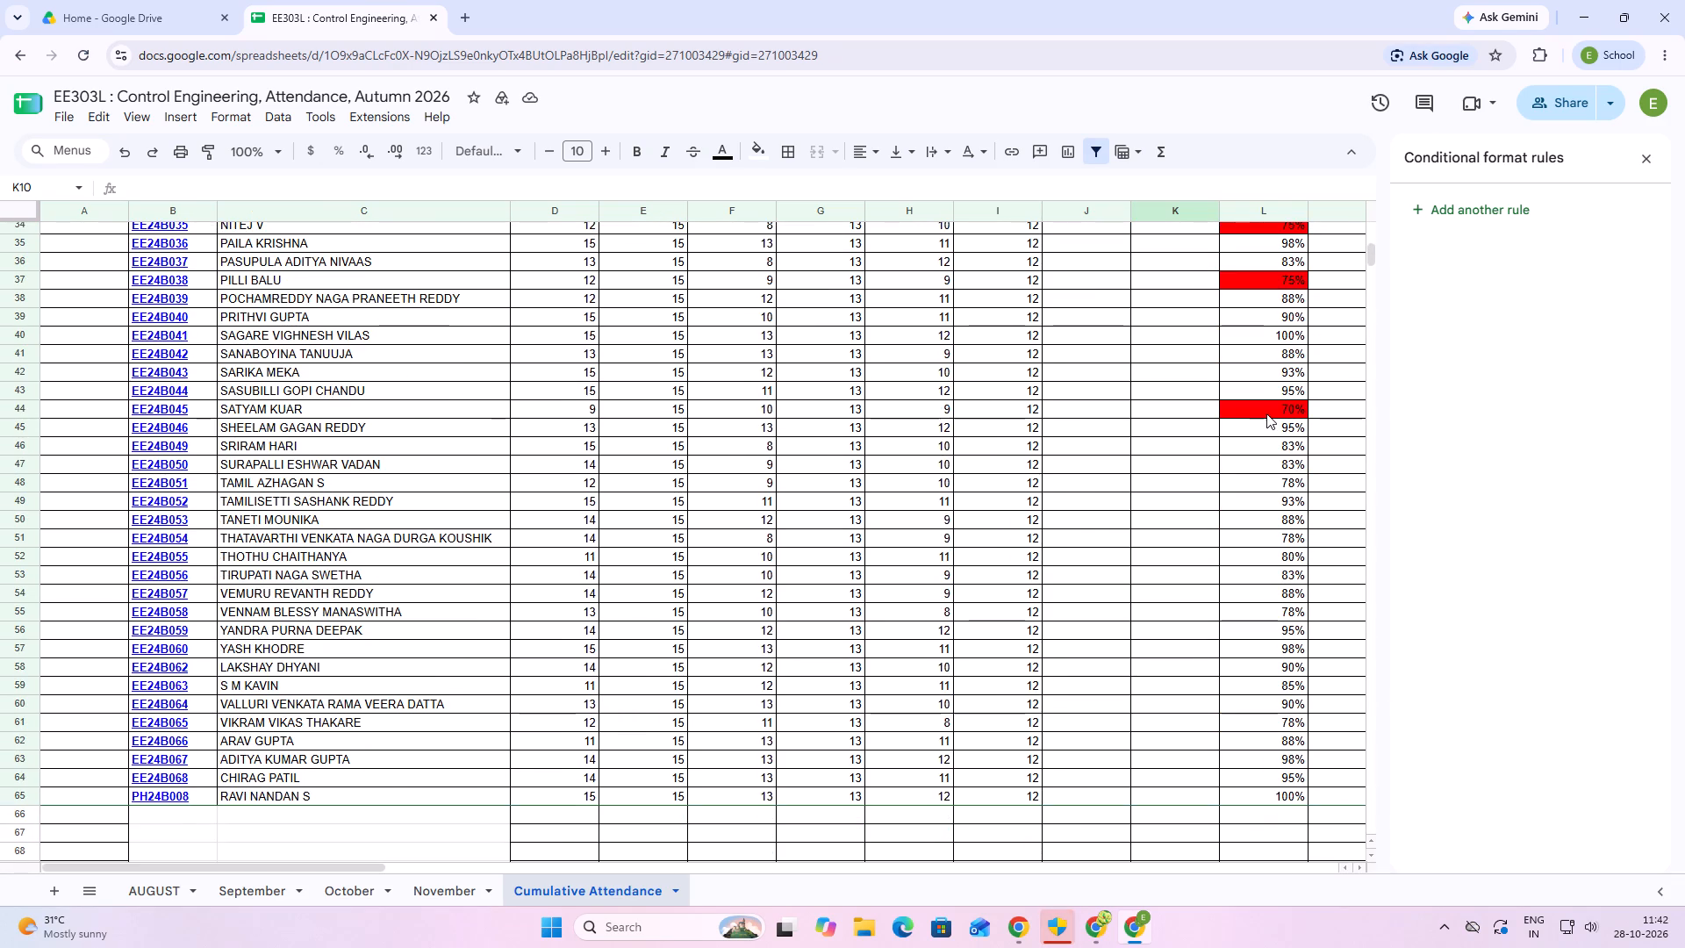
scroll(1266, 413, up, 3)
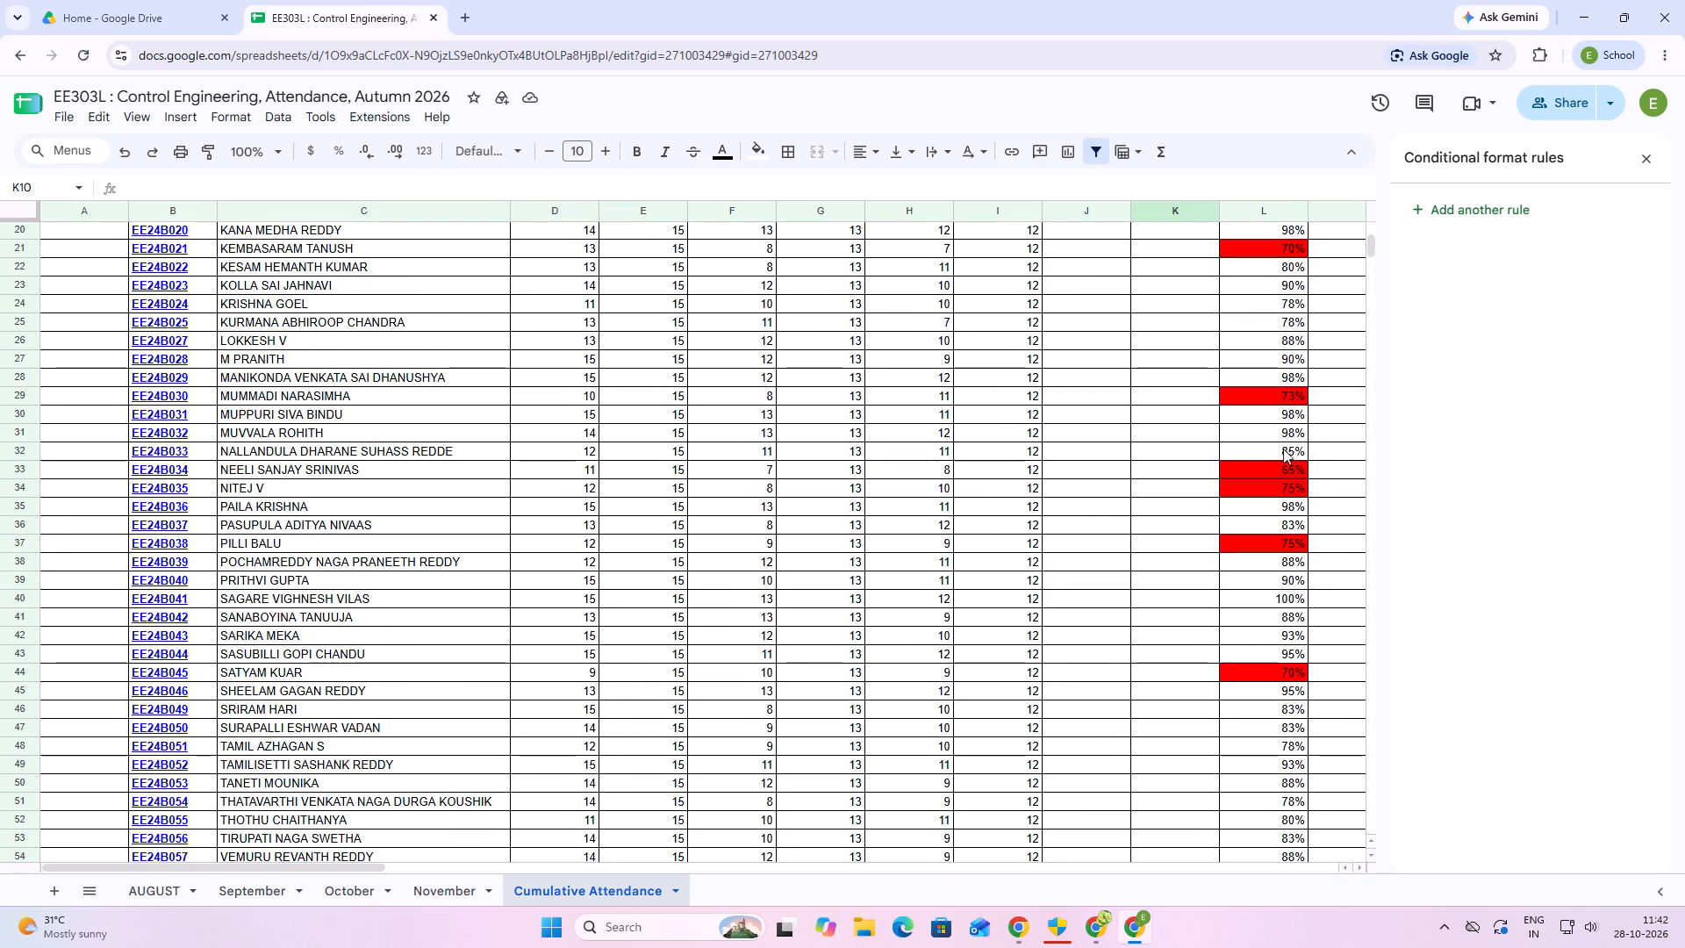
scroll(1292, 413, up, 3)
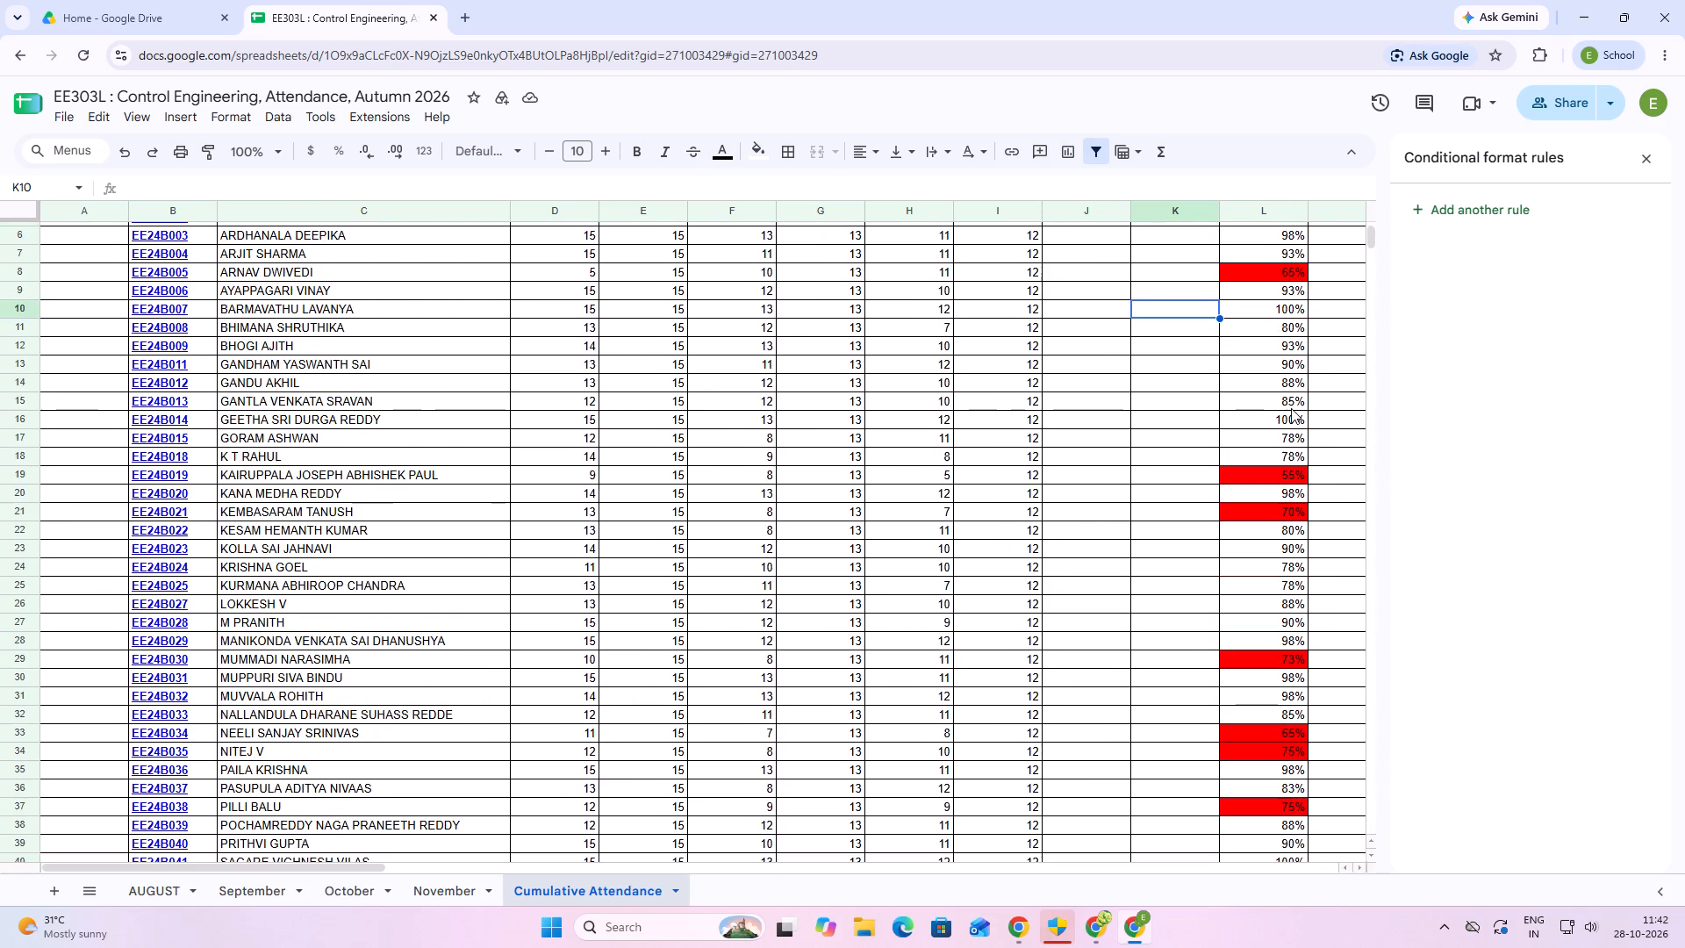
scroll(1291, 408, up, 2)
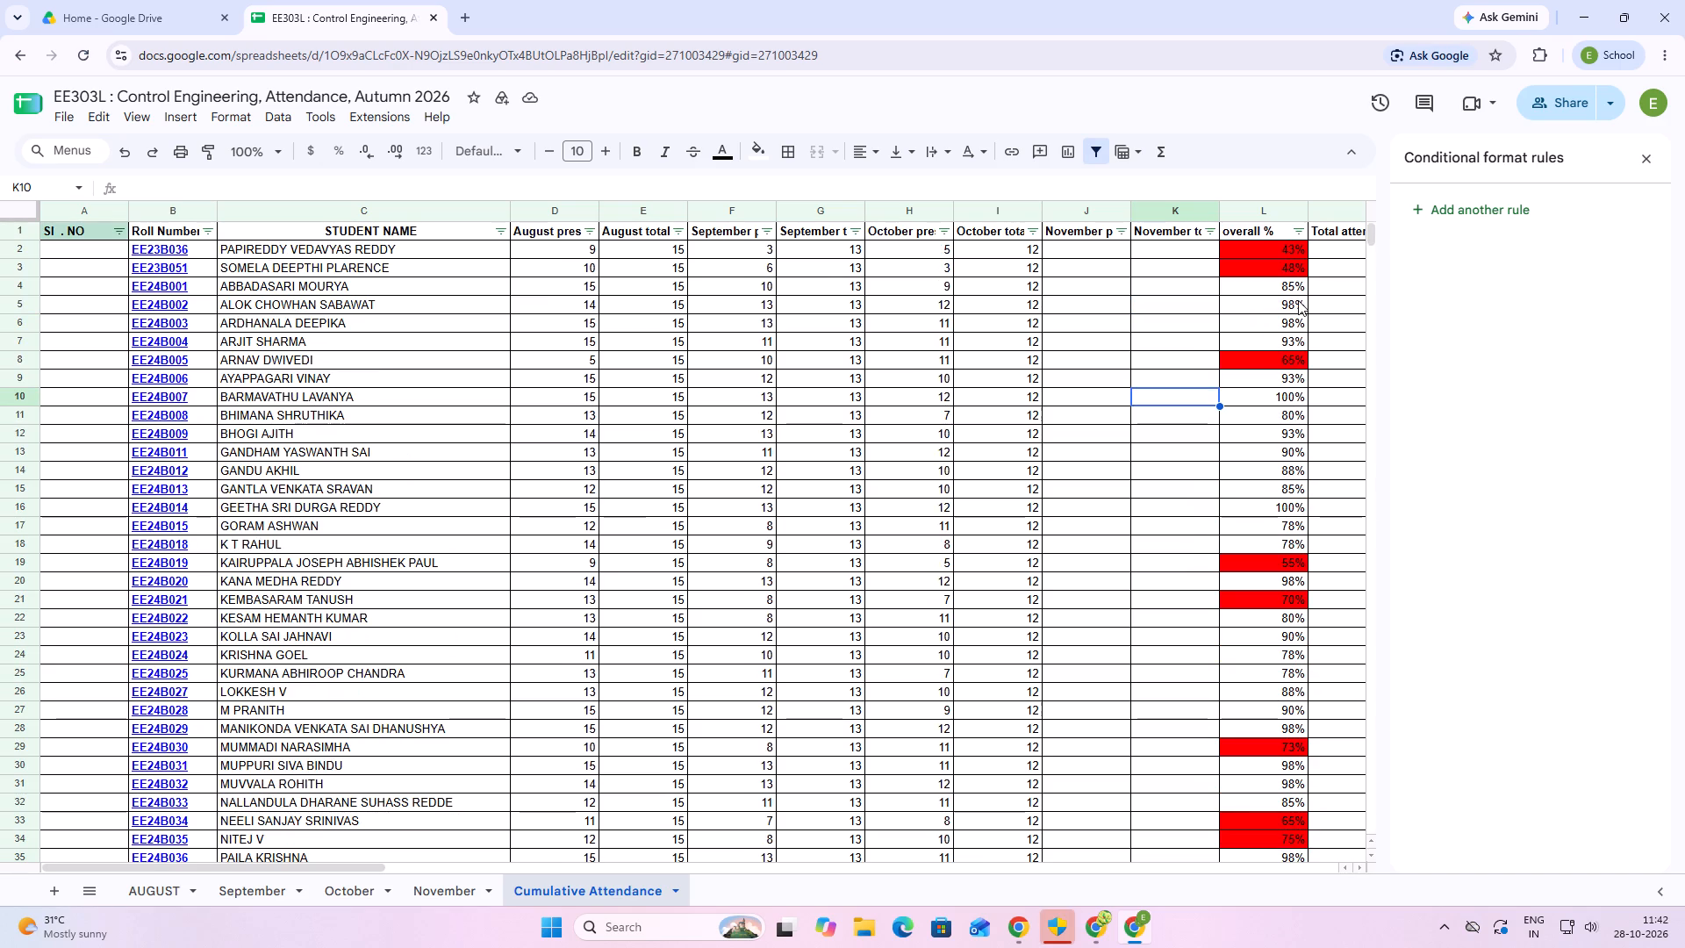
scroll(1294, 300, up, 2)
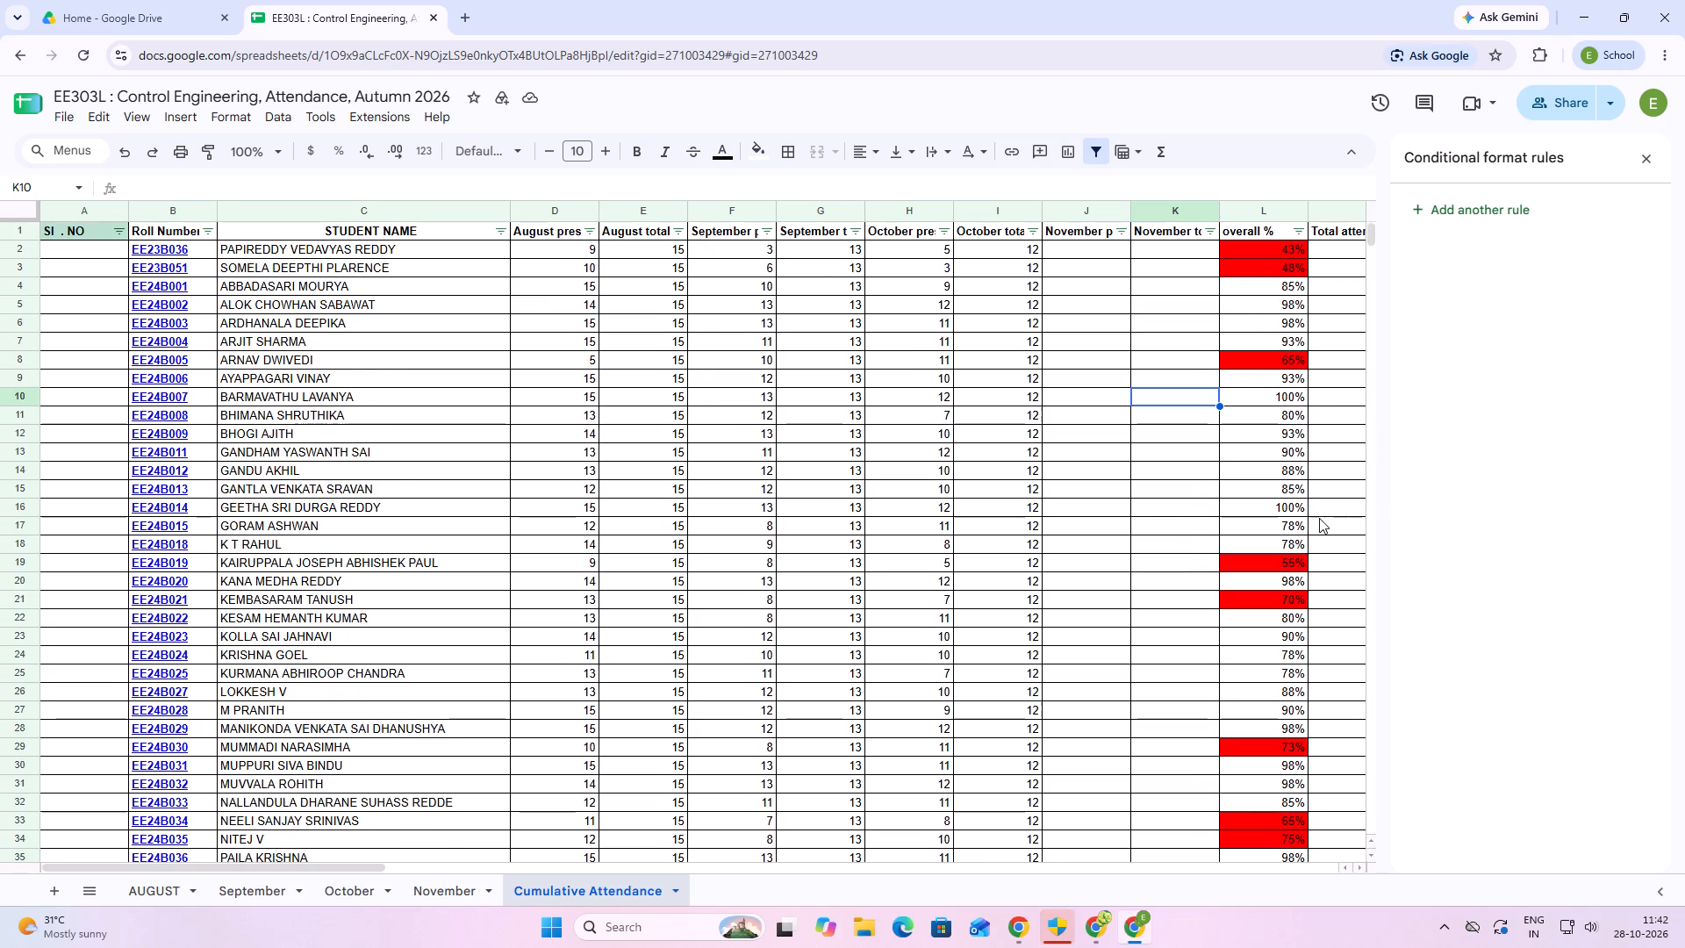
scroll(1319, 518, down, 3)
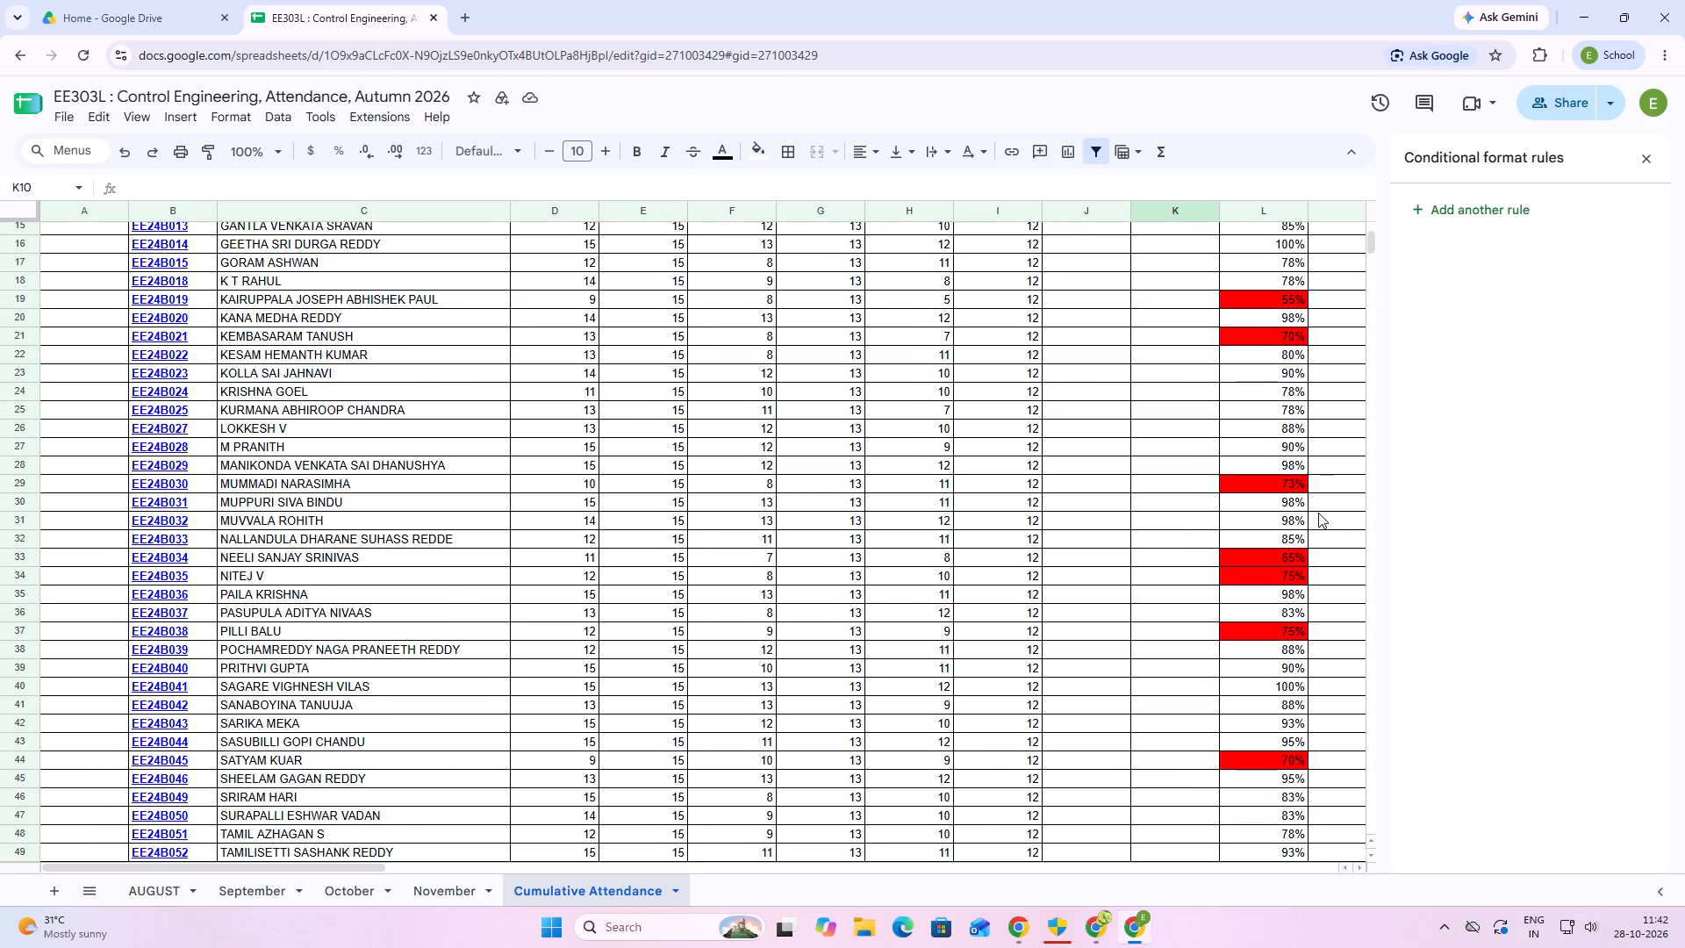
scroll(1318, 513, down, 4)
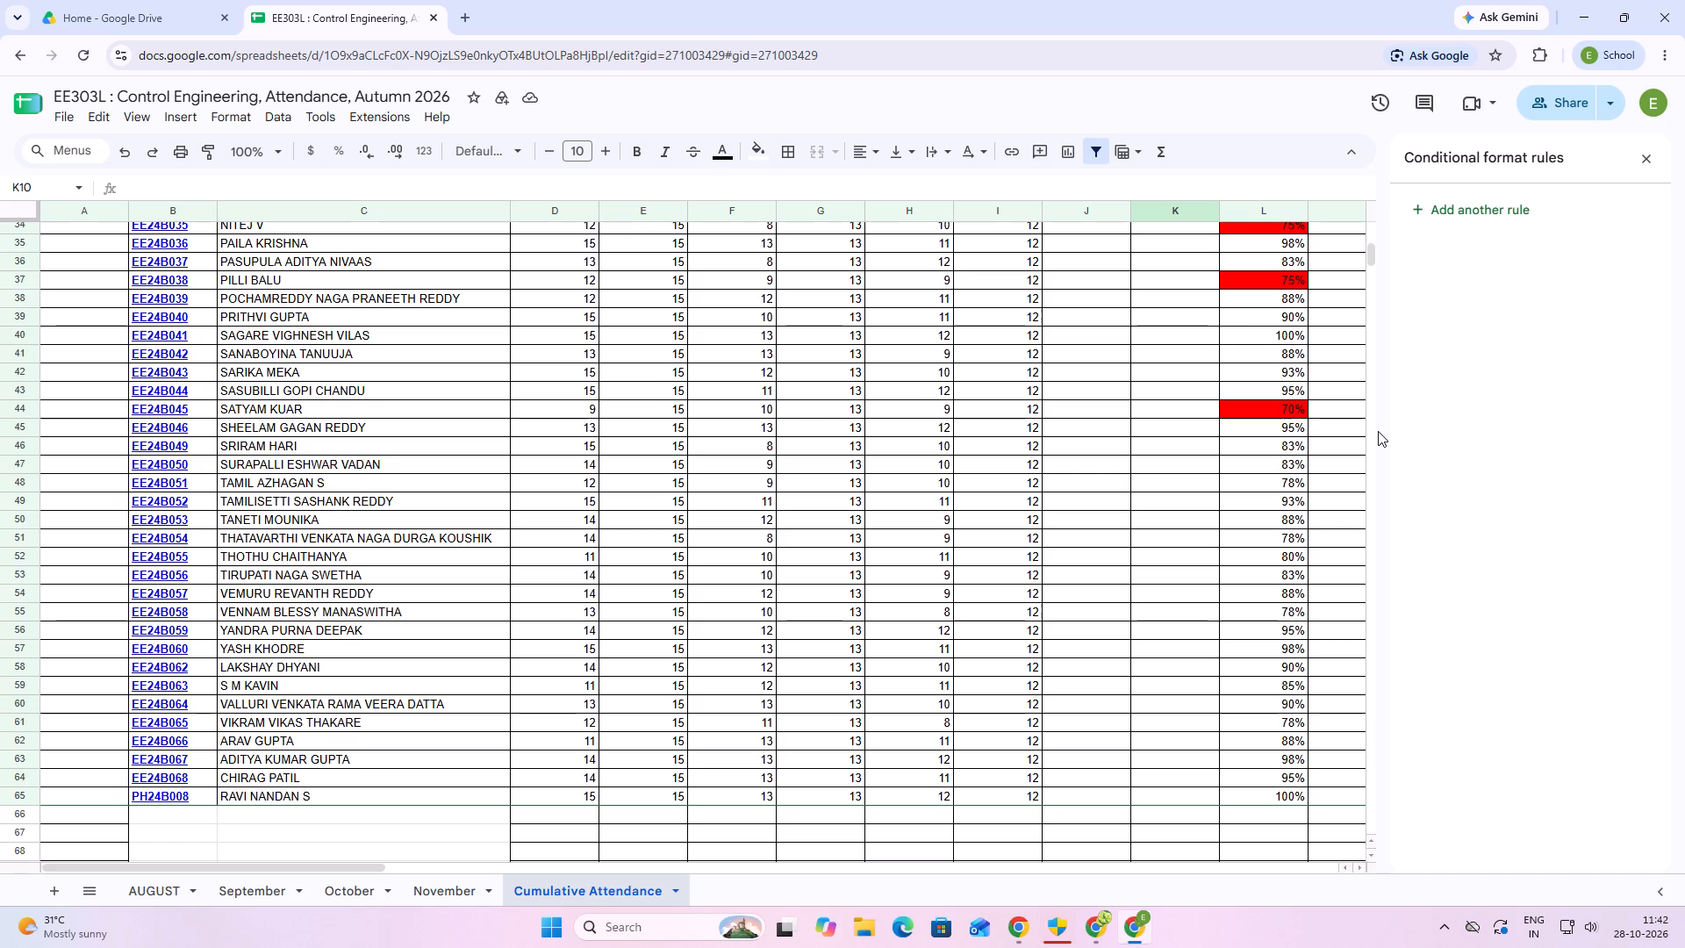
scroll(1287, 355, up, 2)
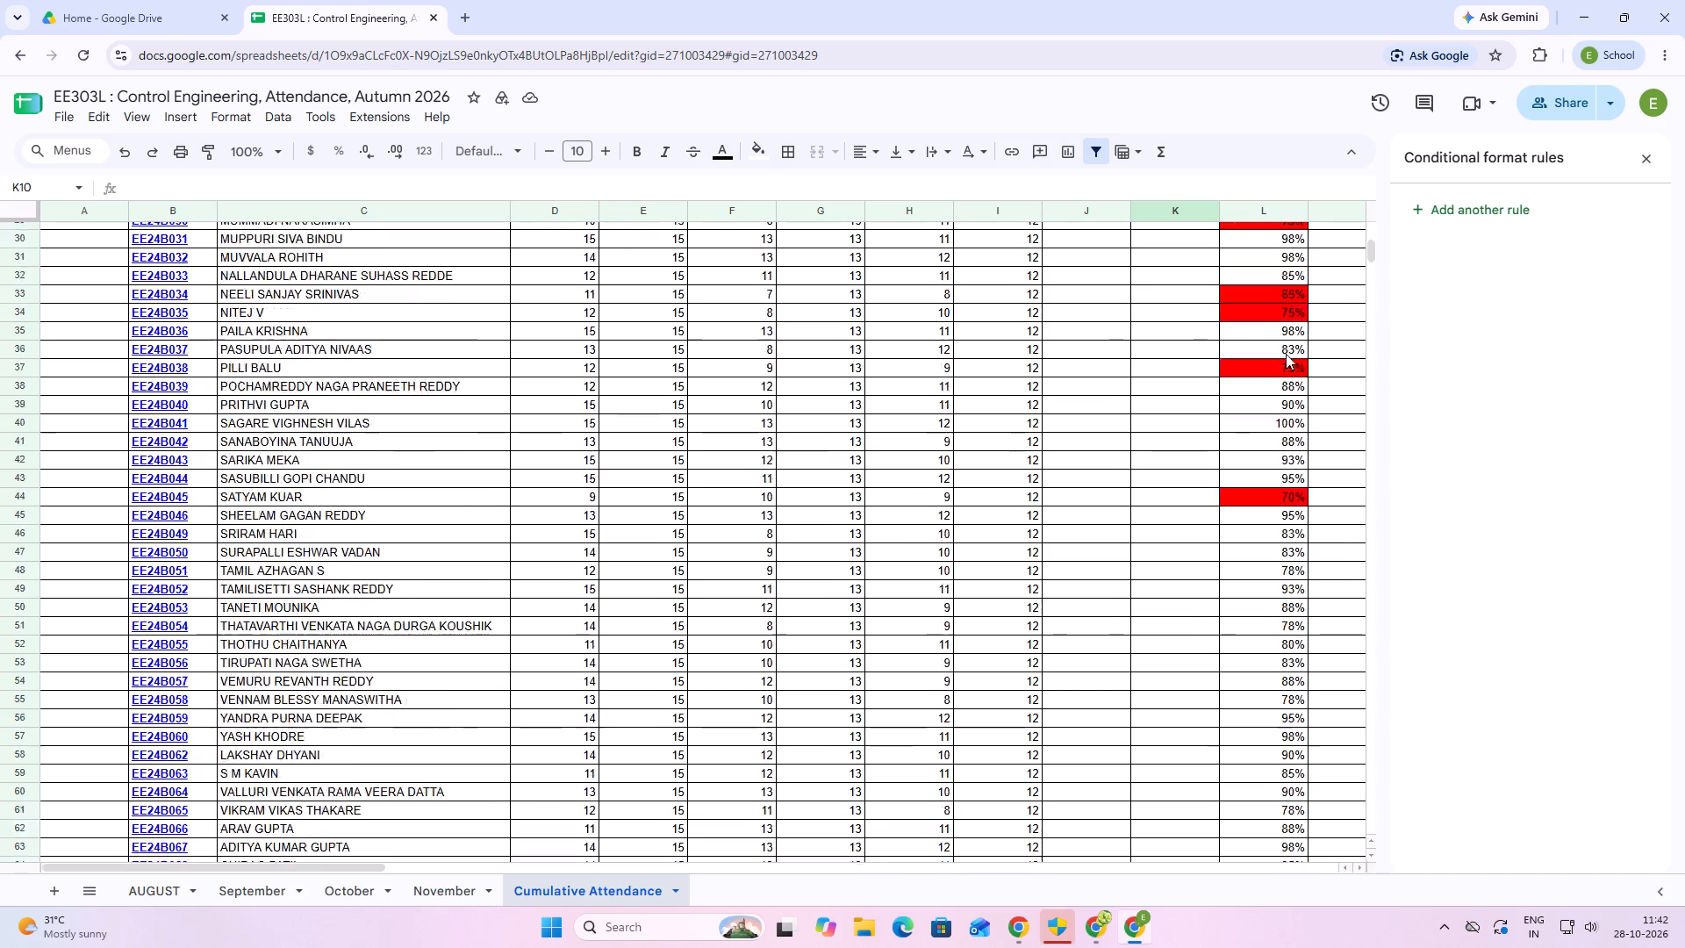
scroll(1286, 354, up, 7)
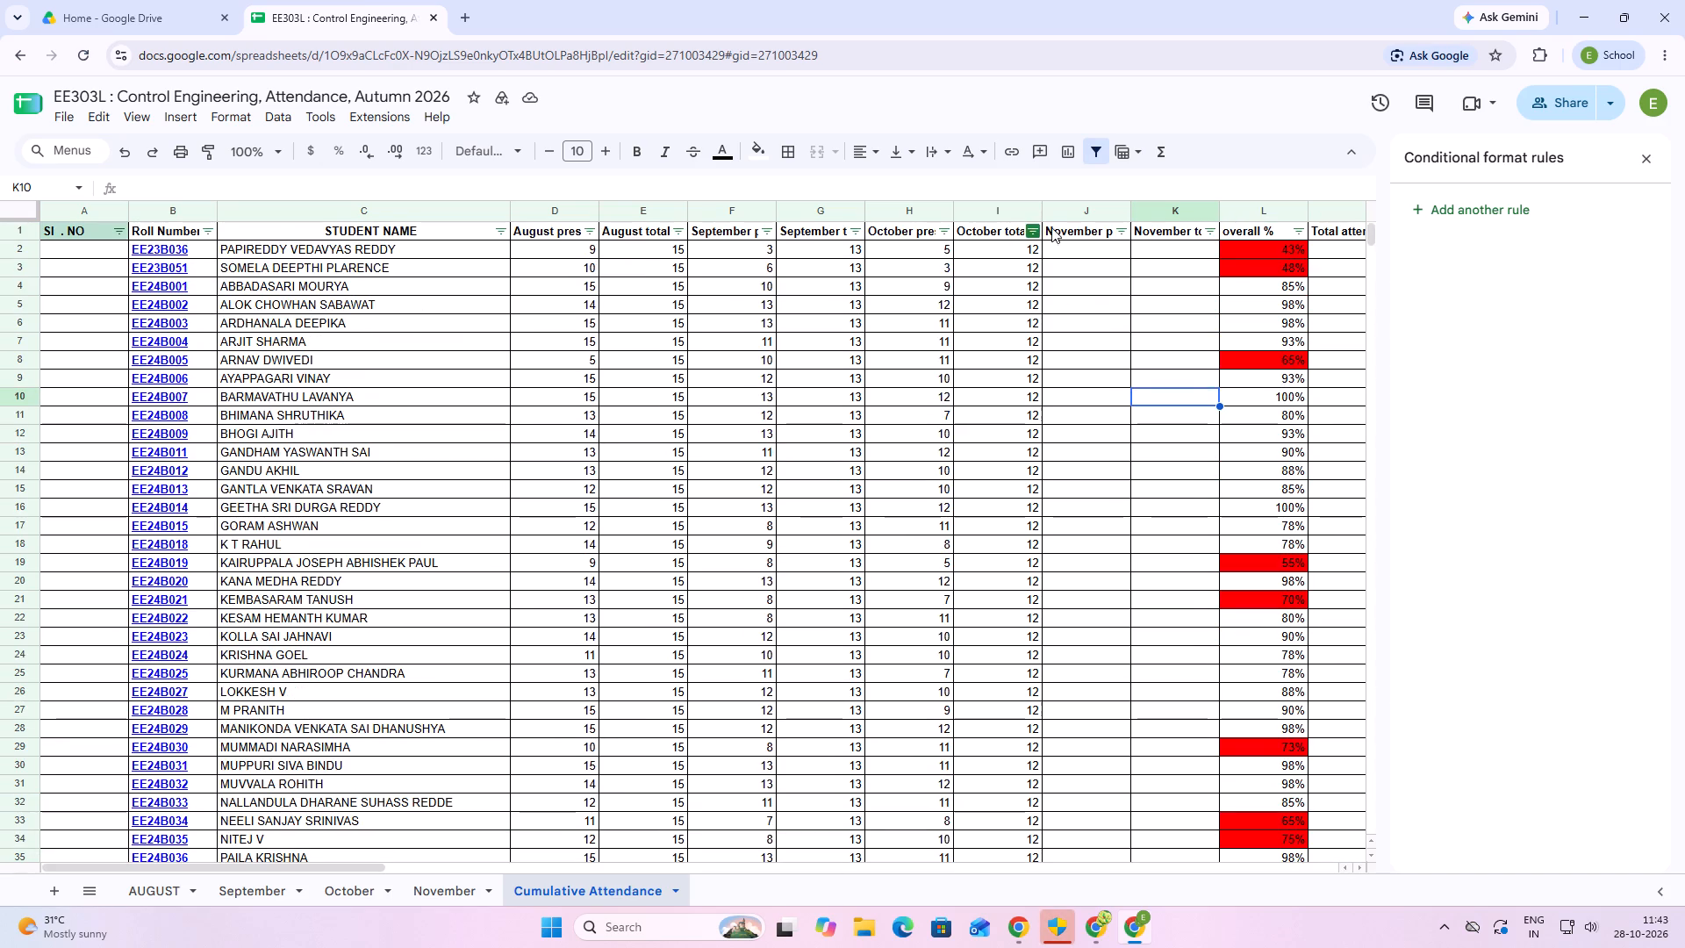
click(1100, 248)
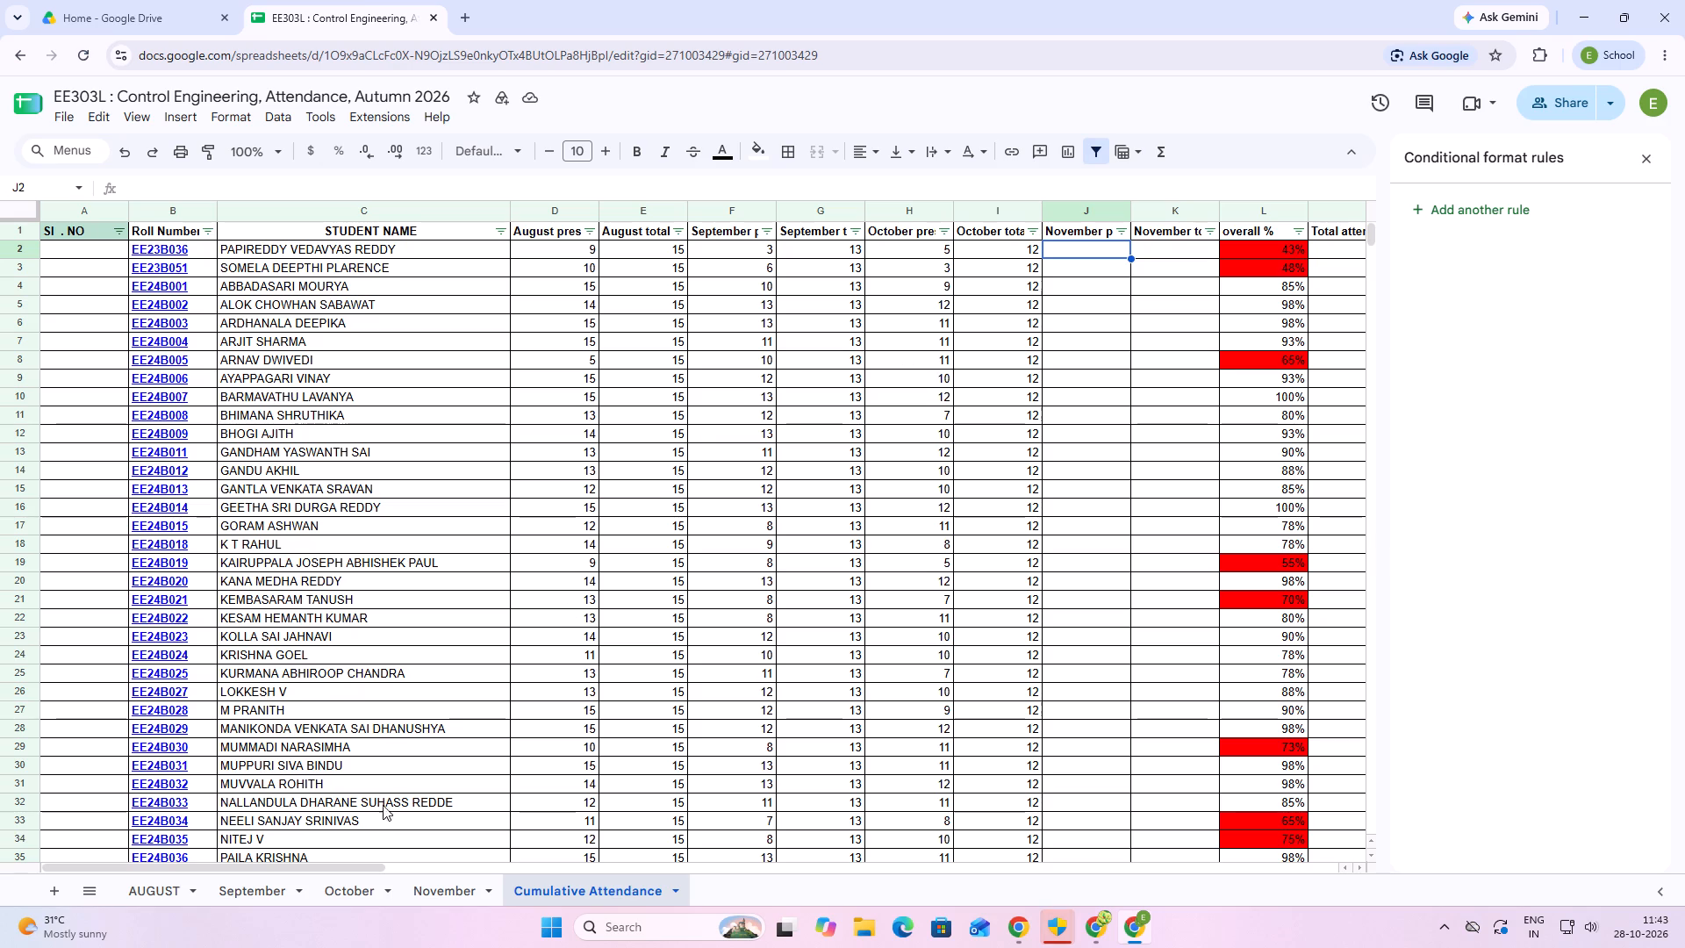
Examine the October sheet's attendance marks, day counts and percentages, and review the Cumulative Attendance and November sheets.
click(434, 880)
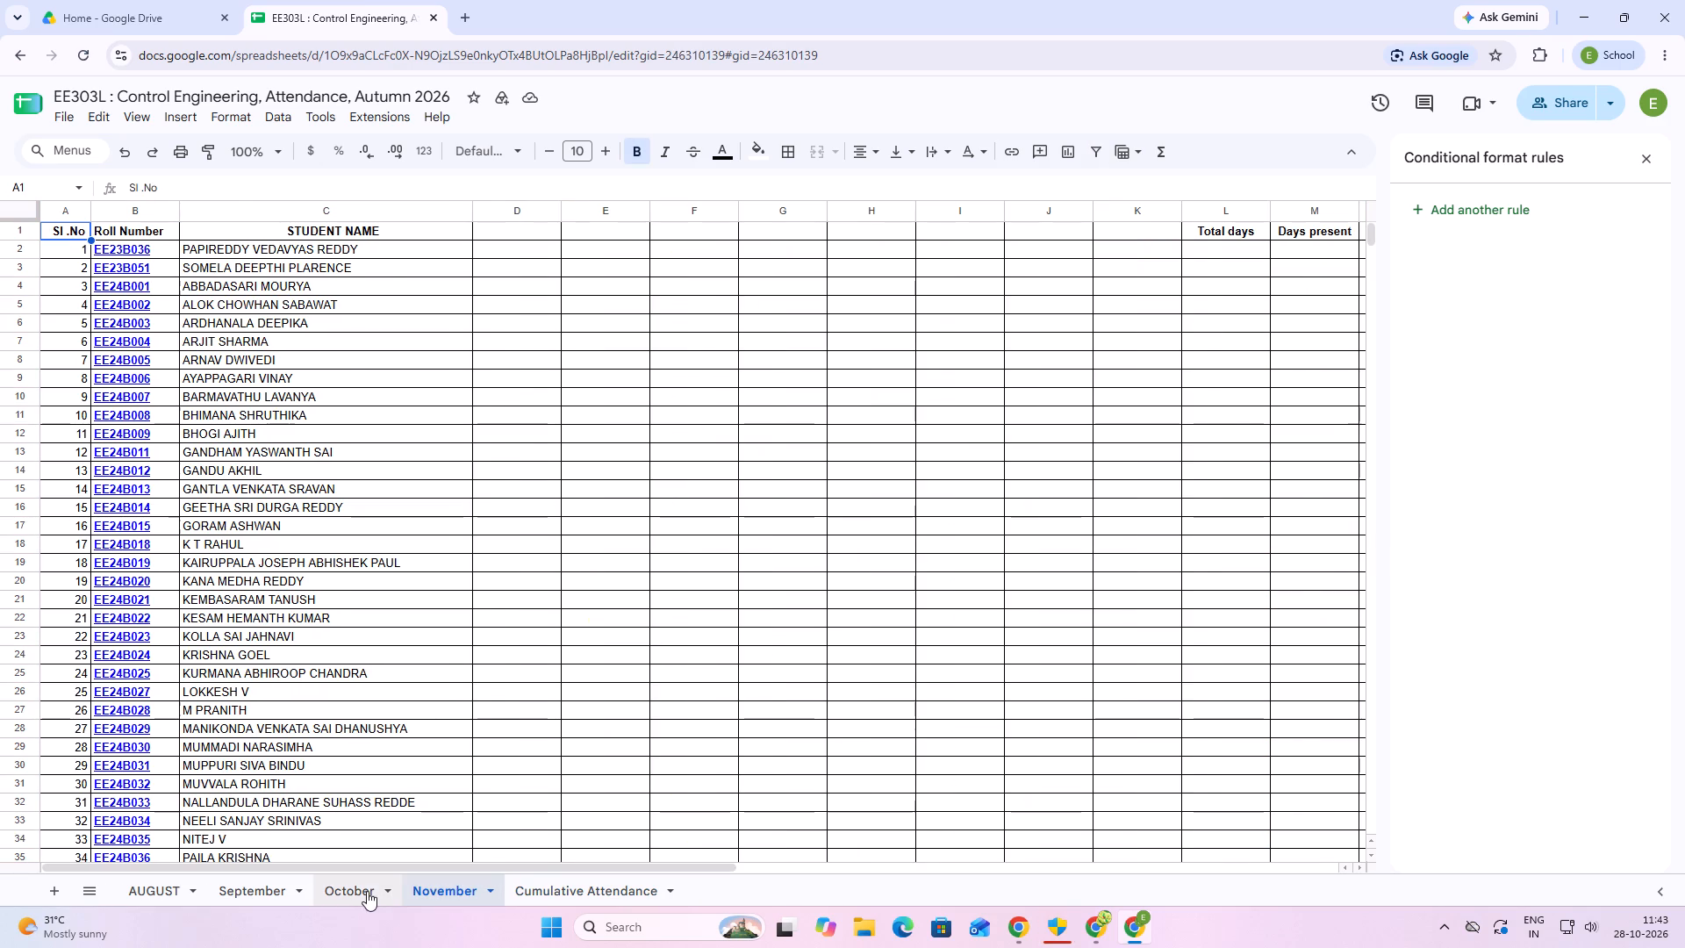
click(367, 891)
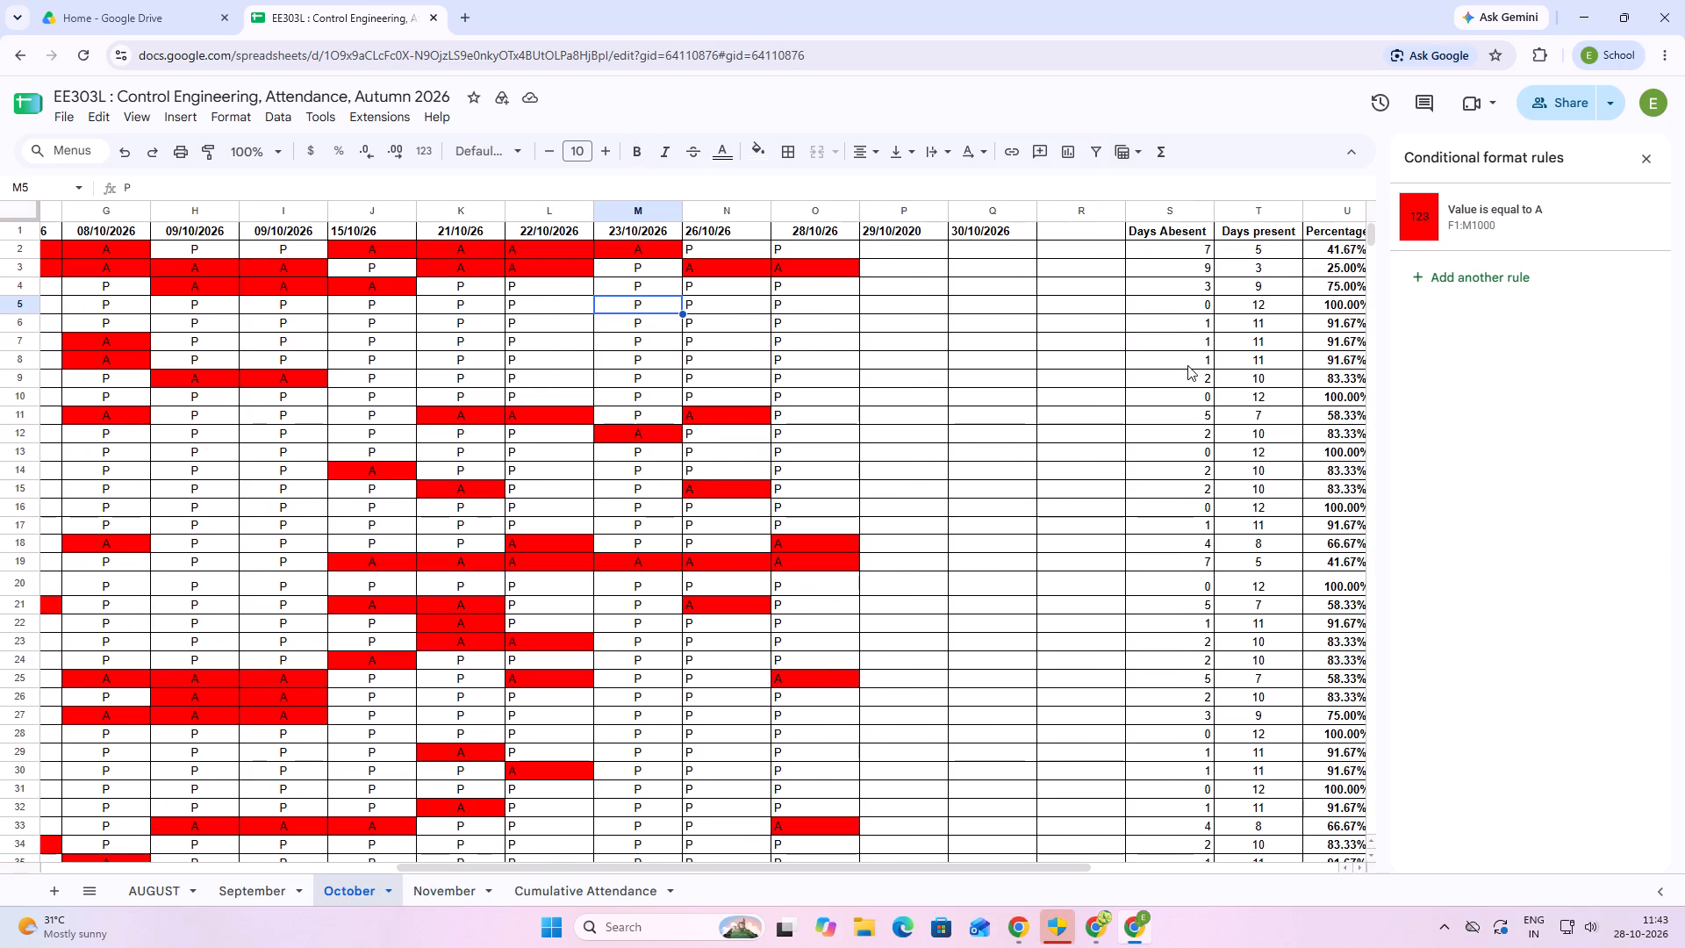
scroll(1062, 403, down, 1)
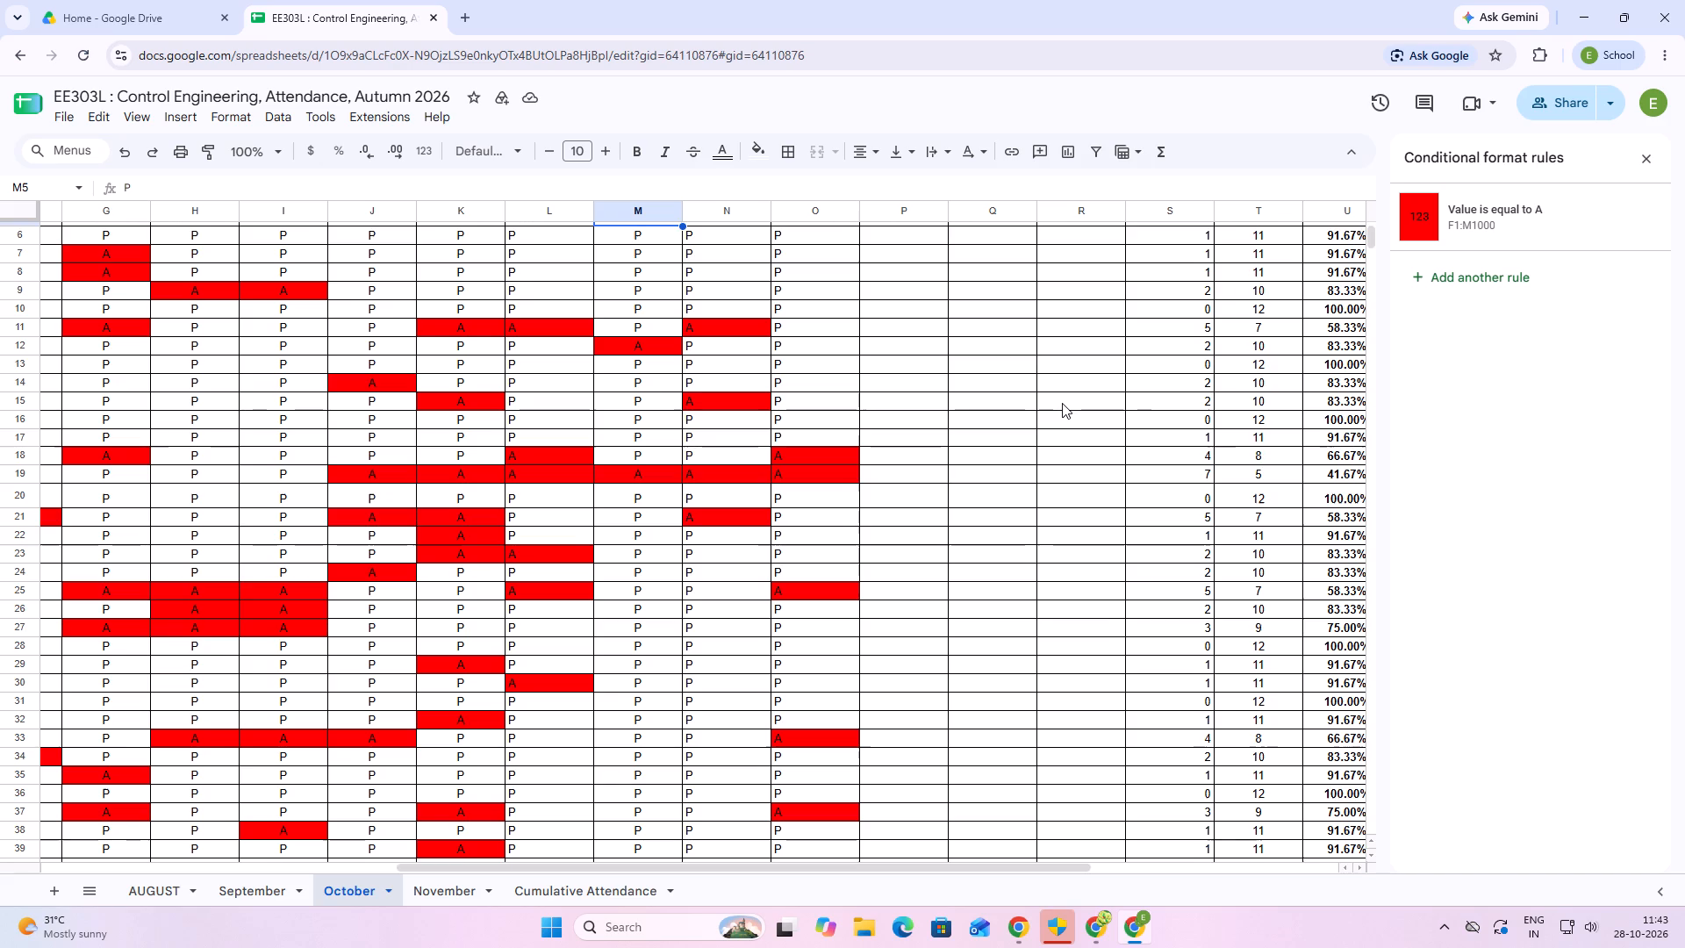
scroll(1062, 403, up, 3)
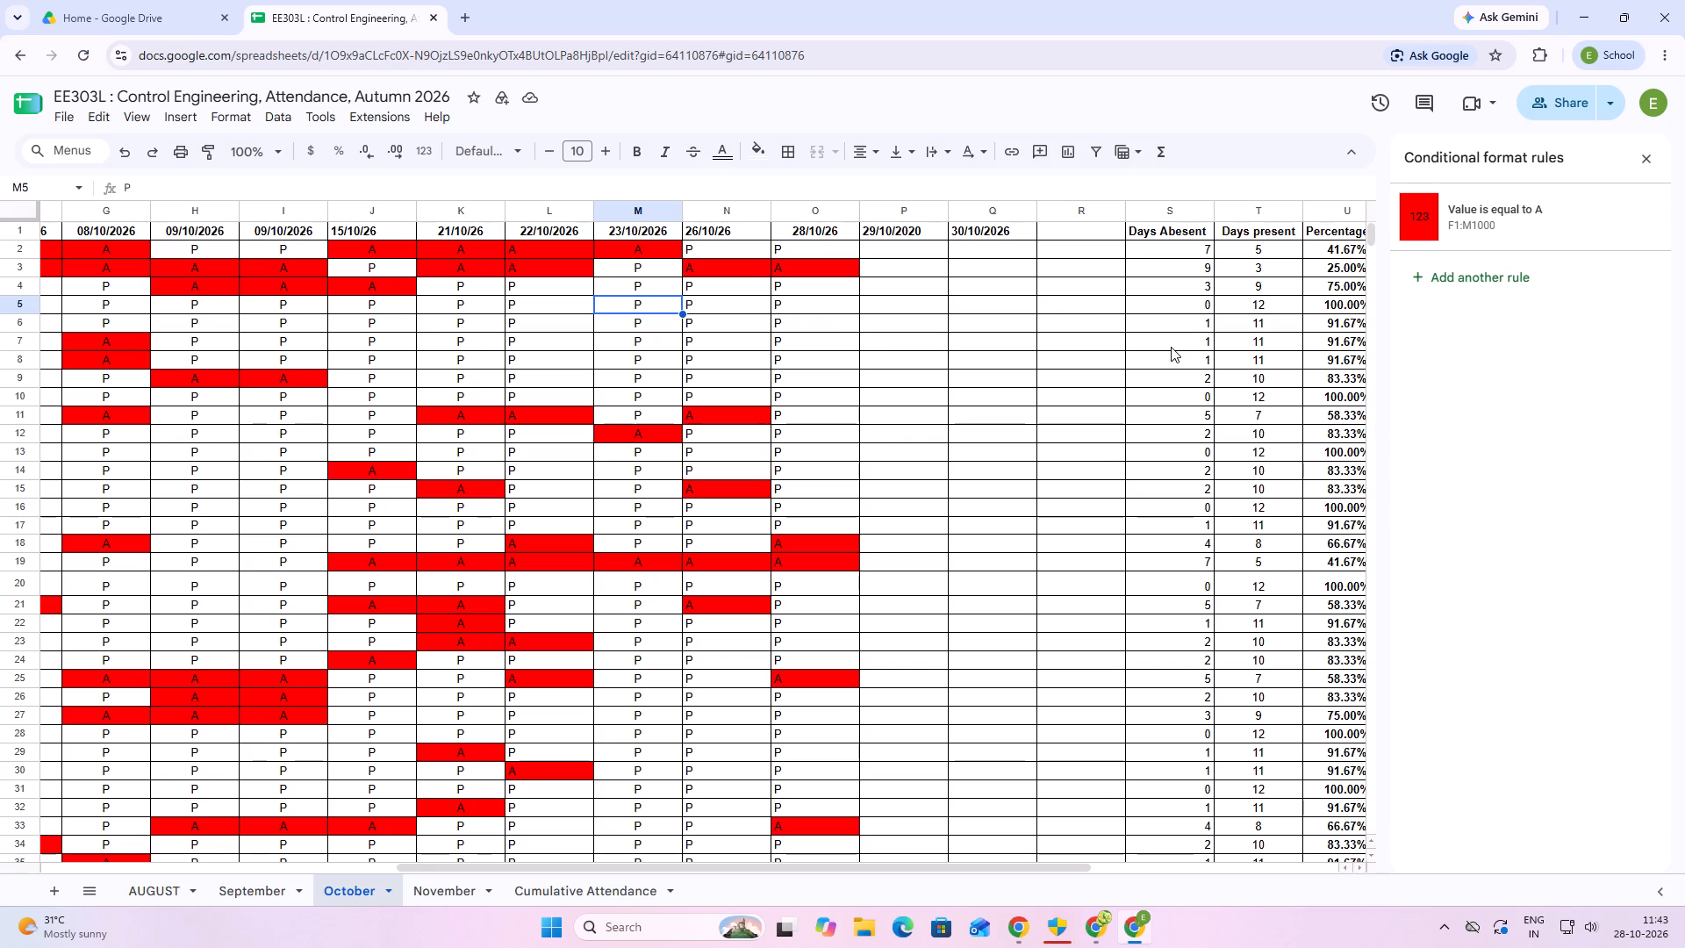
scroll(1144, 317, down, 4)
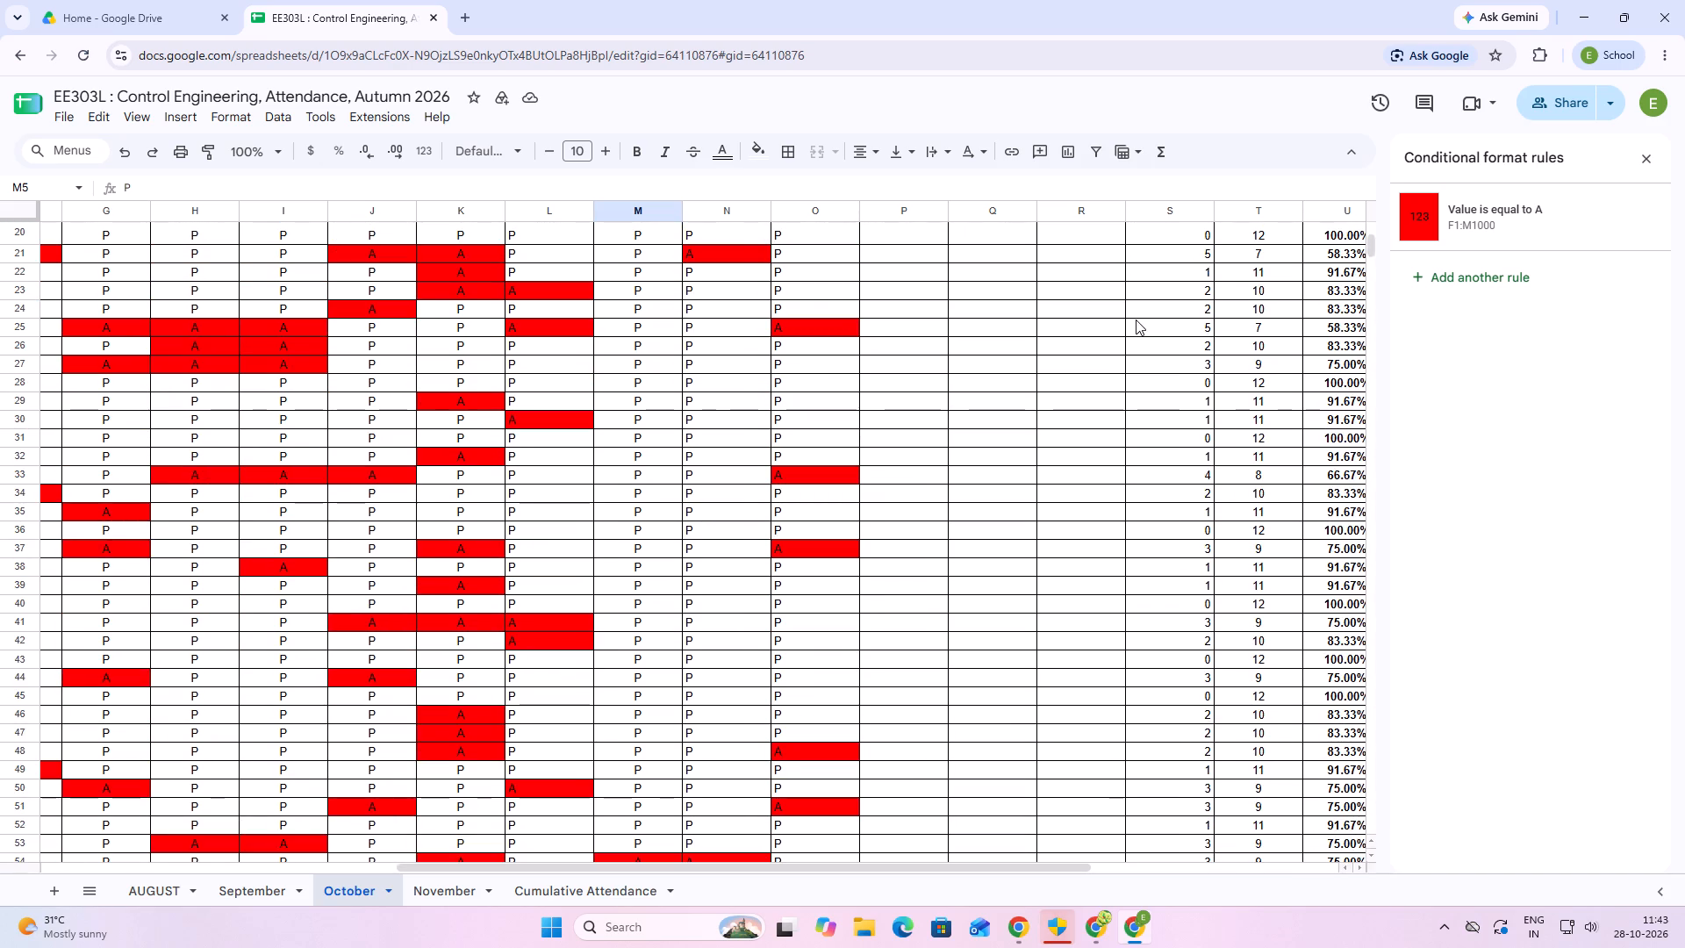
scroll(1136, 320, down, 3)
scroll(1130, 322, up, 5)
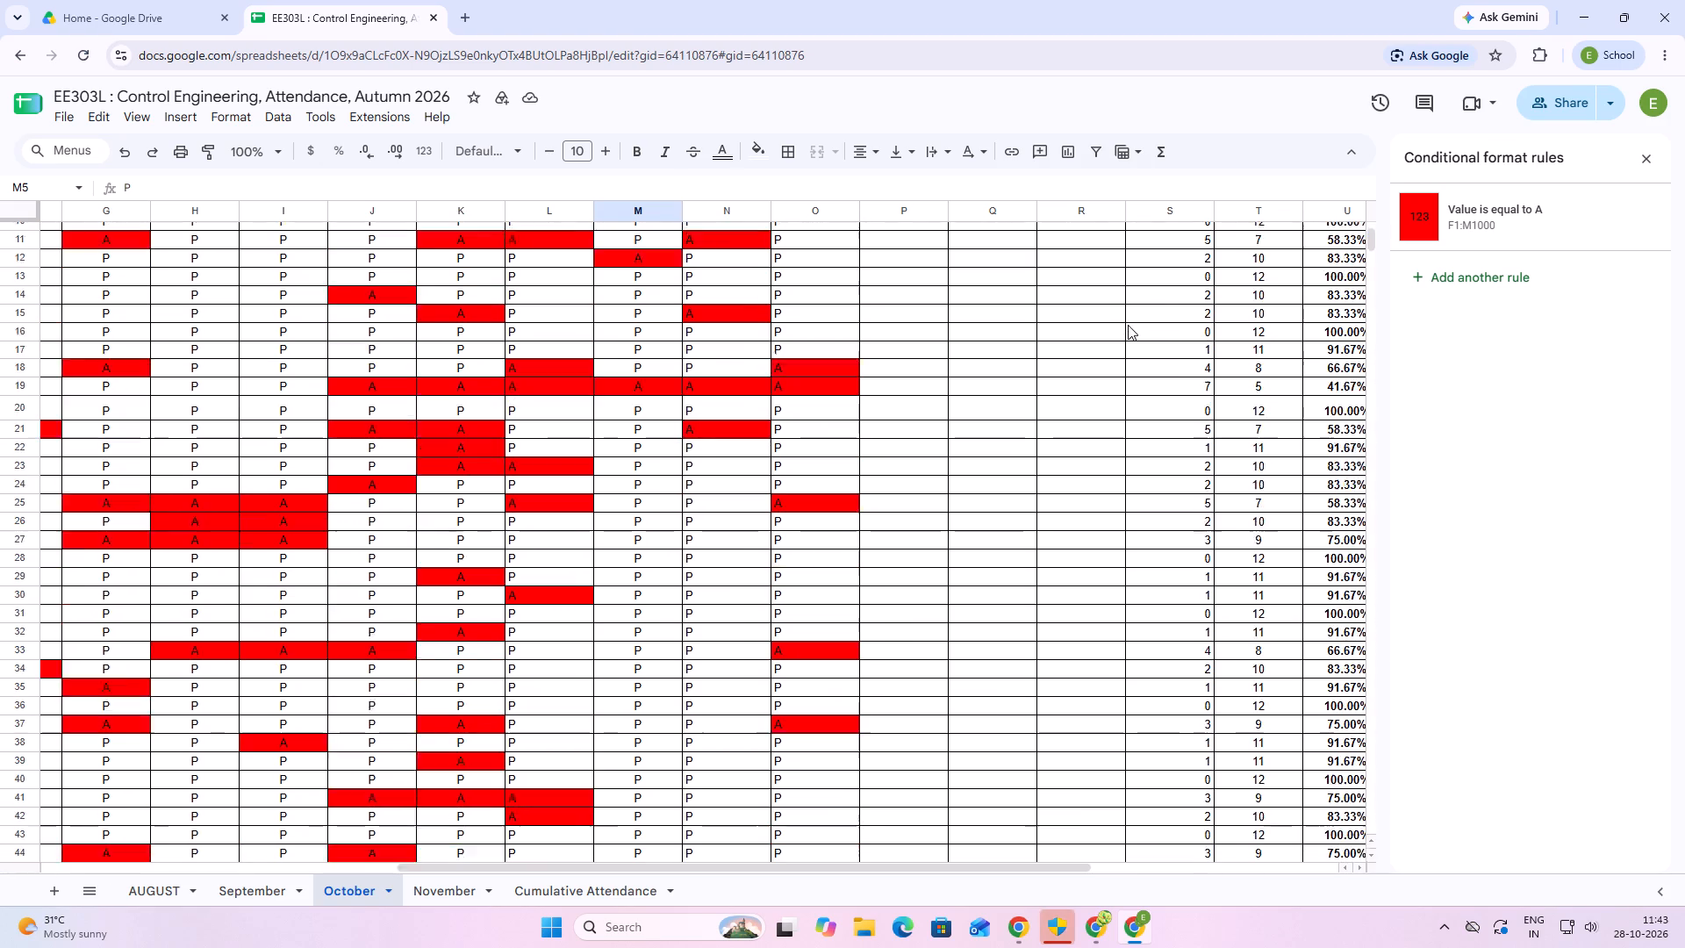
scroll(1128, 325, up, 3)
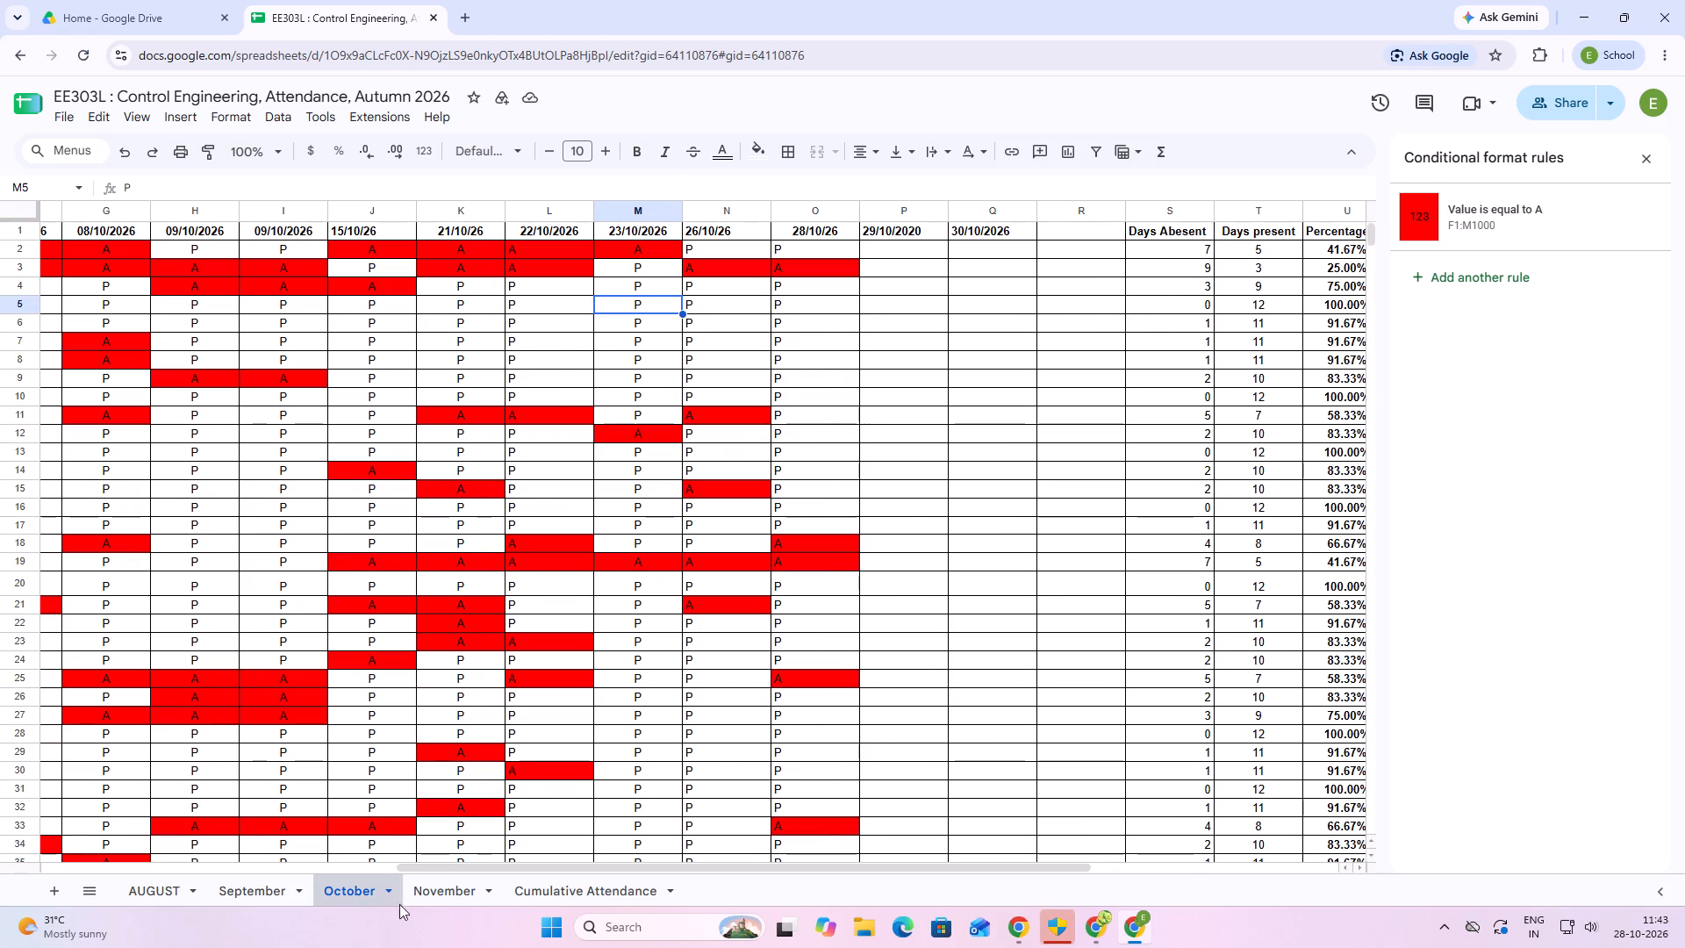
click(445, 879)
click(573, 894)
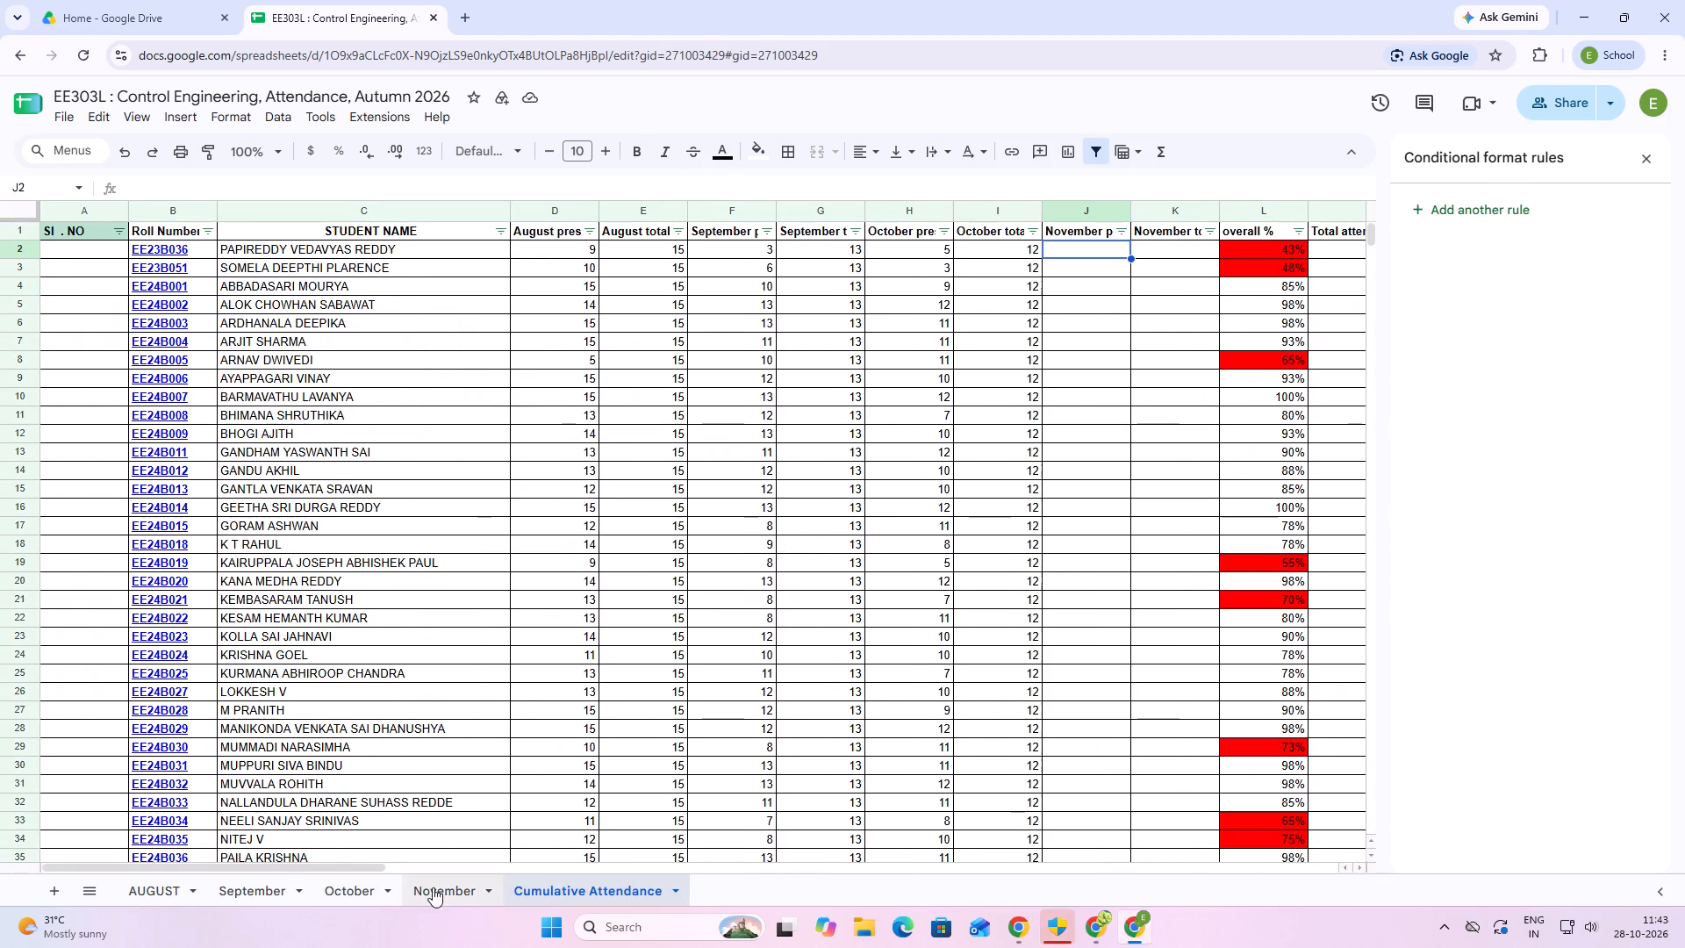
click(433, 887)
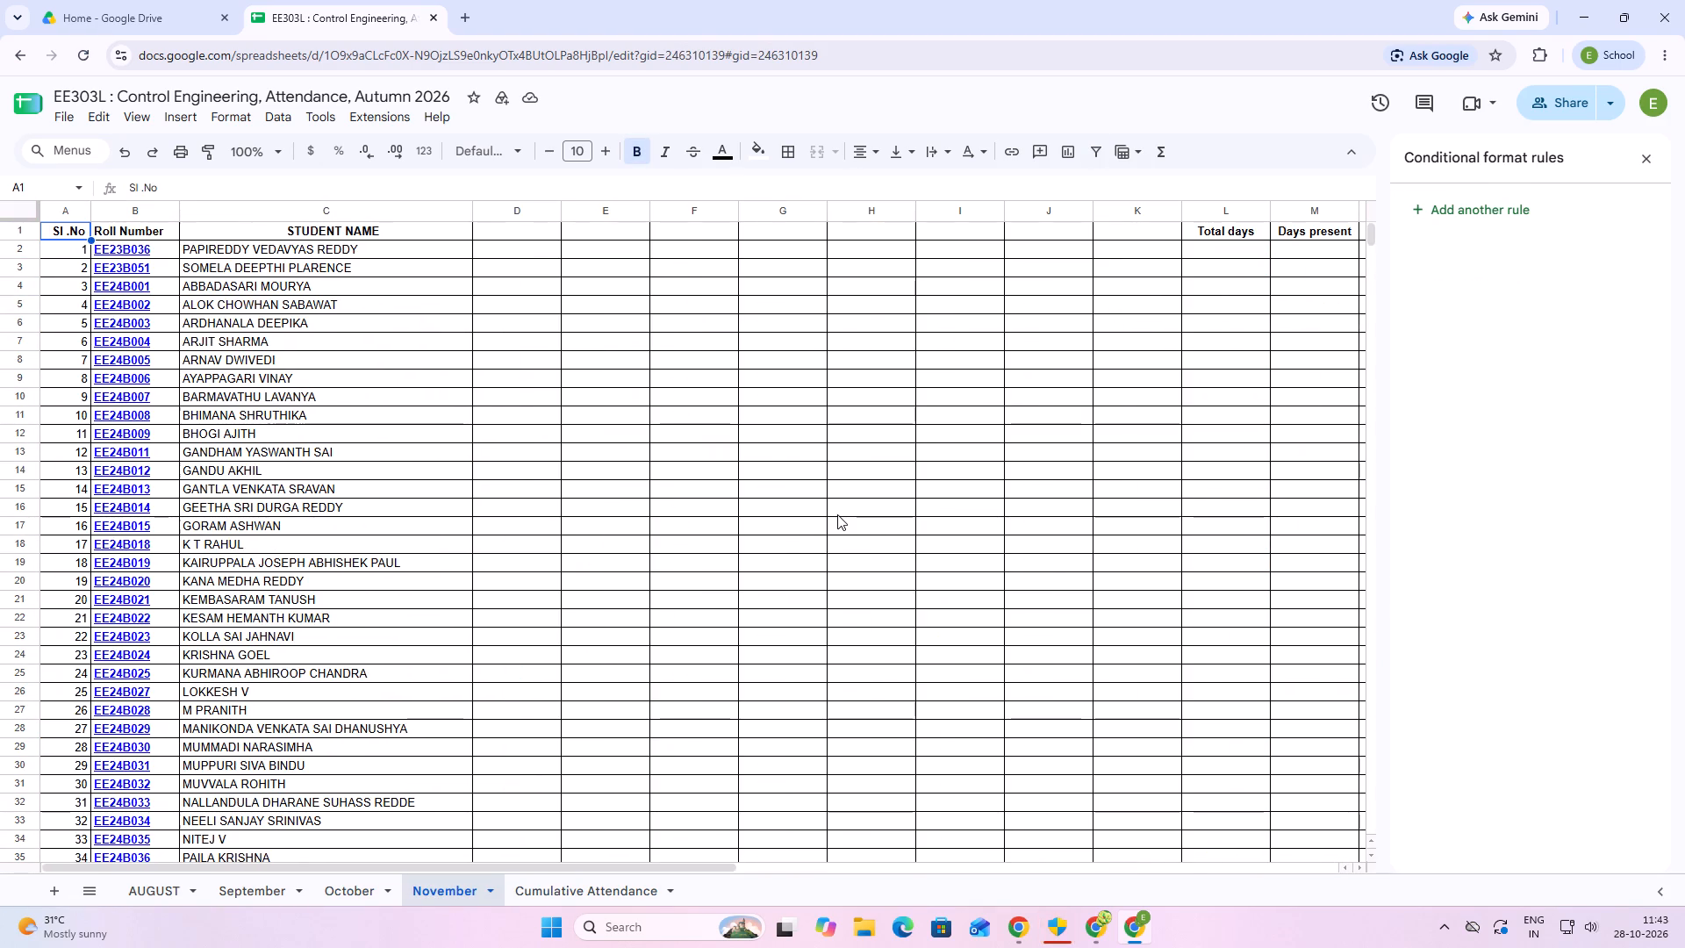
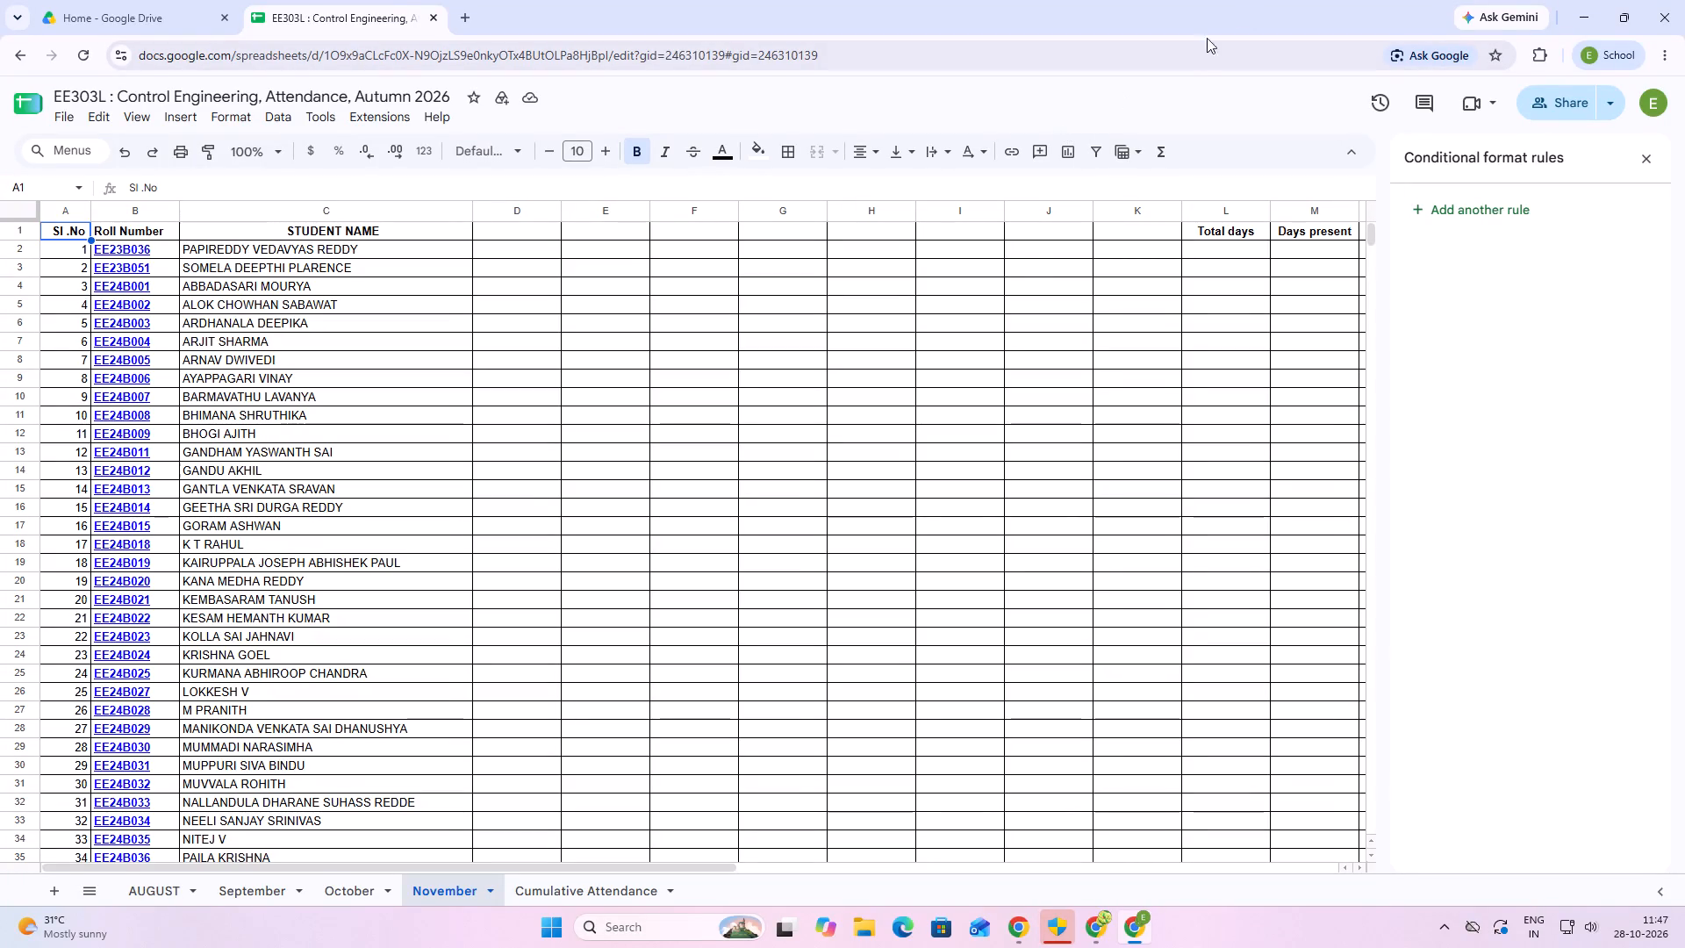
Review the Cumulative Attendance sheet's November columns, the overall % column with its conditional formatting rule, and the total attendance column.
scroll(1033, 249, up, 8)
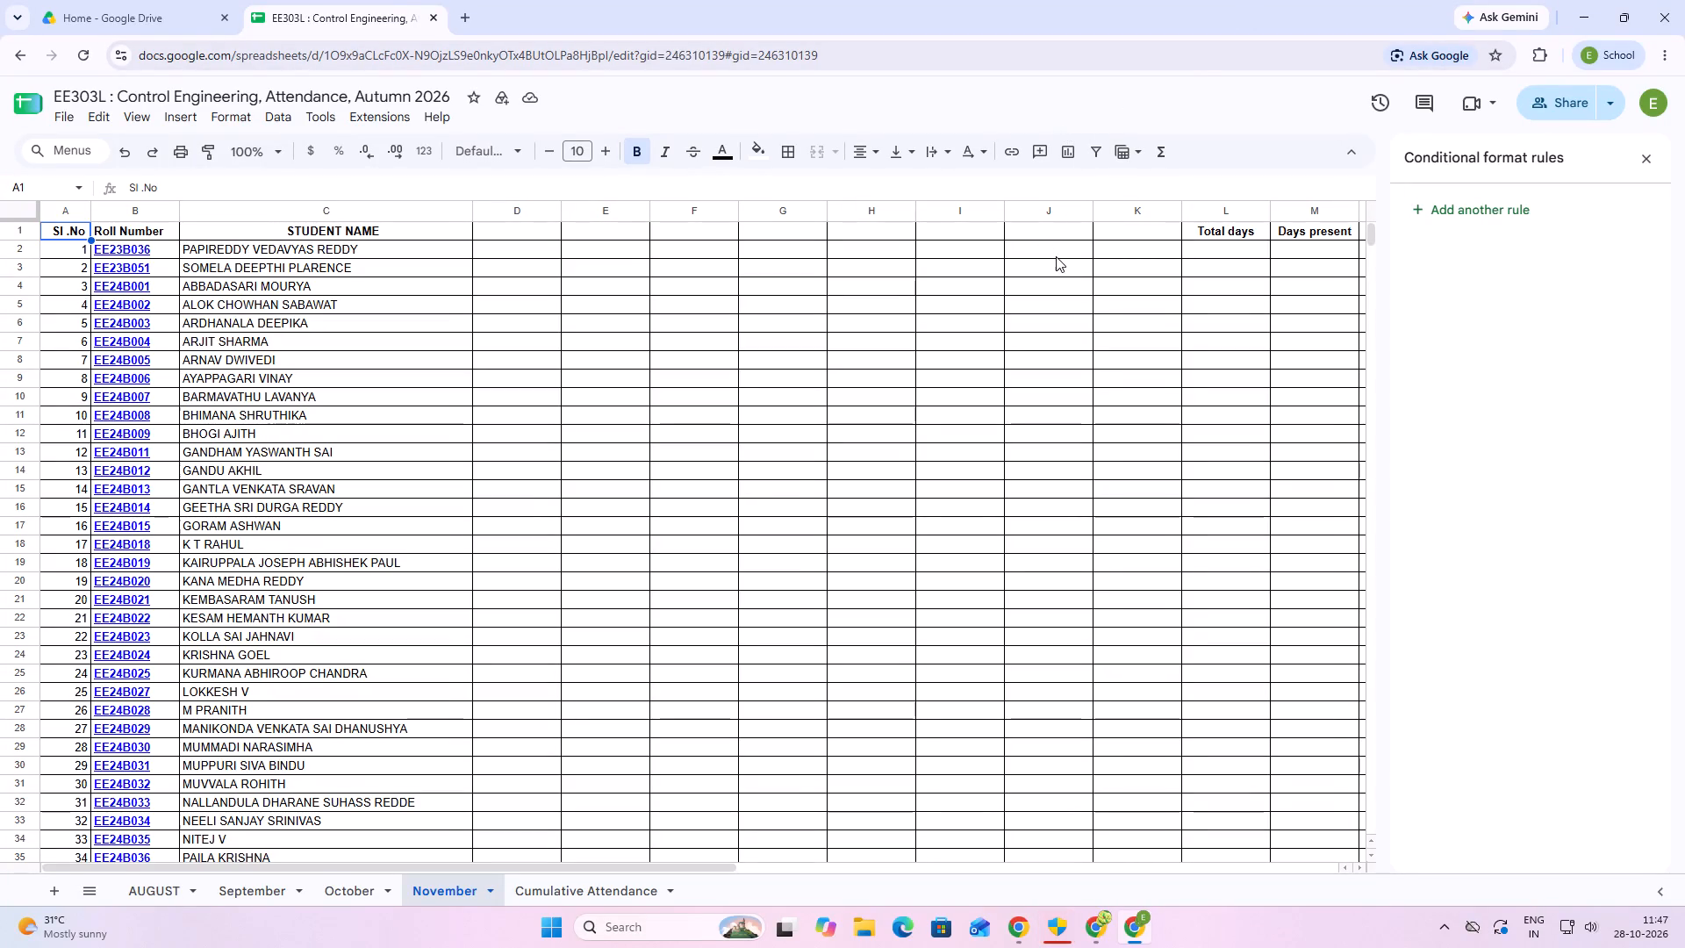
scroll(1056, 256, up, 2)
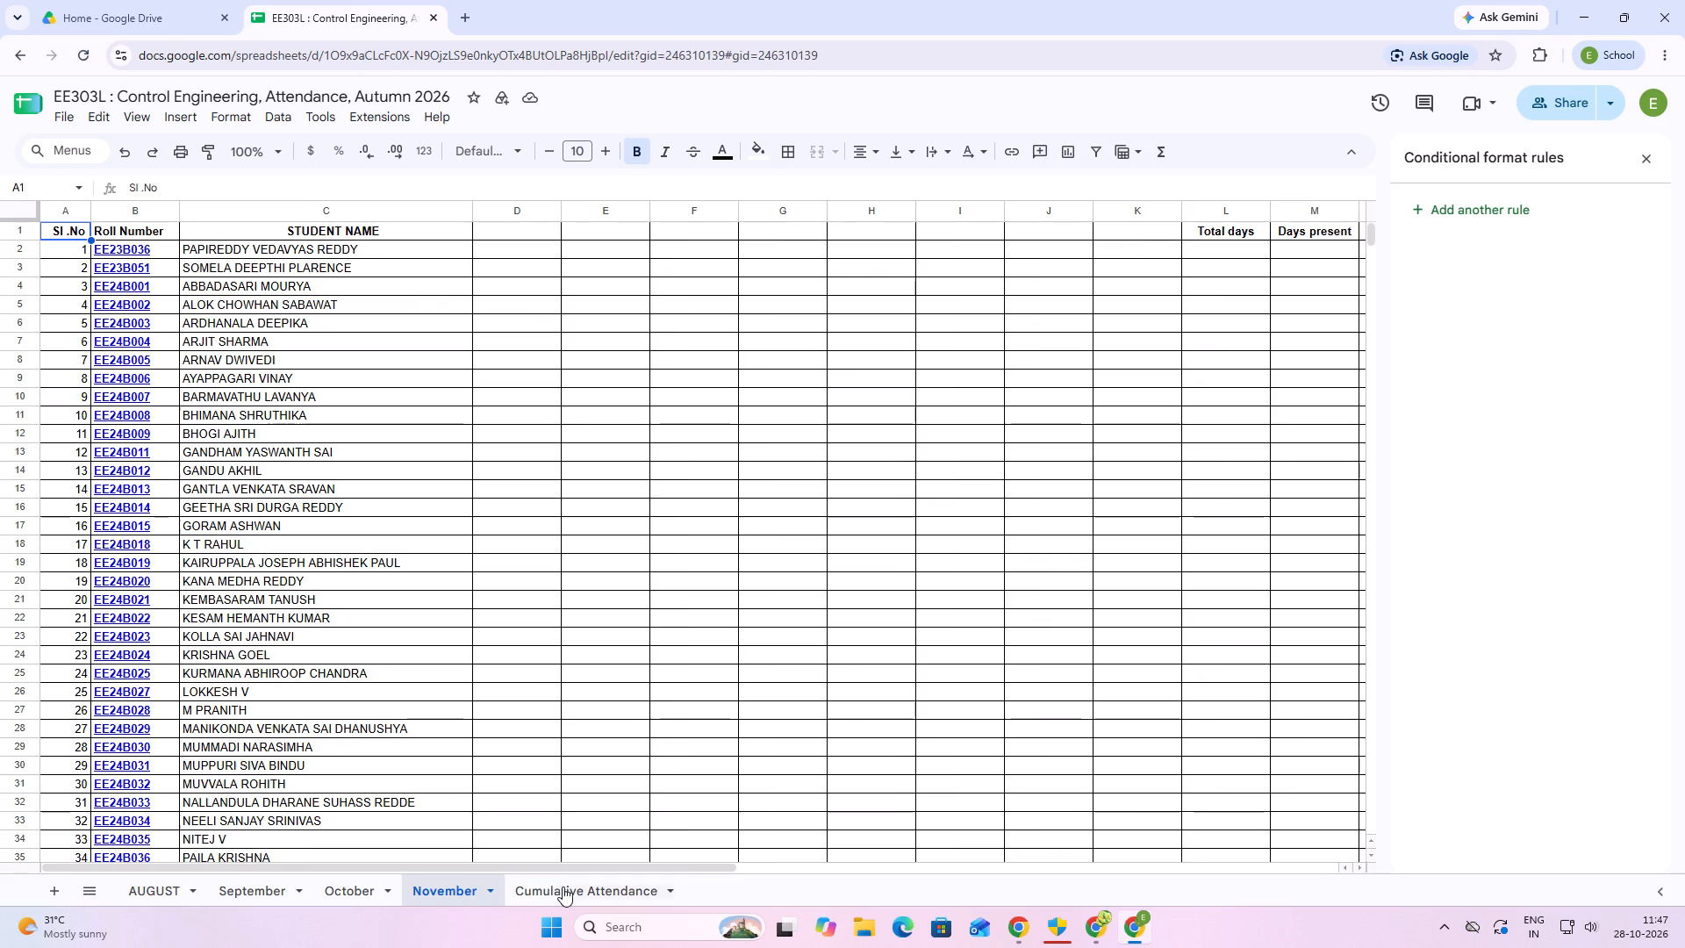
click(563, 887)
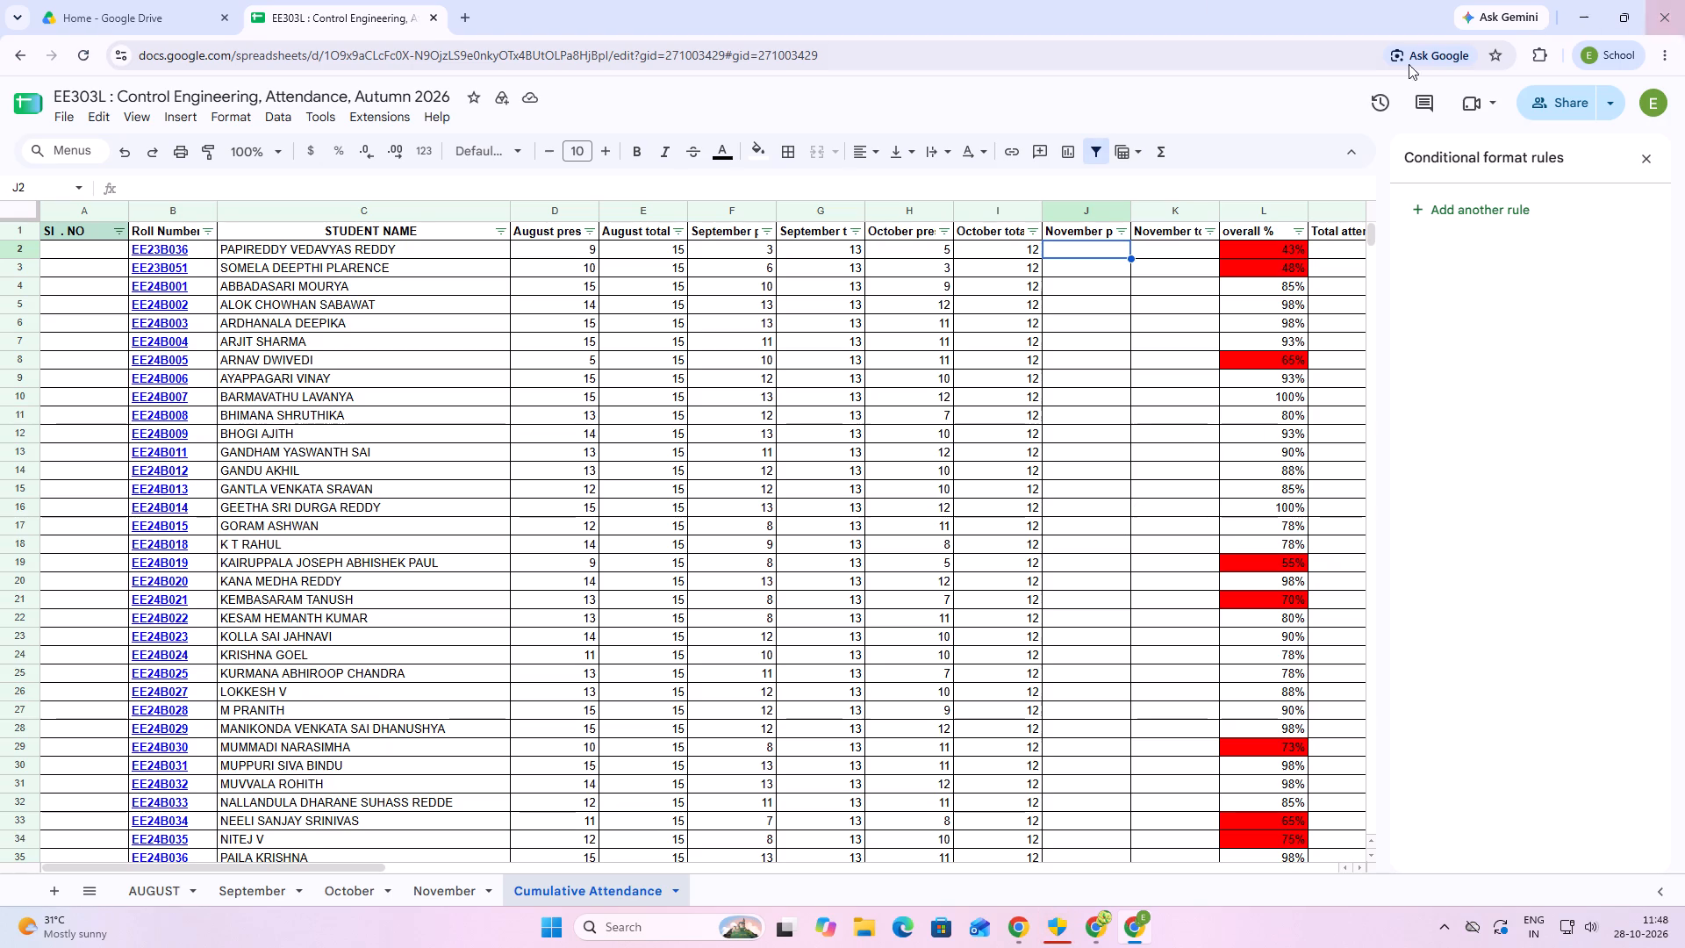
click(1079, 214)
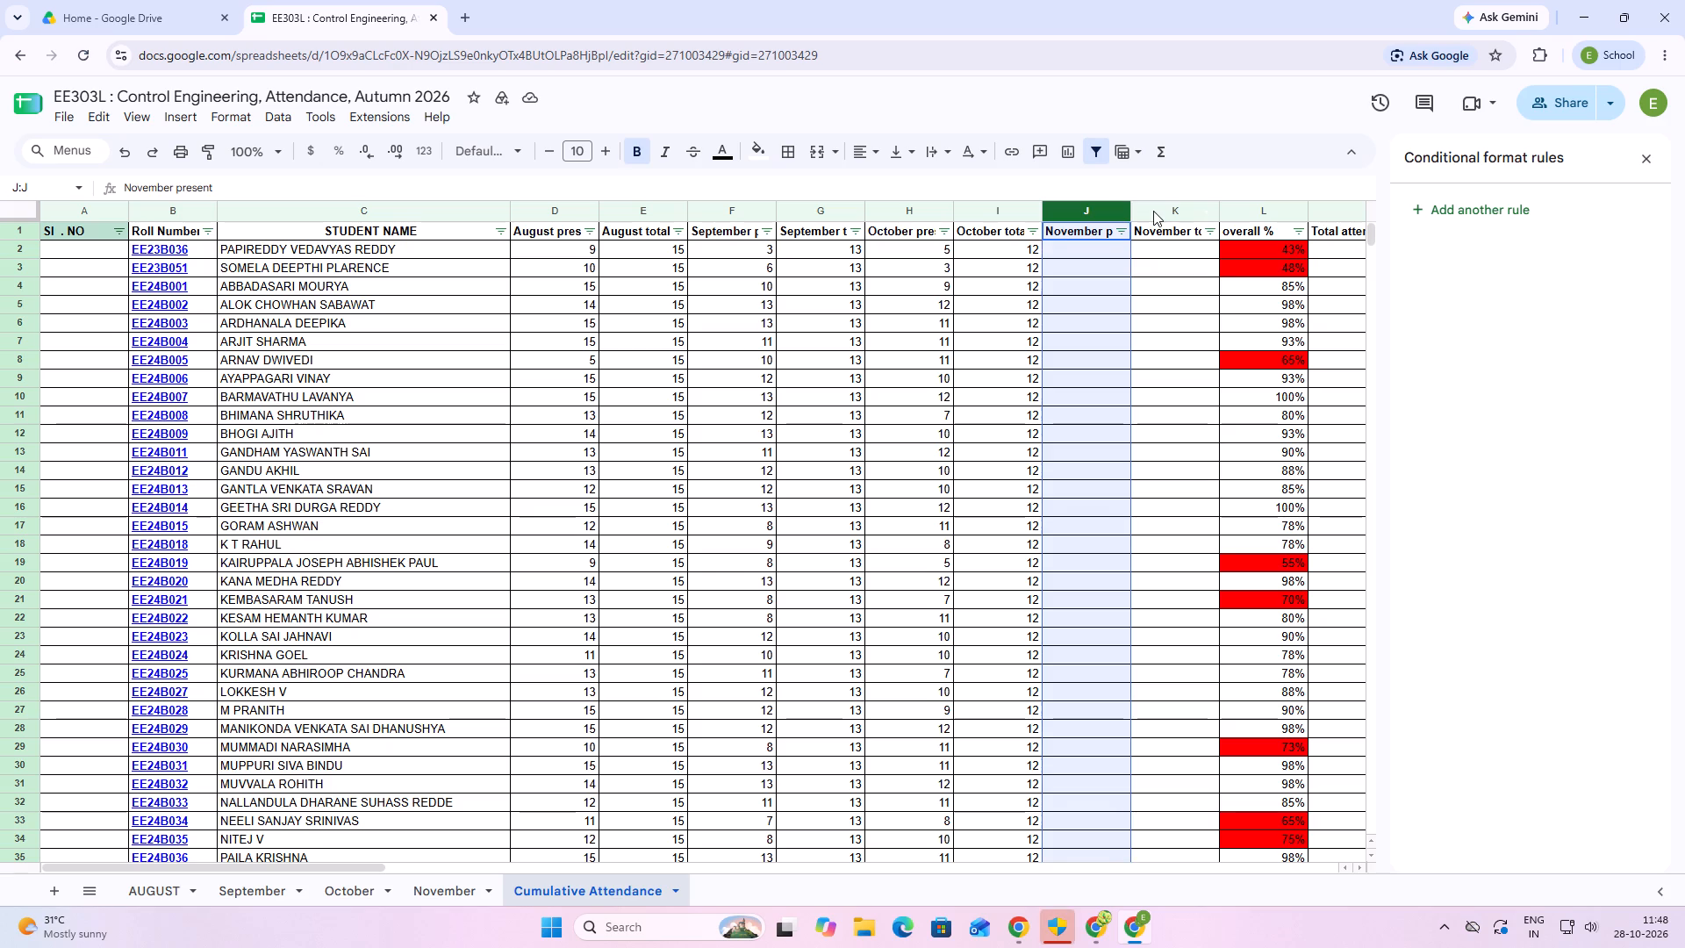
click(1153, 211)
click(1237, 216)
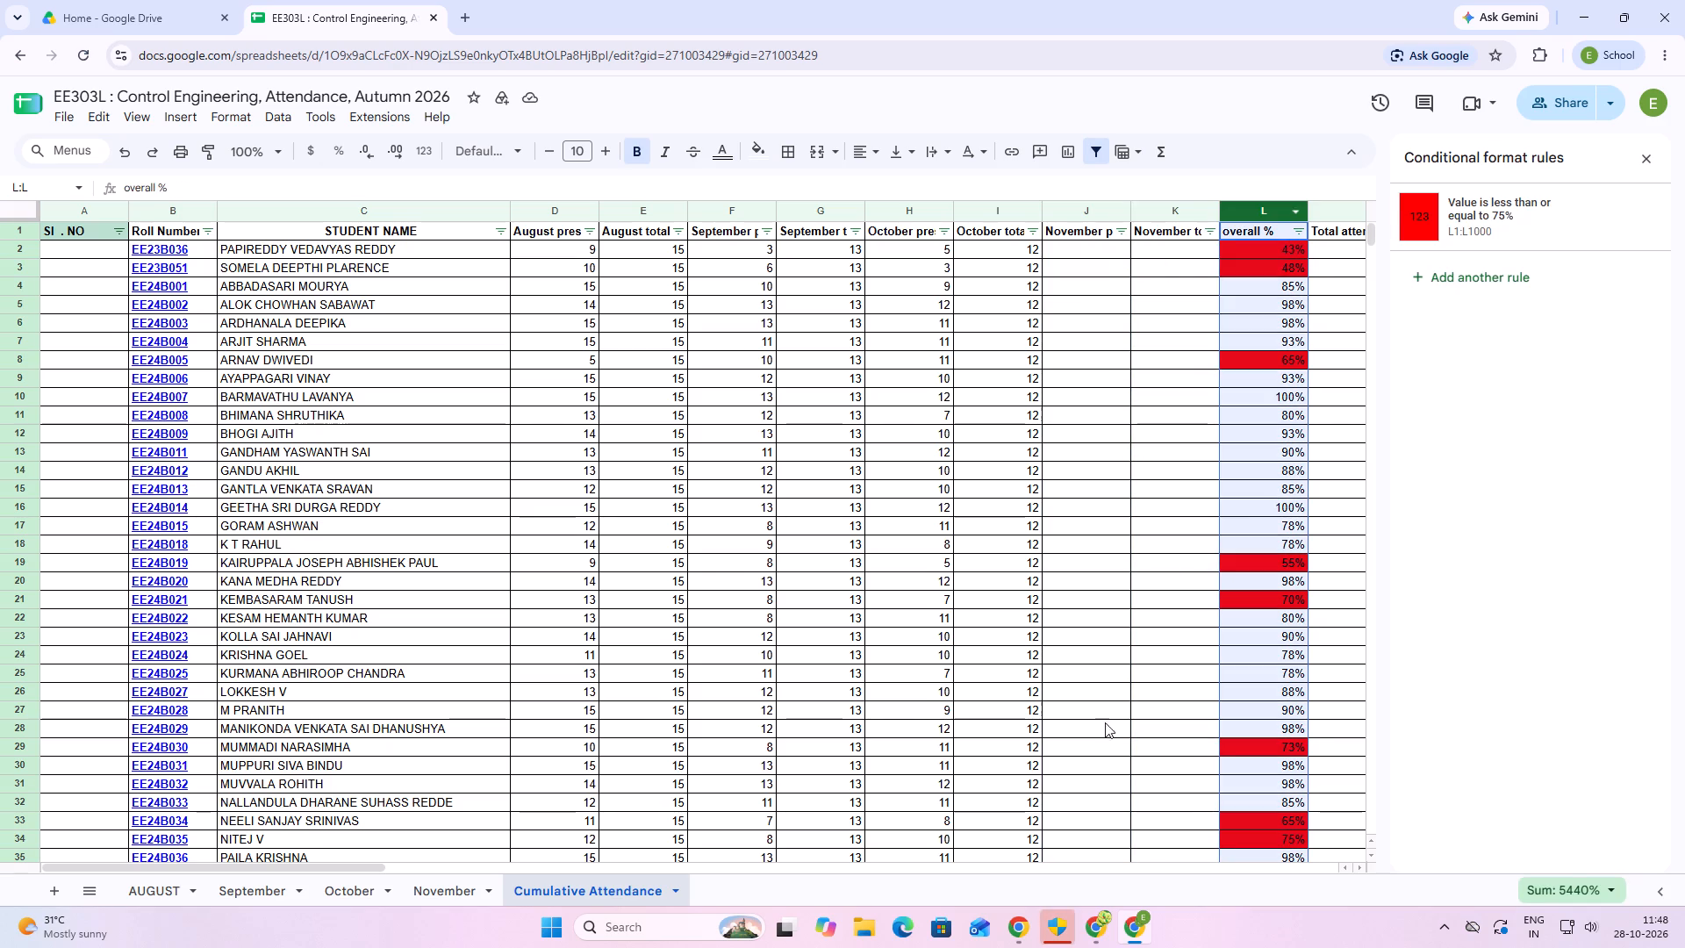
click(911, 867)
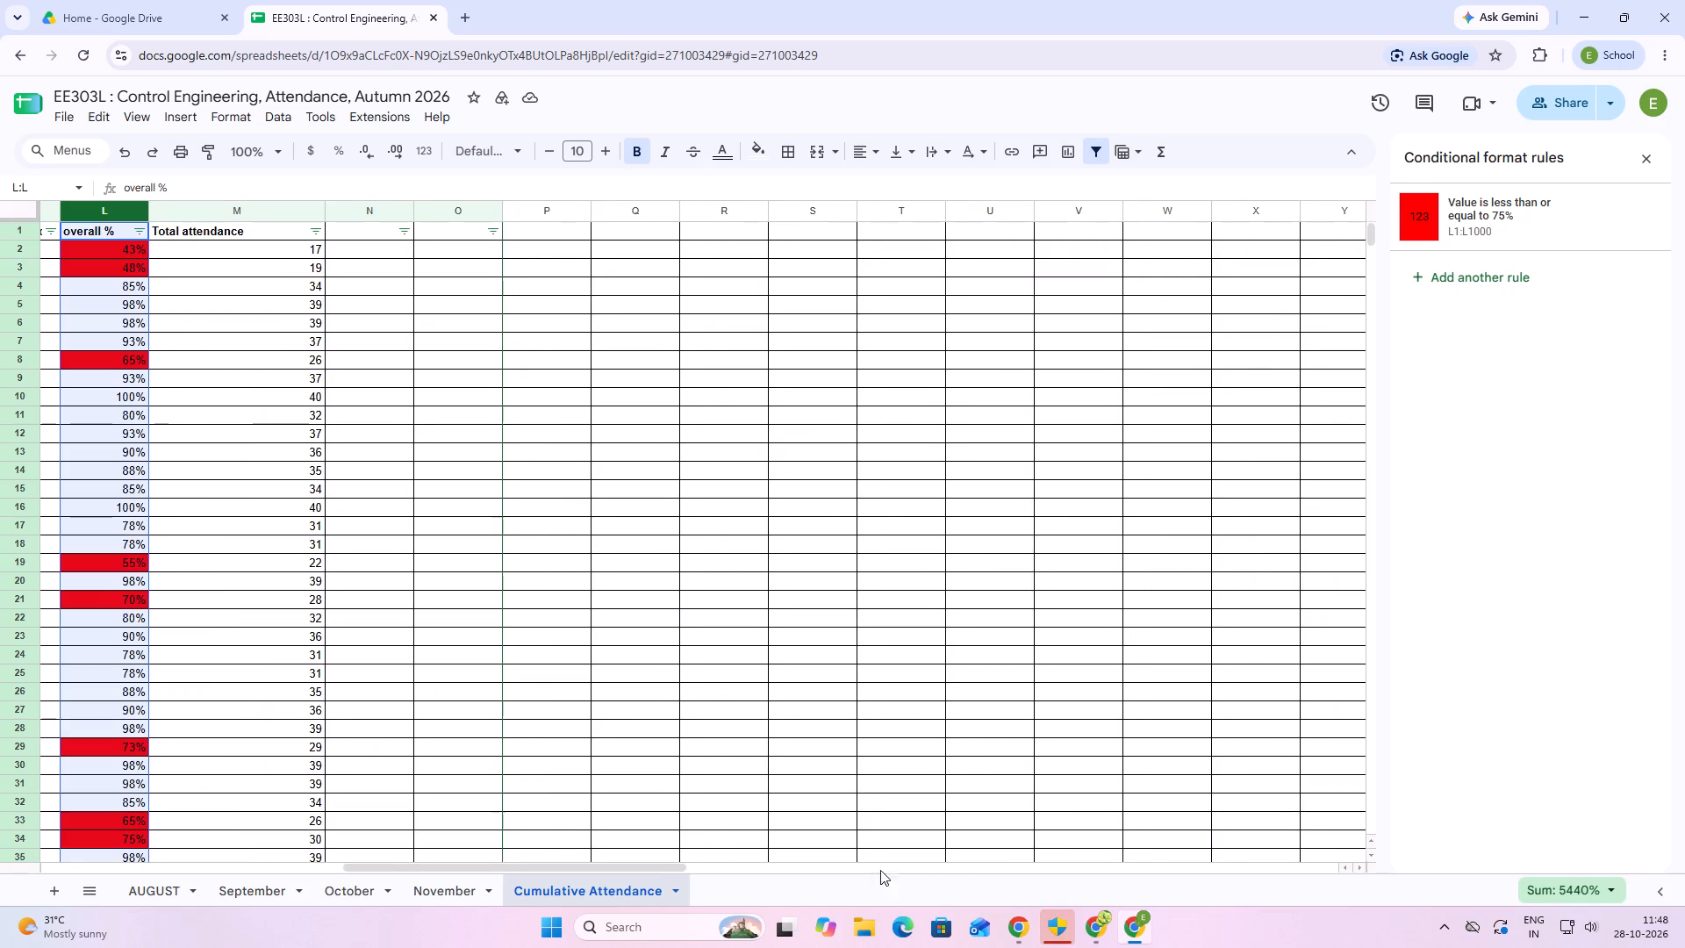
click(300, 872)
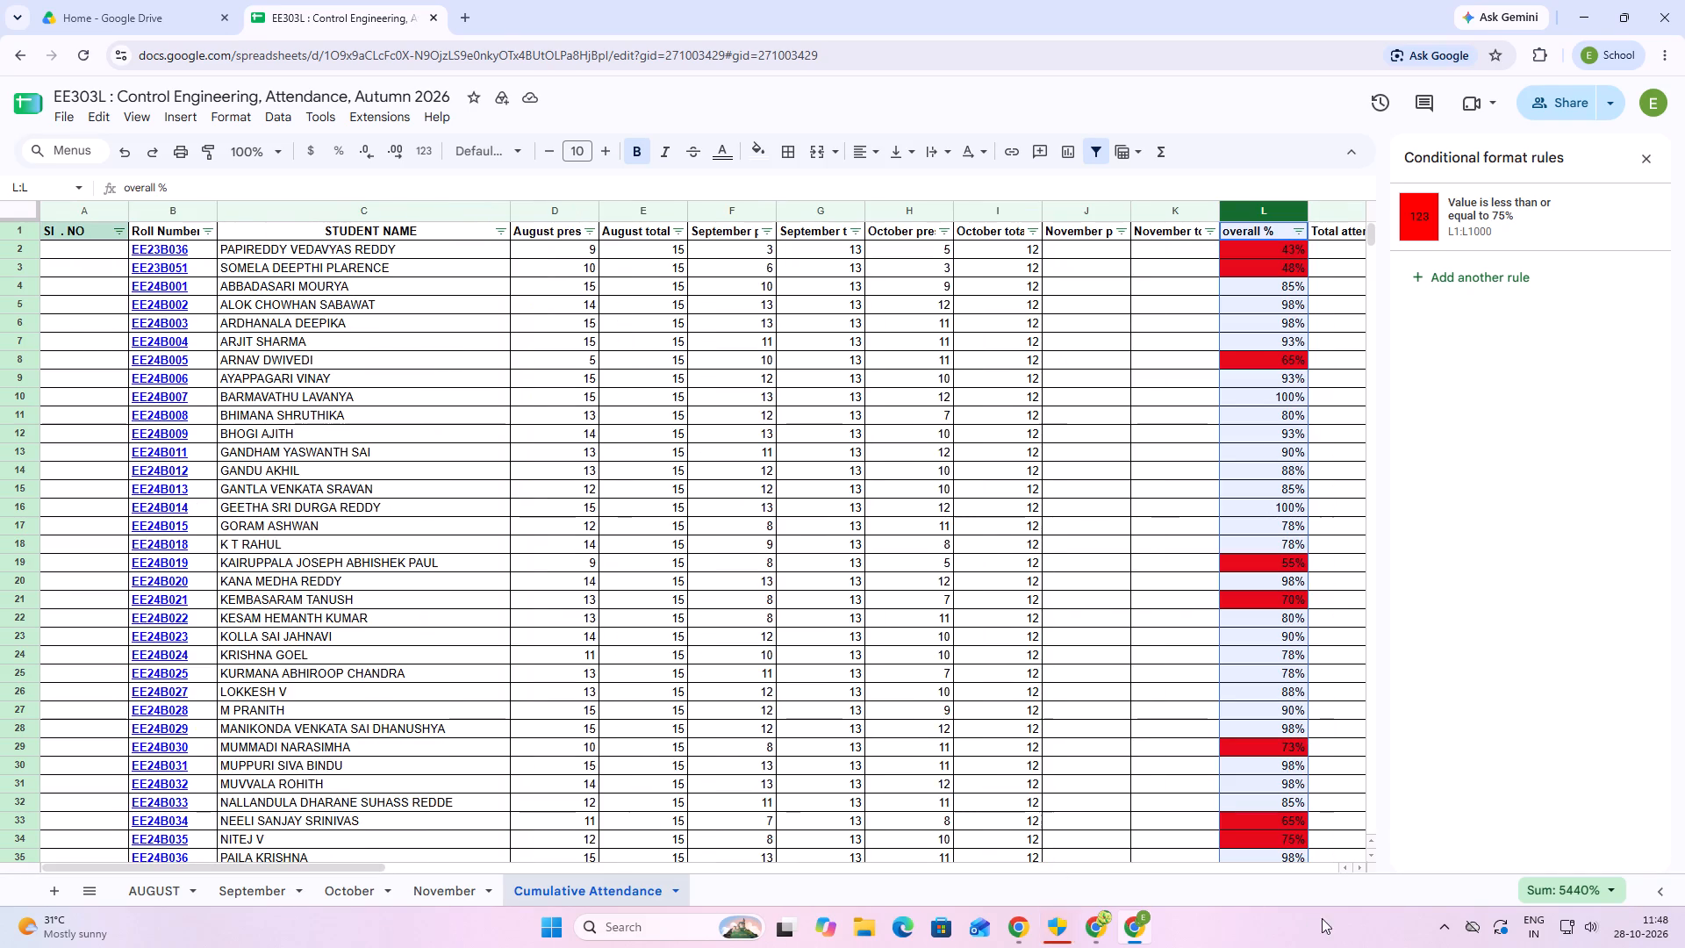
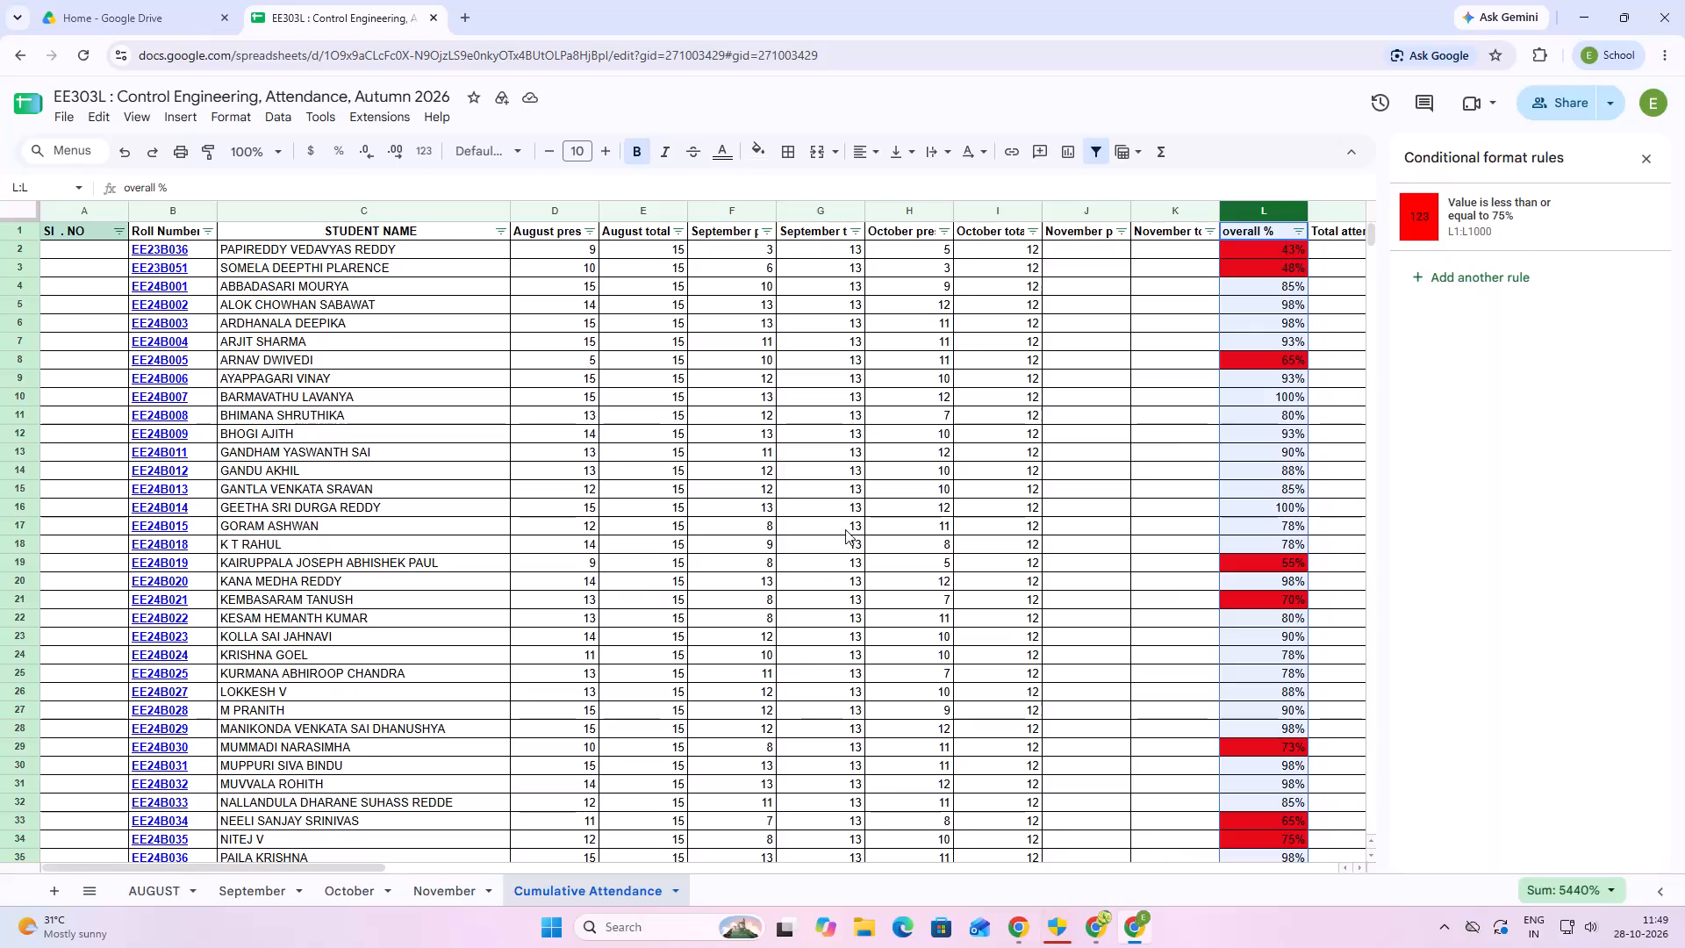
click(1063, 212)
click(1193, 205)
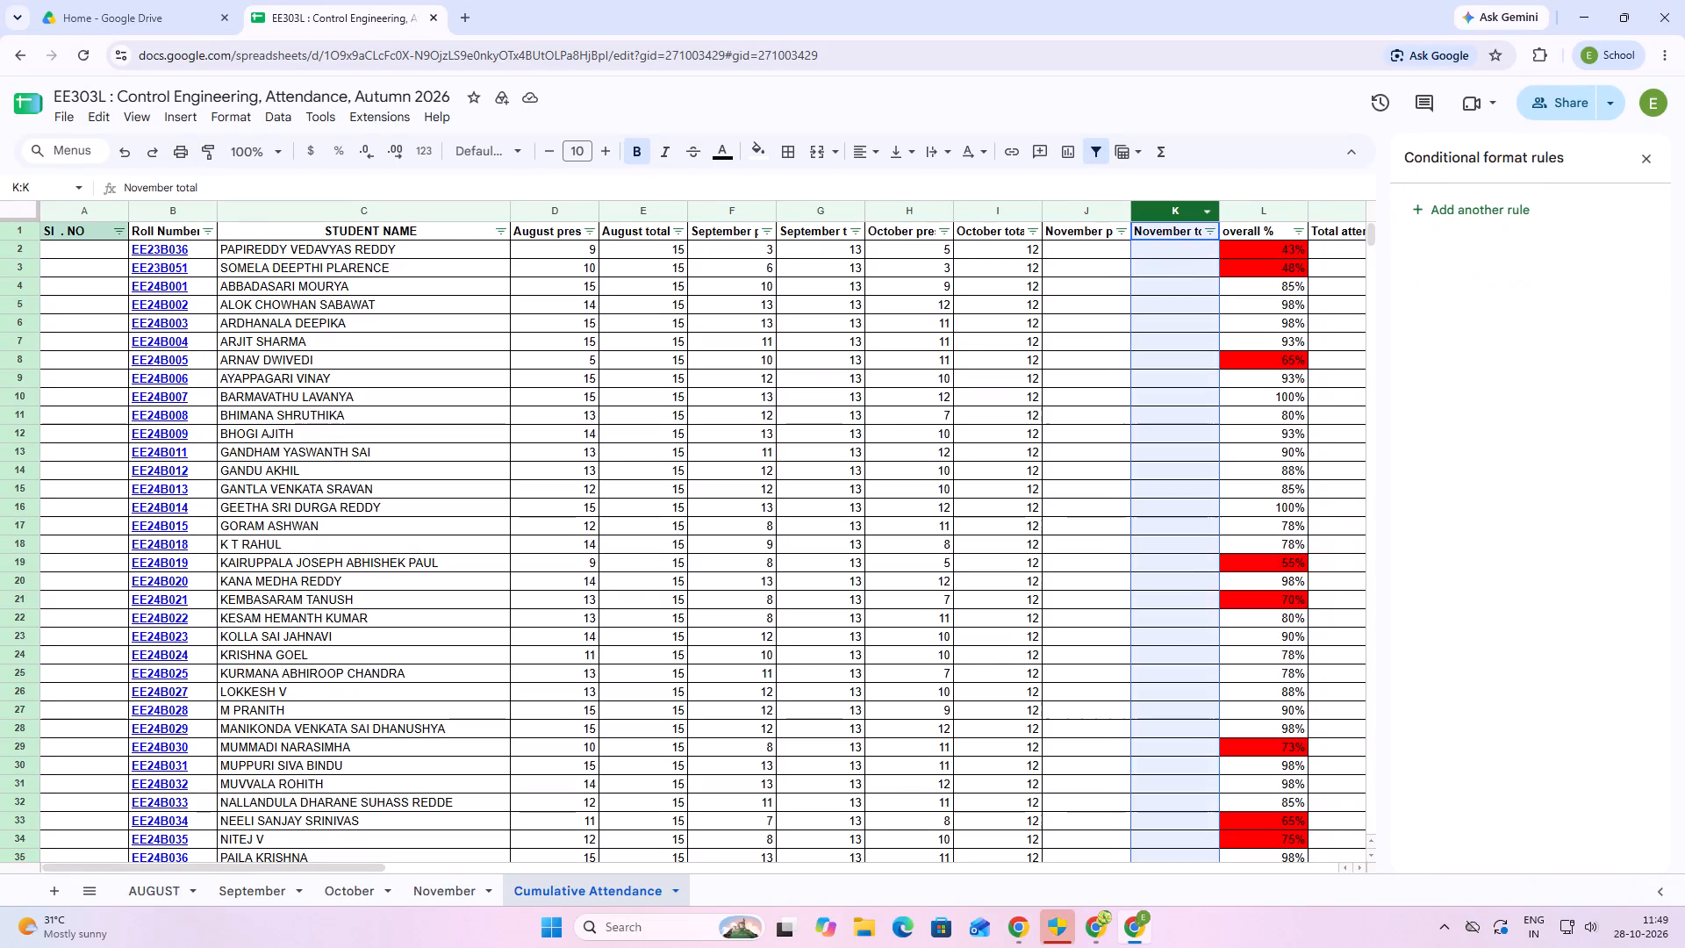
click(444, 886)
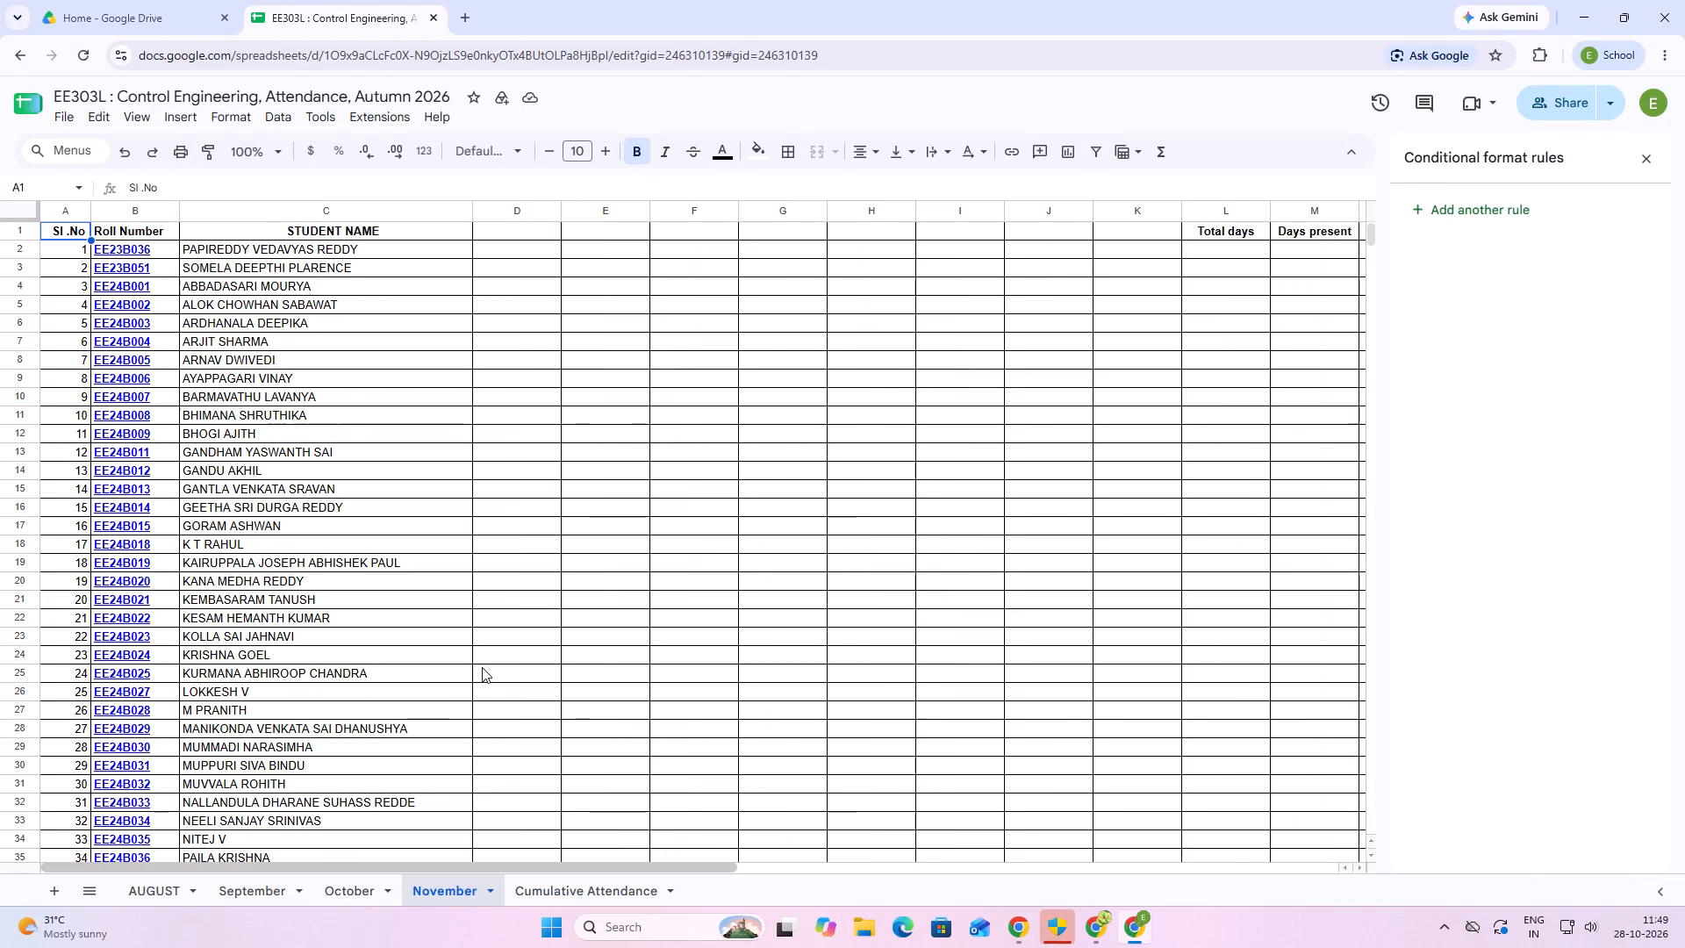
On the October sheet, fill the blank cell O66 down to O77 and apply all borders to that range.
click(342, 899)
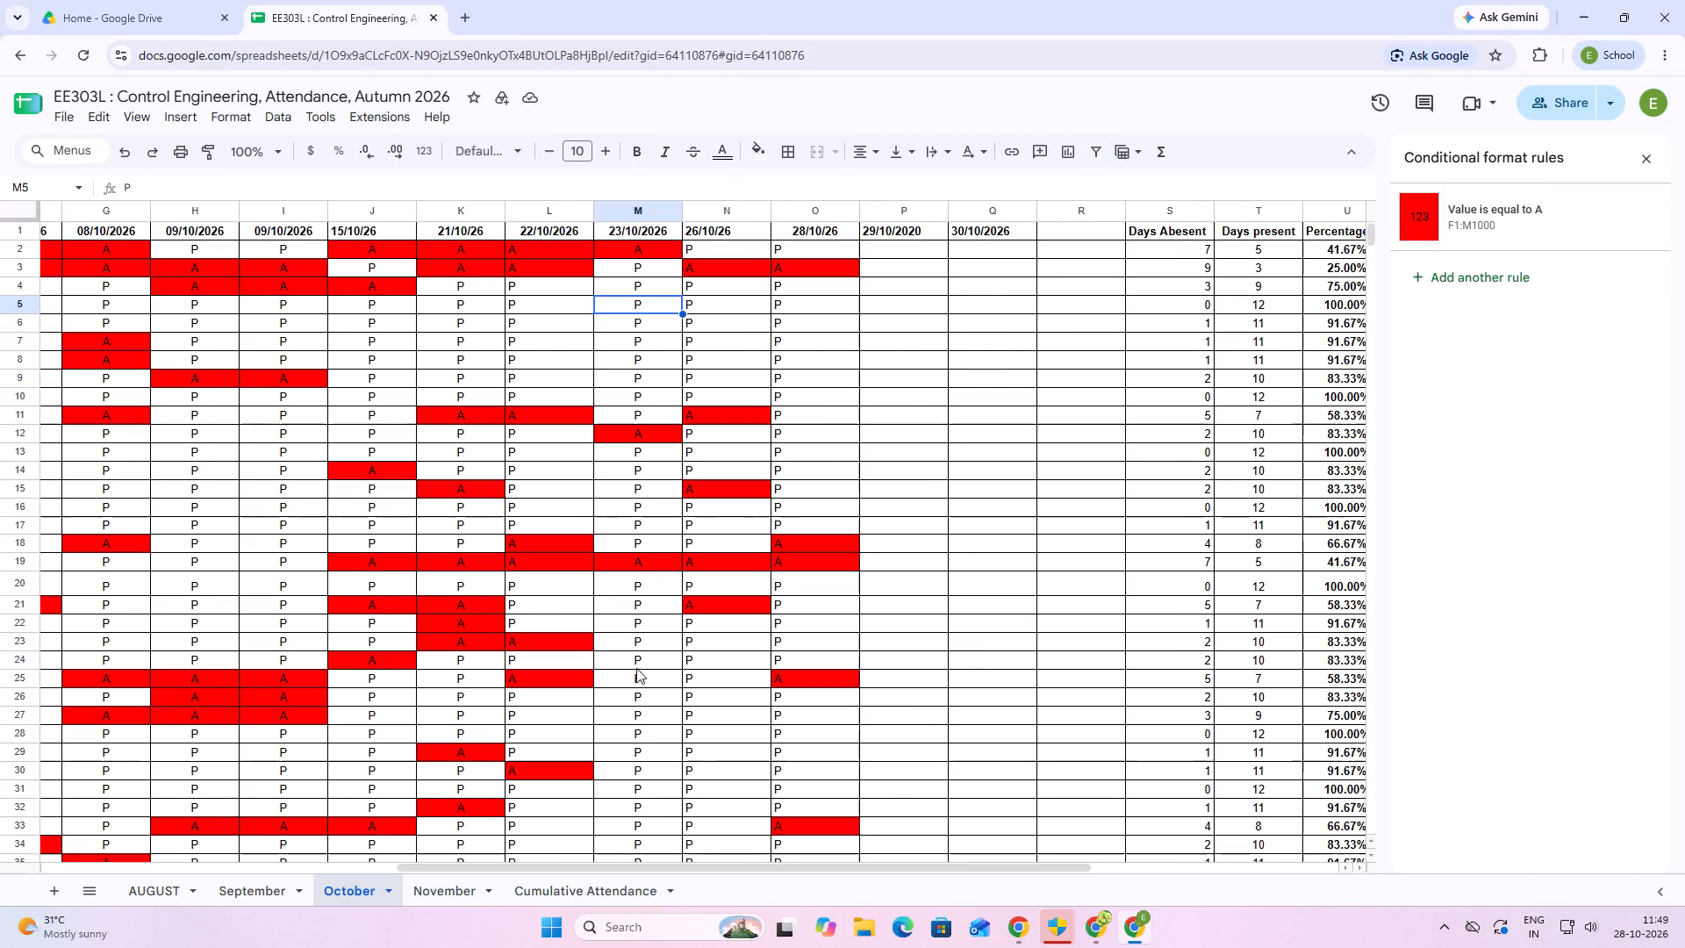
scroll(706, 700, down, 1)
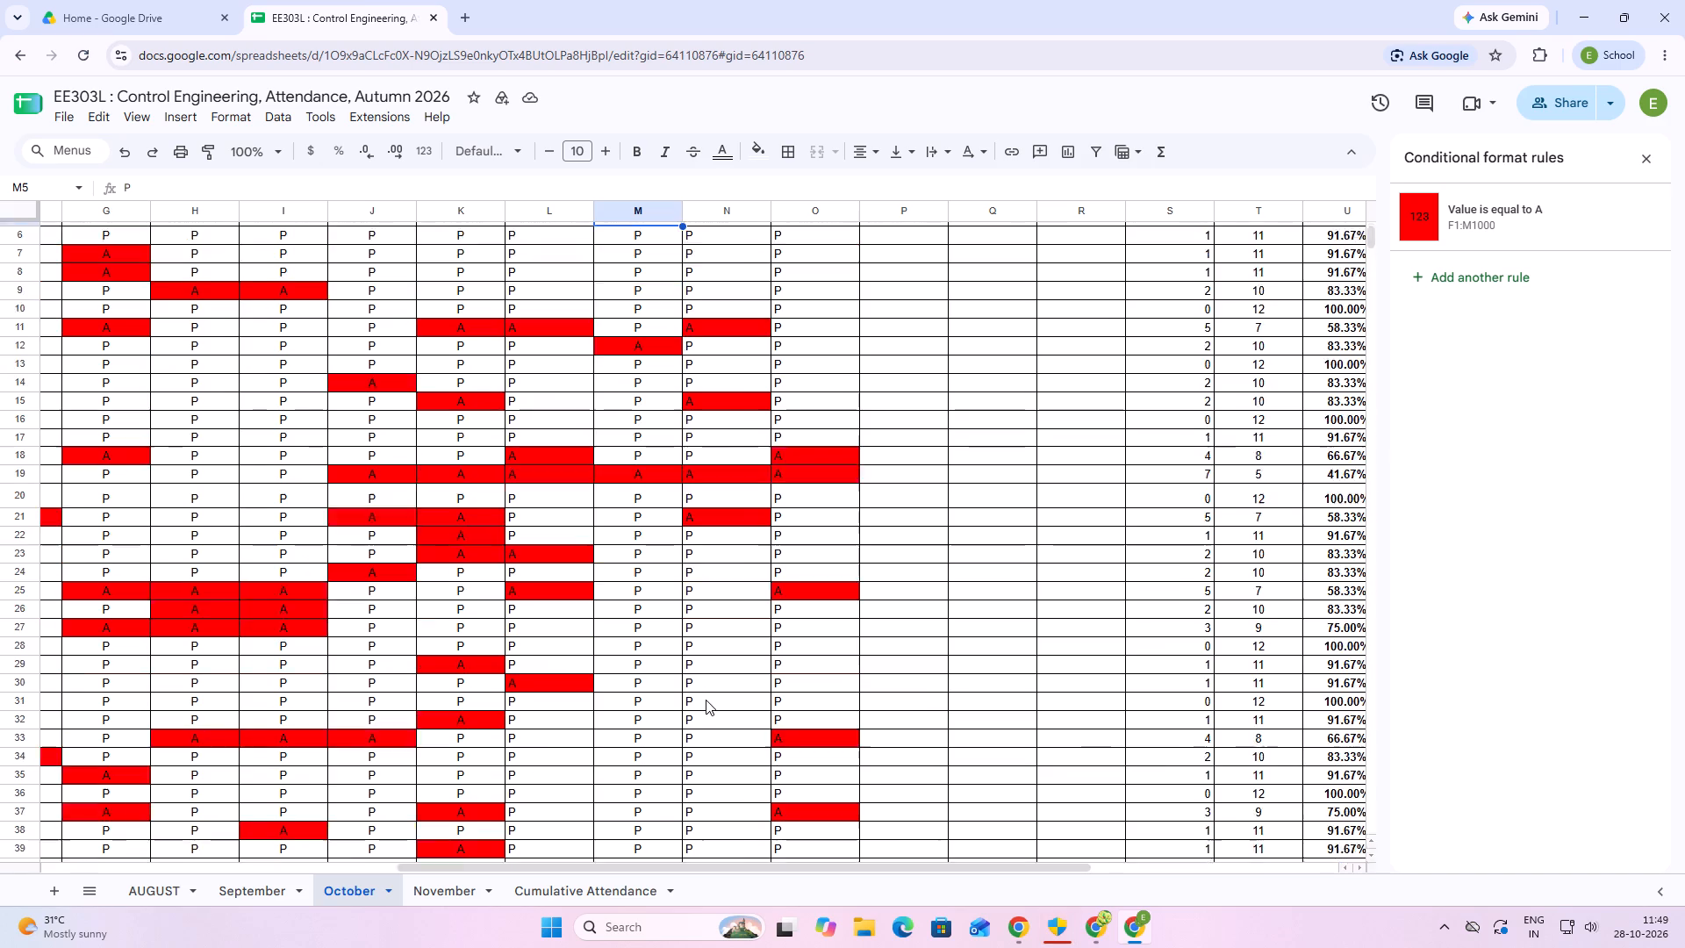
scroll(706, 700, down, 6)
scroll(804, 786, down, 2)
click(797, 671)
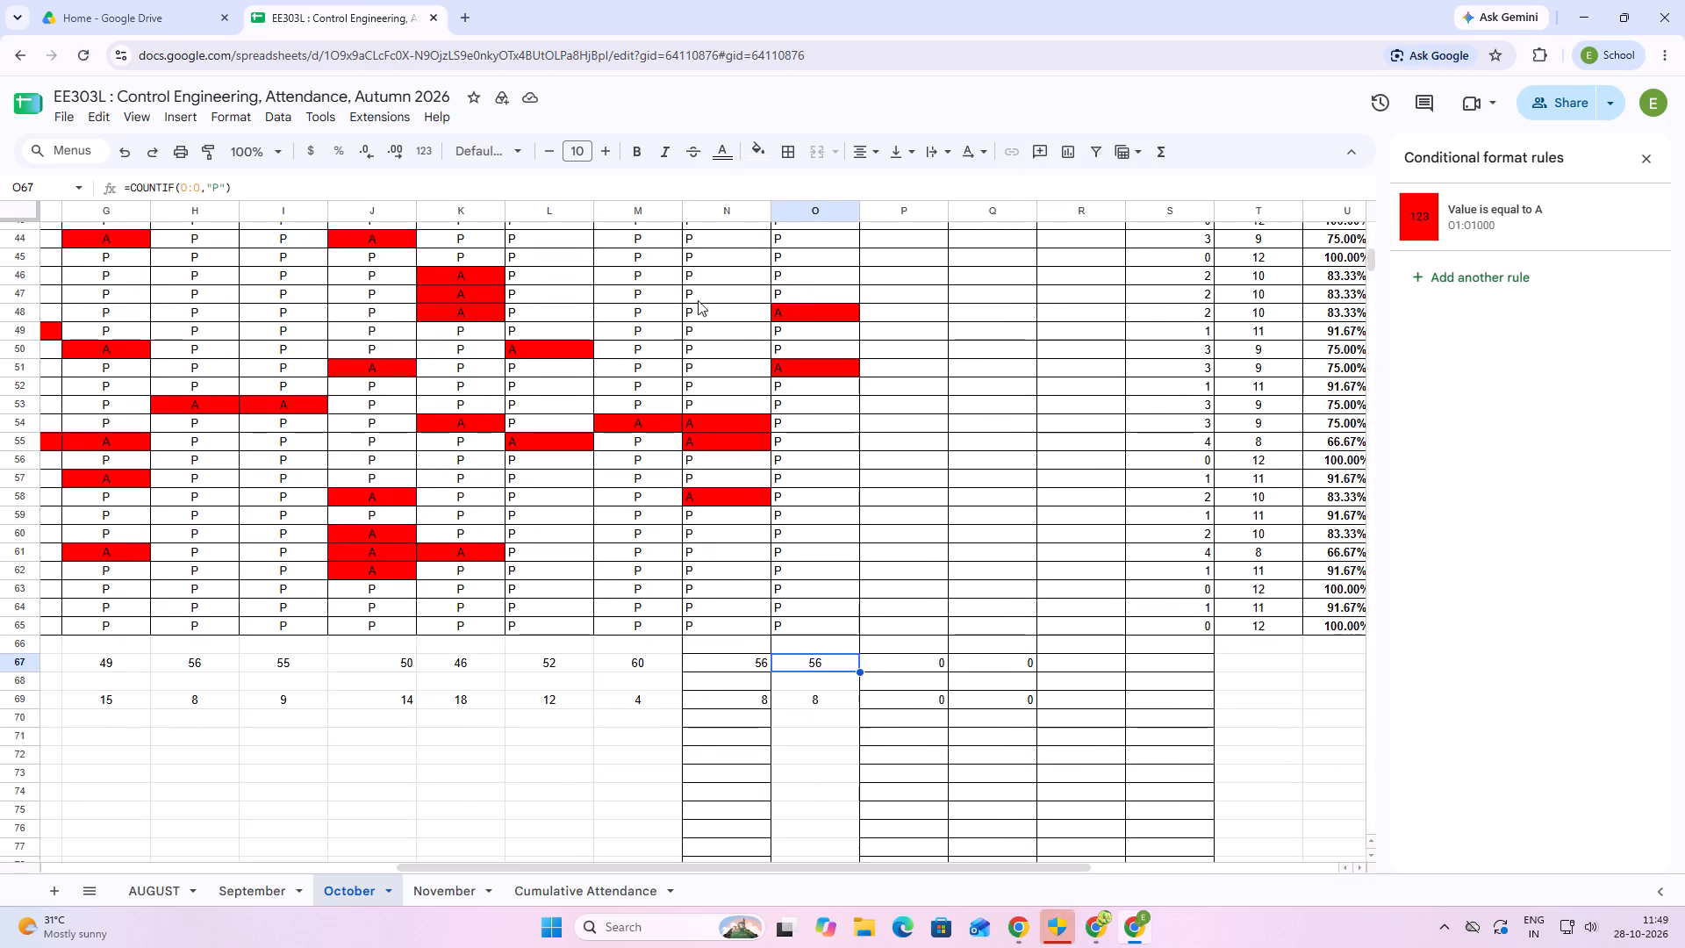
click(784, 146)
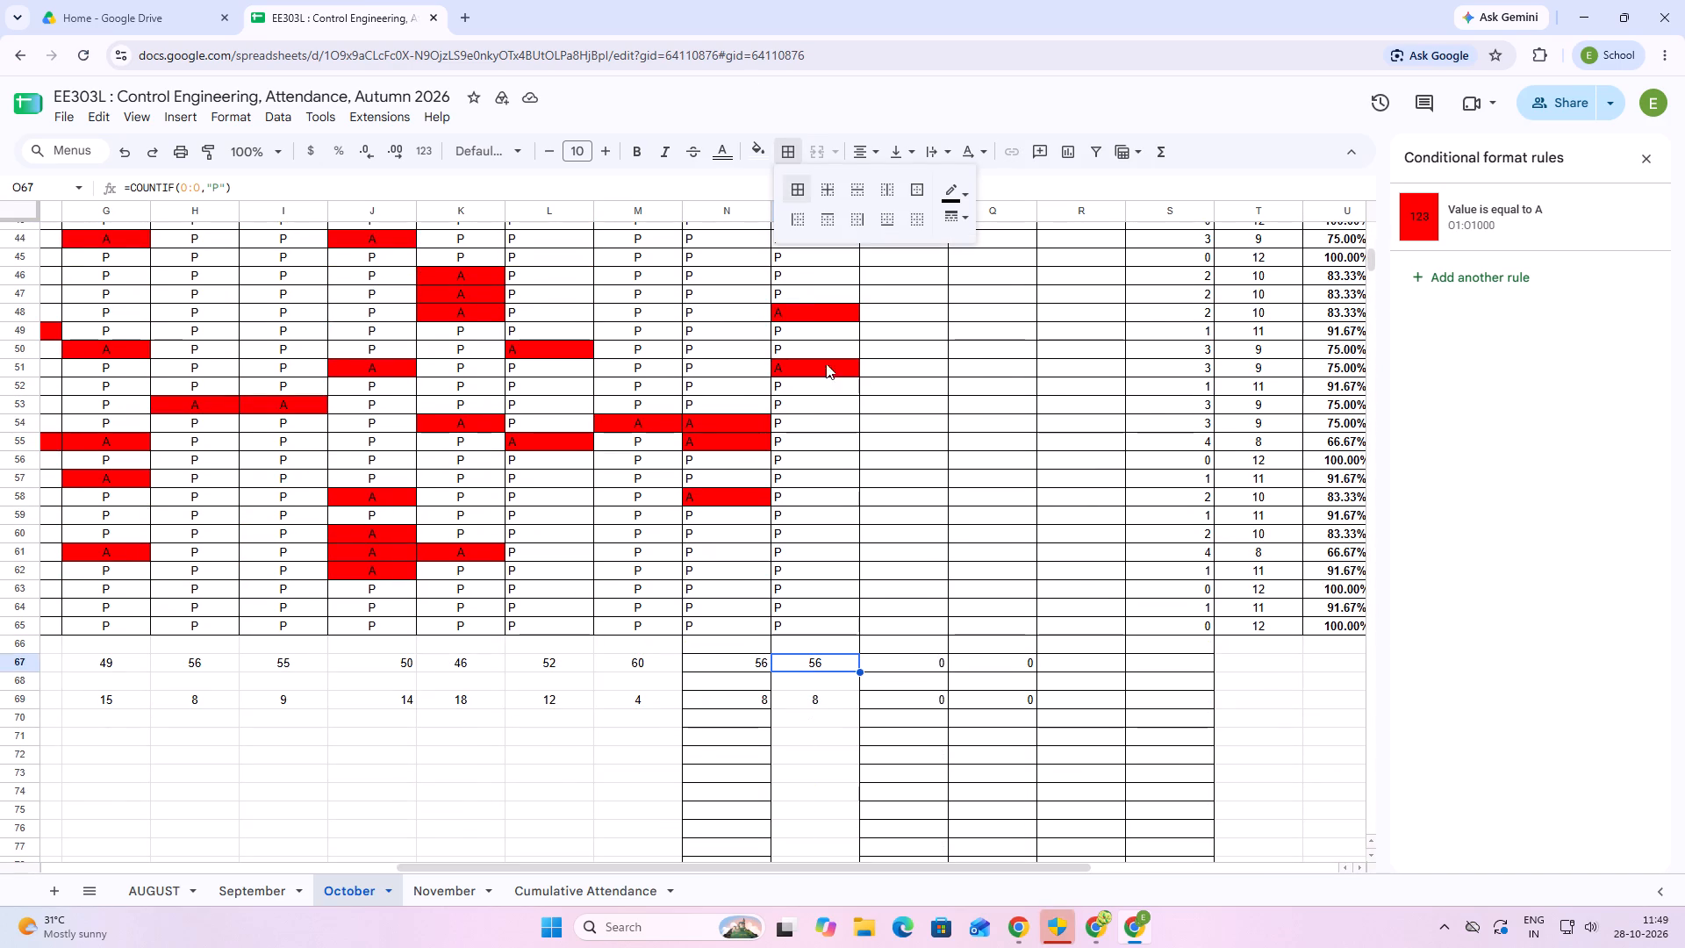
click(789, 644)
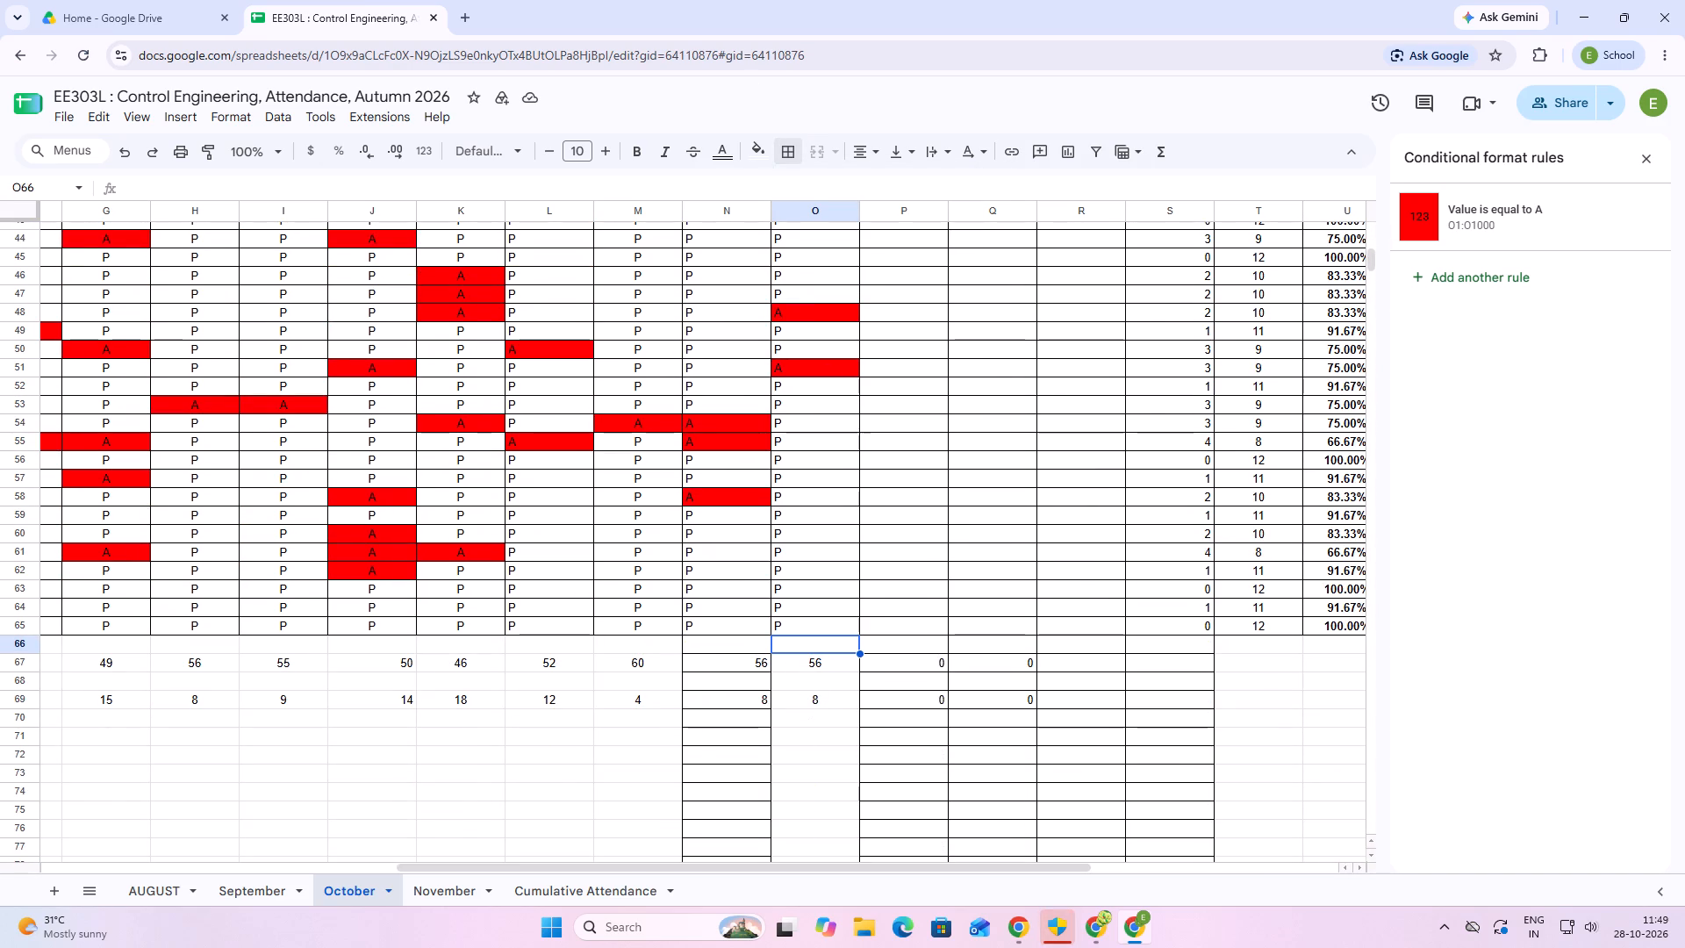
drag(859, 650, 865, 852)
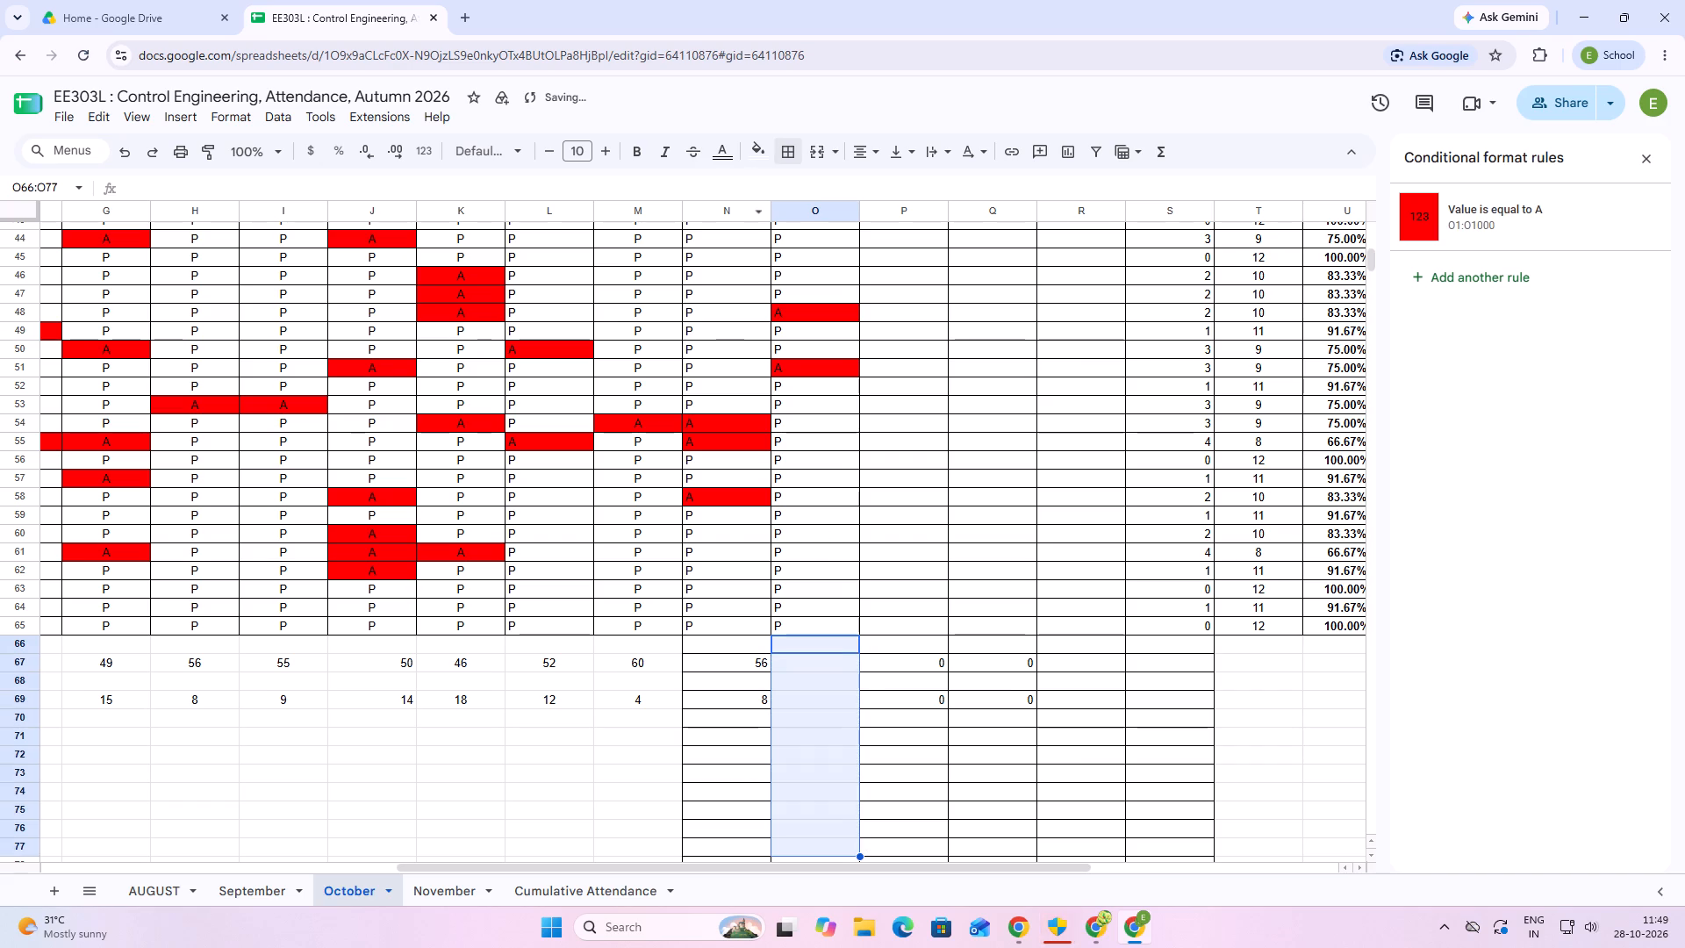
click(783, 152)
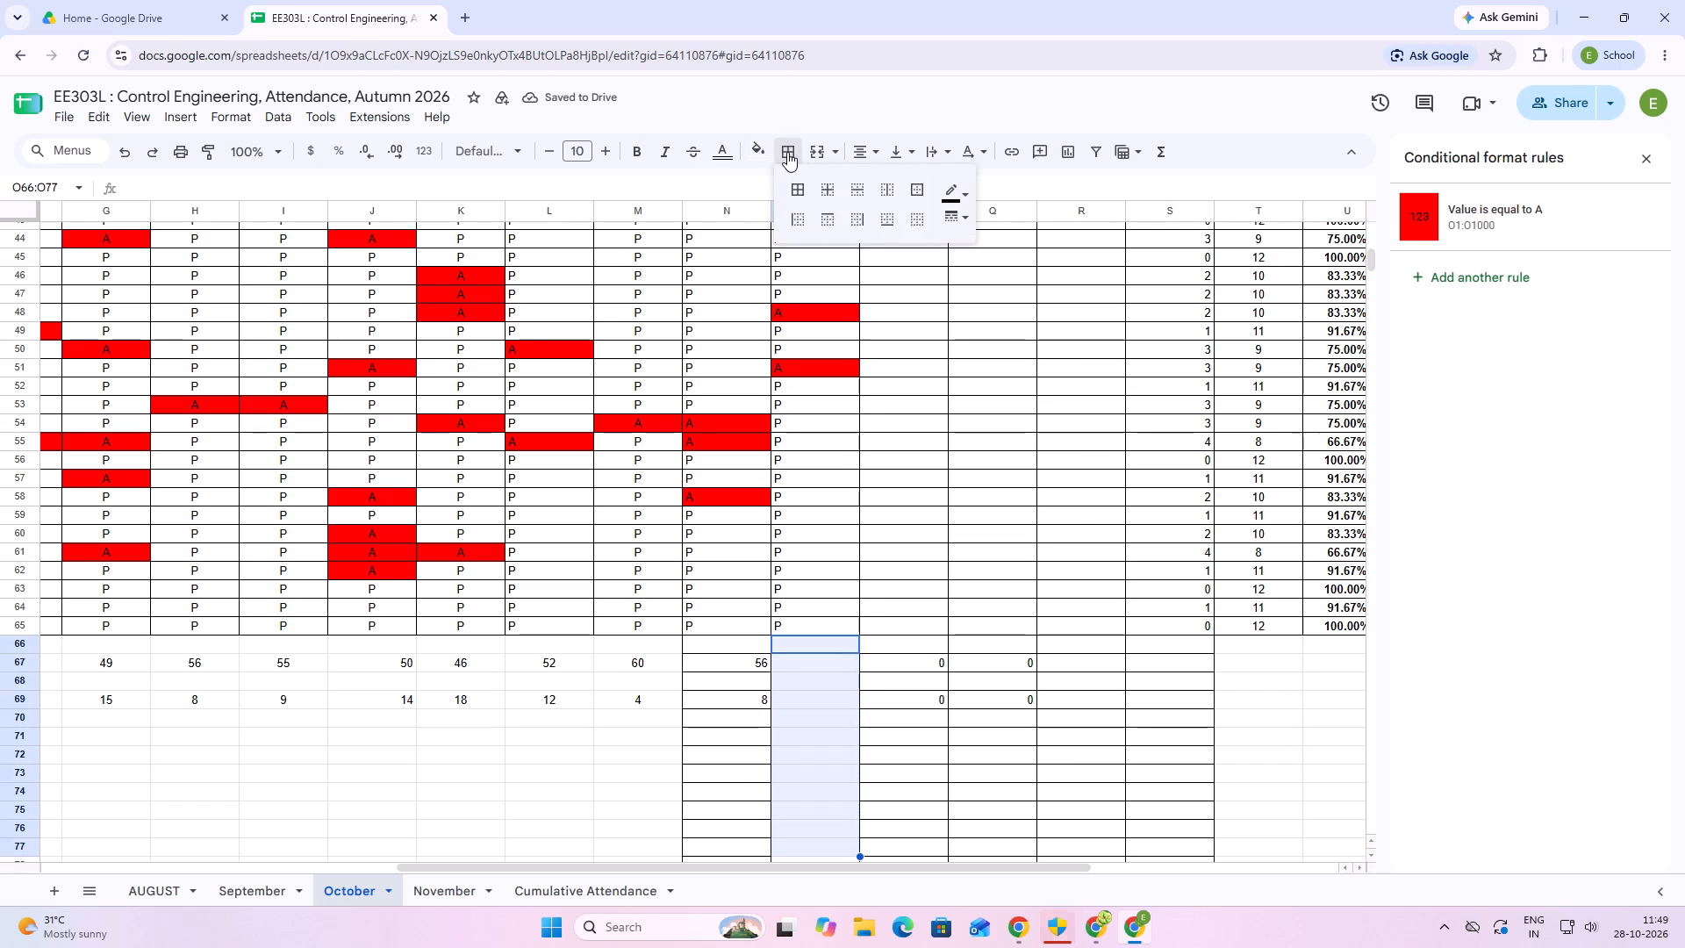
click(801, 185)
click(845, 797)
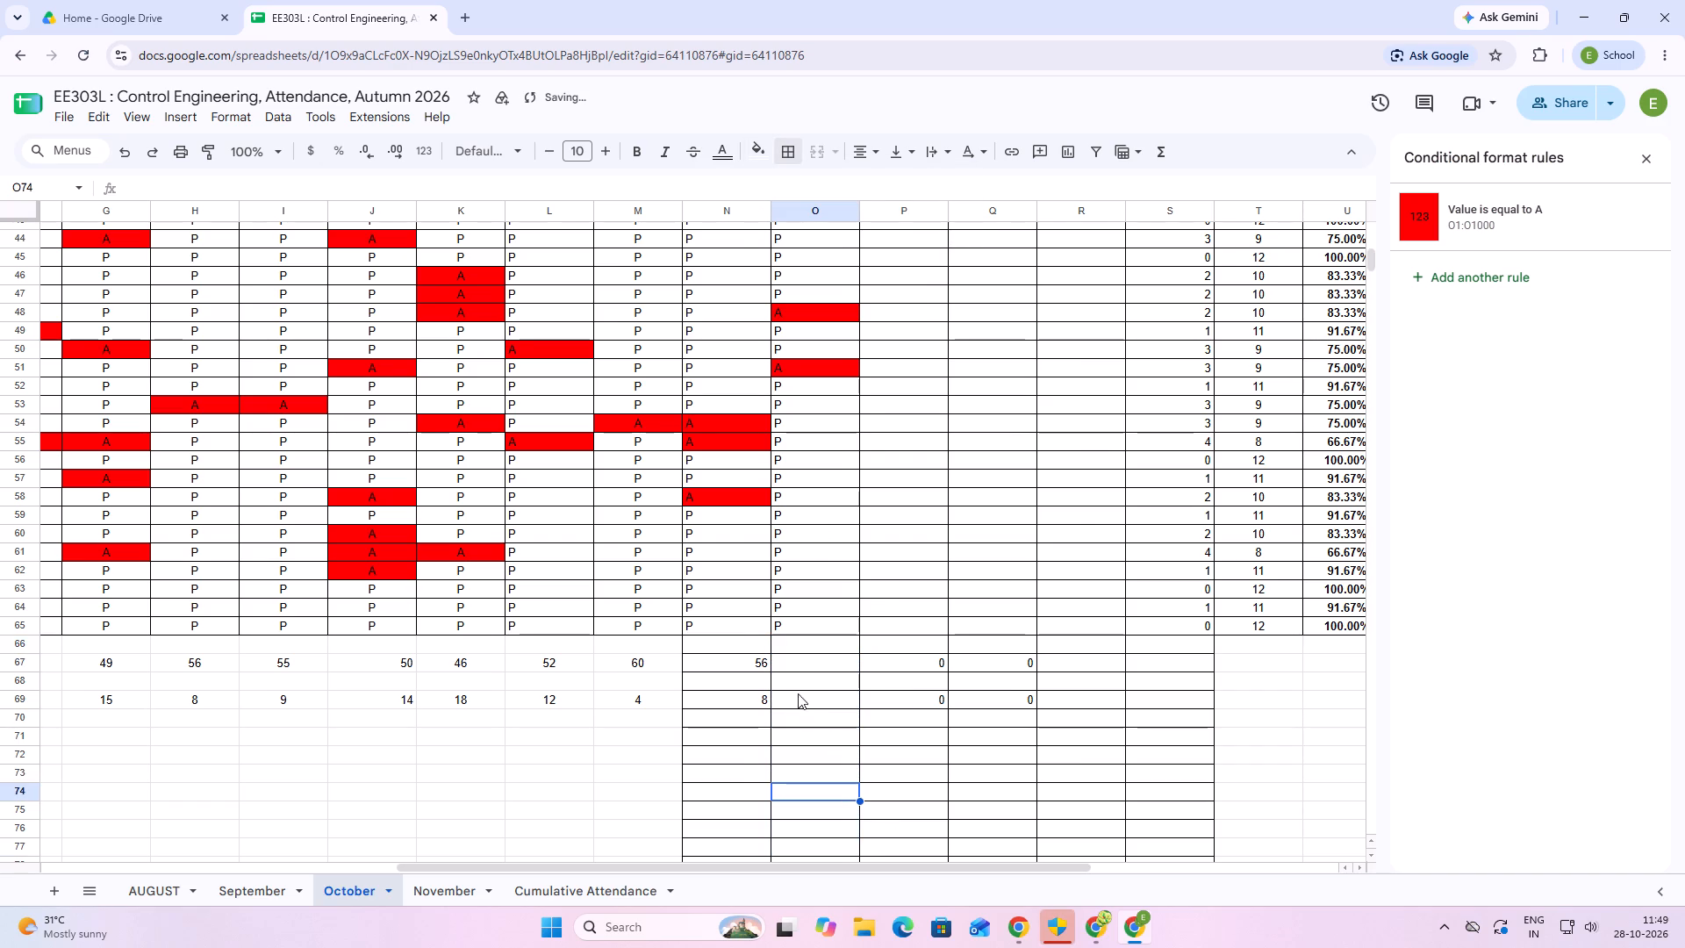
Enter =COUNTIF(O:O,"P") in O67 for total present and =COUNTIF(O:O,"A") in O69 for total absent.
click(792, 661)
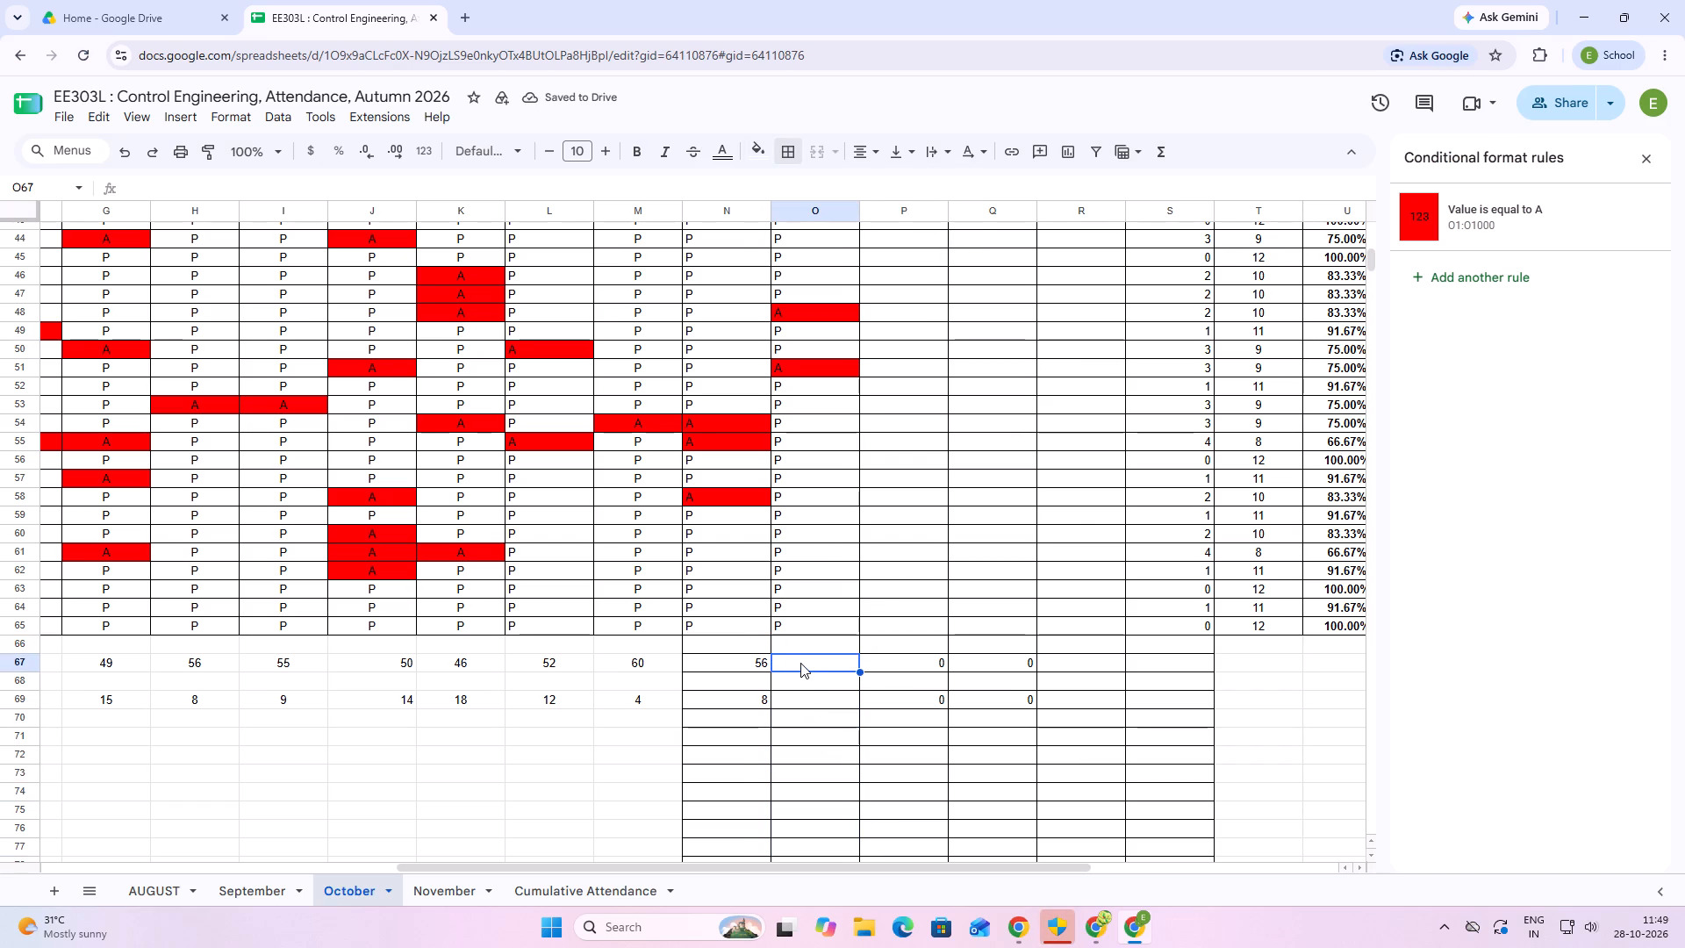
key(equal)
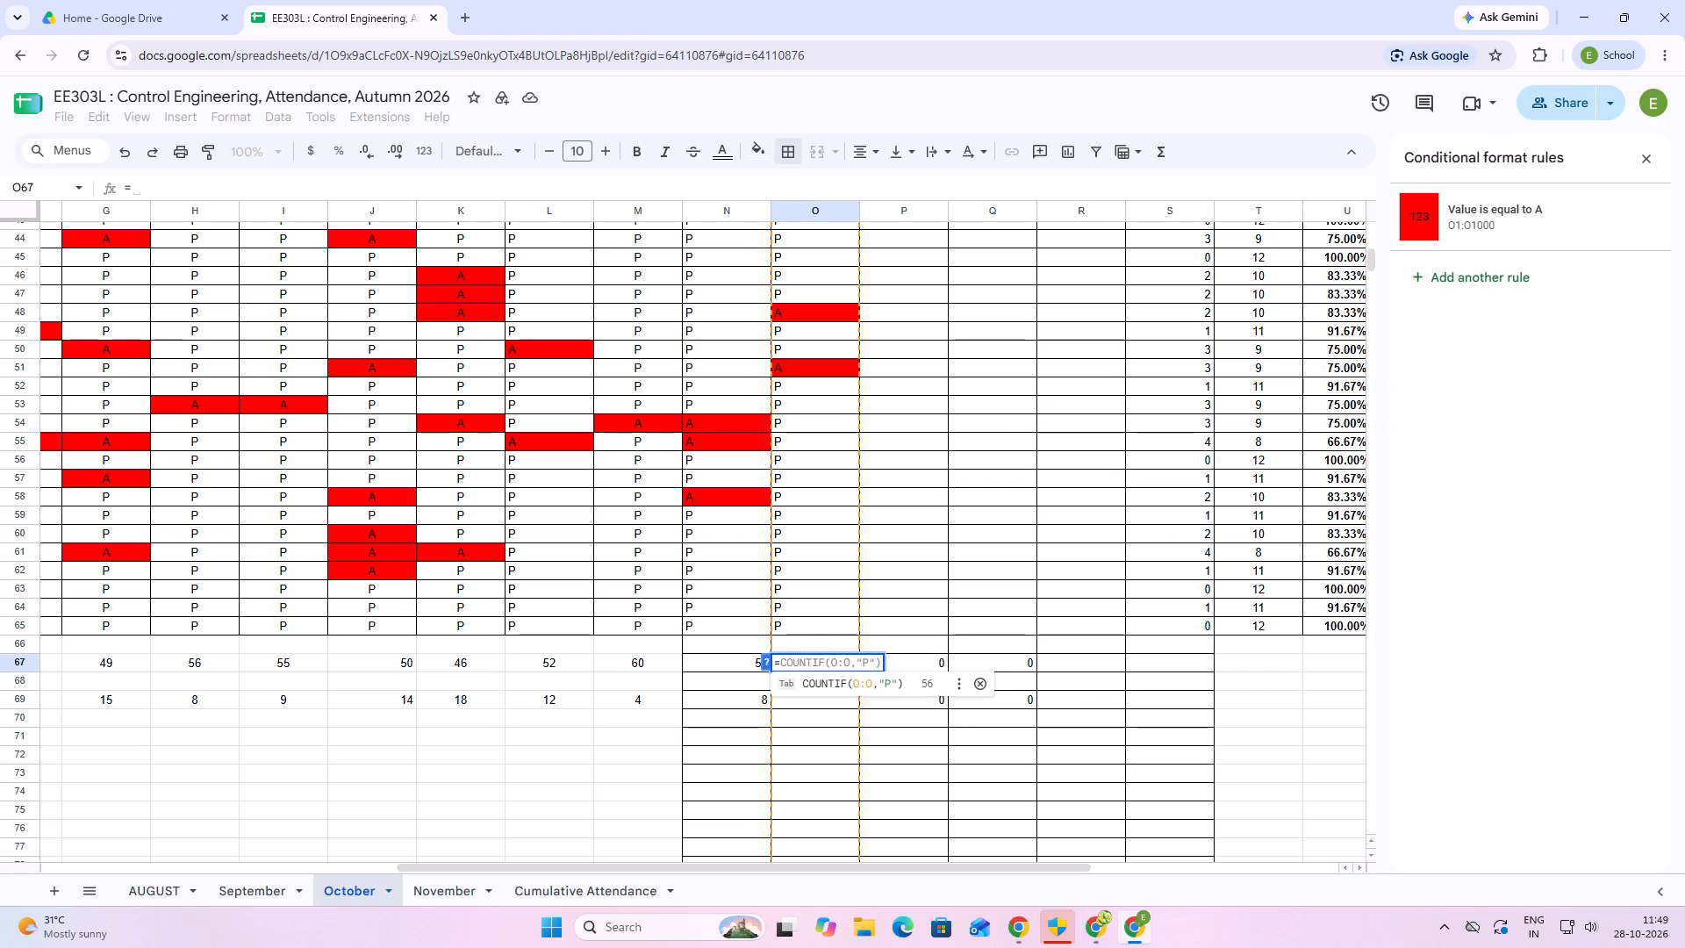
click(814, 676)
click(809, 710)
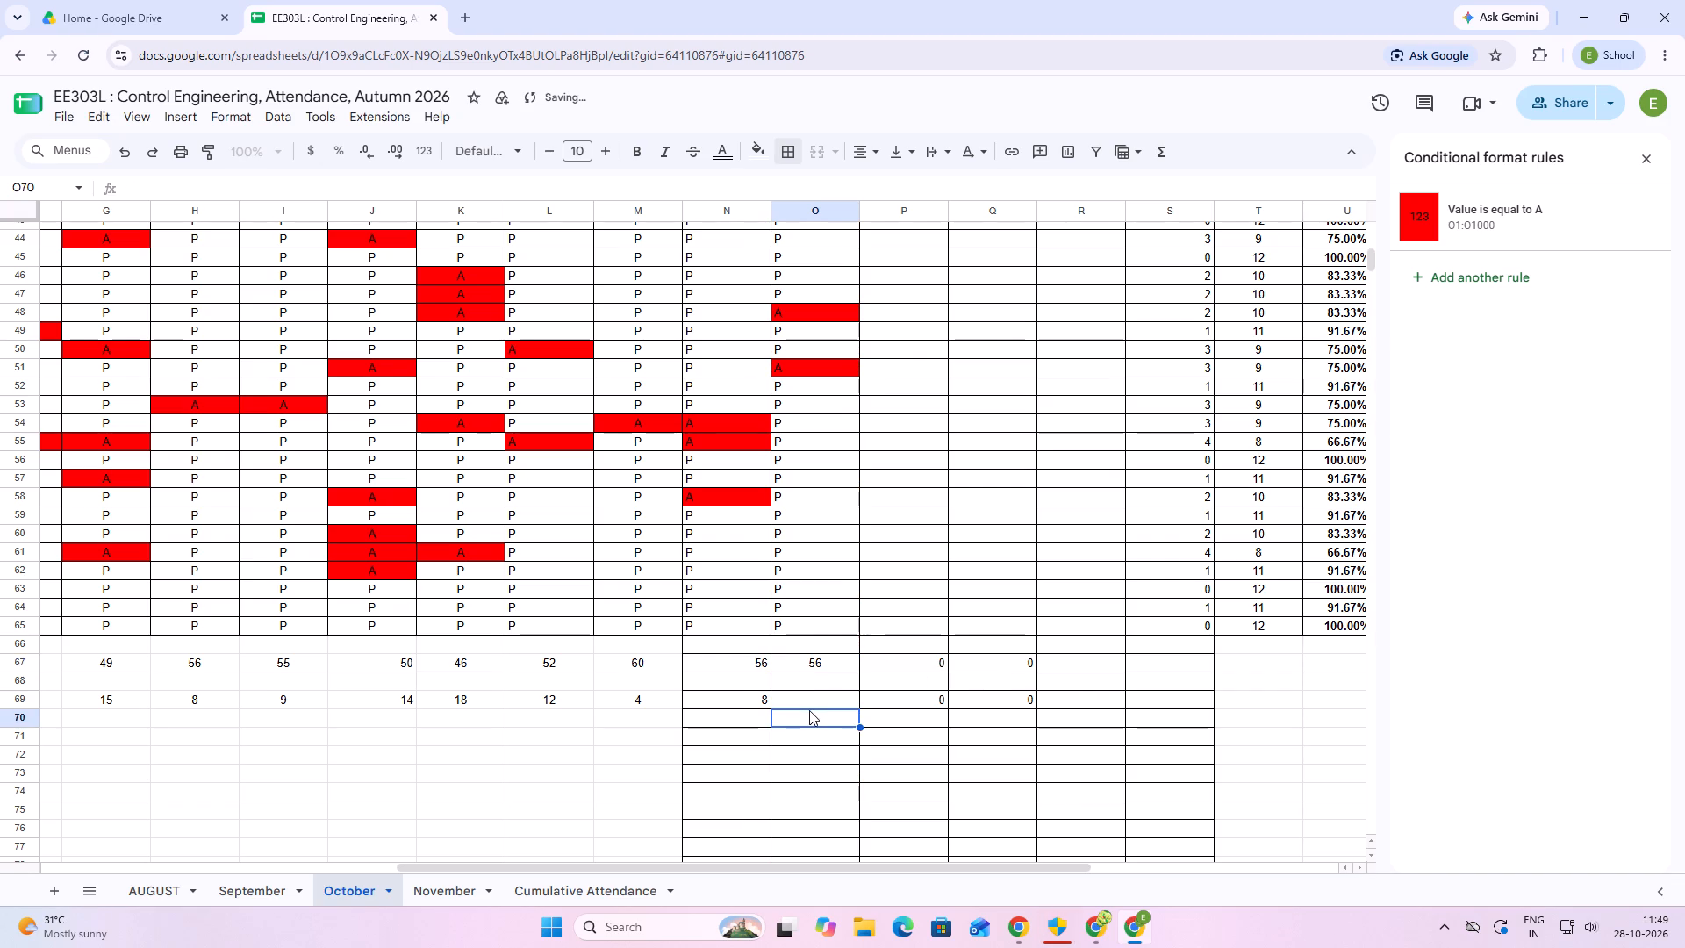
click(807, 702)
key(equal)
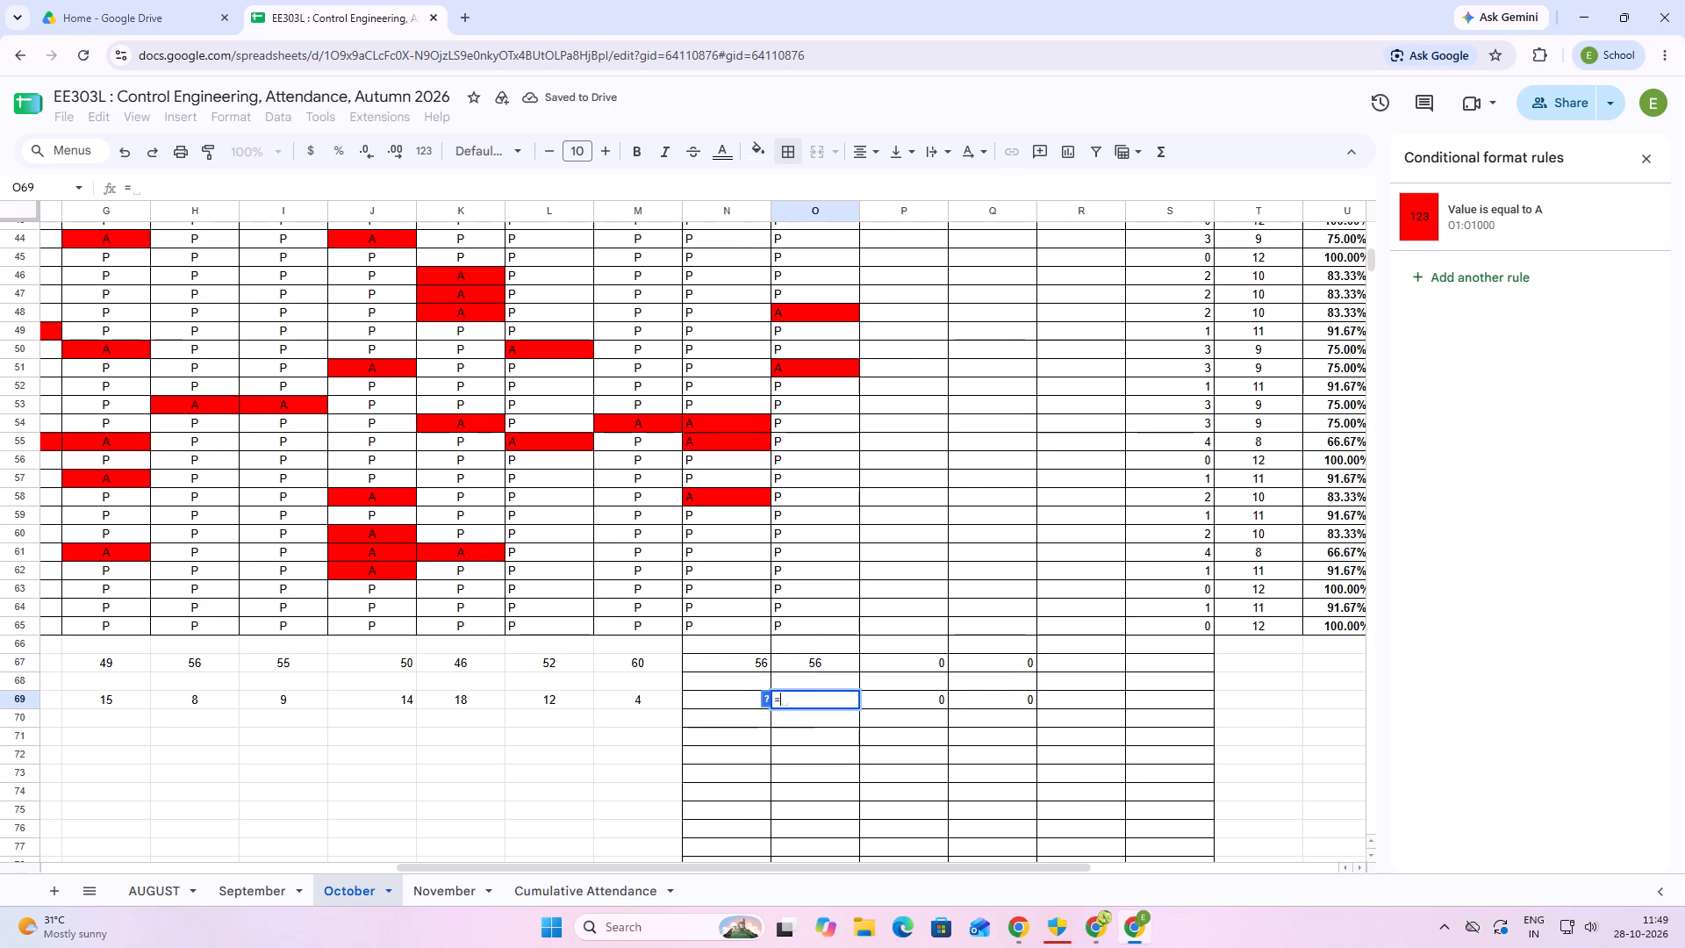
key(c)
key(o)
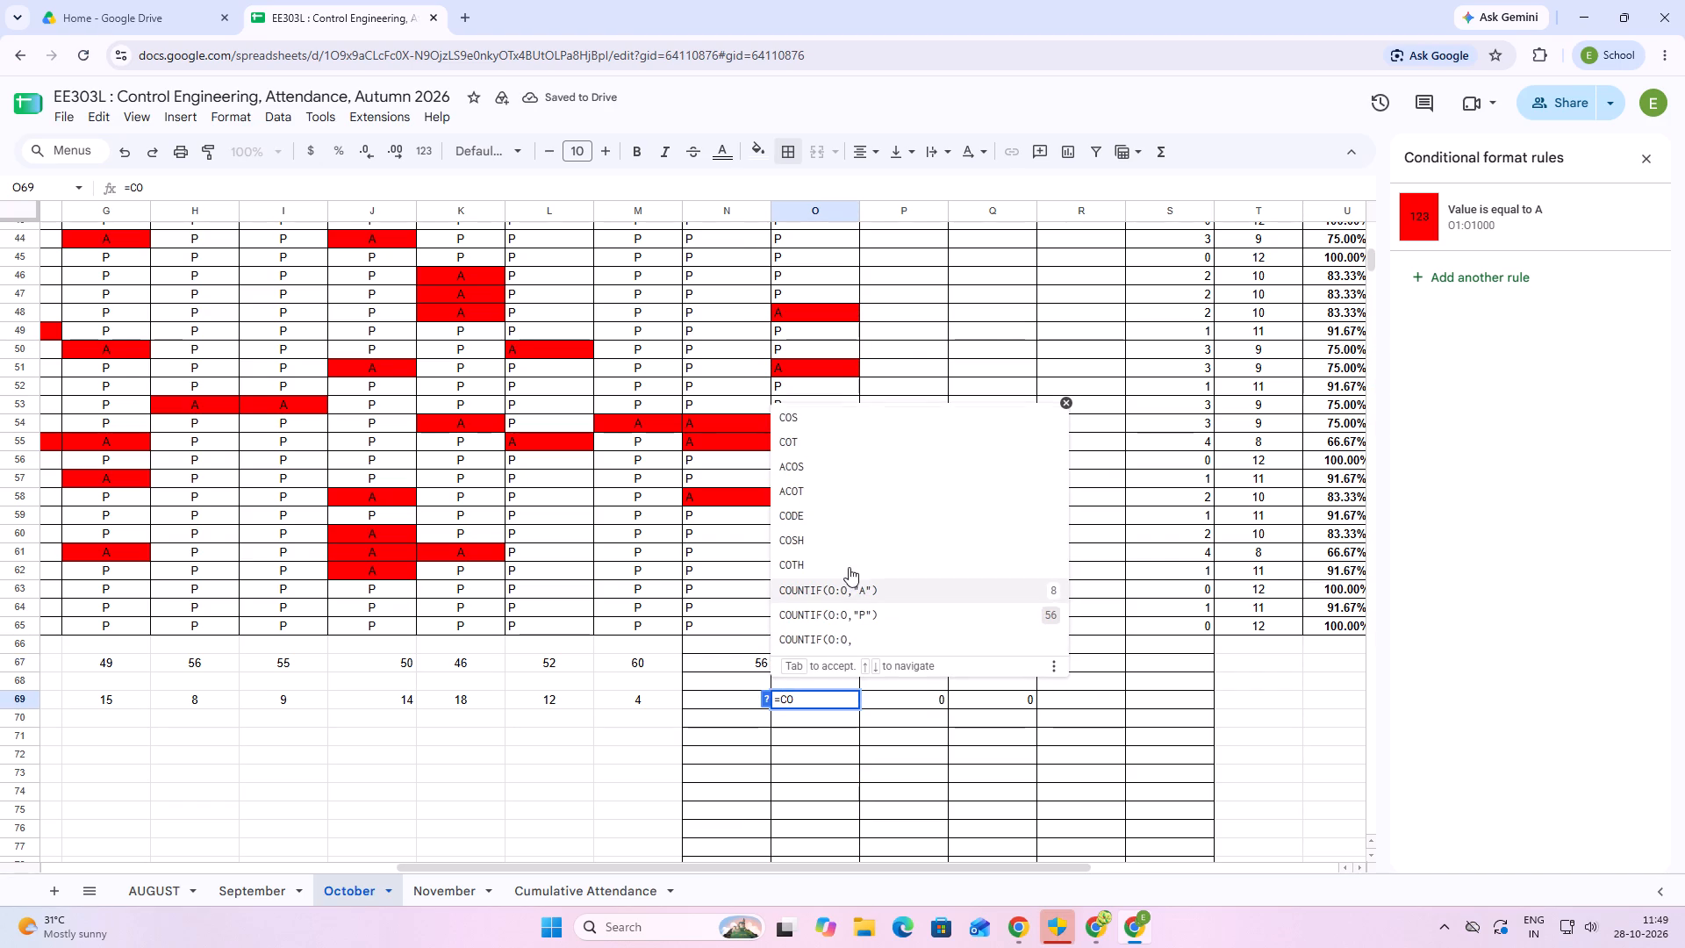
click(851, 596)
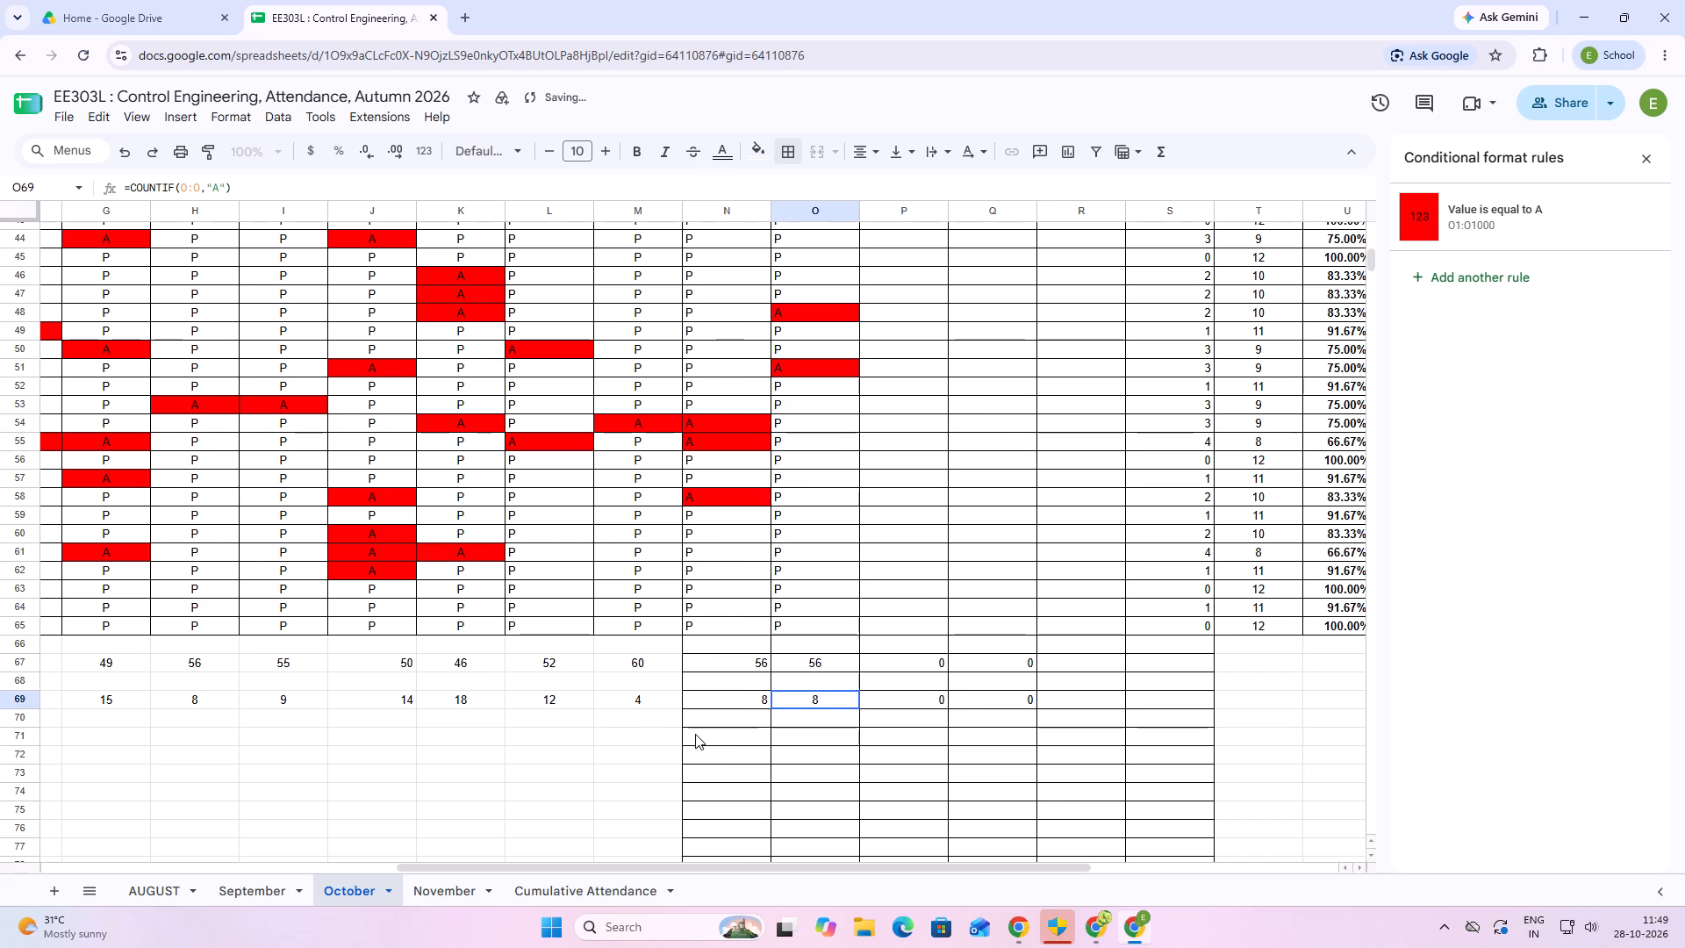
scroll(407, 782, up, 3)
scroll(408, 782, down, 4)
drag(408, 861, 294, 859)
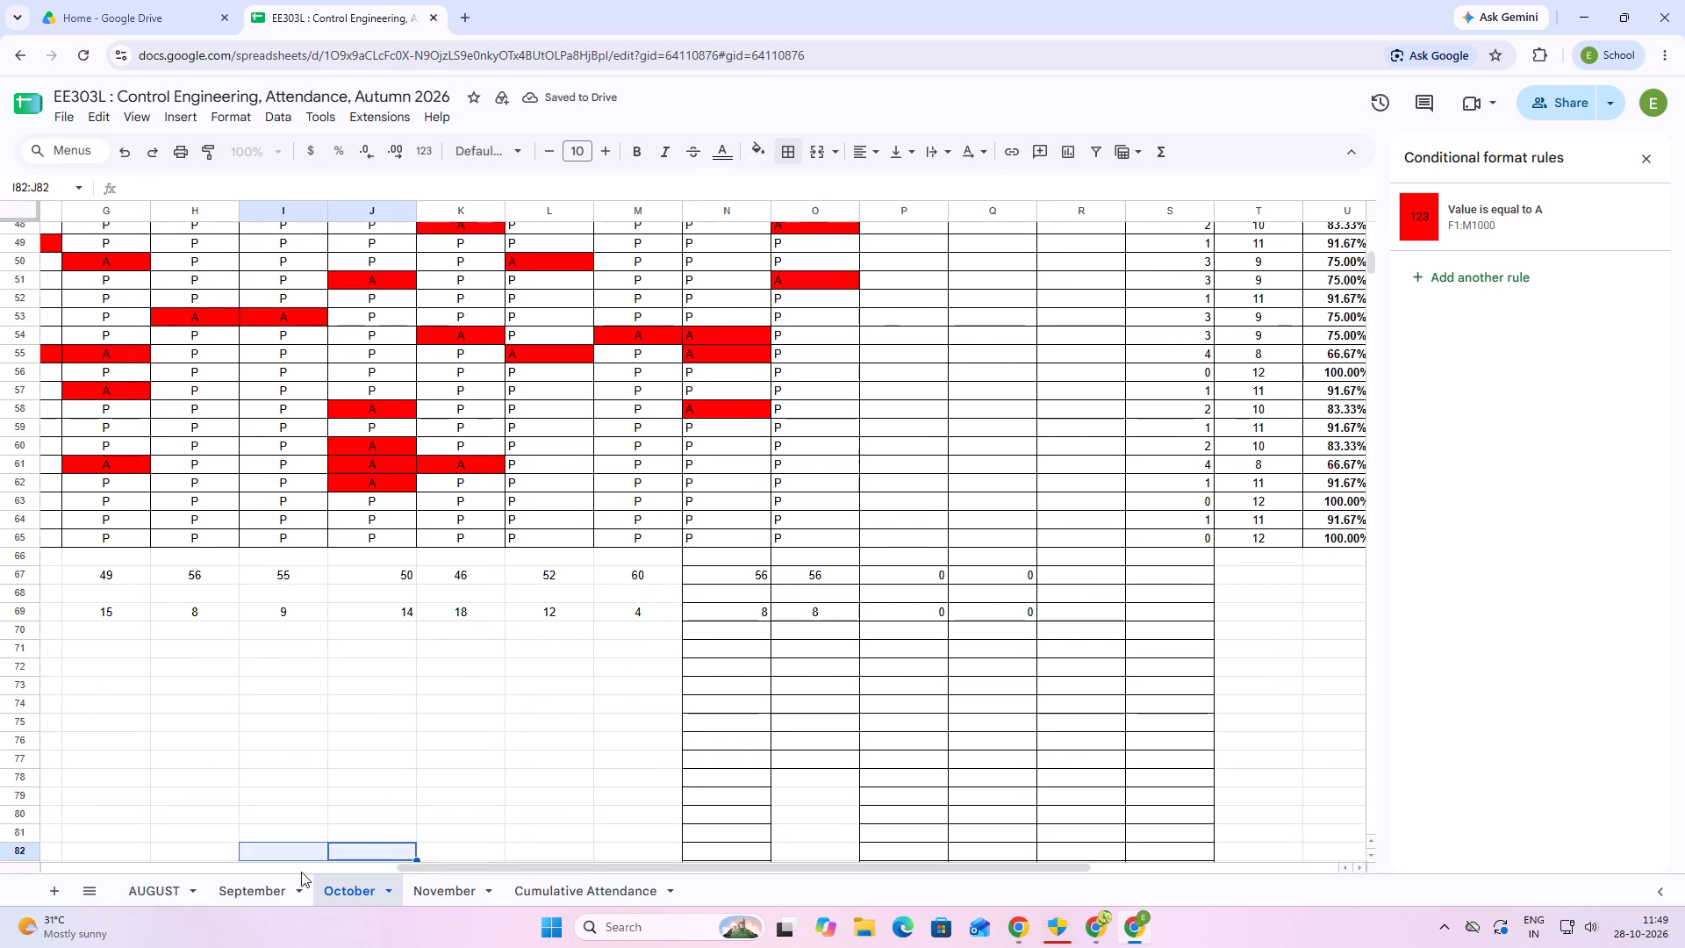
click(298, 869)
Search the web for "iittp erp" in a new browser tab to reach the institute's ERP portal.
click(456, 15)
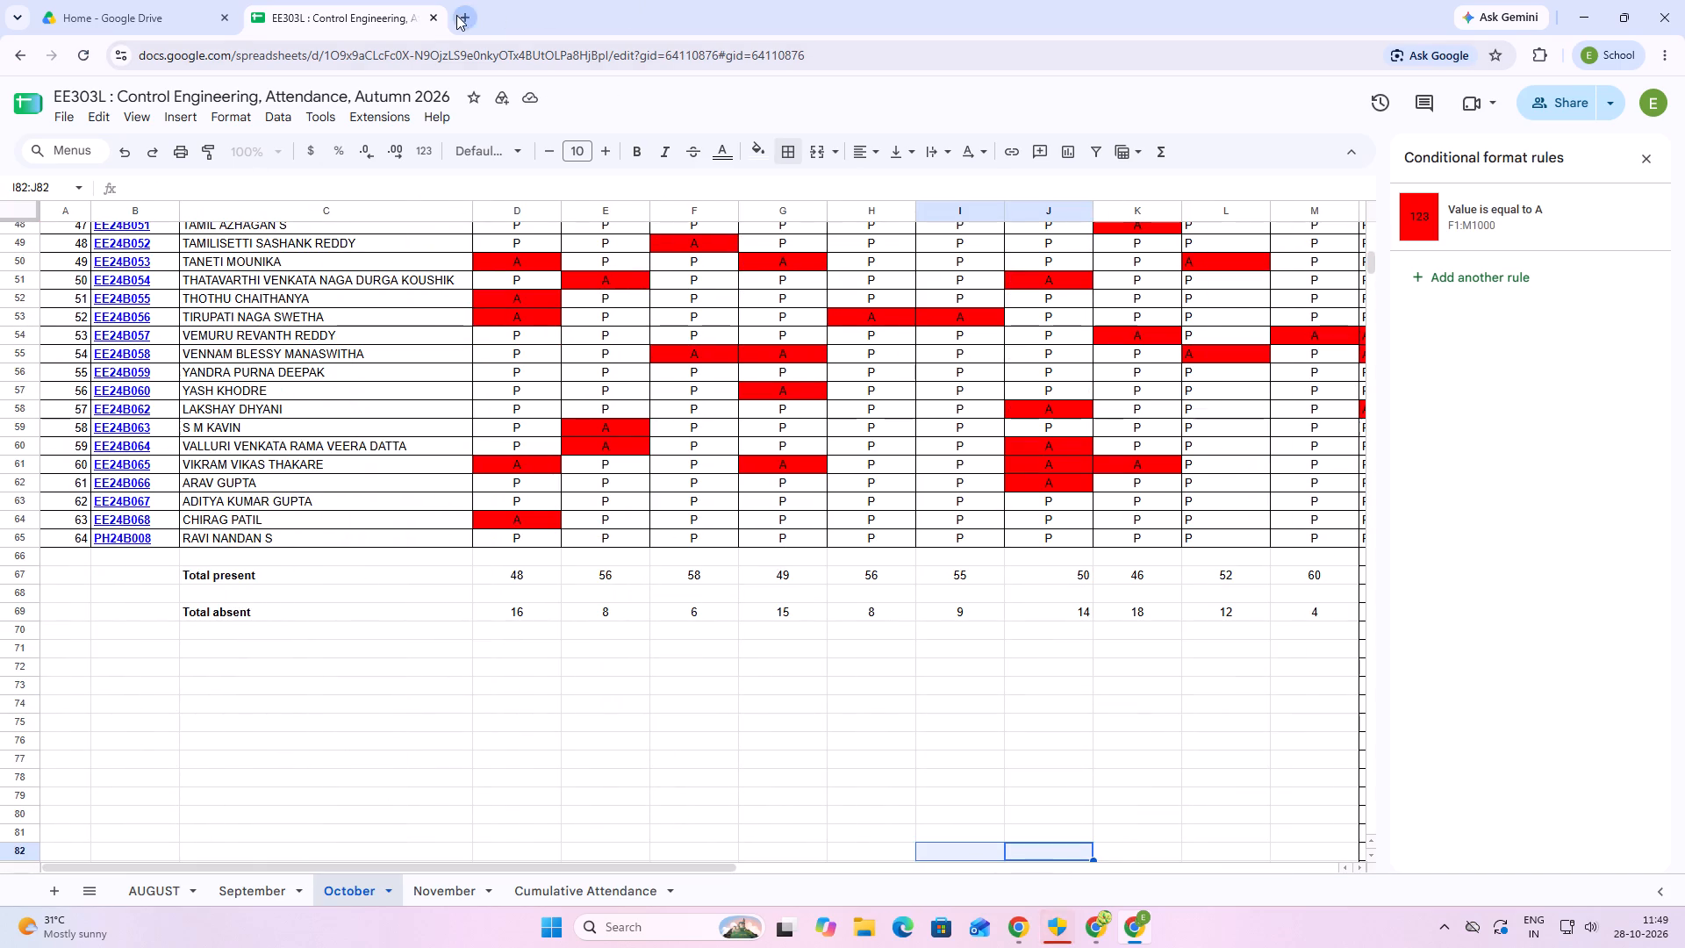
click(582, 341)
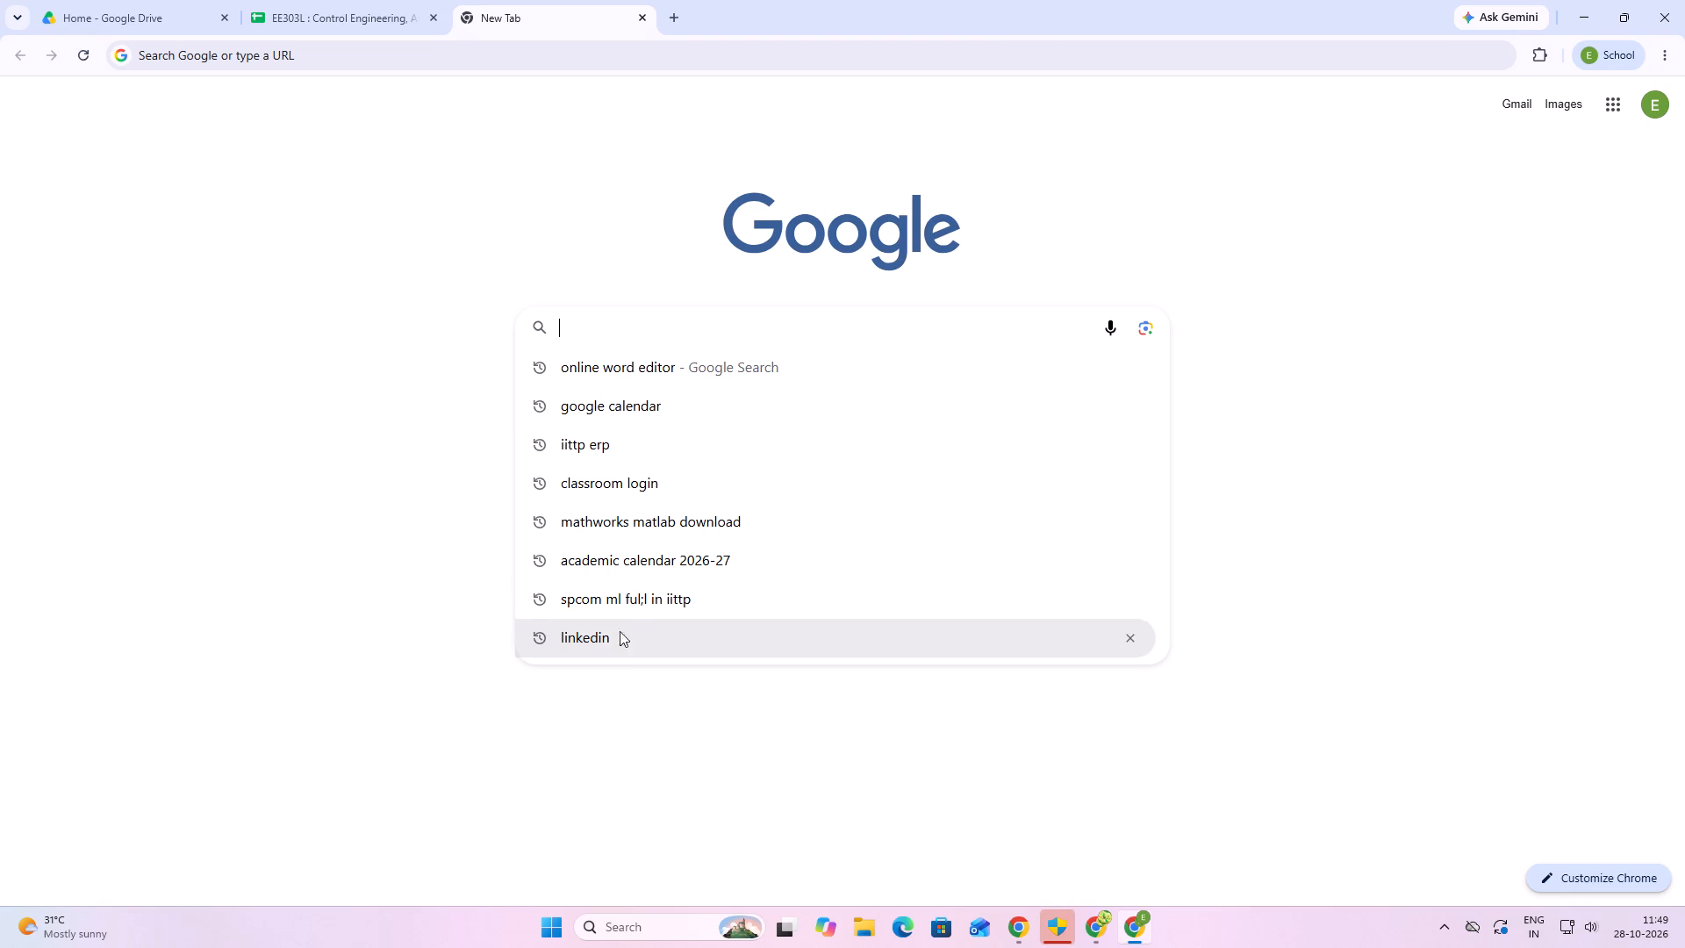
click(611, 458)
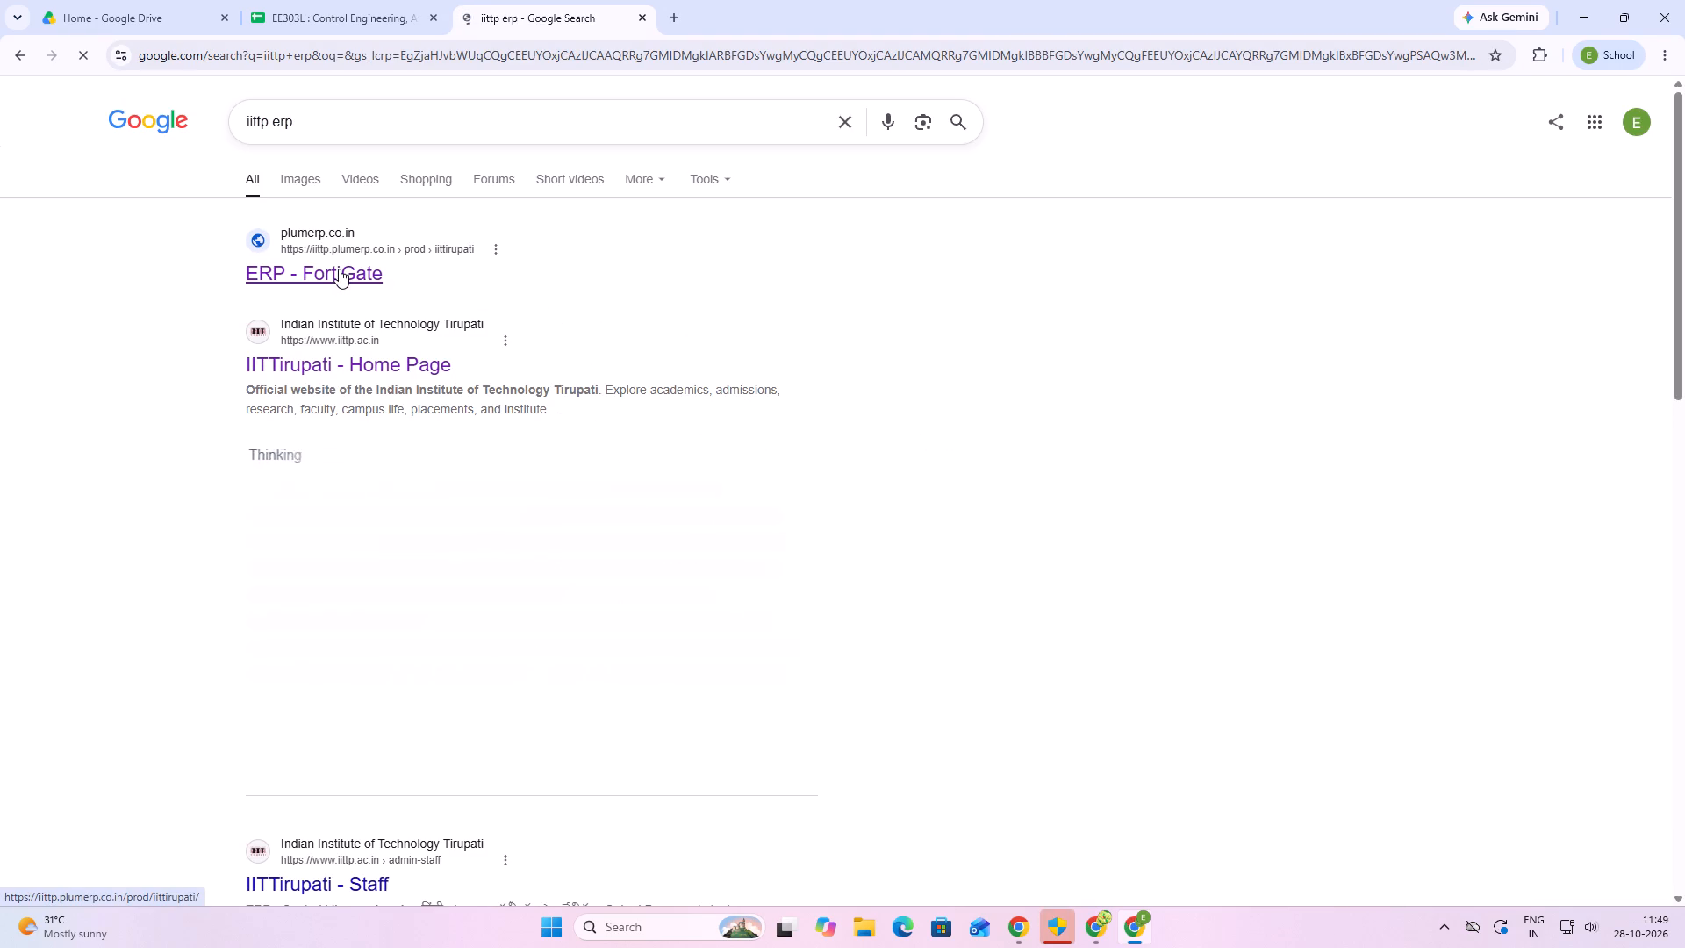
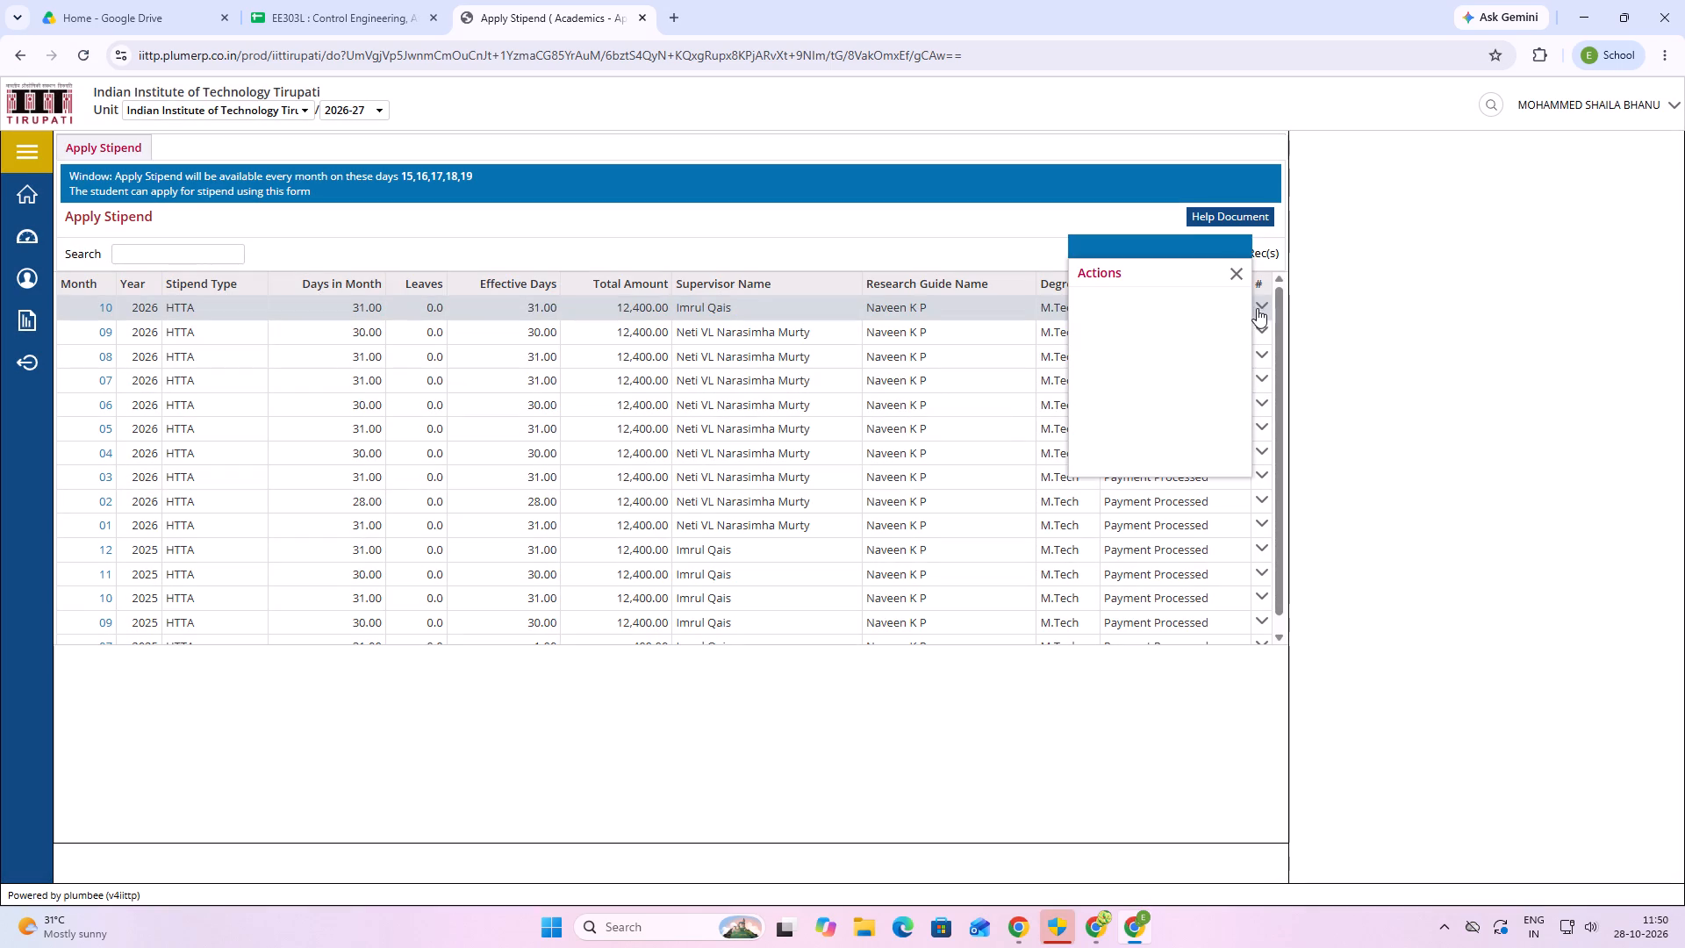
Open the October 2026 stipend record and examine its remarks and full details.
click(1233, 271)
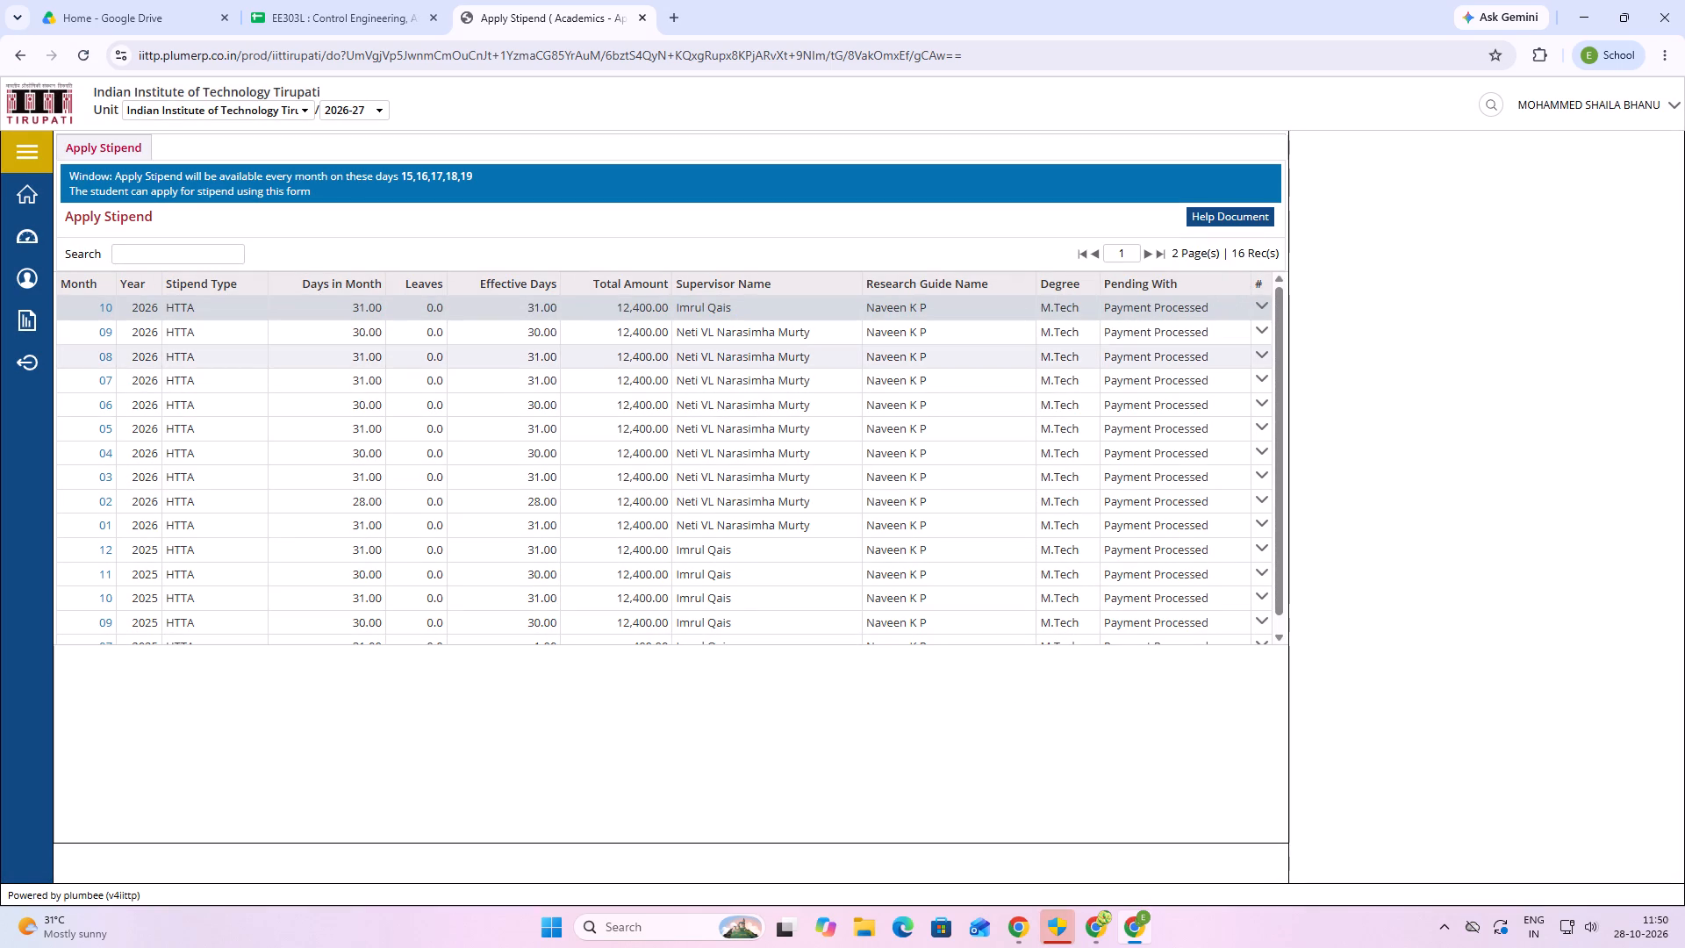
scroll(1163, 352, up, 3)
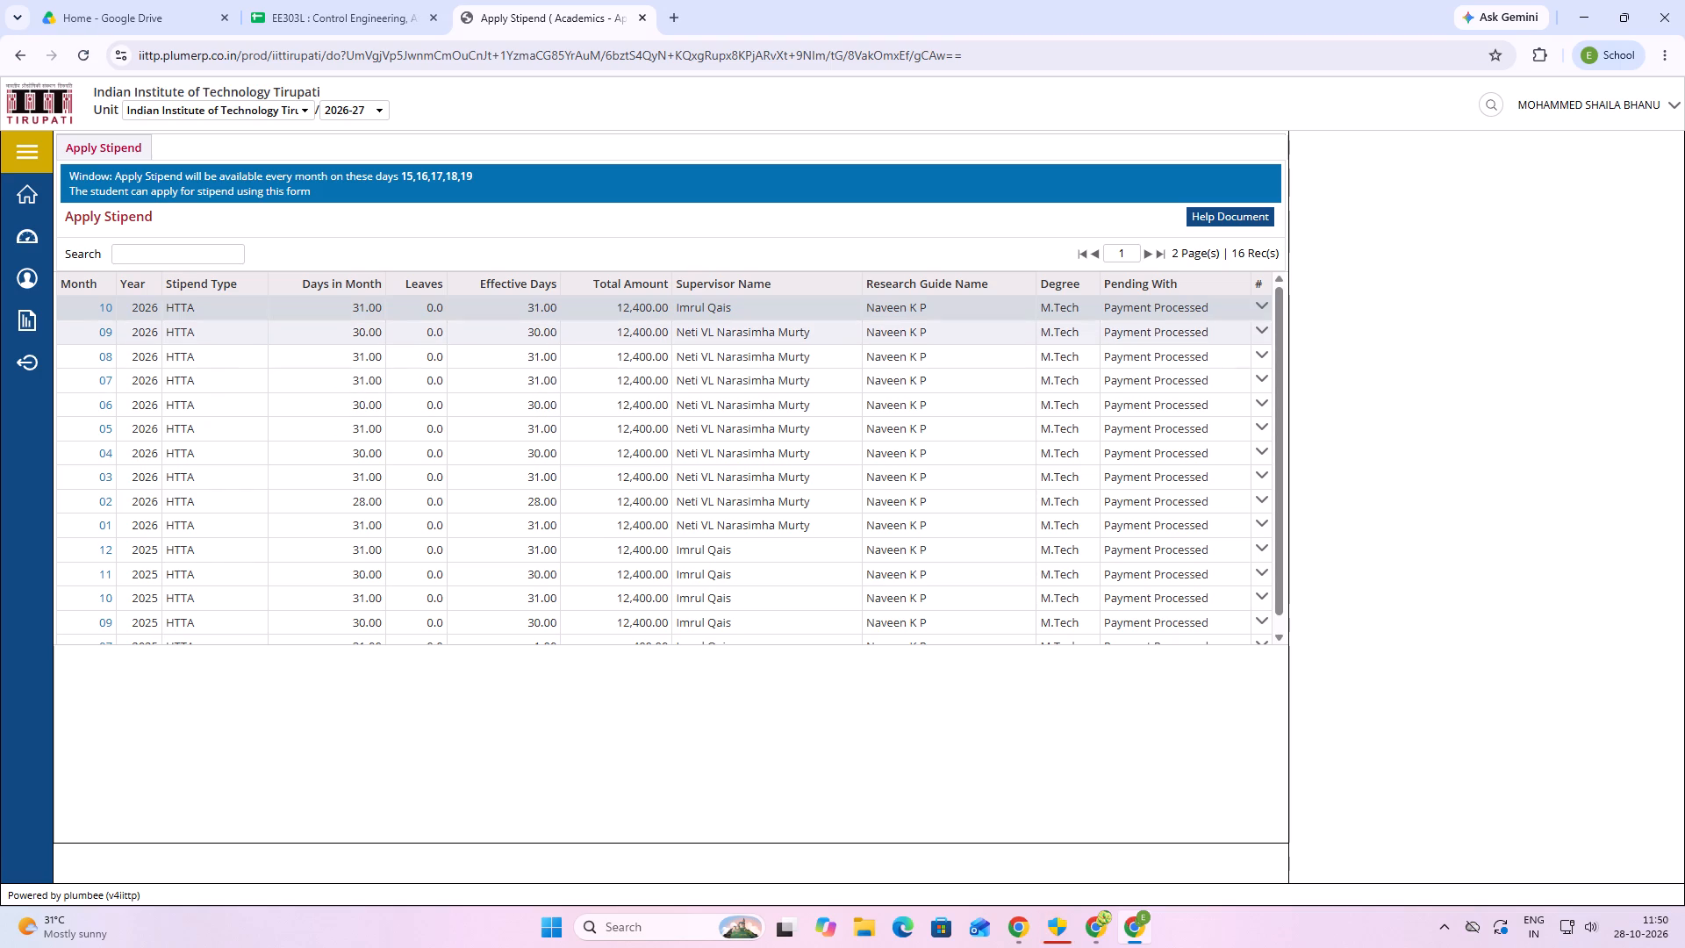
click(102, 312)
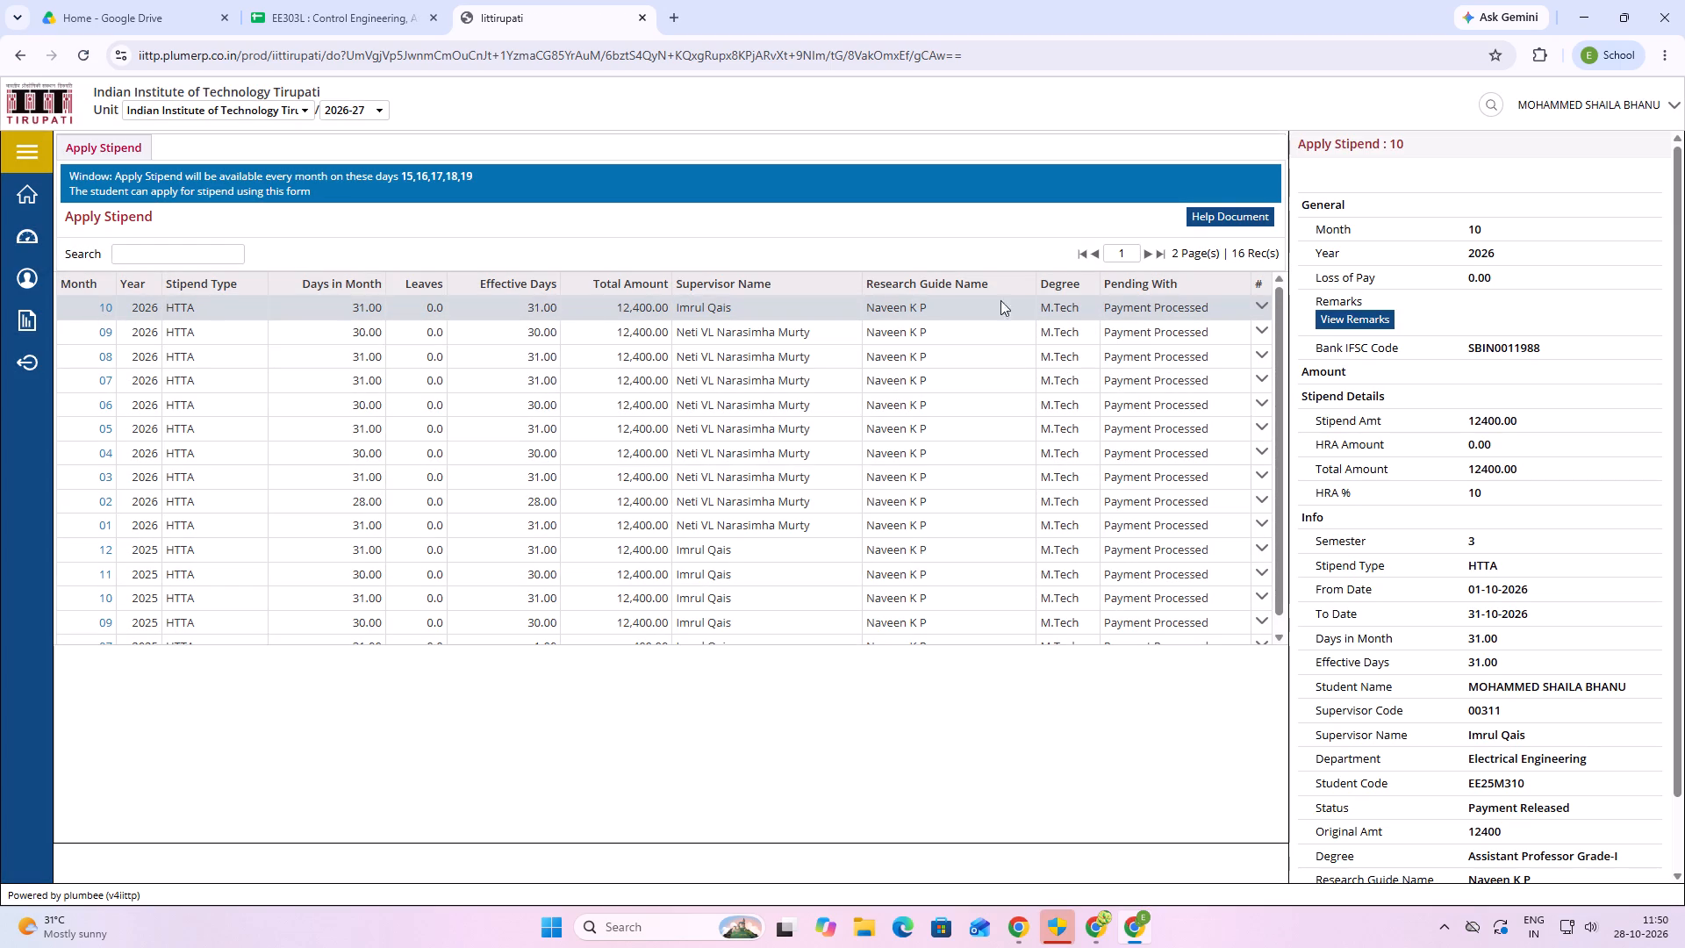
click(1378, 313)
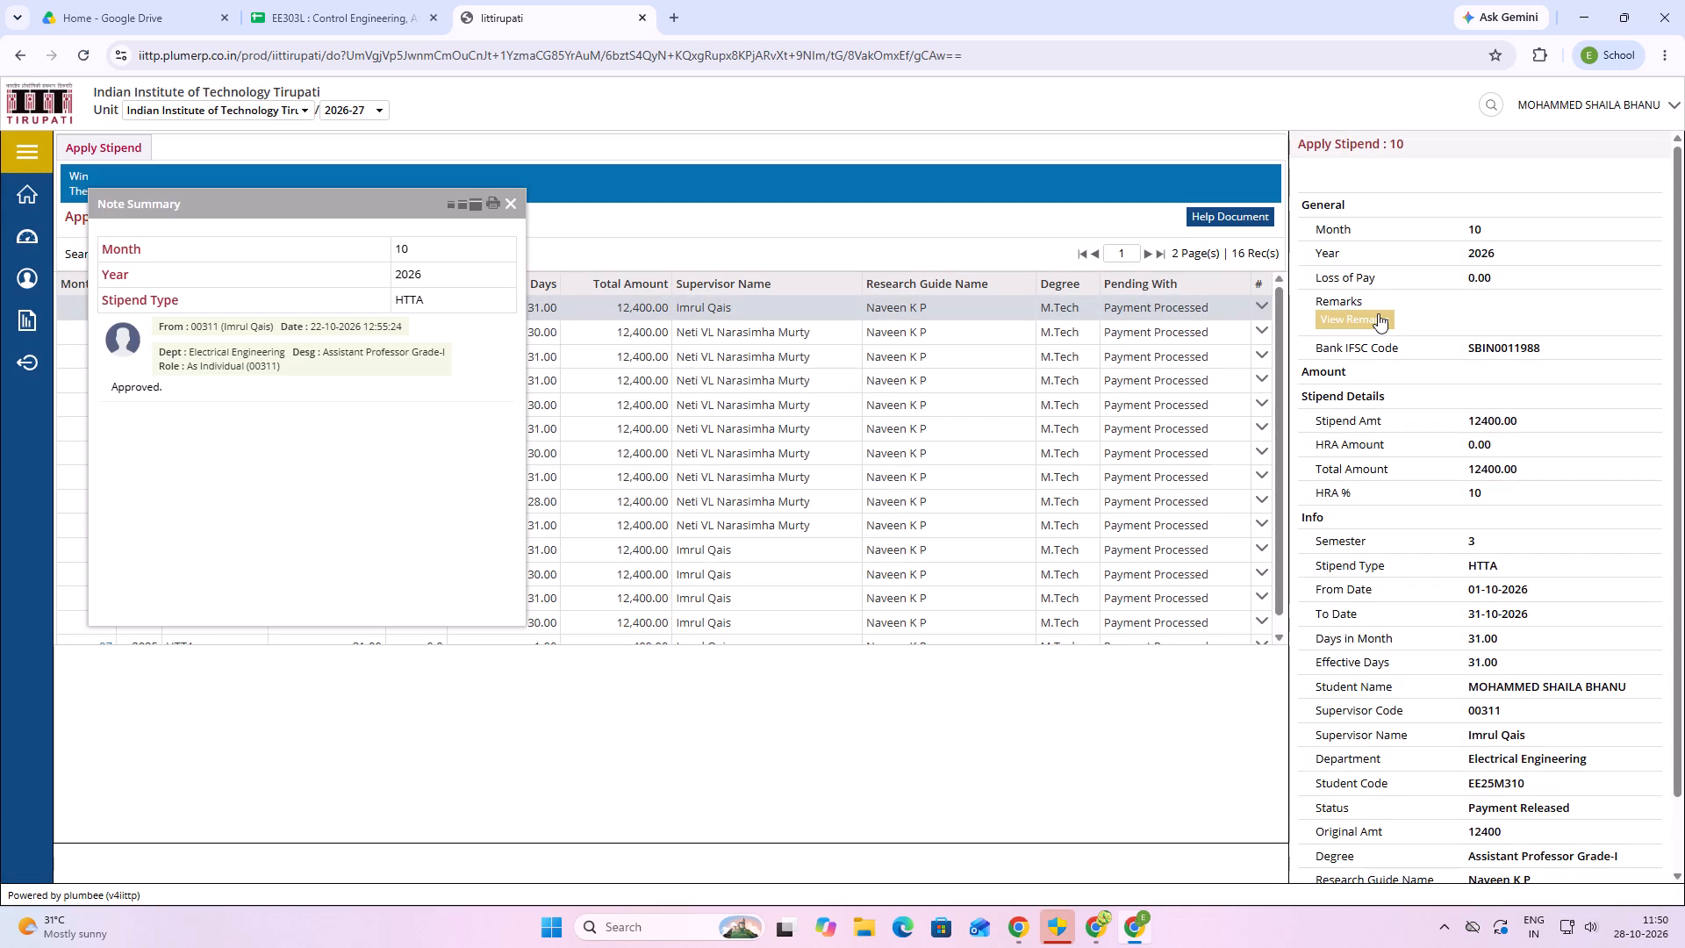
click(512, 203)
scroll(1452, 587, down, 4)
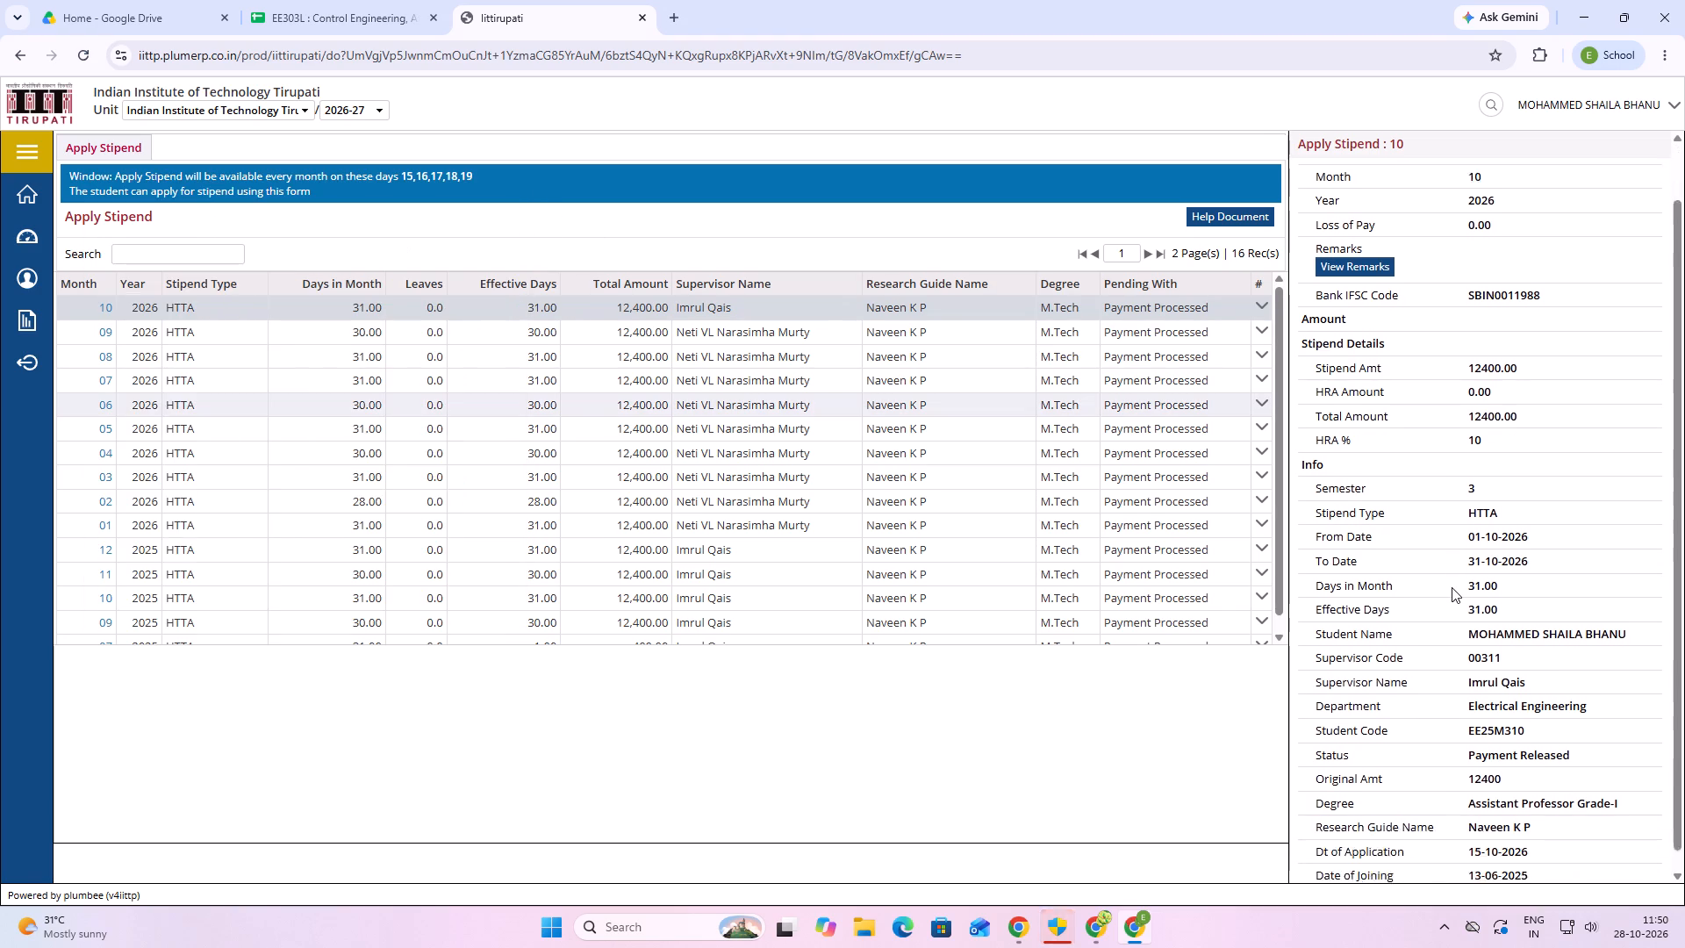
scroll(1452, 587, down, 5)
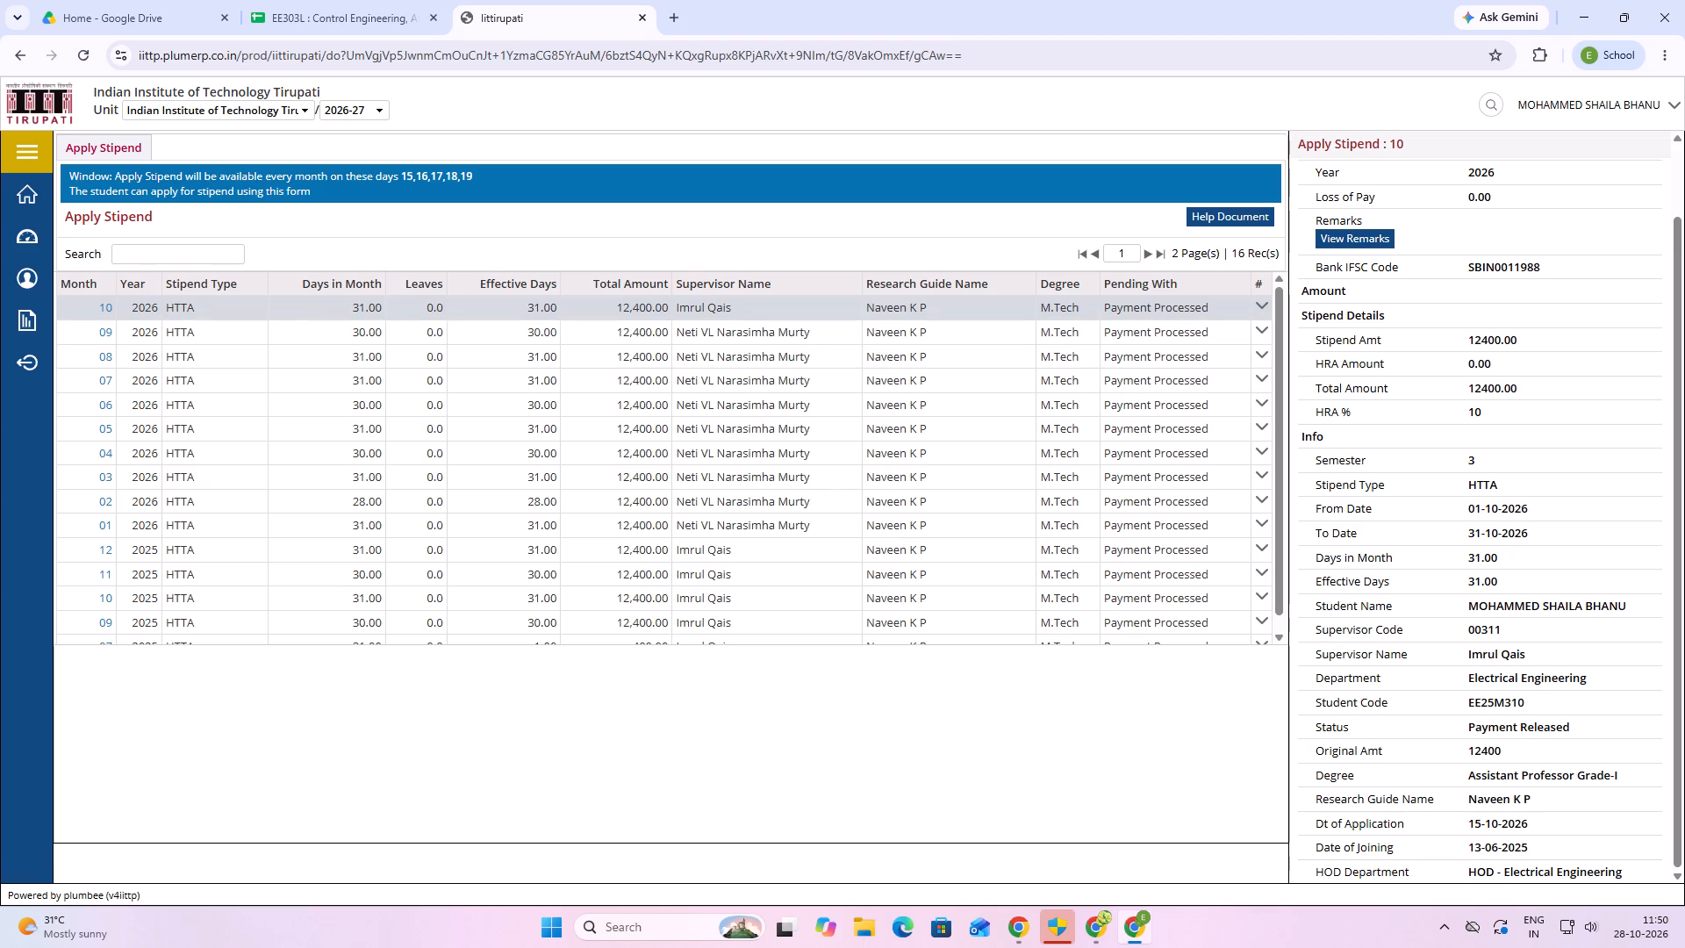
Check the action options for the October 2026 stipend entry and re-examine that record's details.
click(1259, 308)
click(1229, 269)
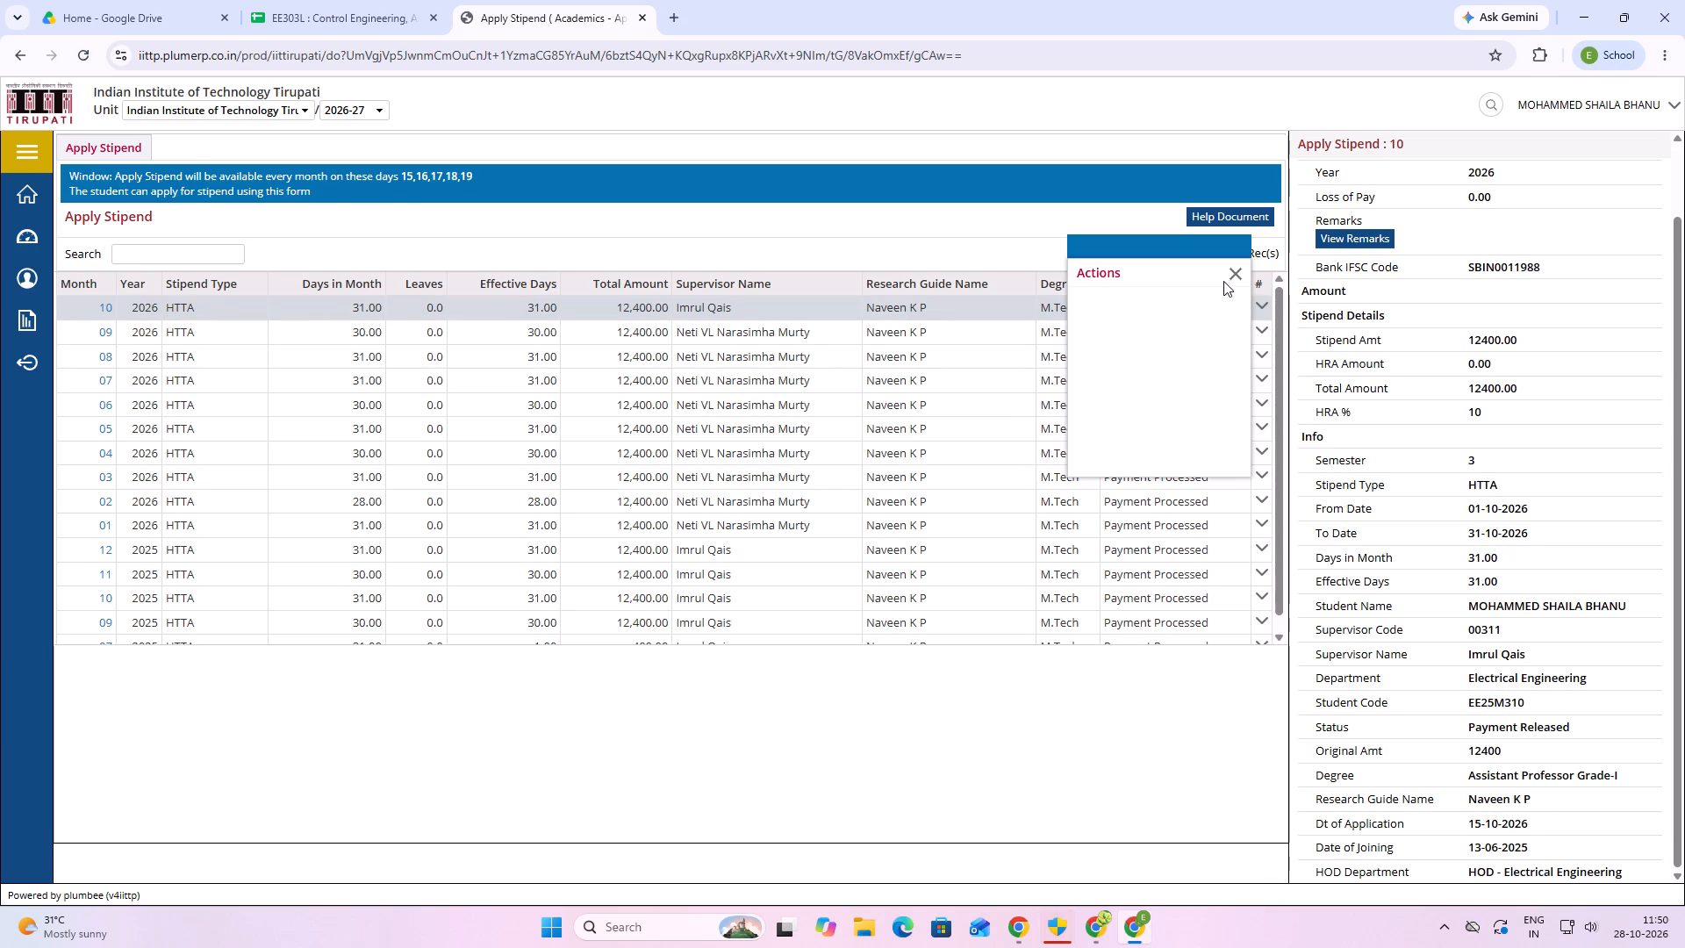
click(1233, 269)
scroll(1446, 541, down, 6)
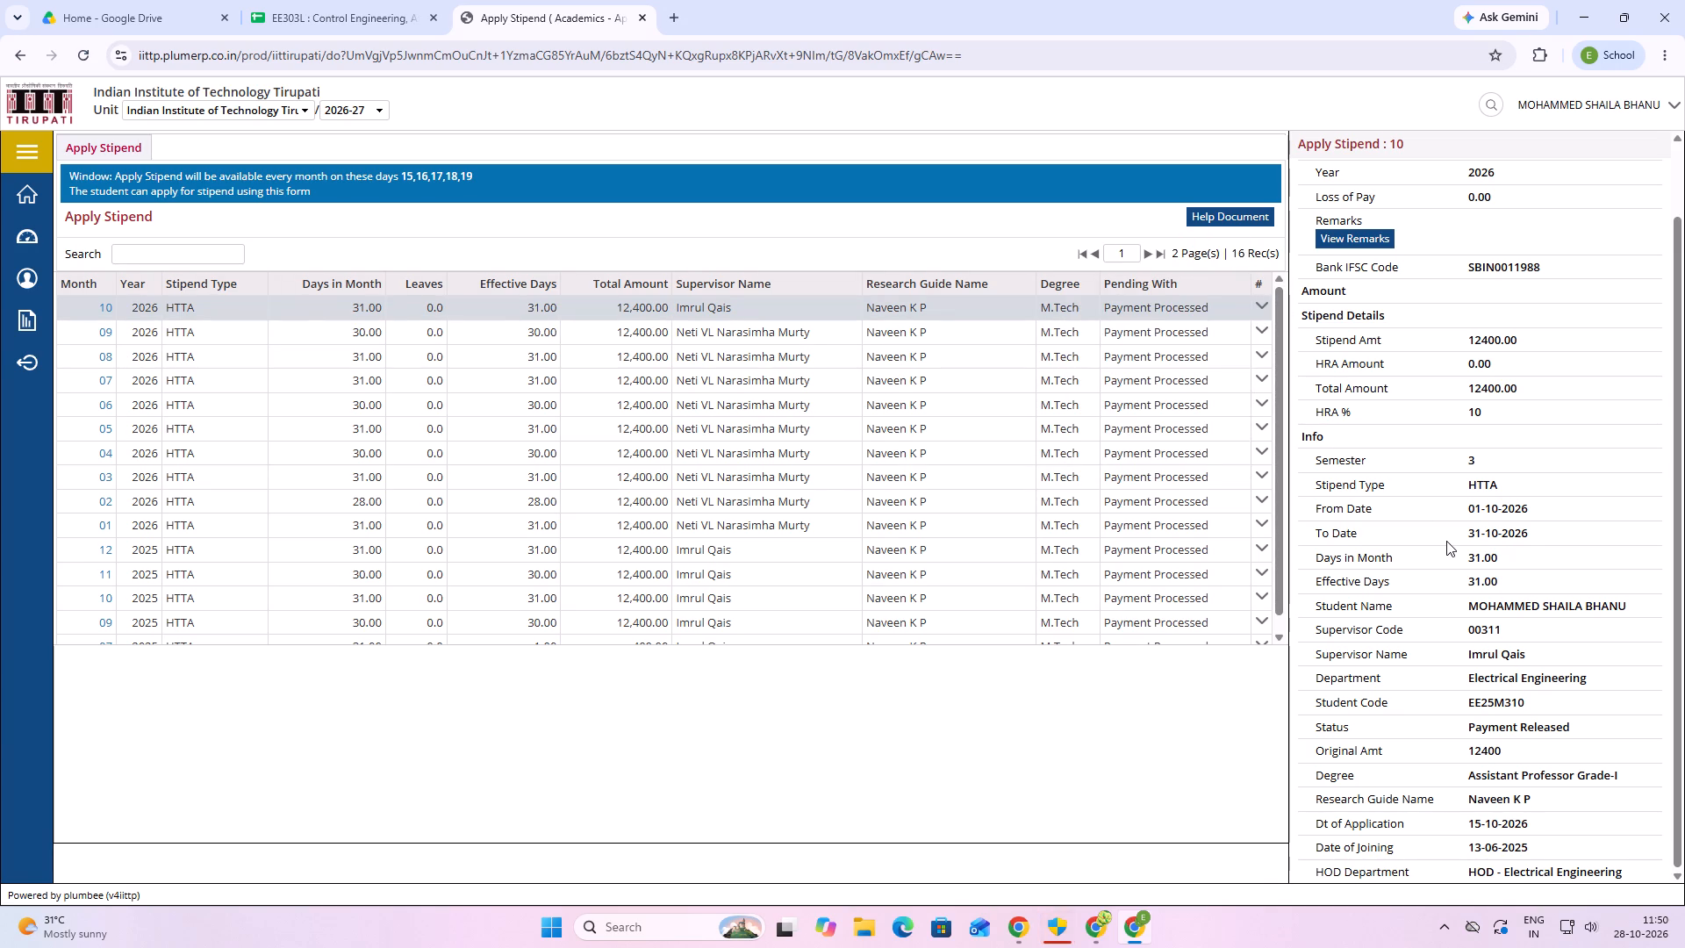
scroll(1446, 541, down, 2)
scroll(1433, 607, up, 3)
scroll(1163, 488, up, 5)
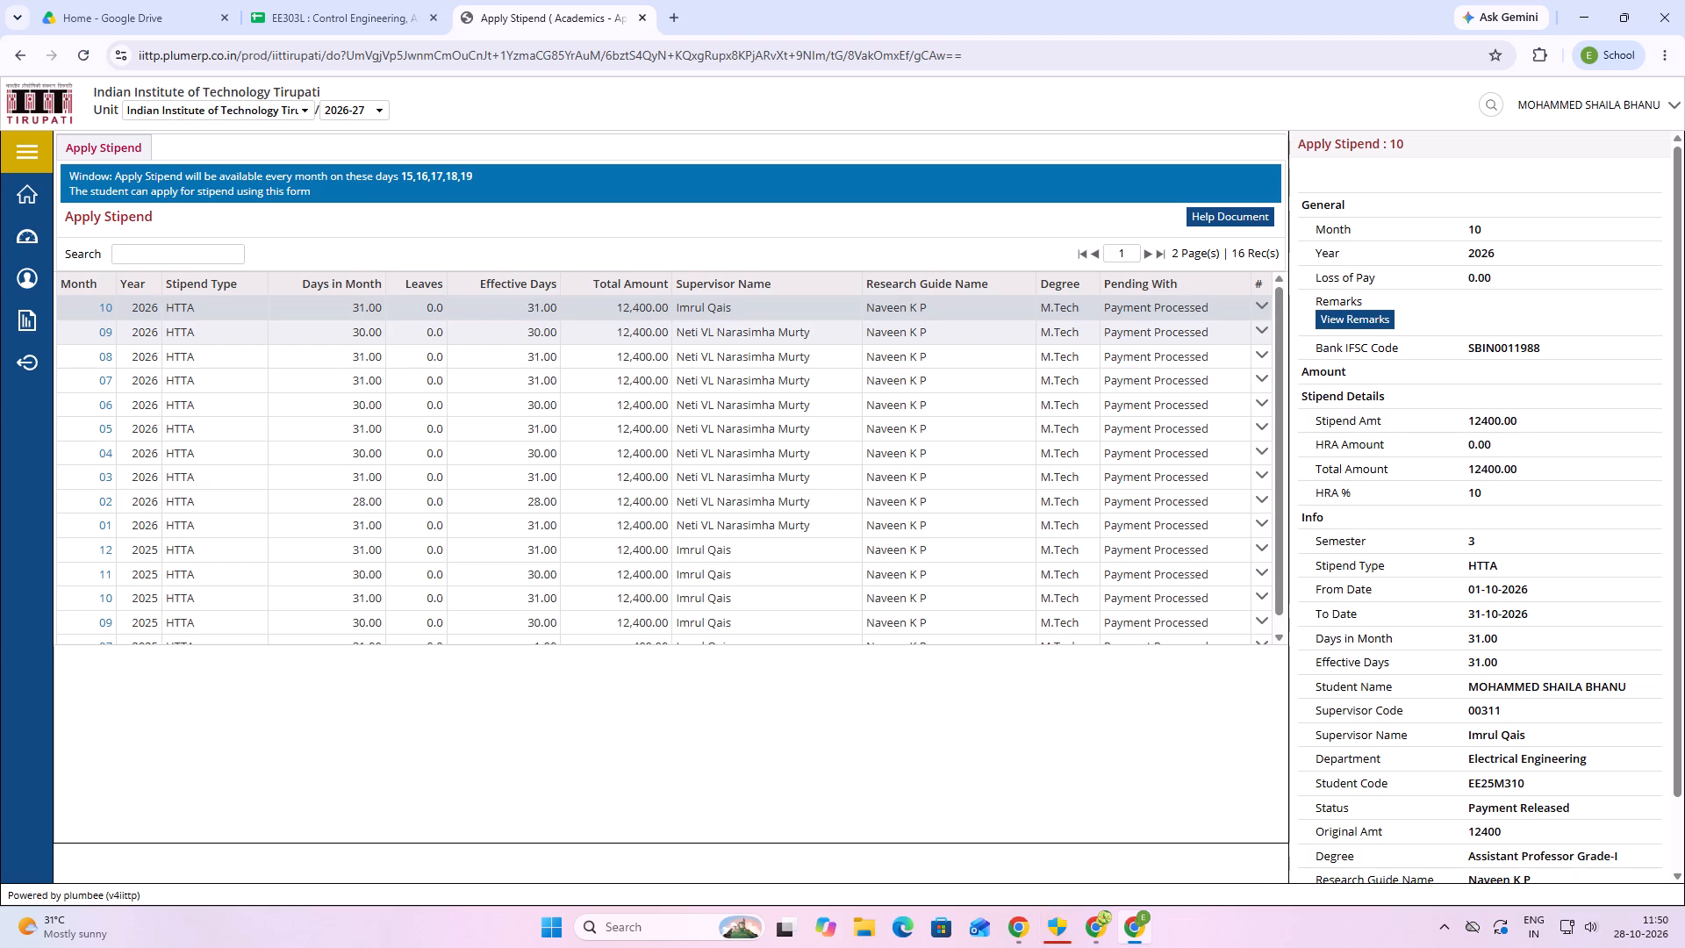
drag(1280, 506, 1280, 308)
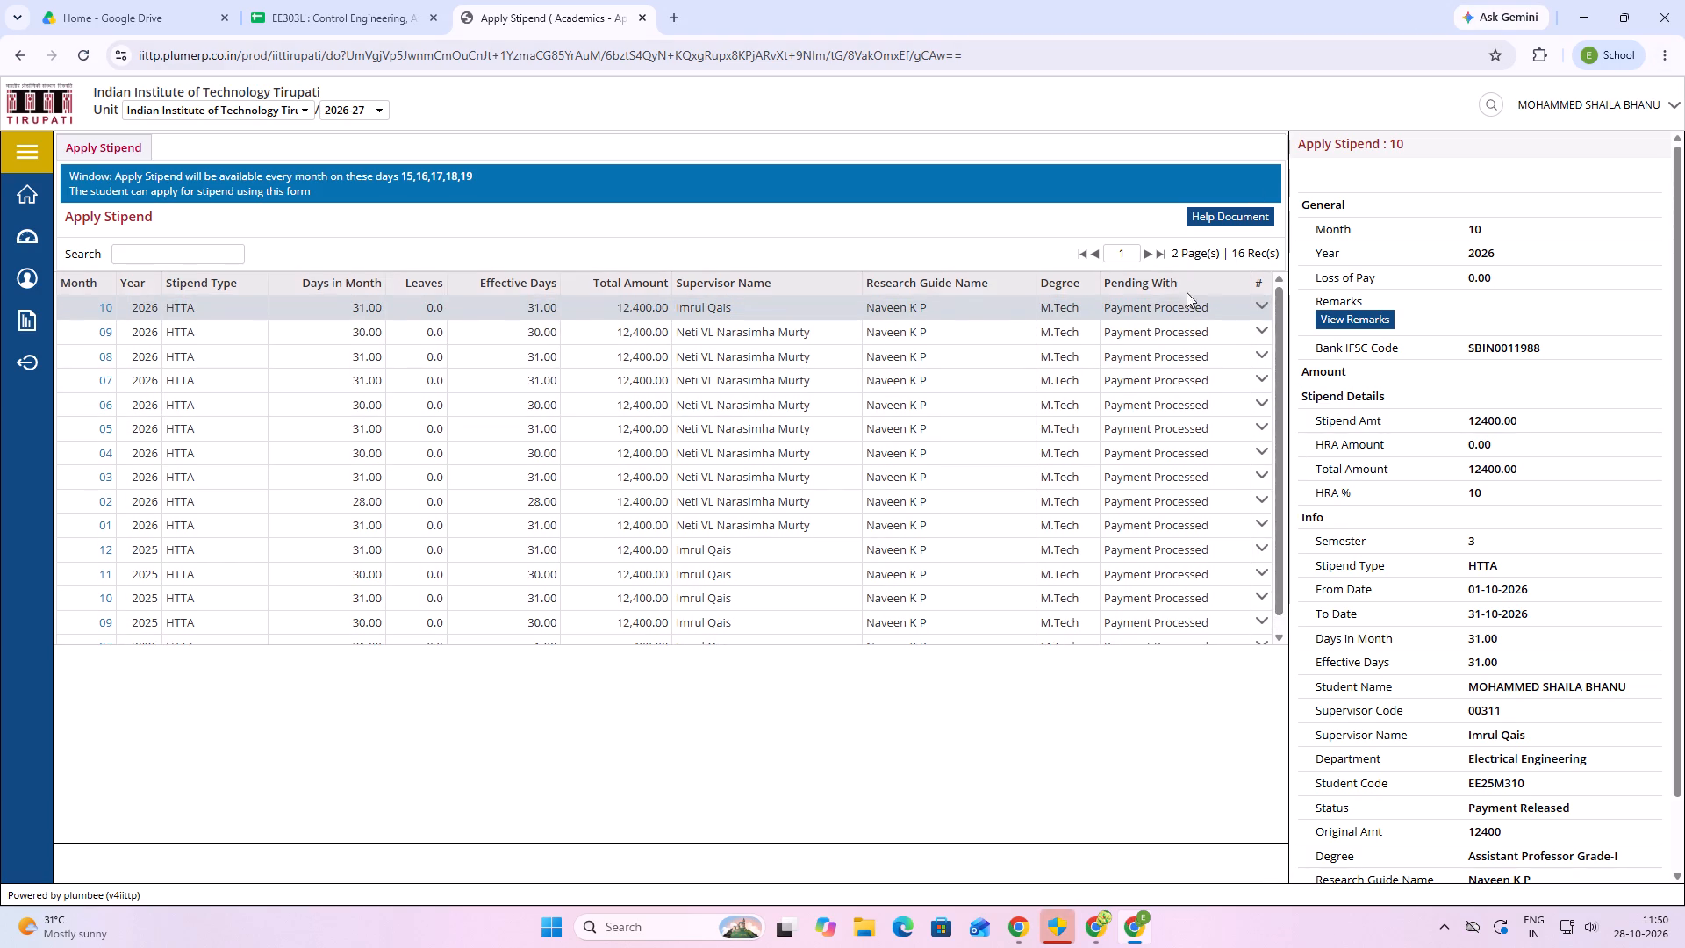
click(1258, 305)
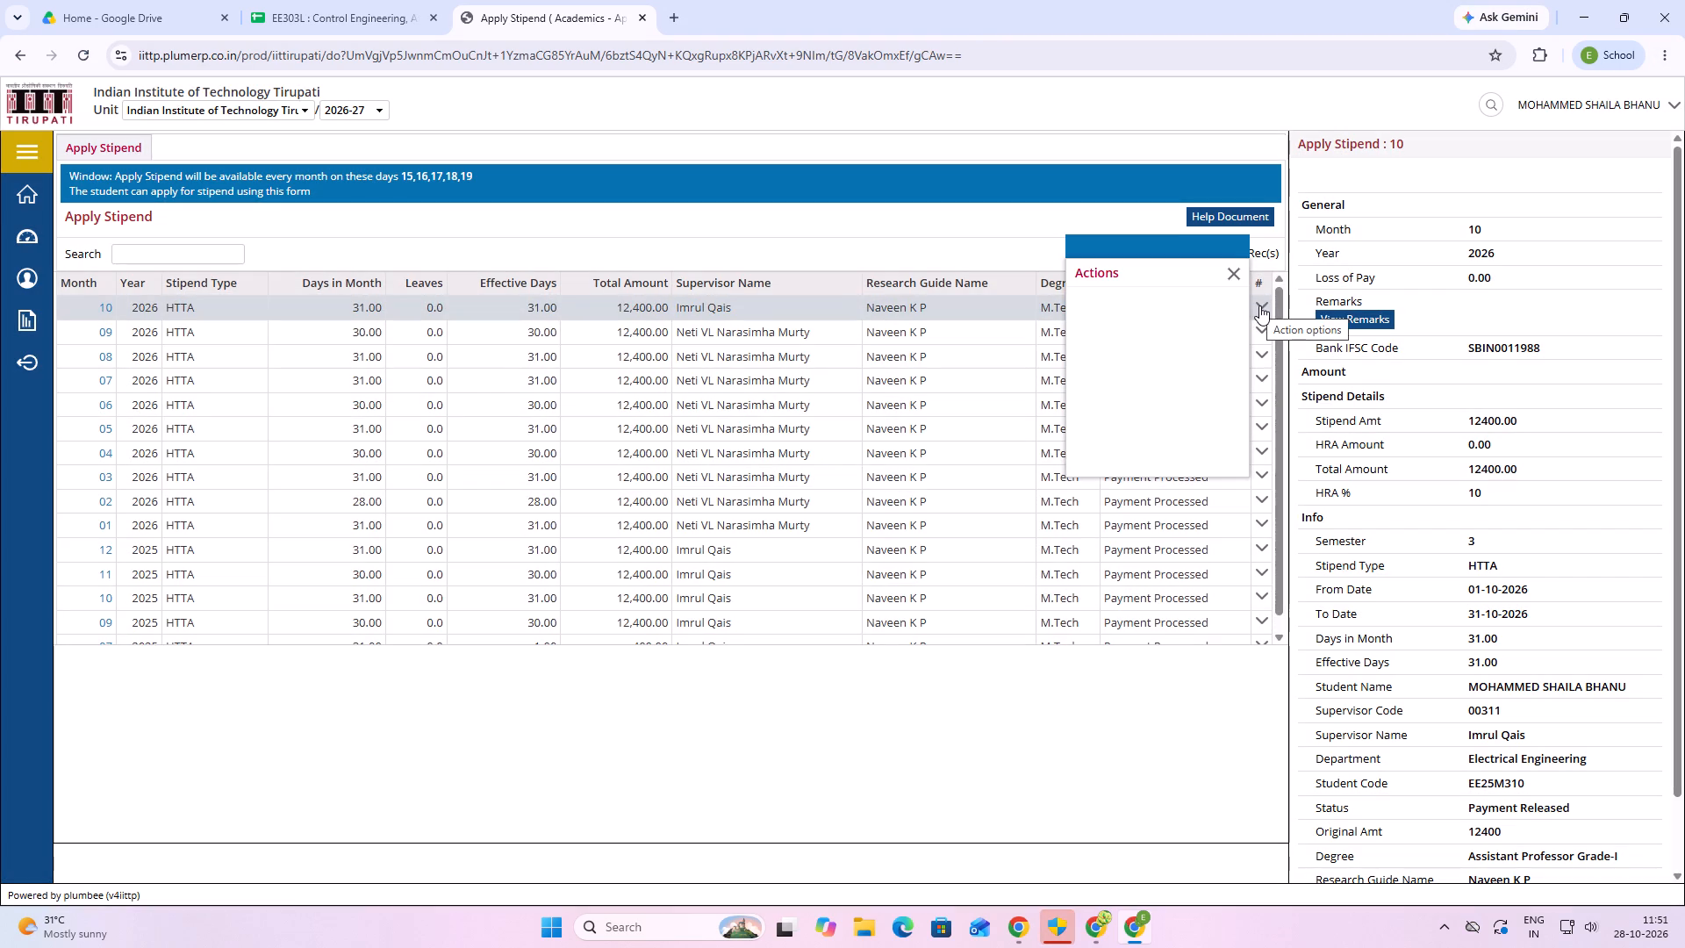
click(1259, 305)
click(1237, 269)
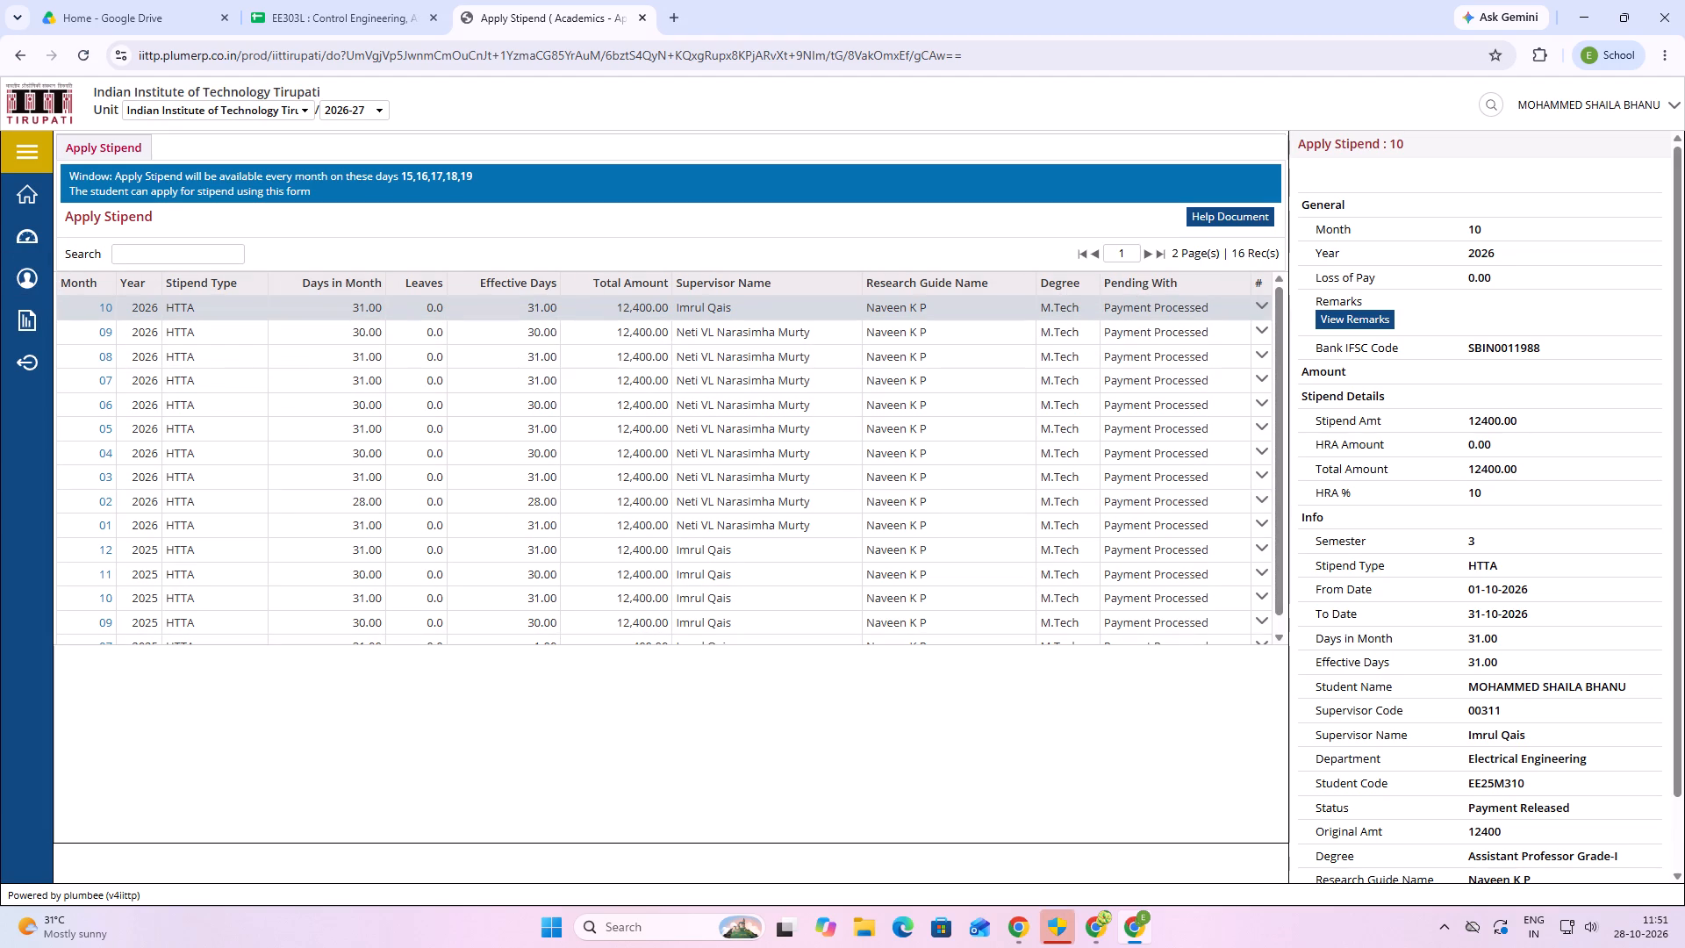
click(87, 284)
double_click(104, 306)
scroll(1418, 399, down, 11)
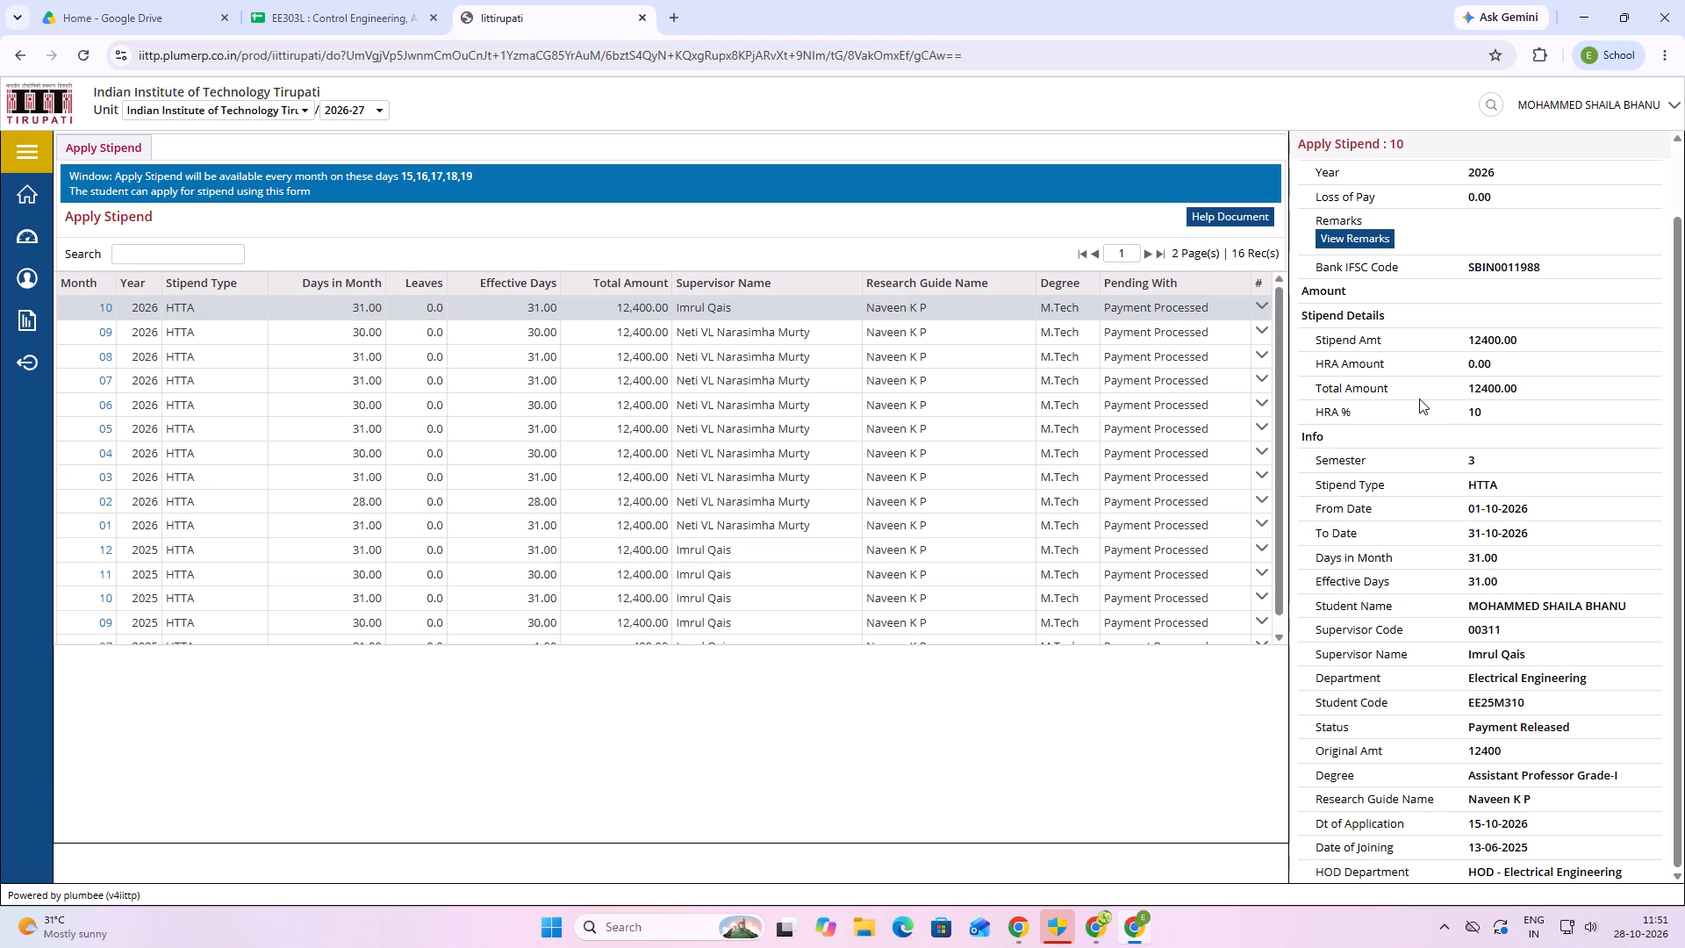
scroll(1420, 399, up, 6)
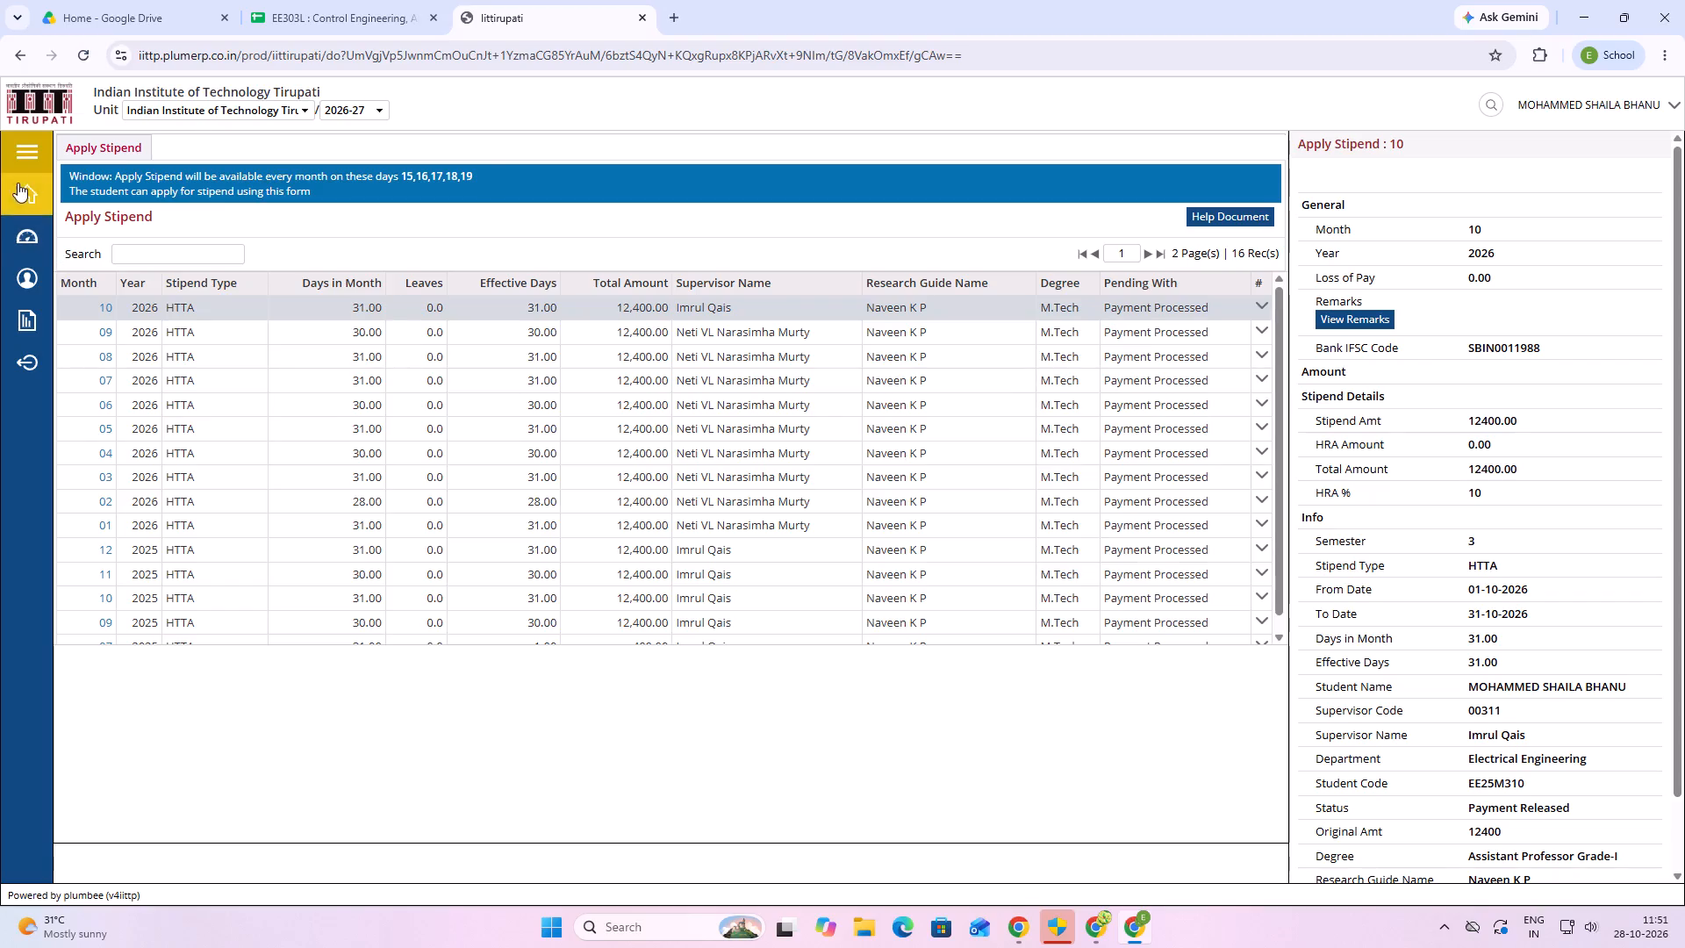
Reload the Stipend Process page under Academics and look through the monthly stipend entries.
click(34, 158)
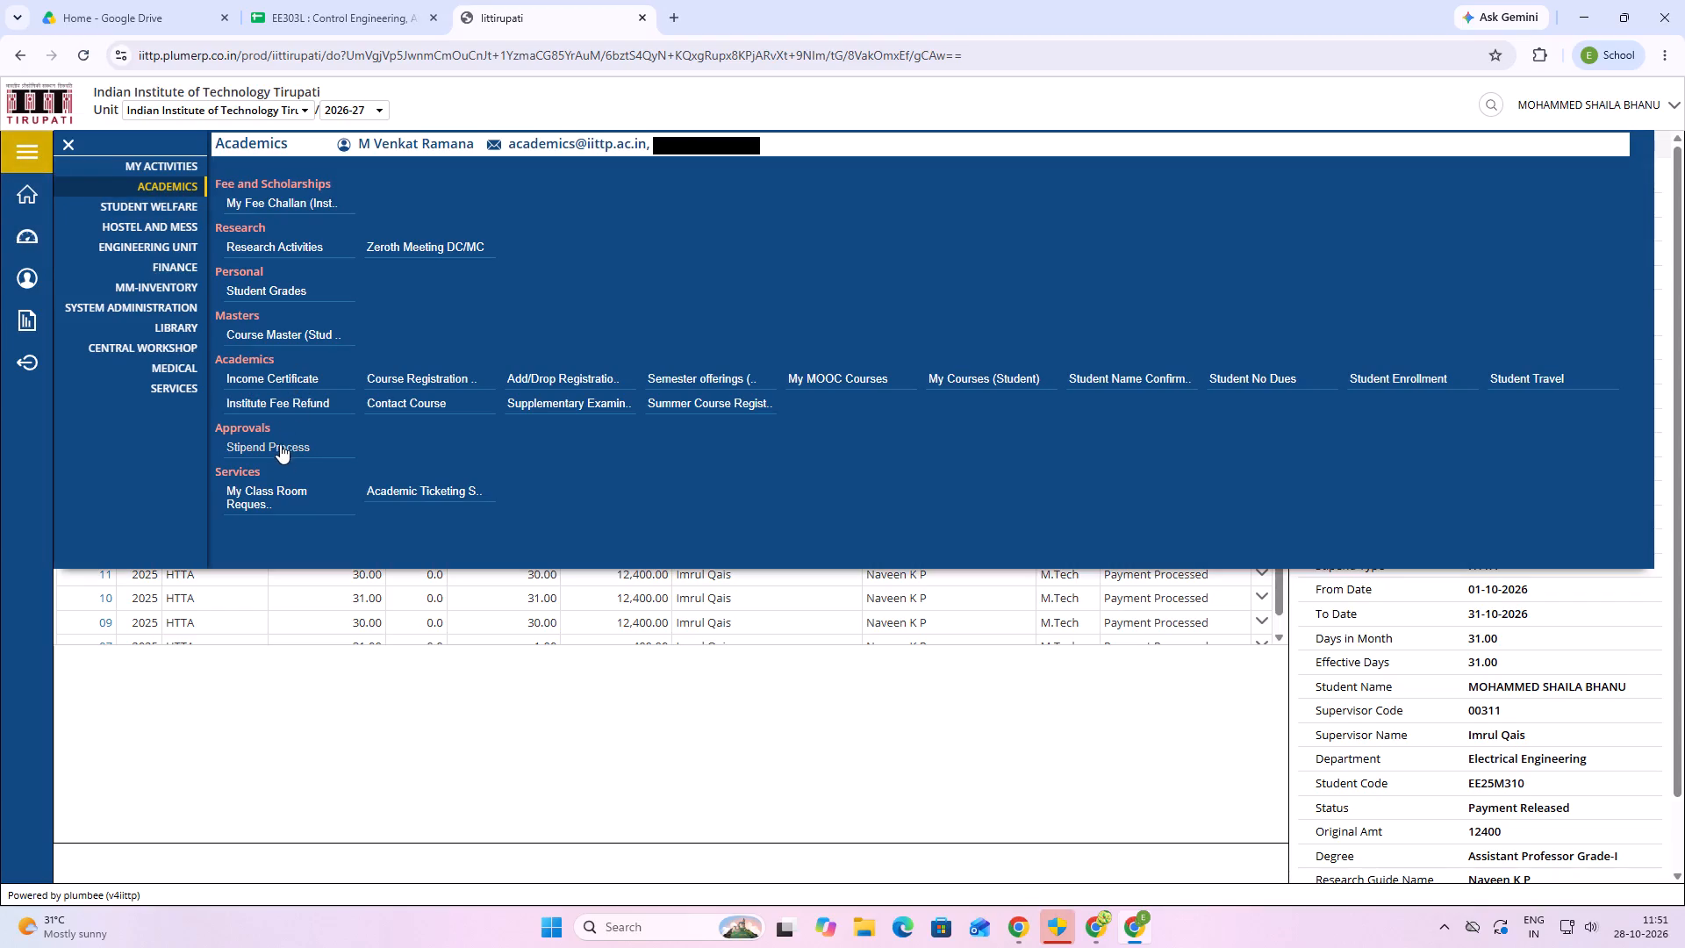
click(280, 443)
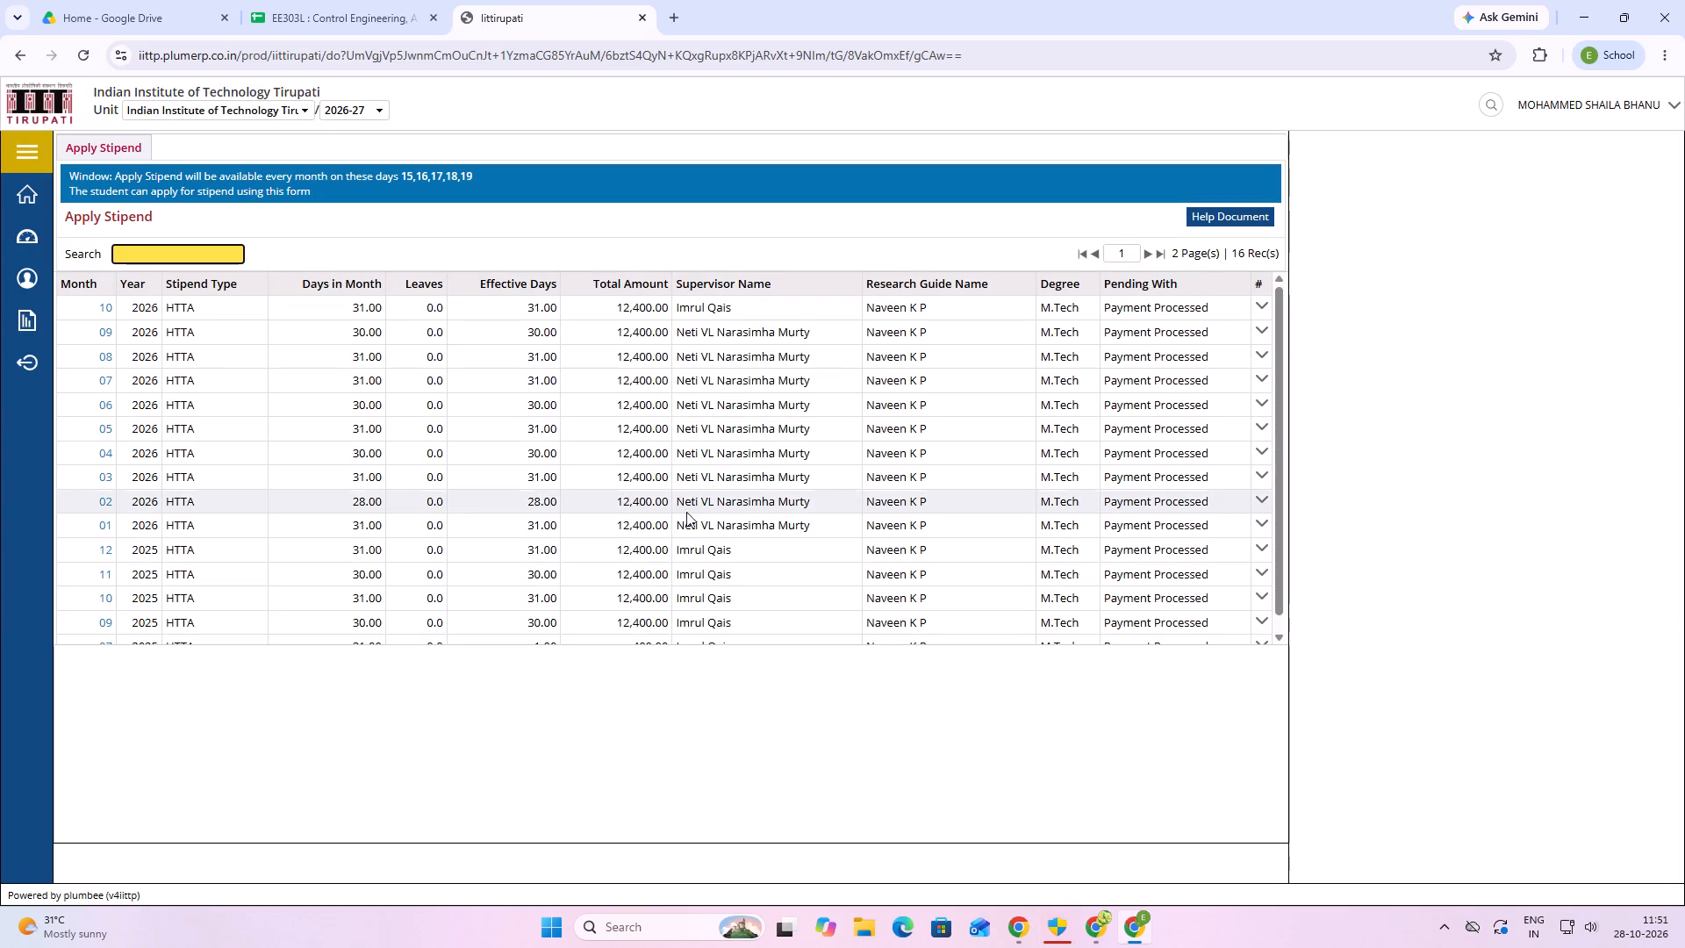
scroll(746, 580, down, 7)
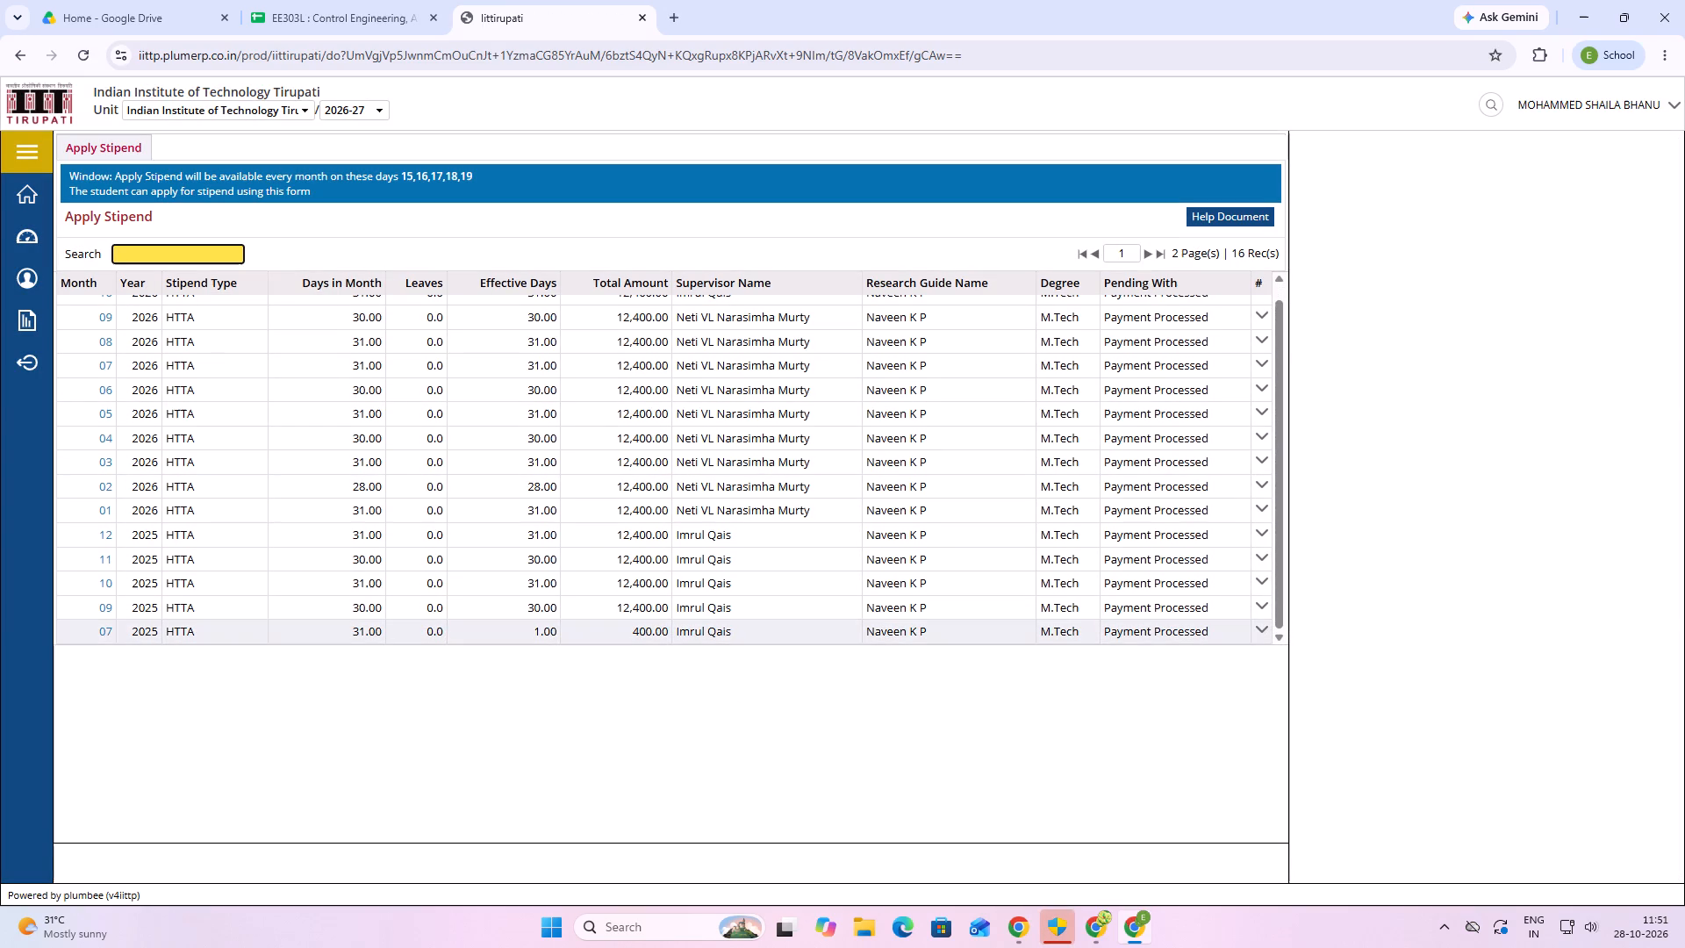
scroll(704, 534, up, 1)
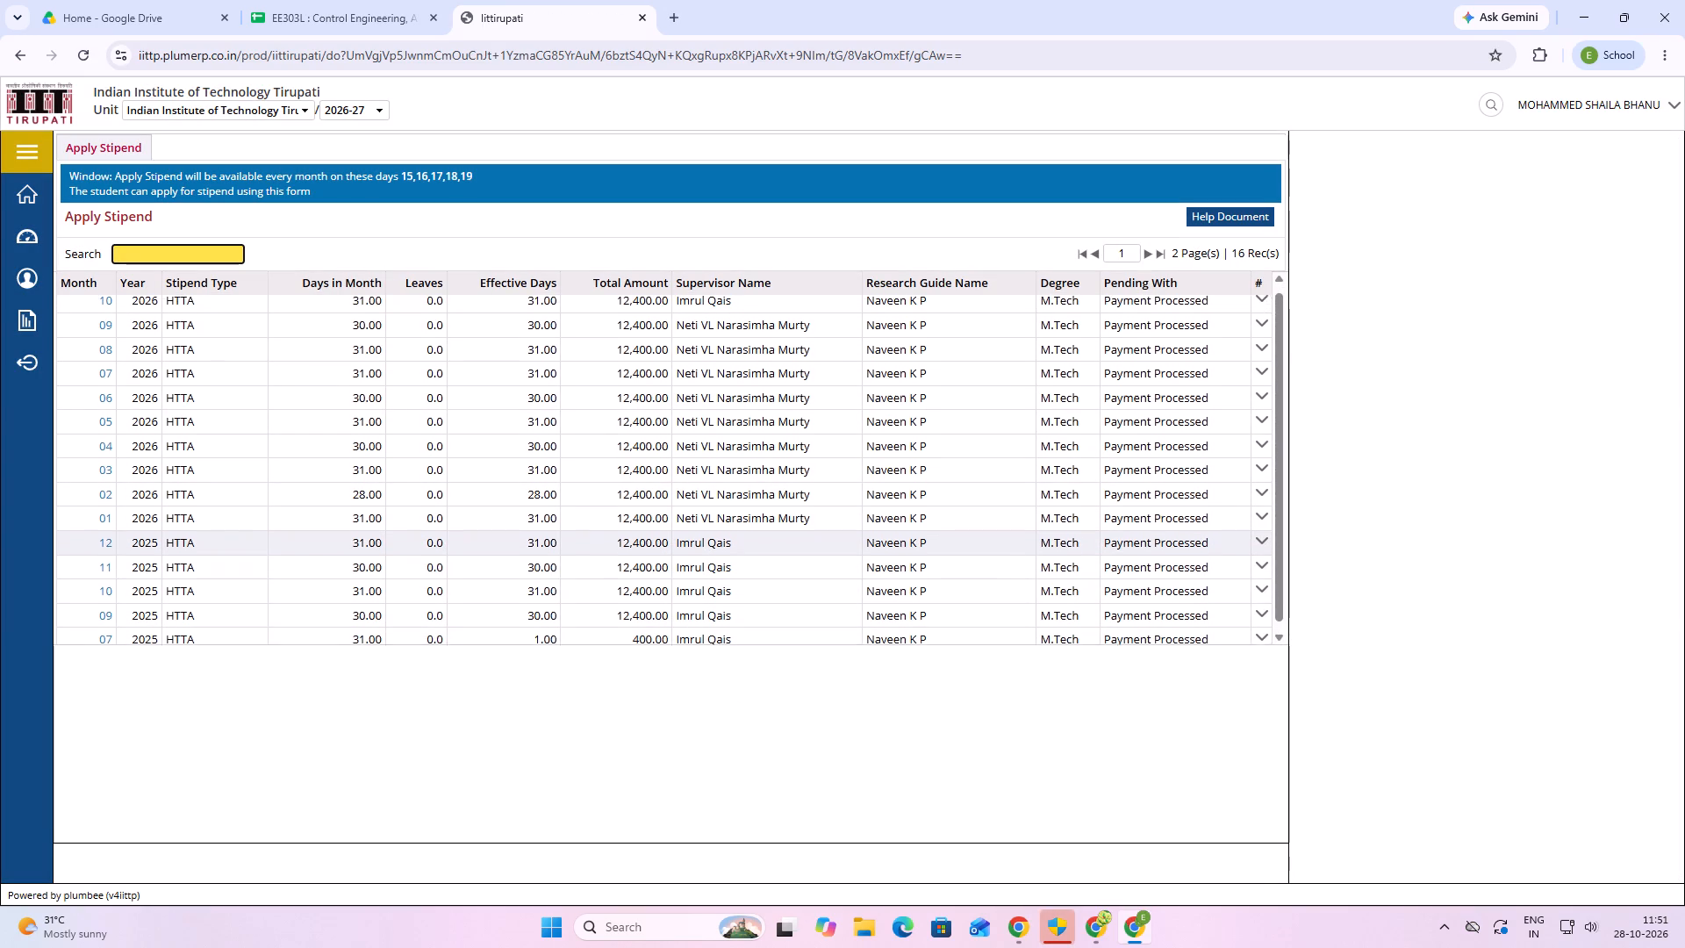
scroll(704, 534, up, 4)
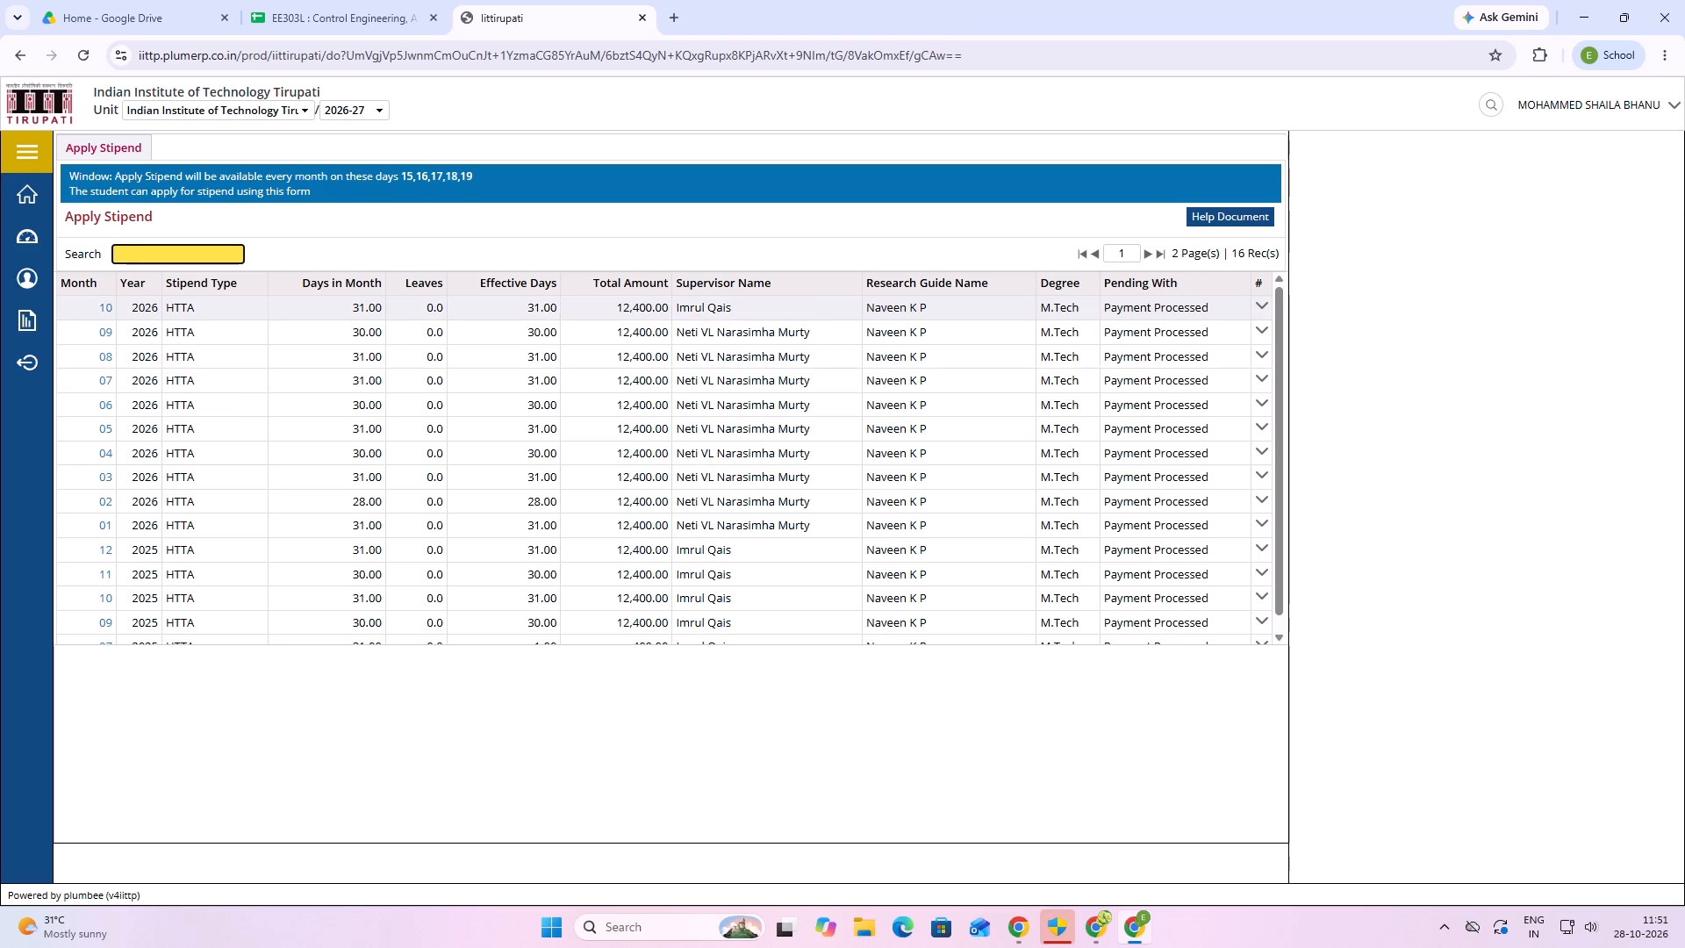
click(686, 315)
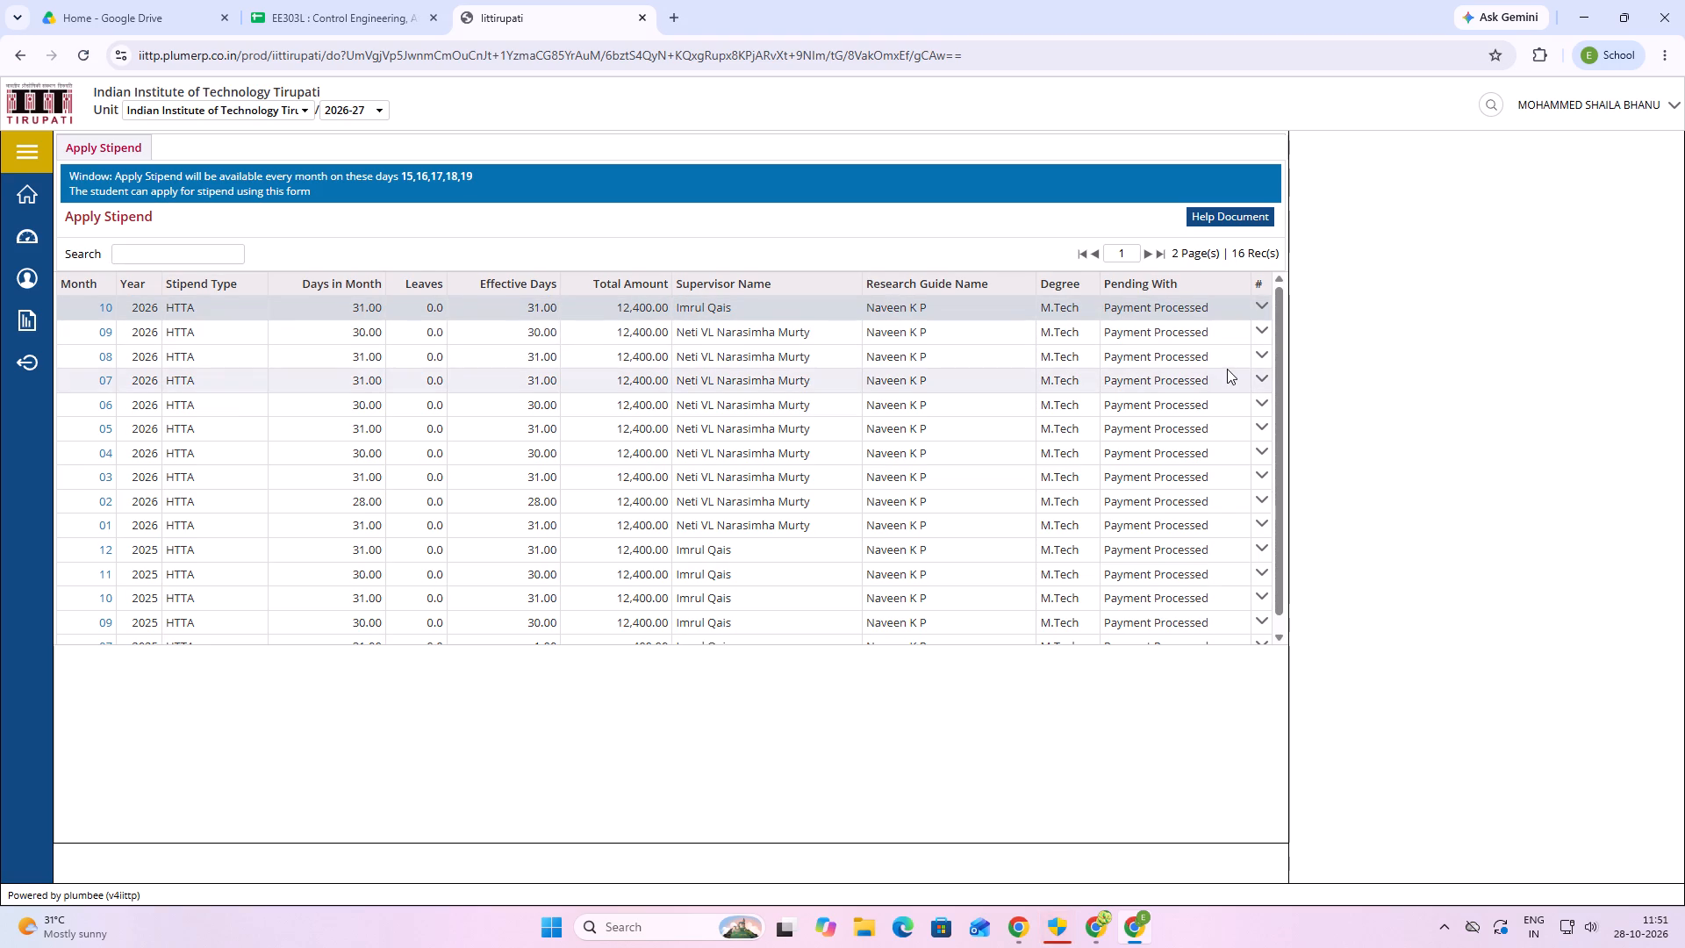
Open Leave and Mess Rebate under Hostel and Mess and list the requests with status All.
click(39, 159)
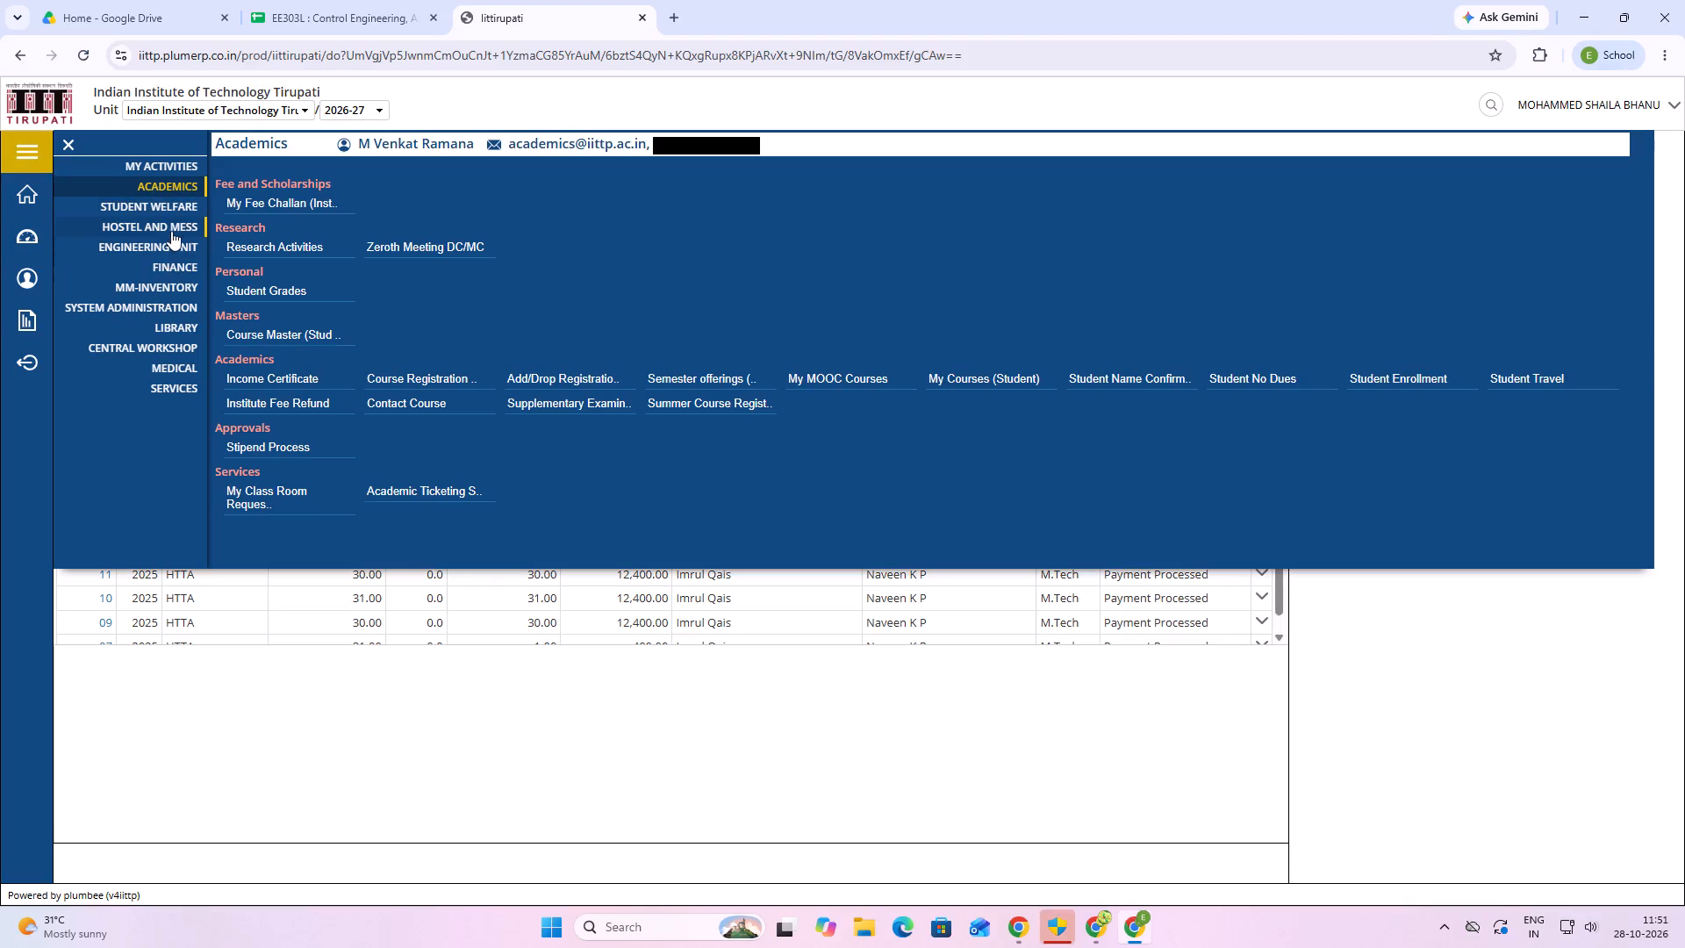
click(173, 228)
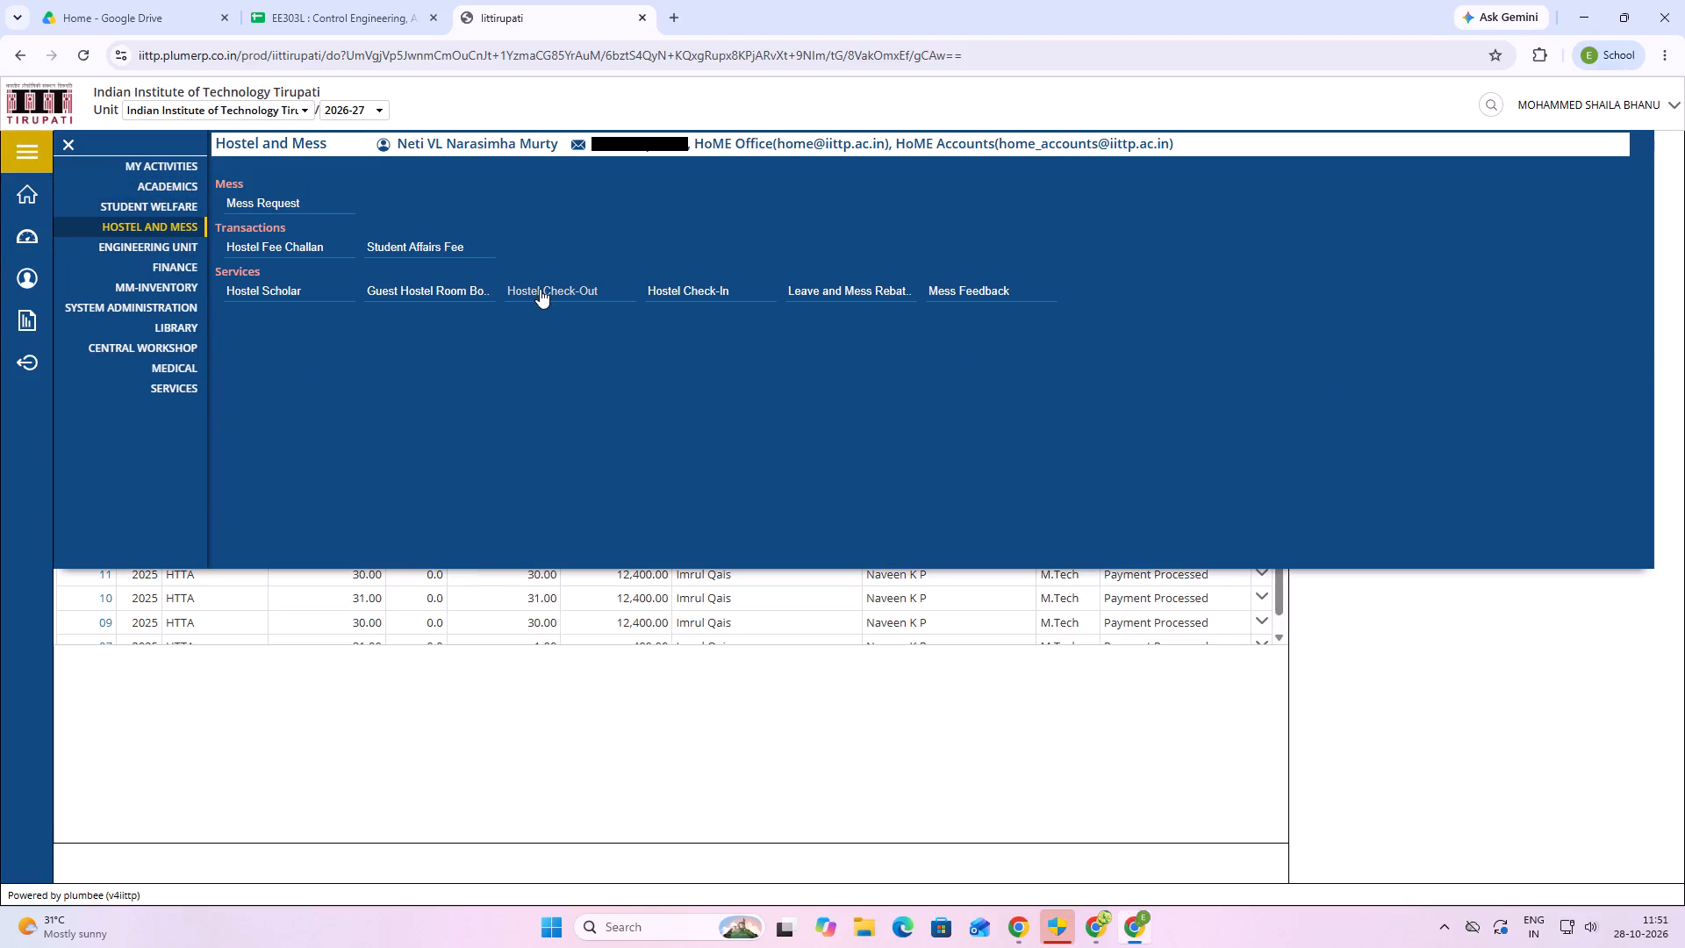
click(828, 285)
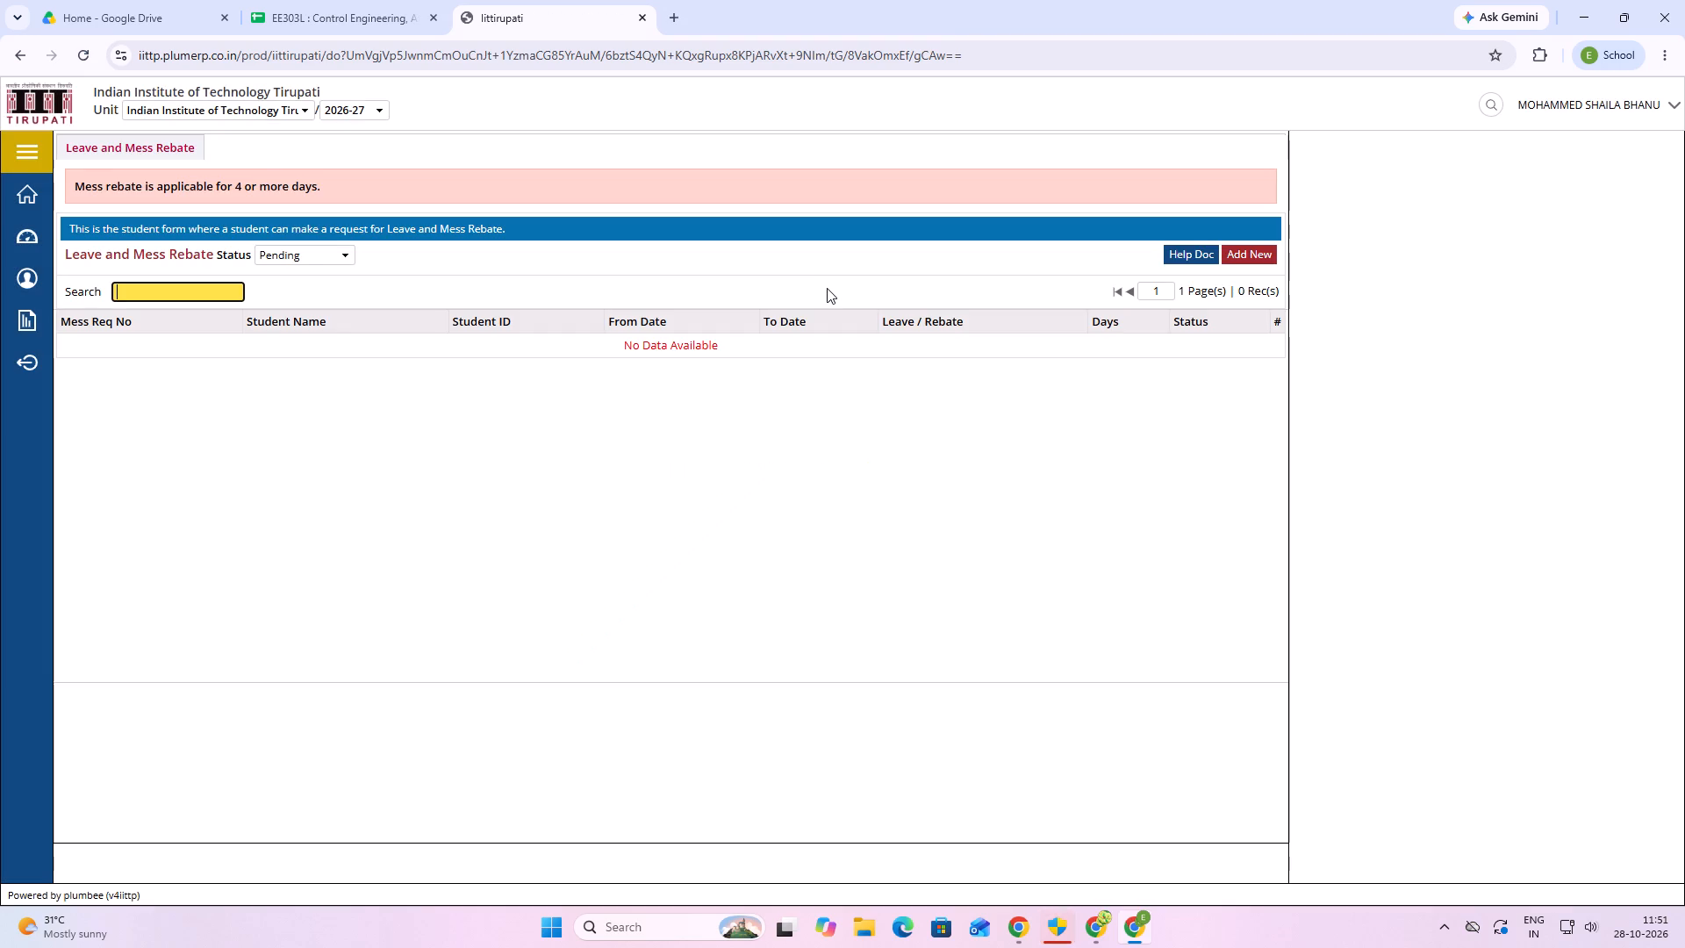
click(341, 249)
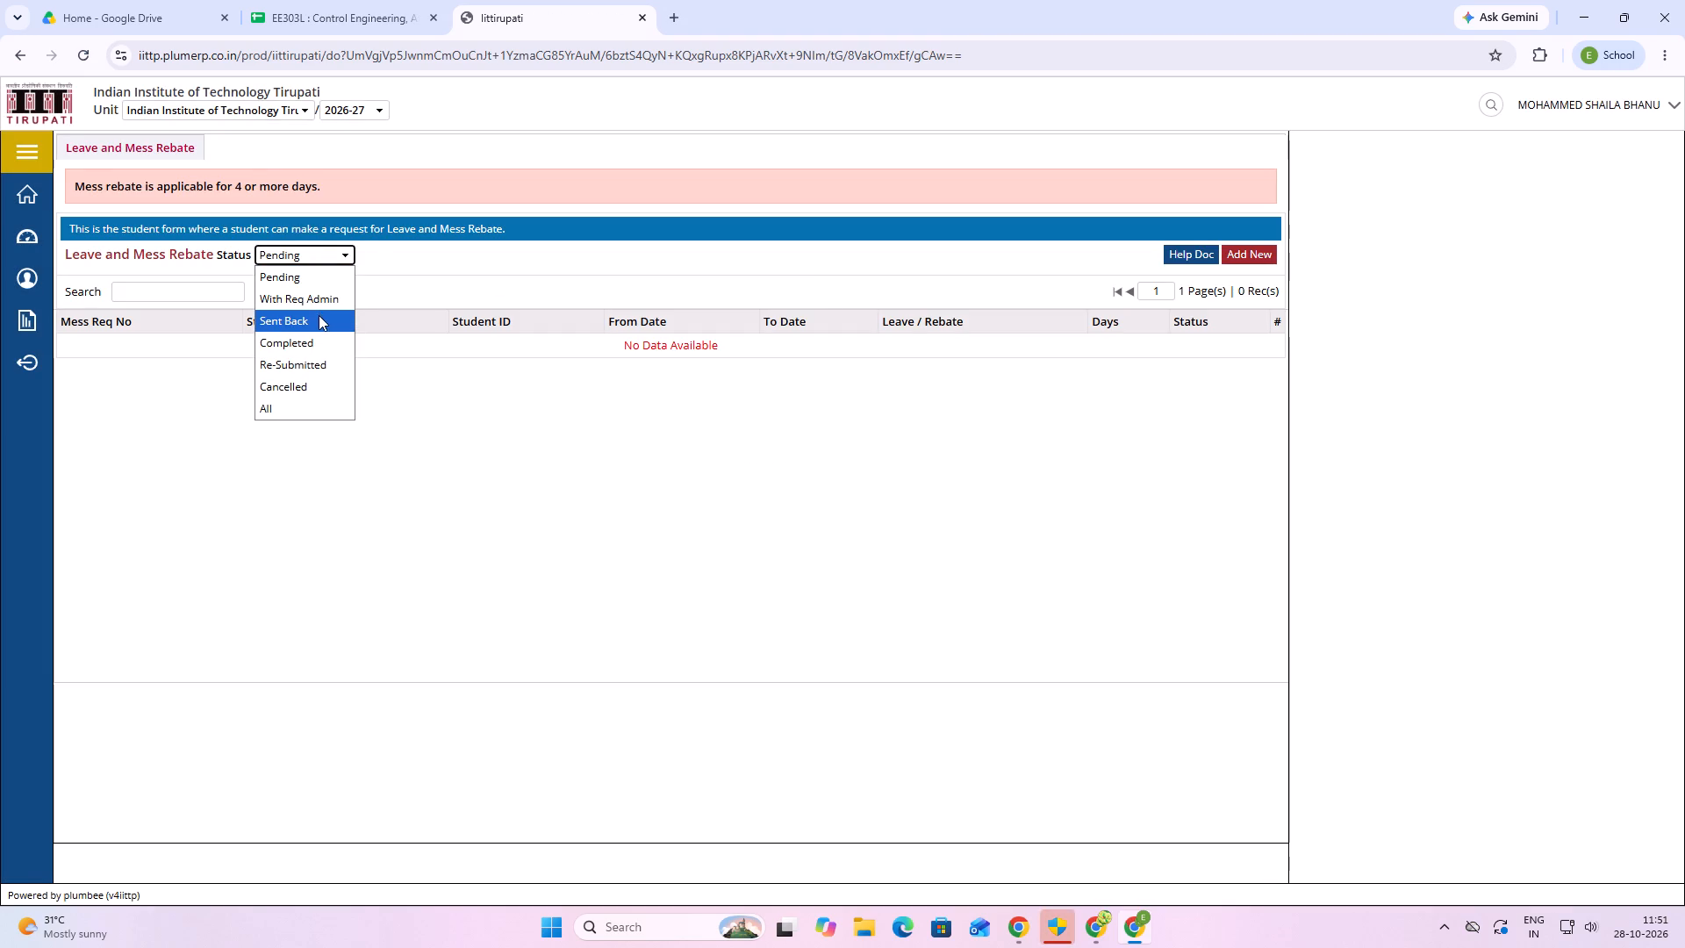
click(304, 412)
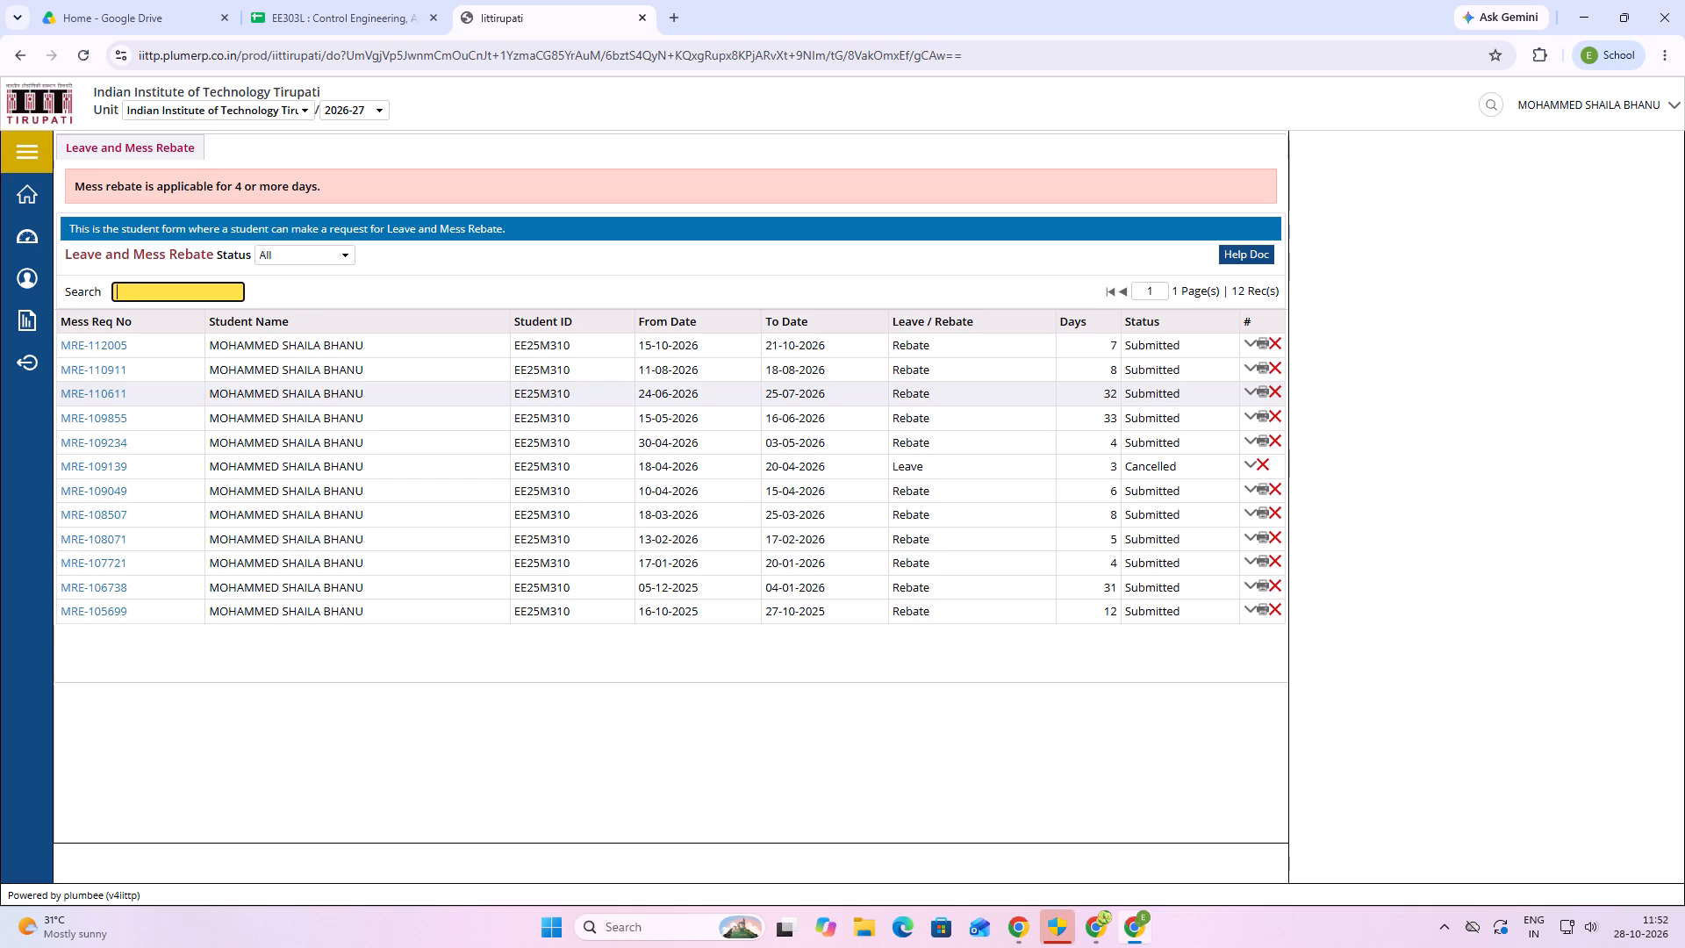
click(706, 391)
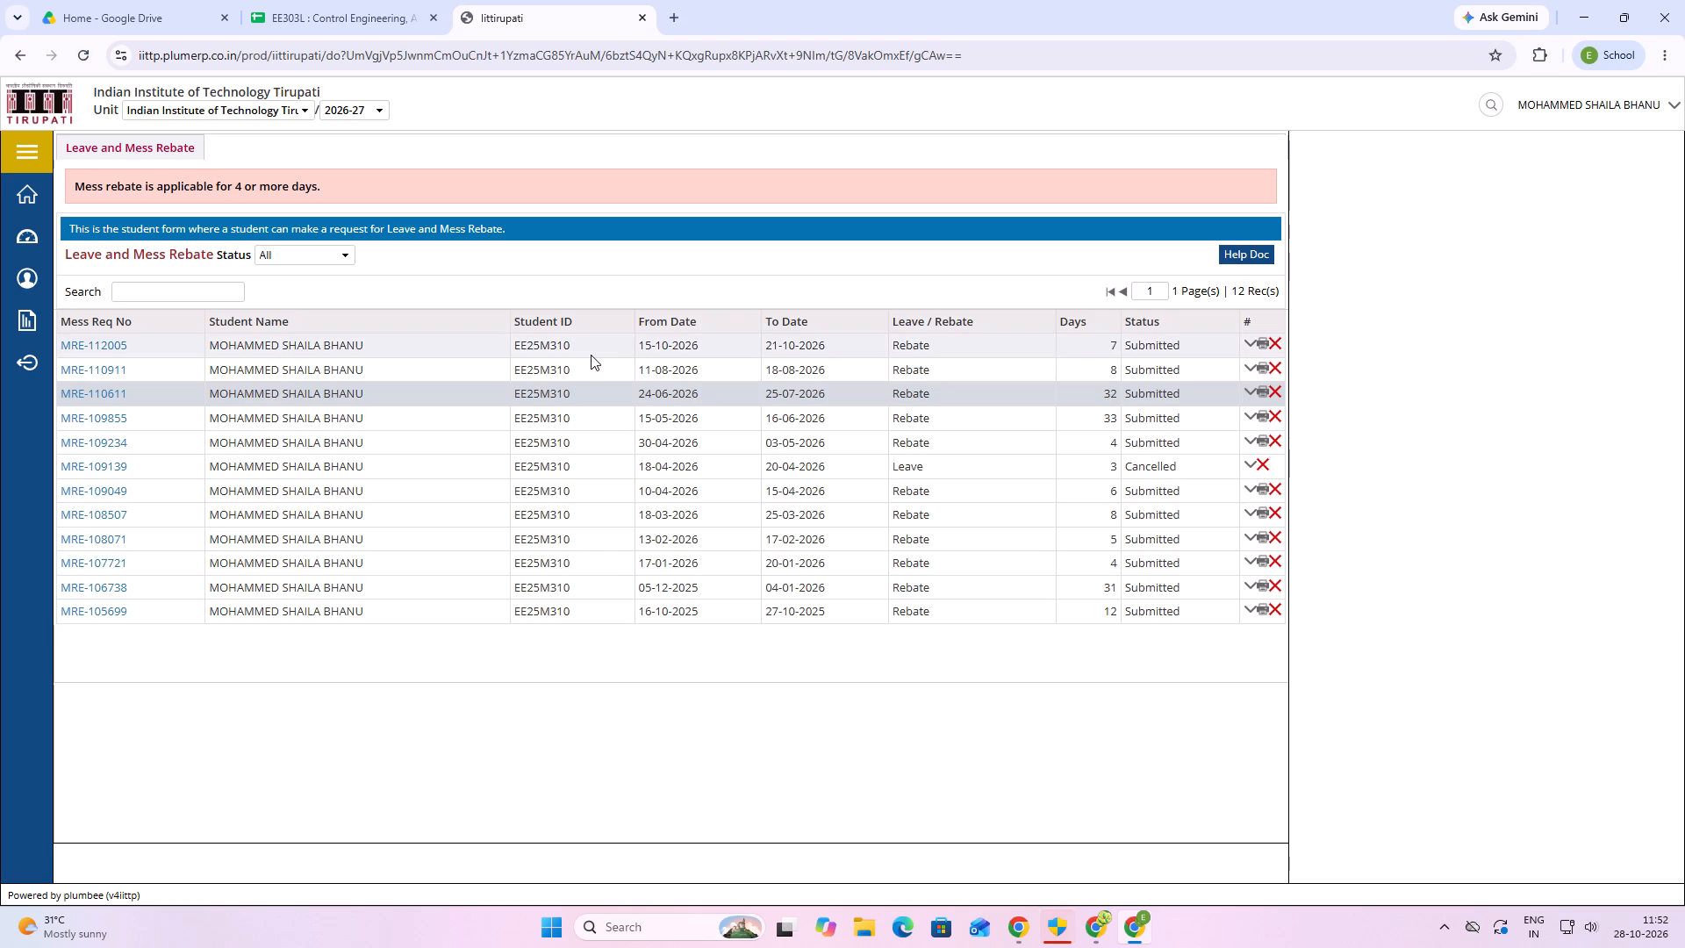
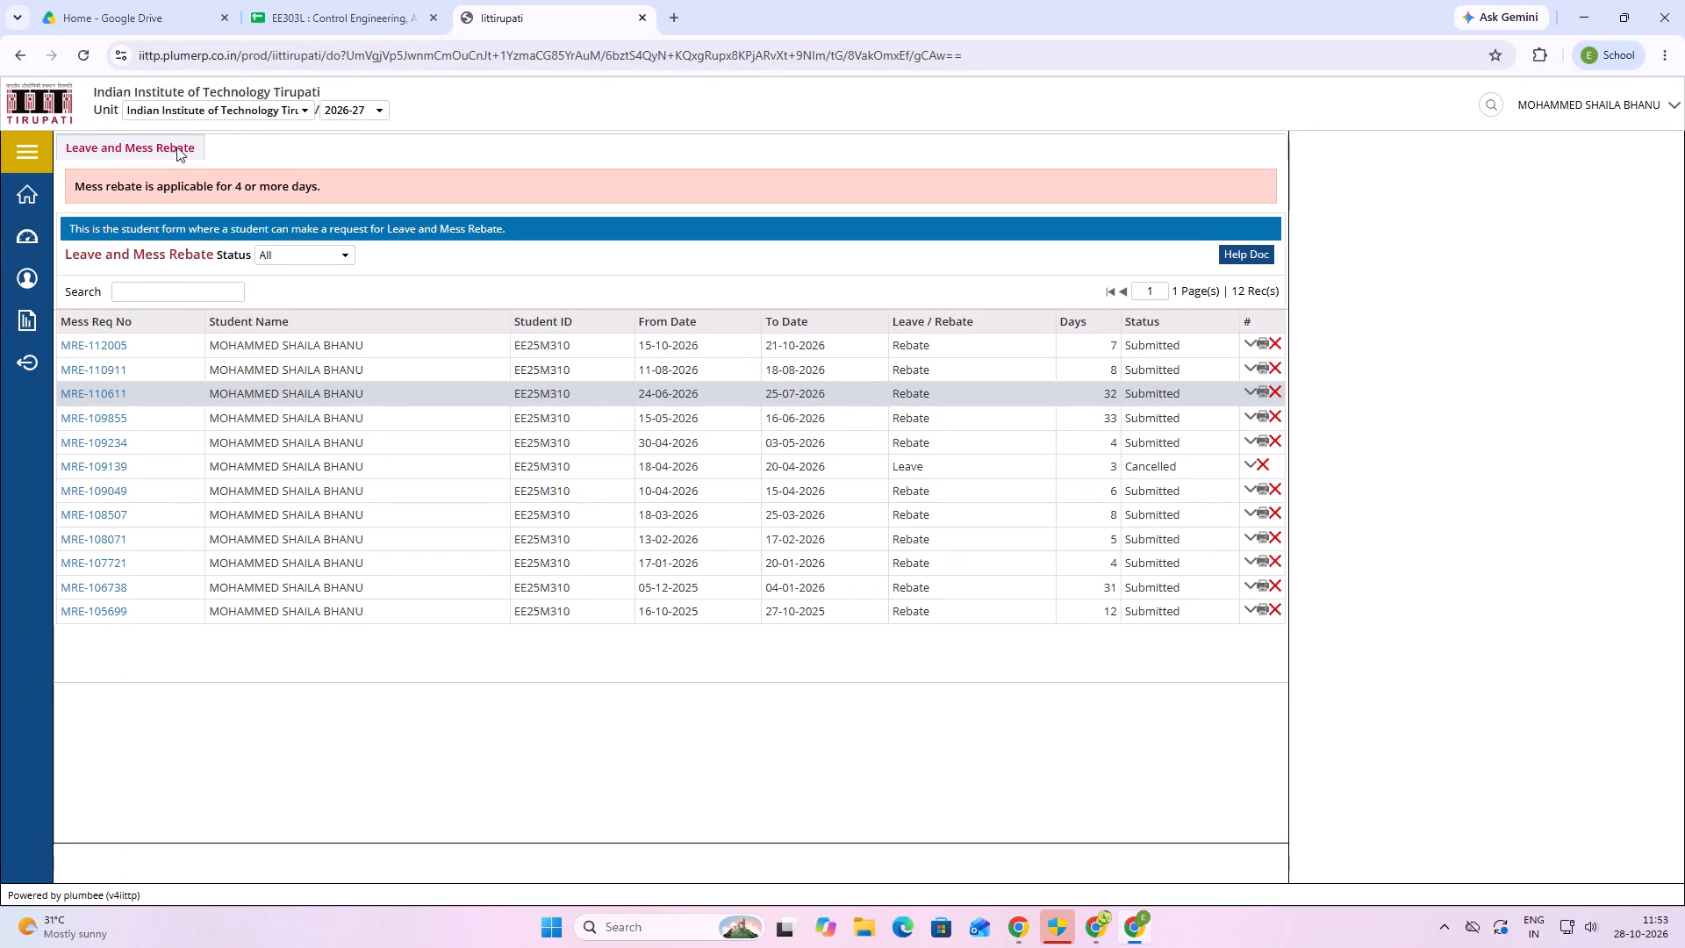
Add a new leave and mess rebate request from 29-10-2026 to 08-11-2026 with the remarks MARRIAGE.
click(123, 151)
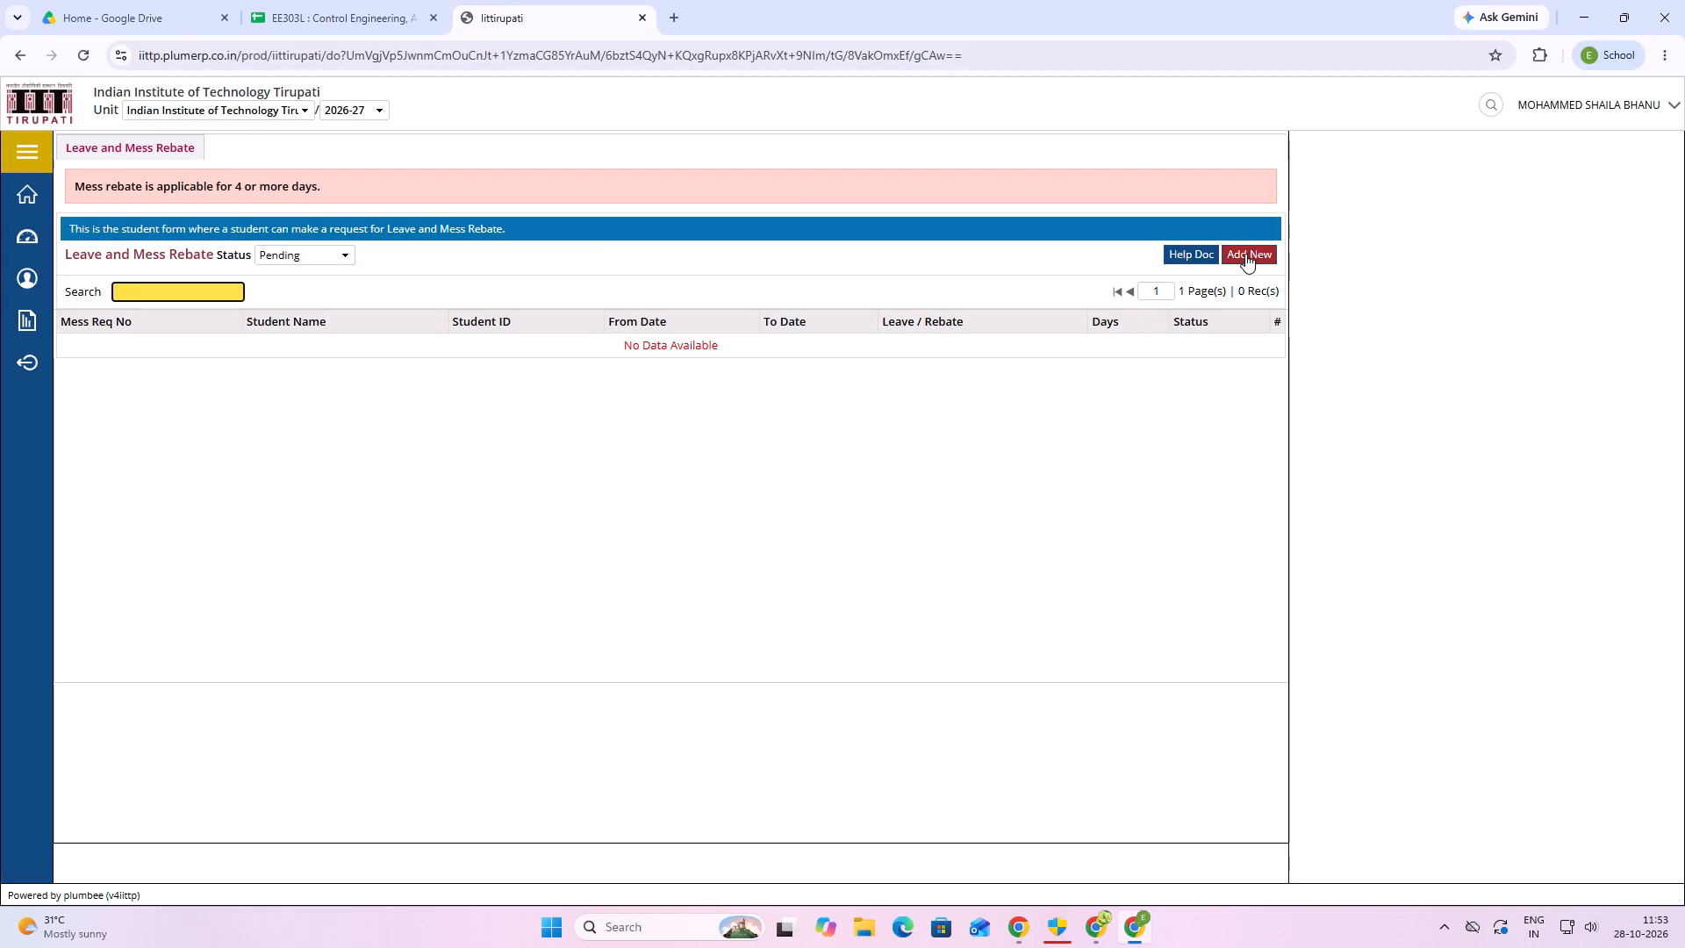
click(1244, 254)
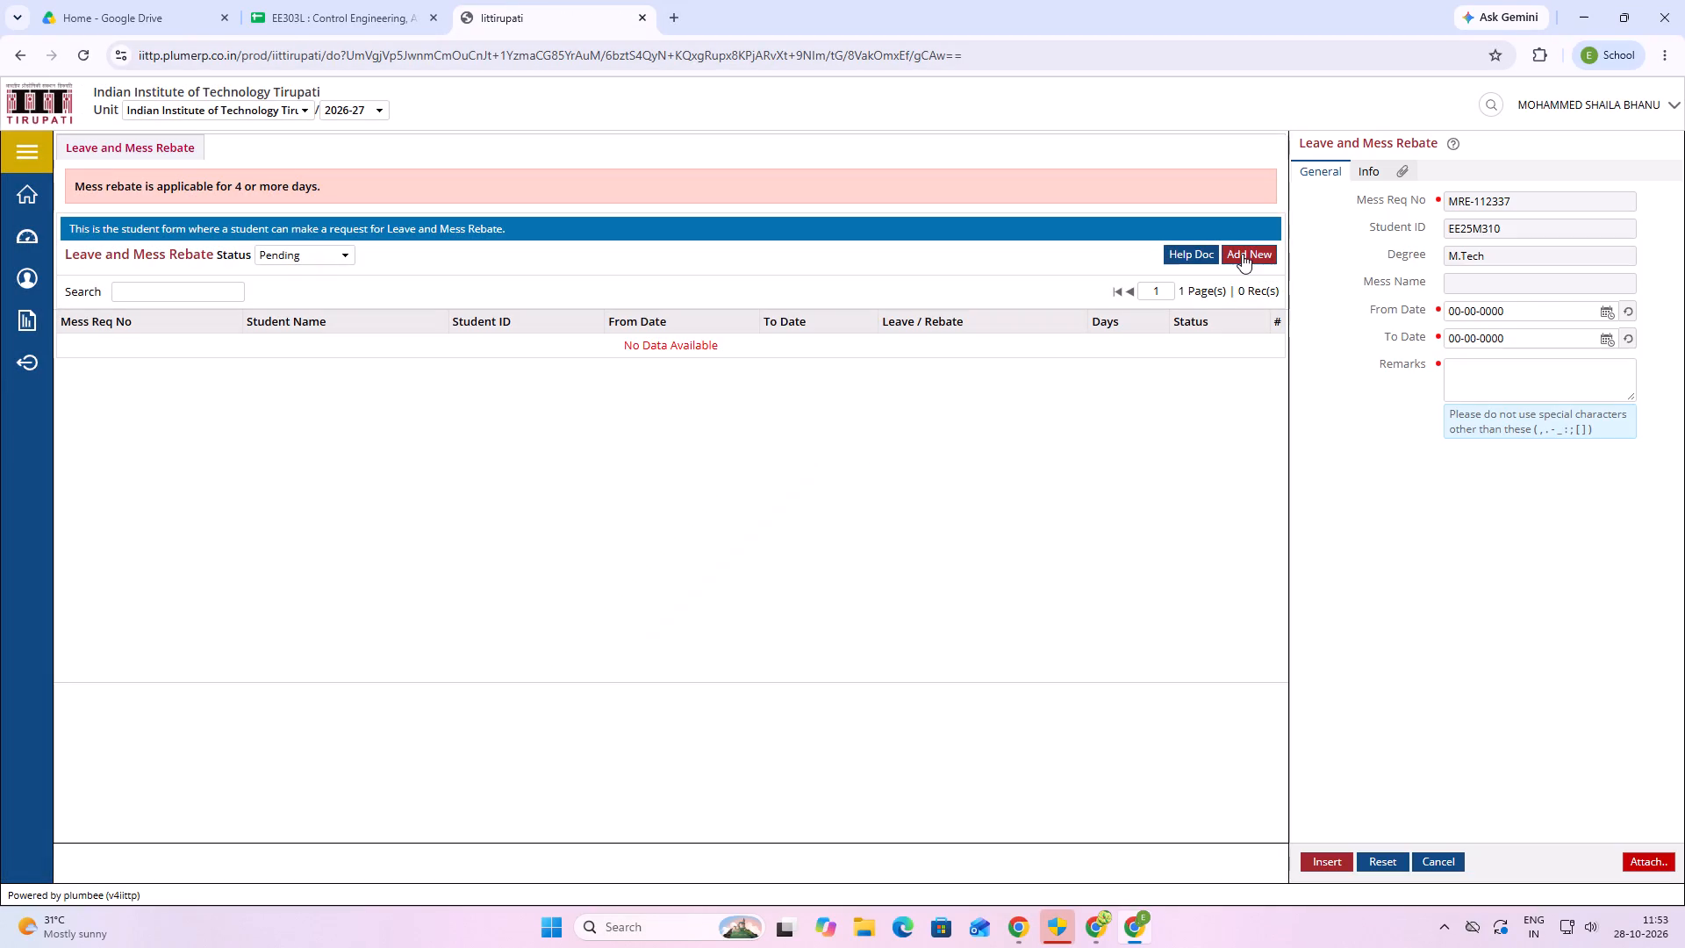
click(1603, 311)
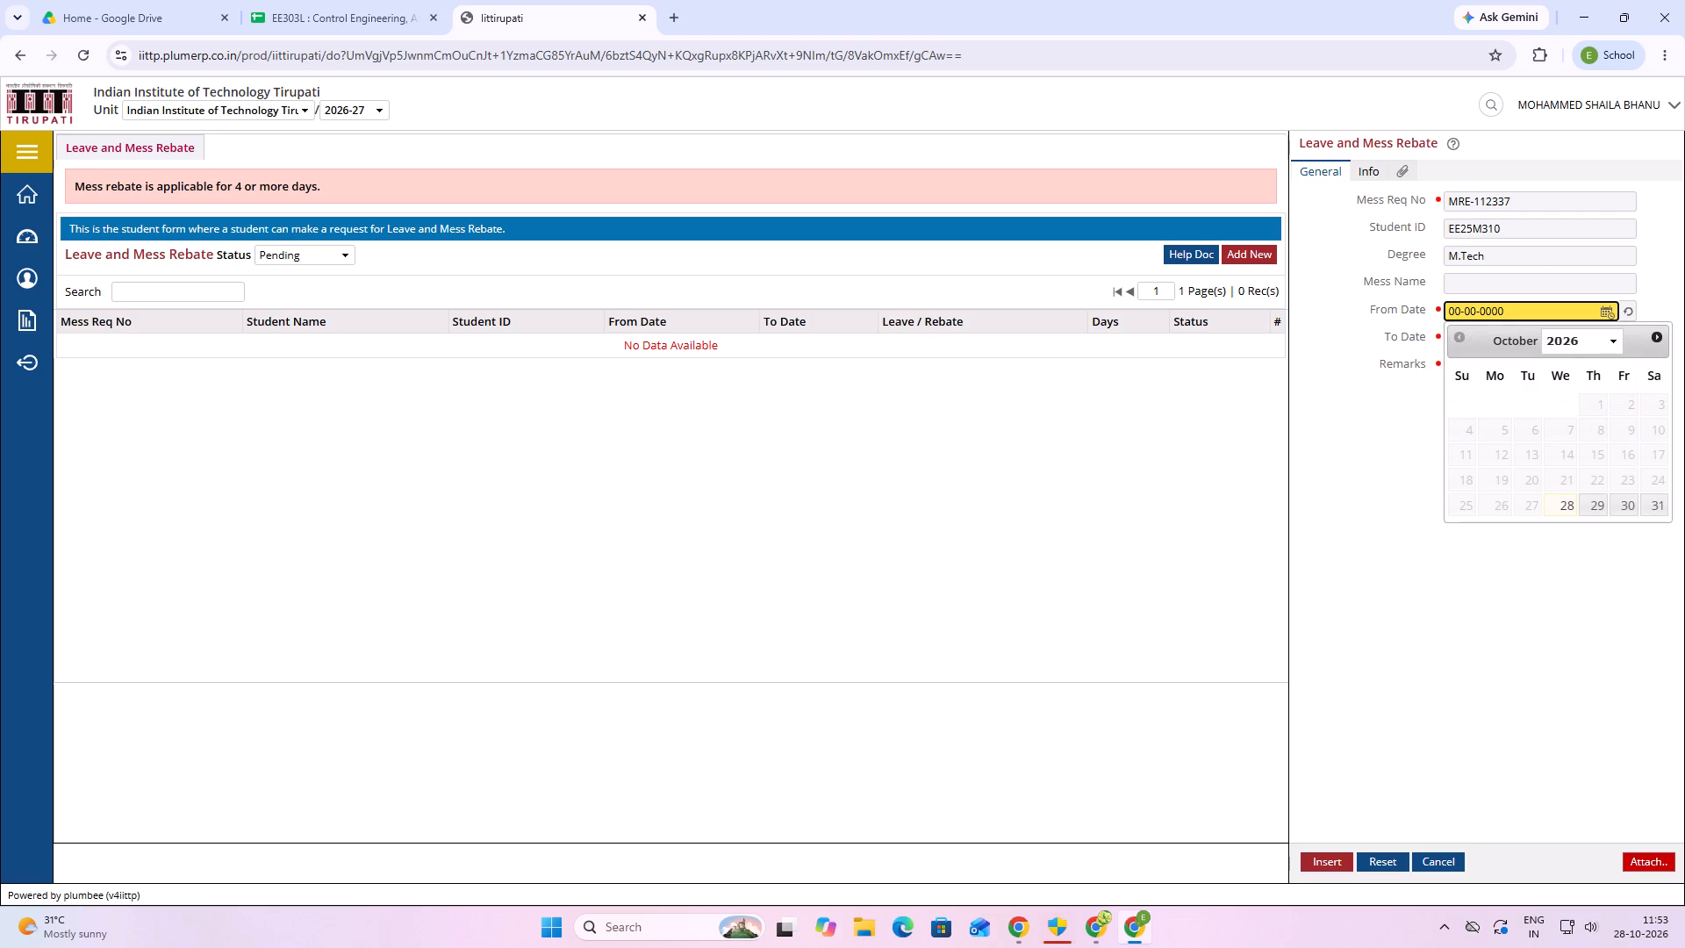
click(1592, 502)
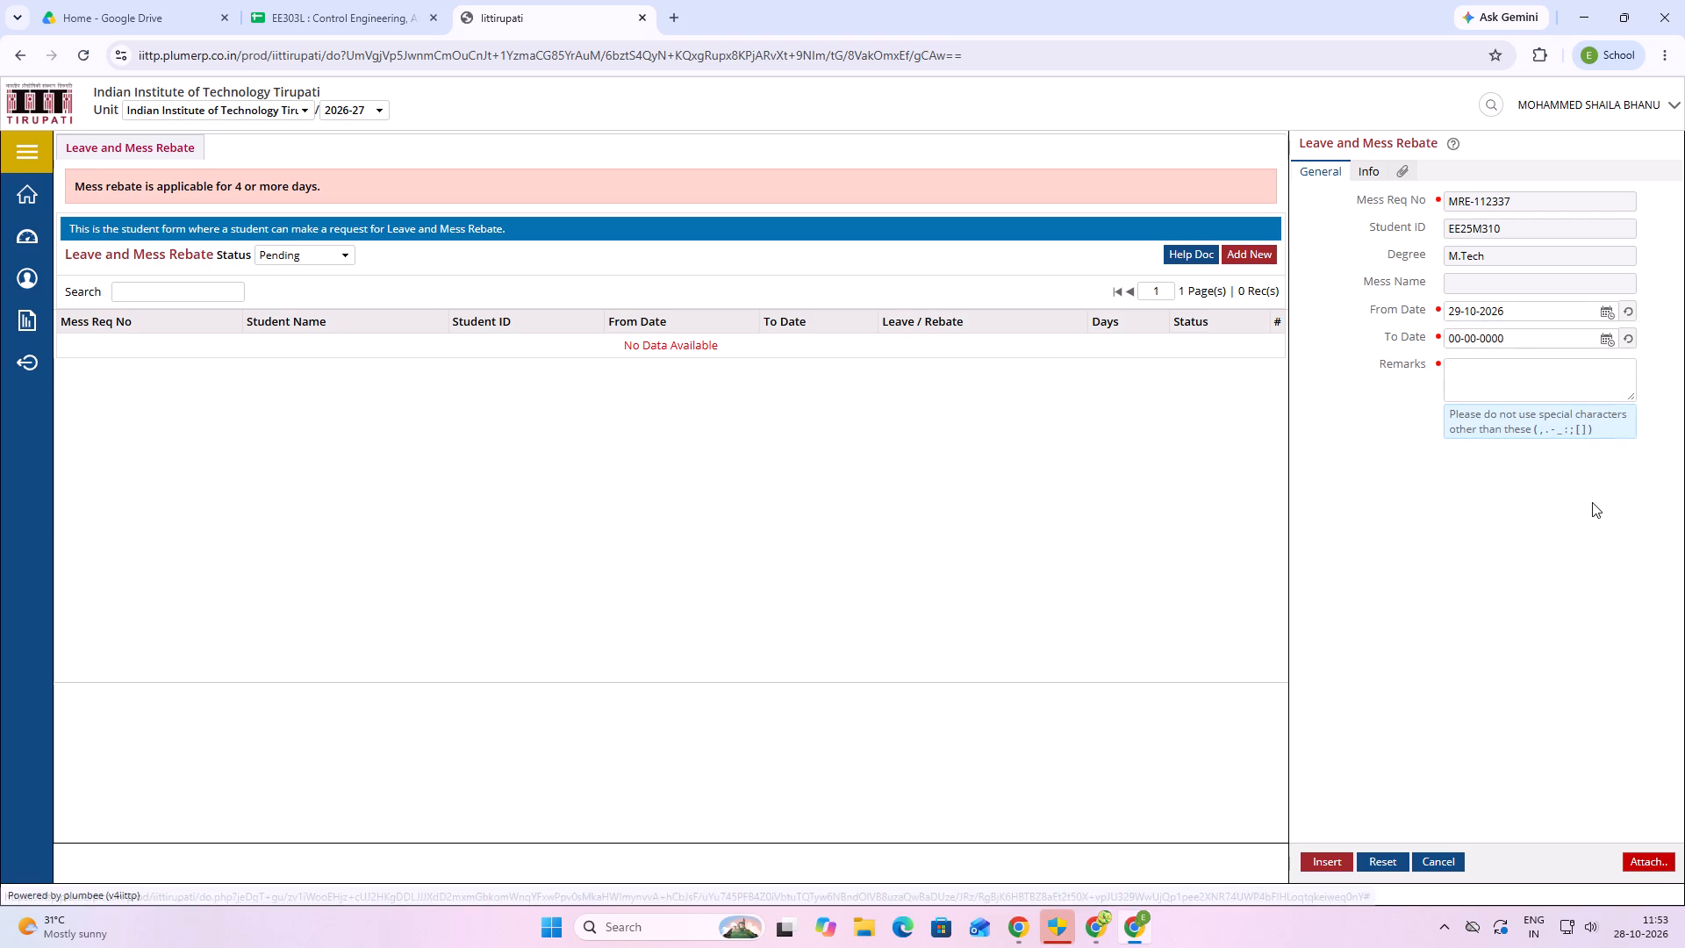
click(1608, 338)
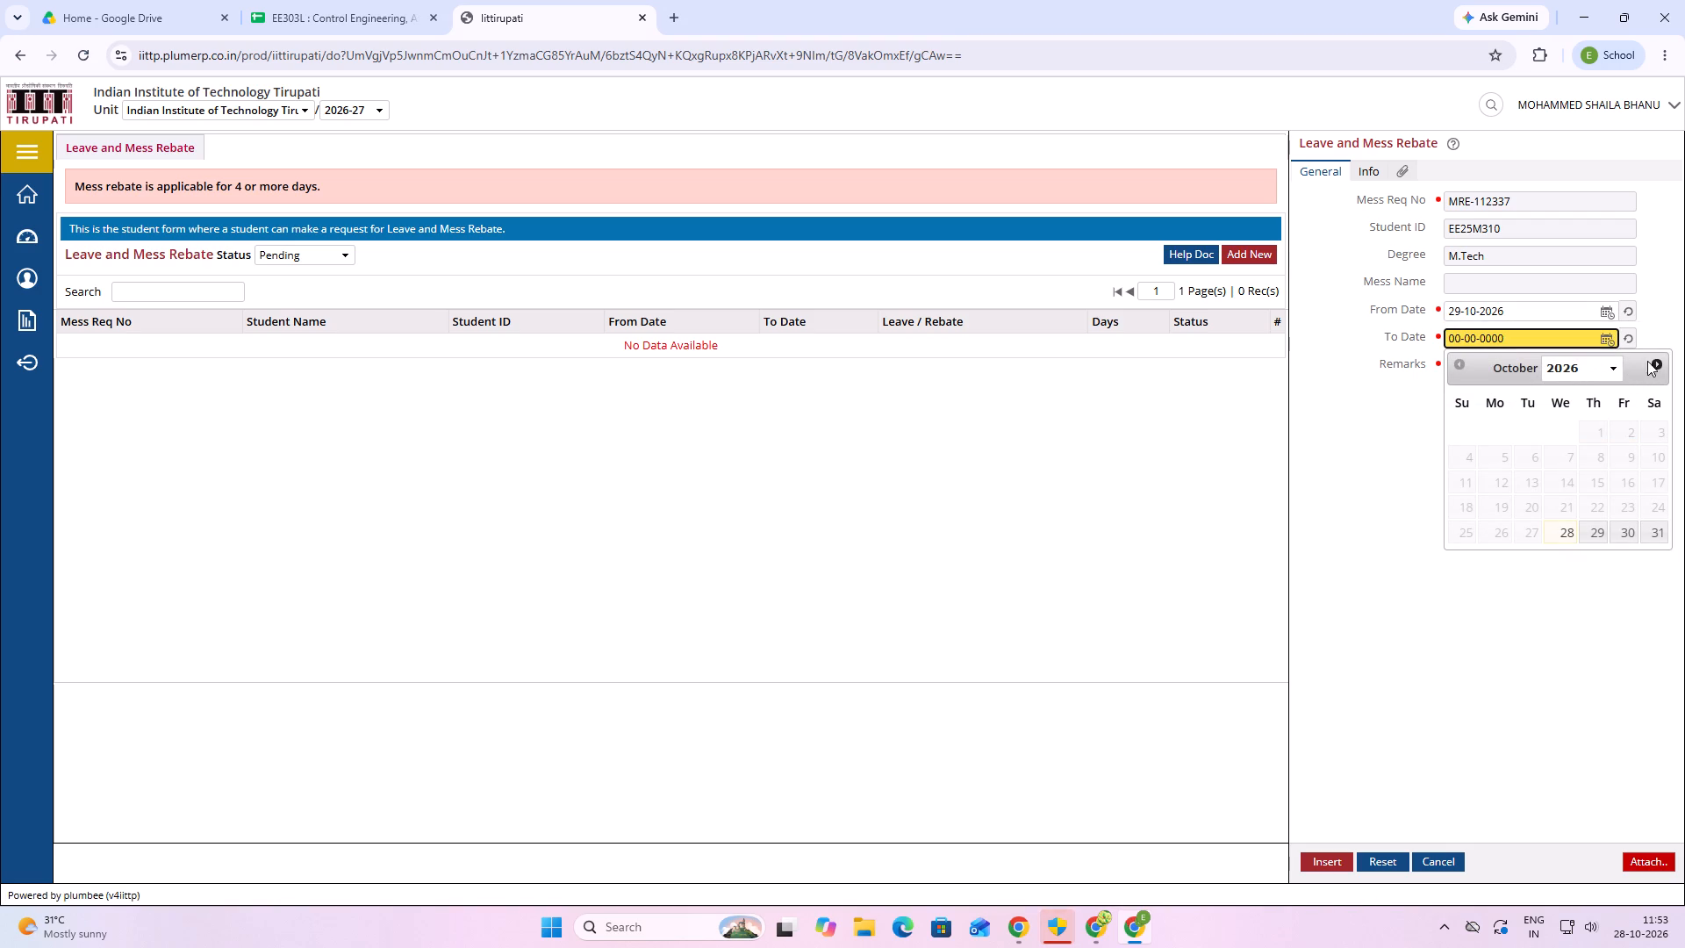
click(1650, 362)
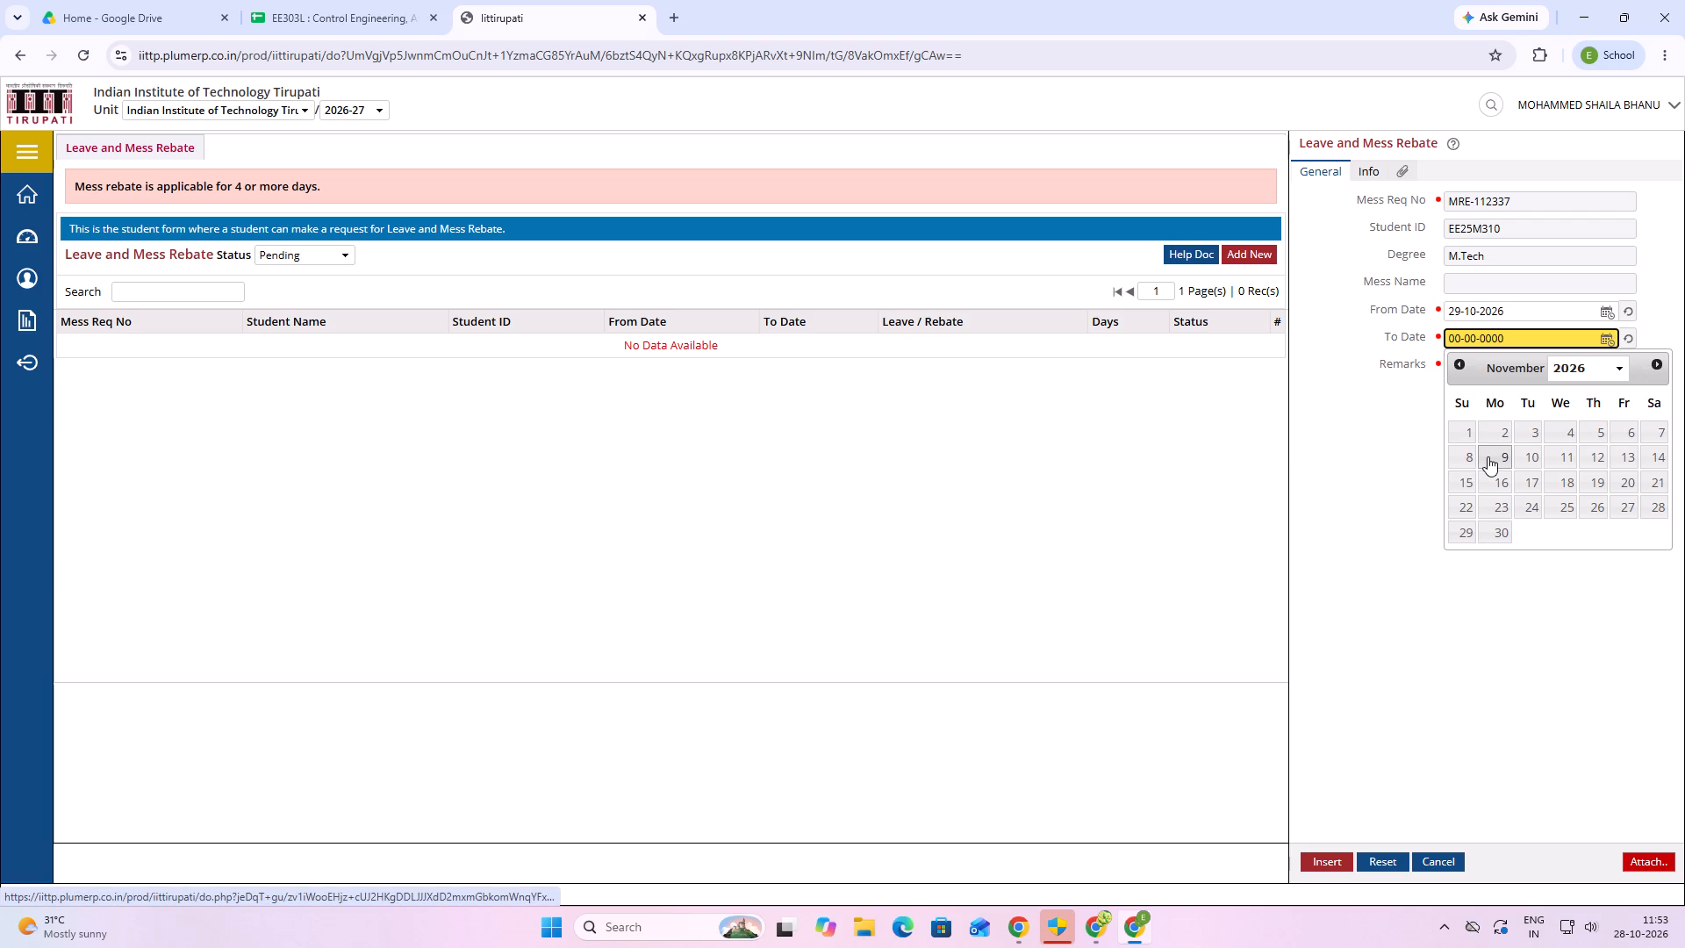
click(1465, 456)
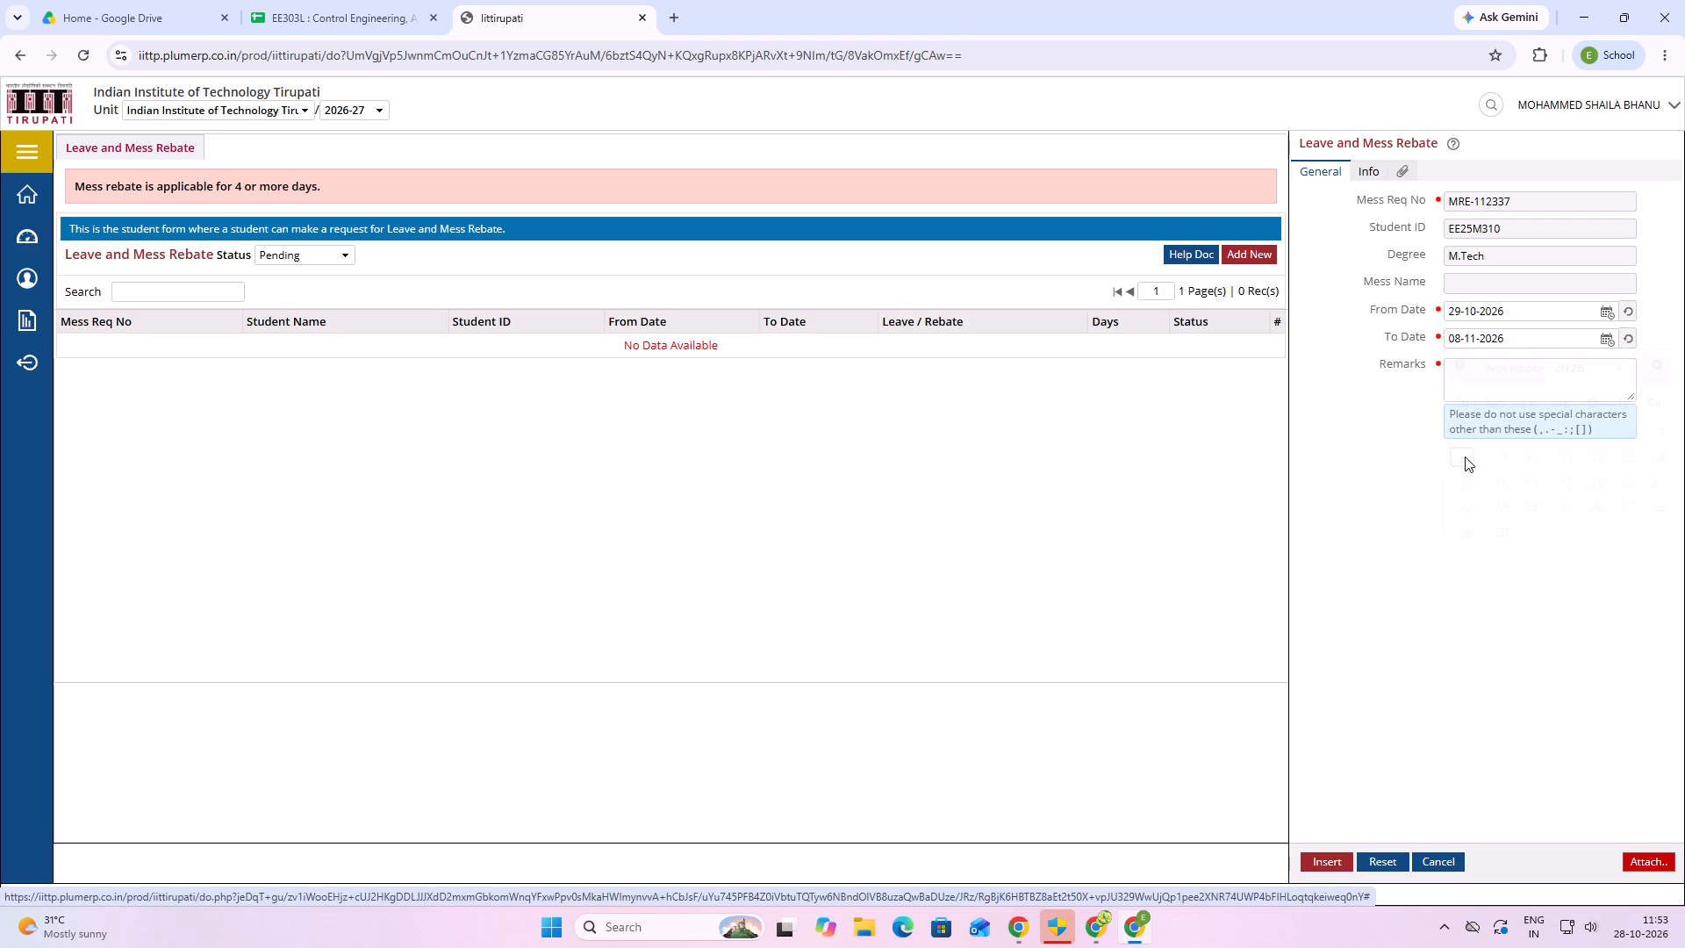
click(1464, 385)
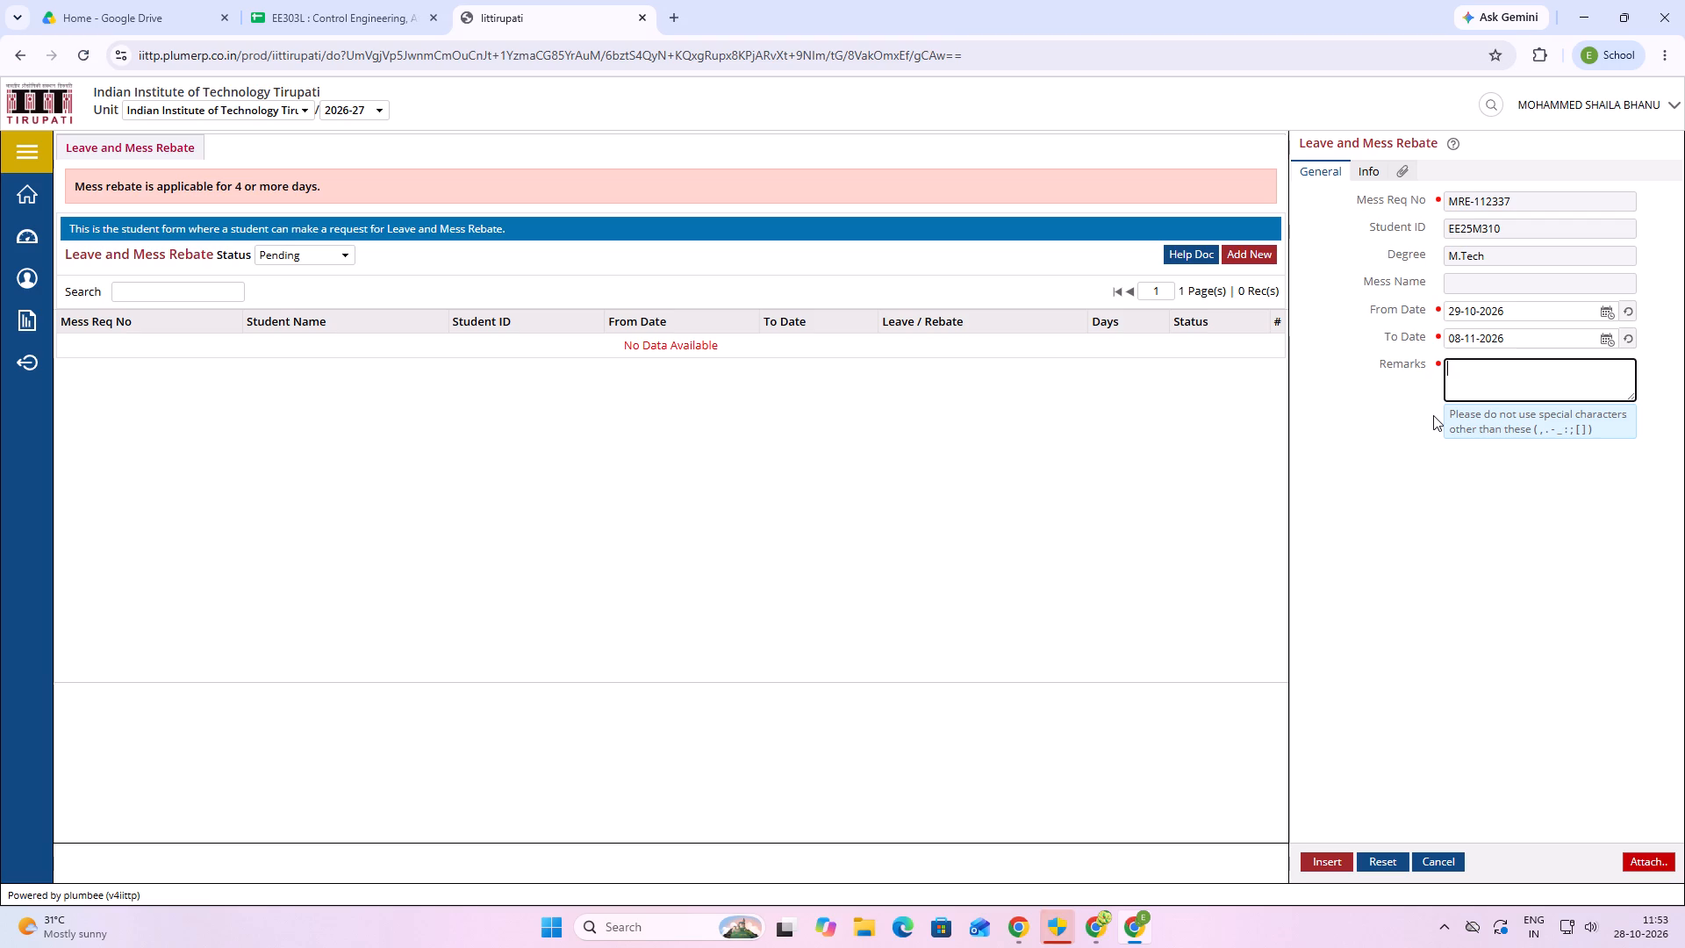
text(MARR)
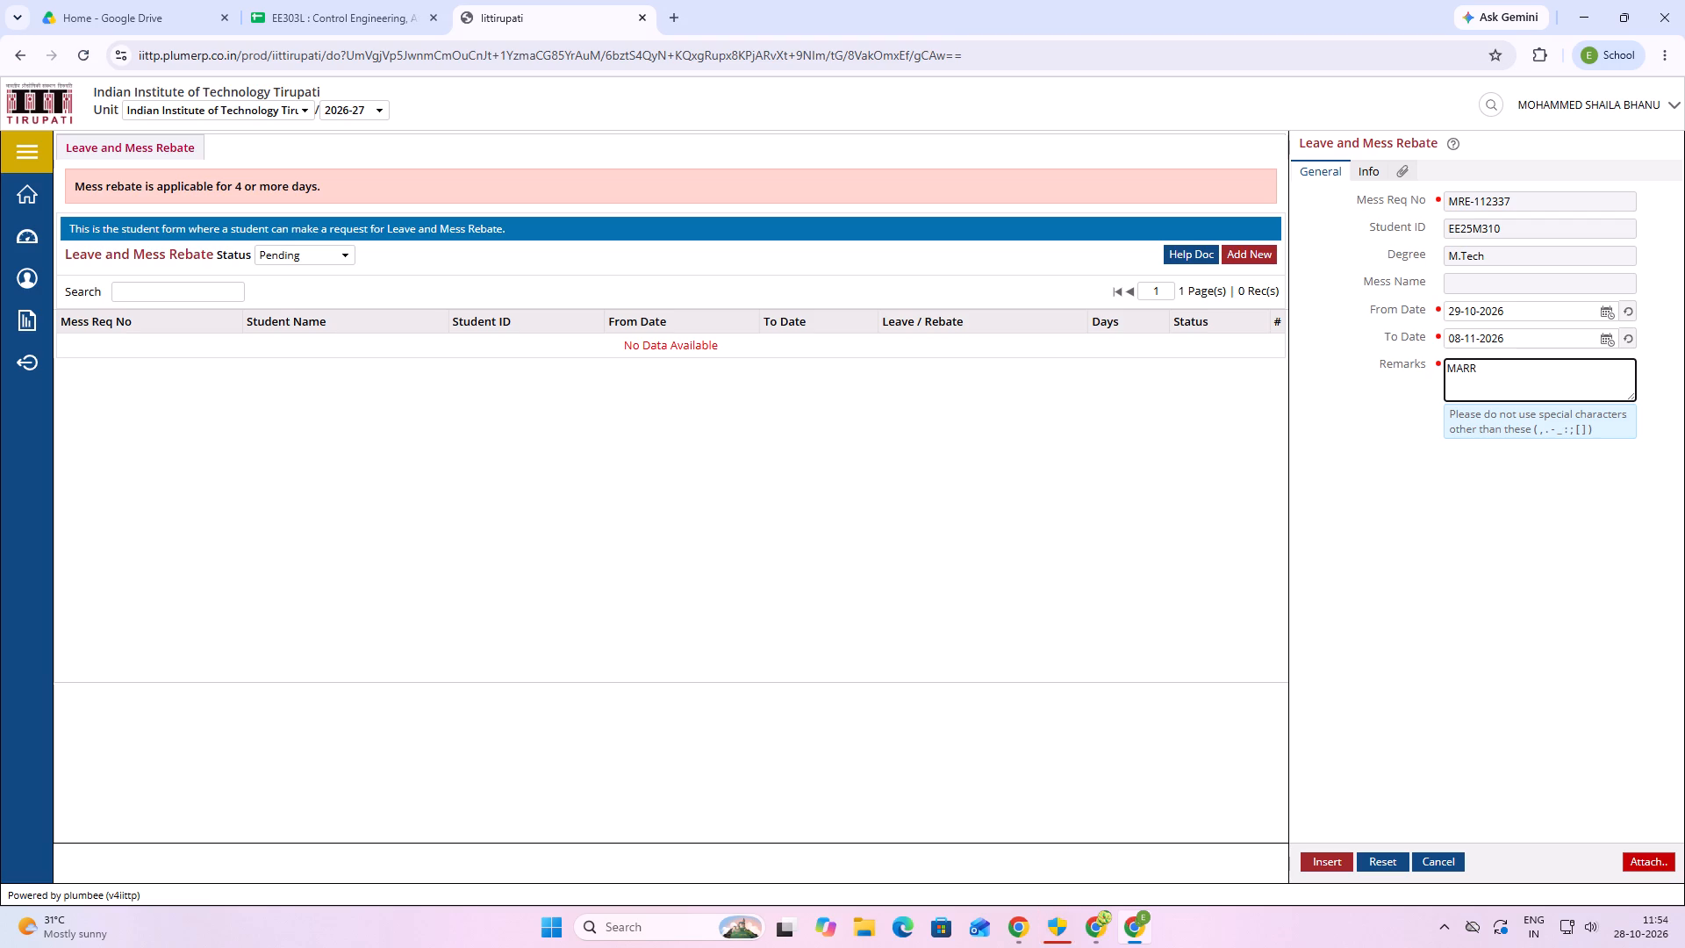
text(IAGE)
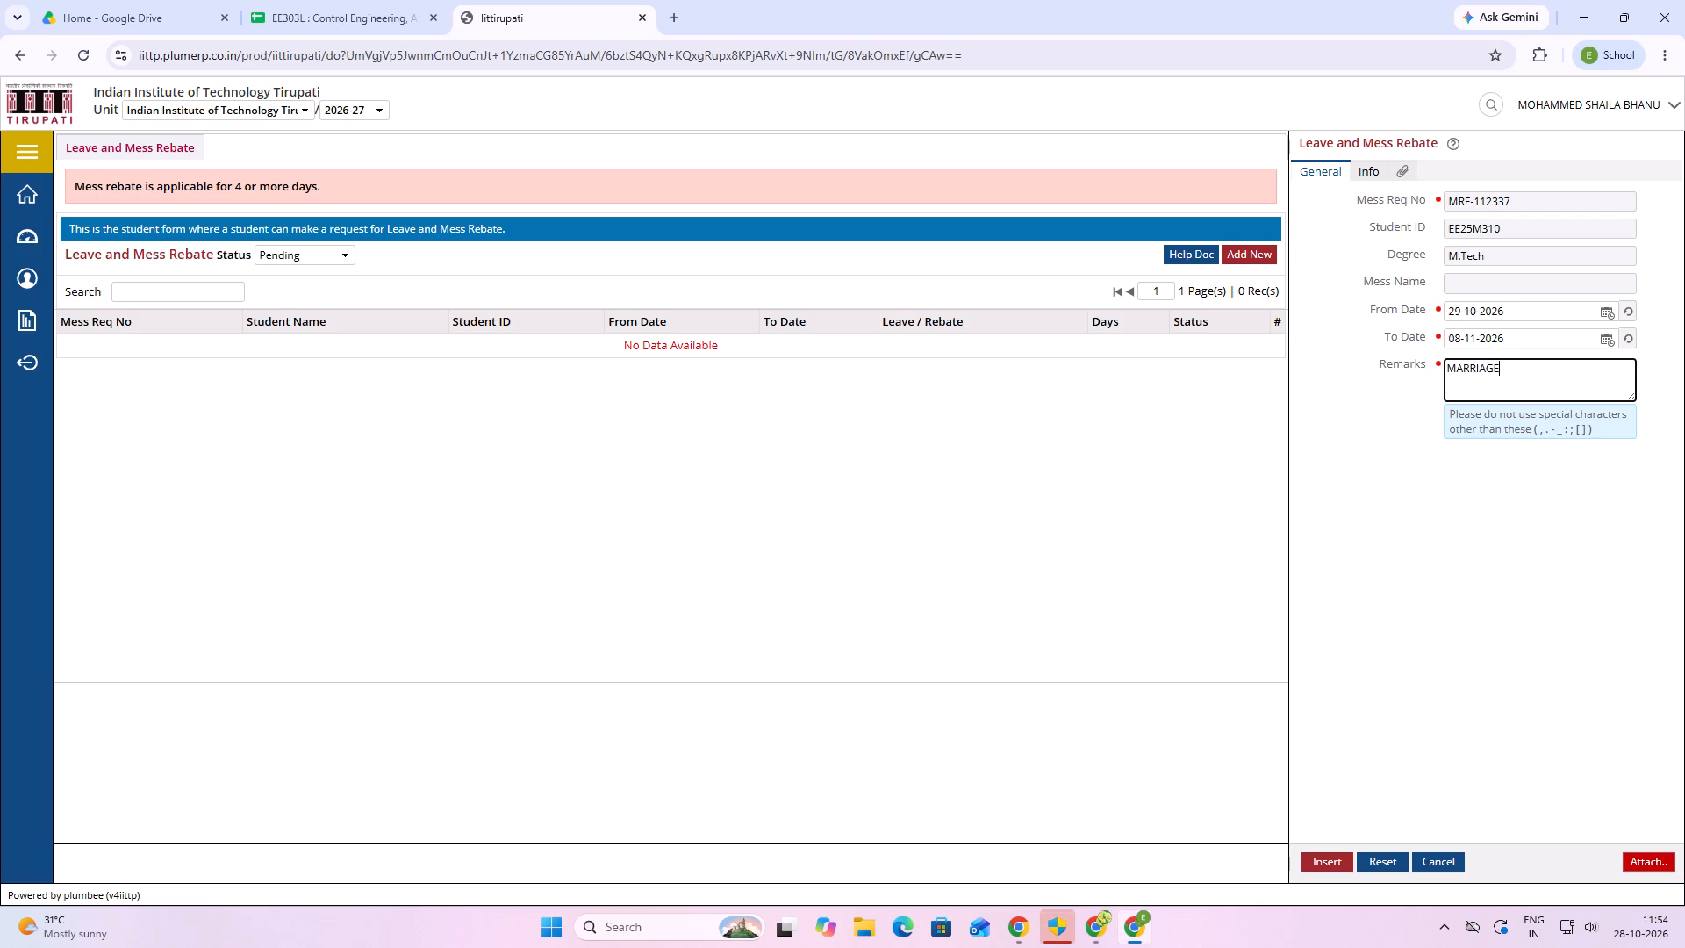
click(1314, 866)
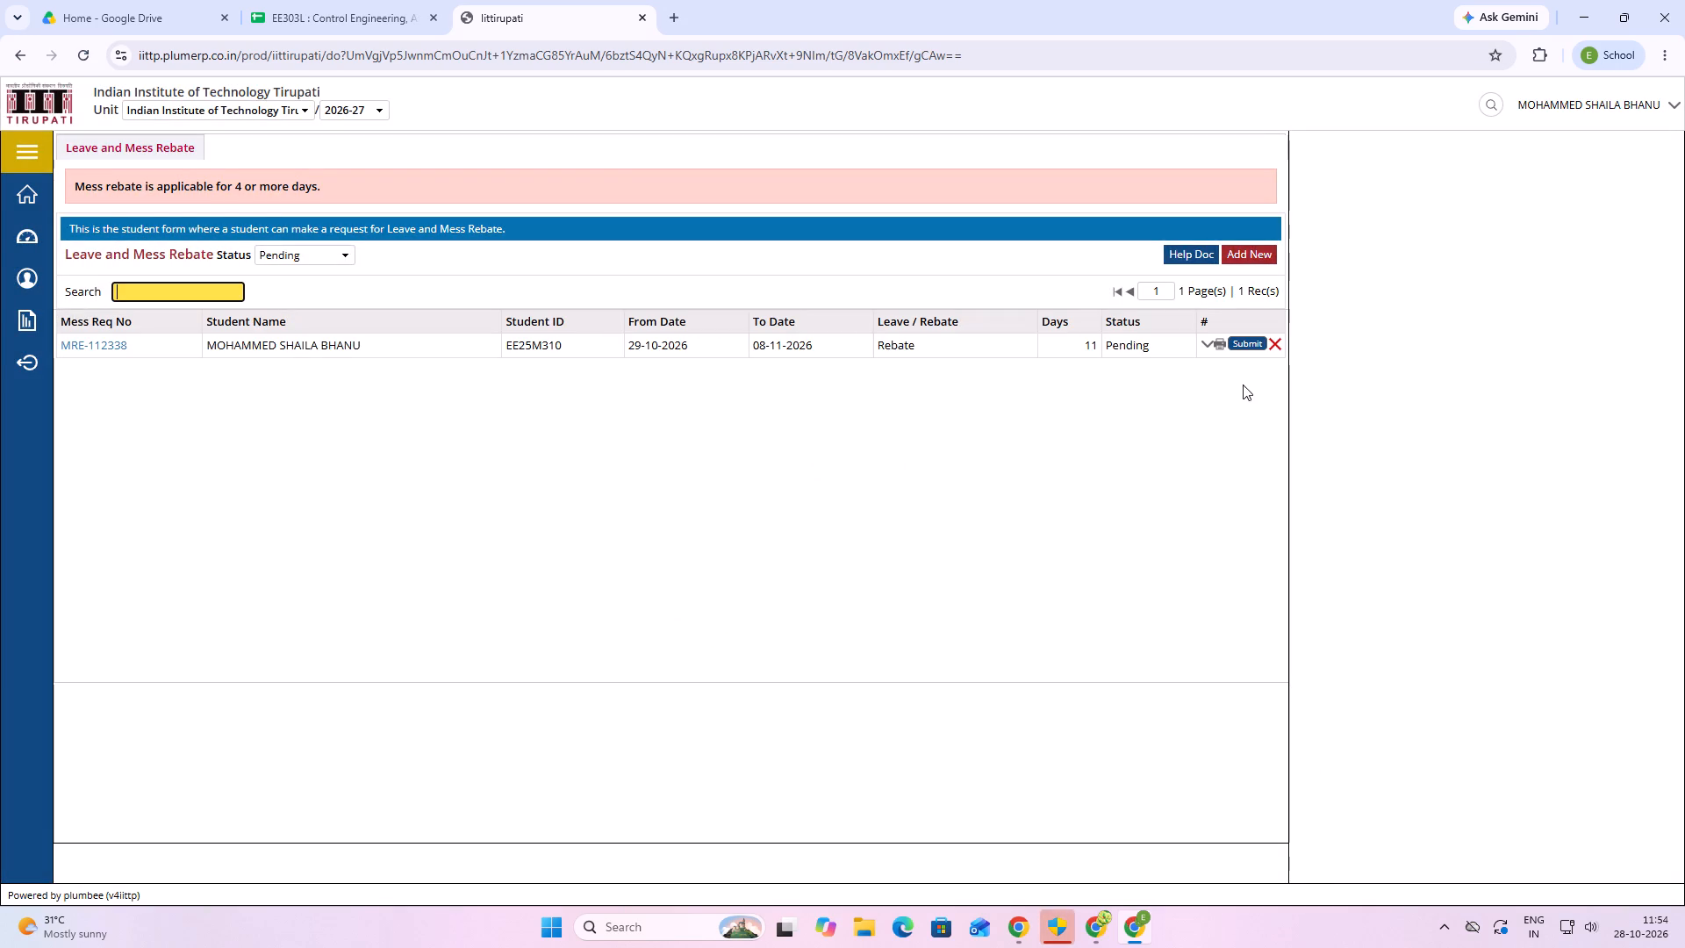
Submit the pending mess rebate request for 29-10-2026 to 08-11-2026 and confirm the submission.
click(1238, 339)
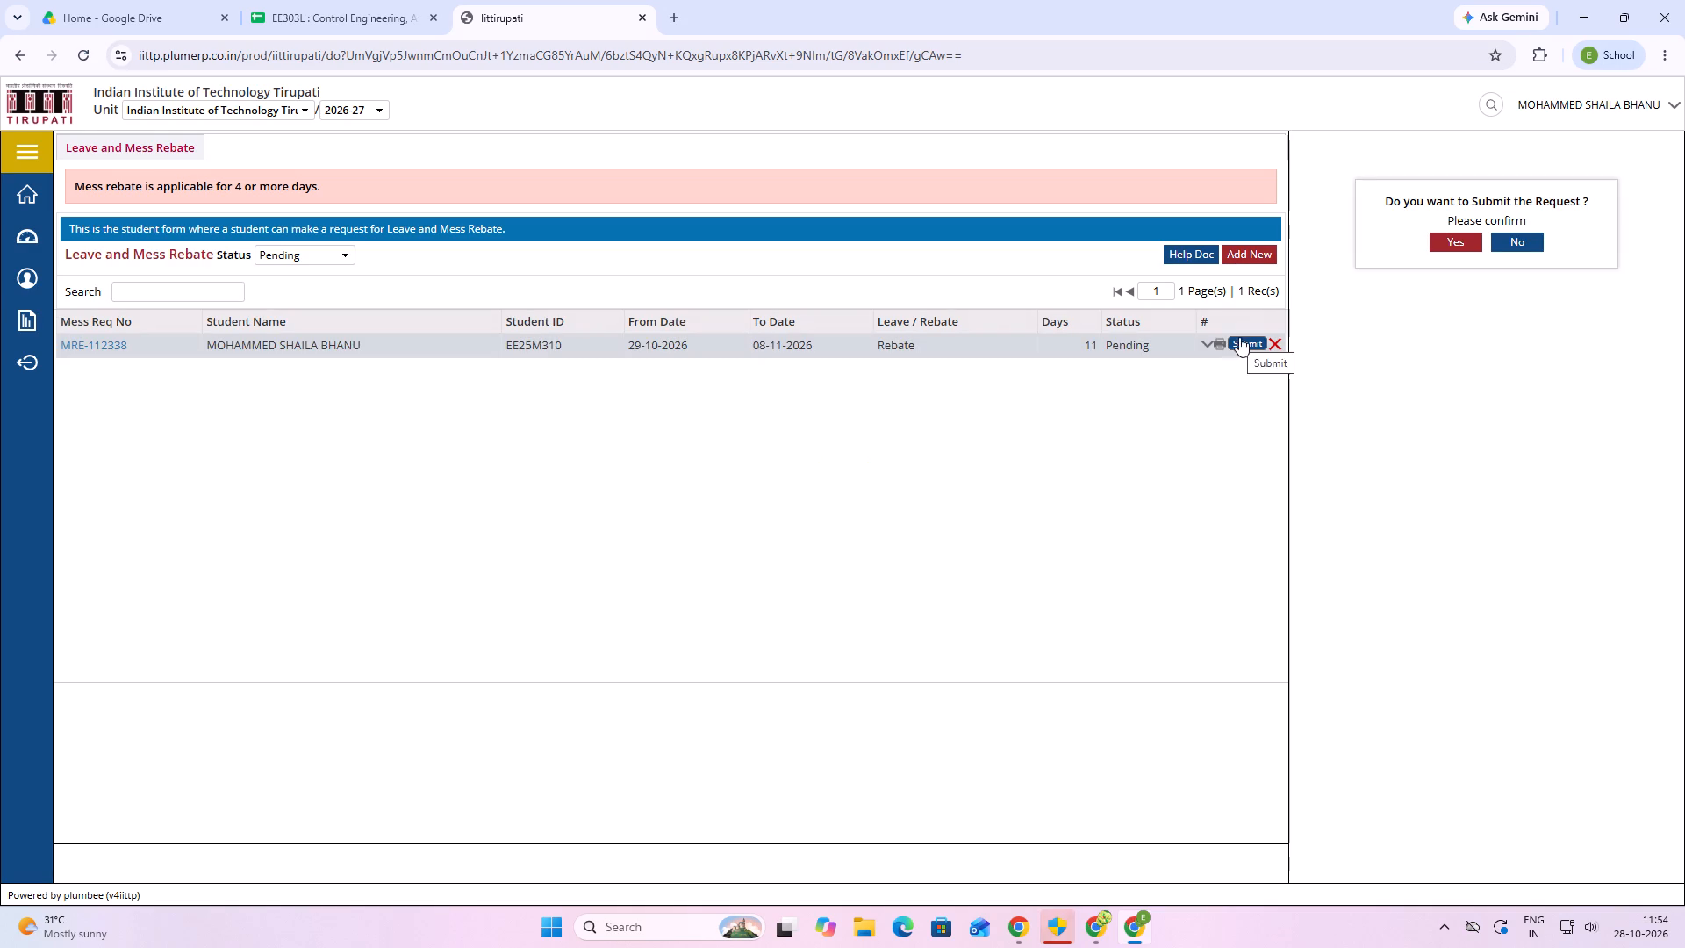
click(1450, 242)
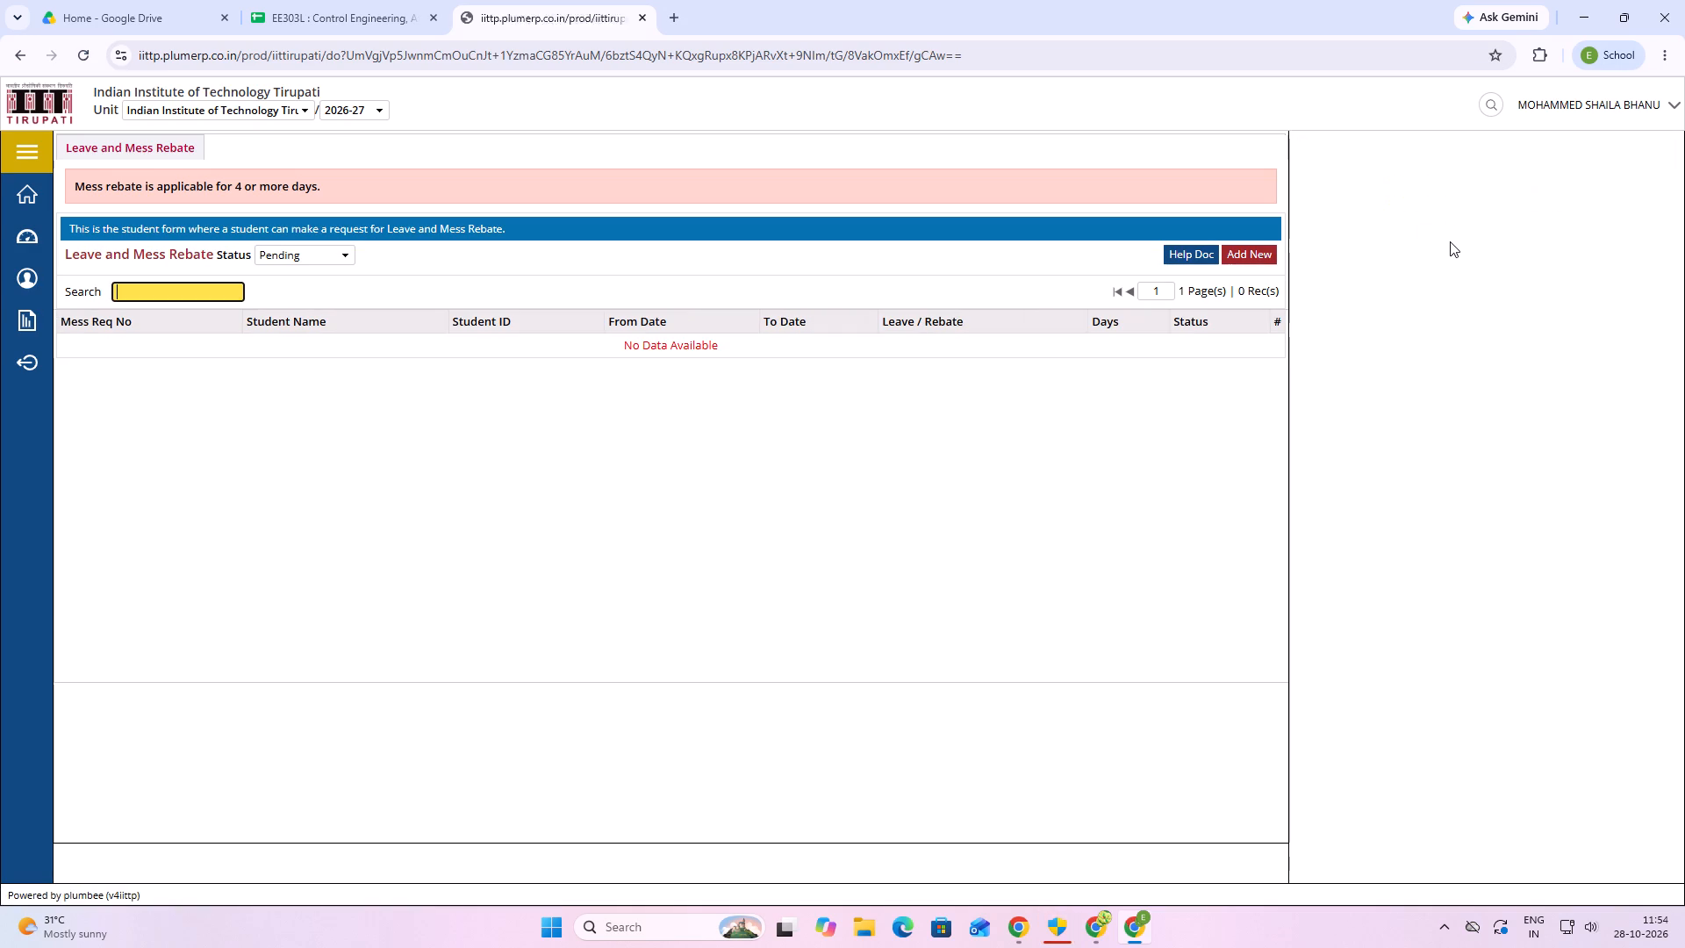
List the leave and mess rebate requests with status All and look through the entries.
click(328, 252)
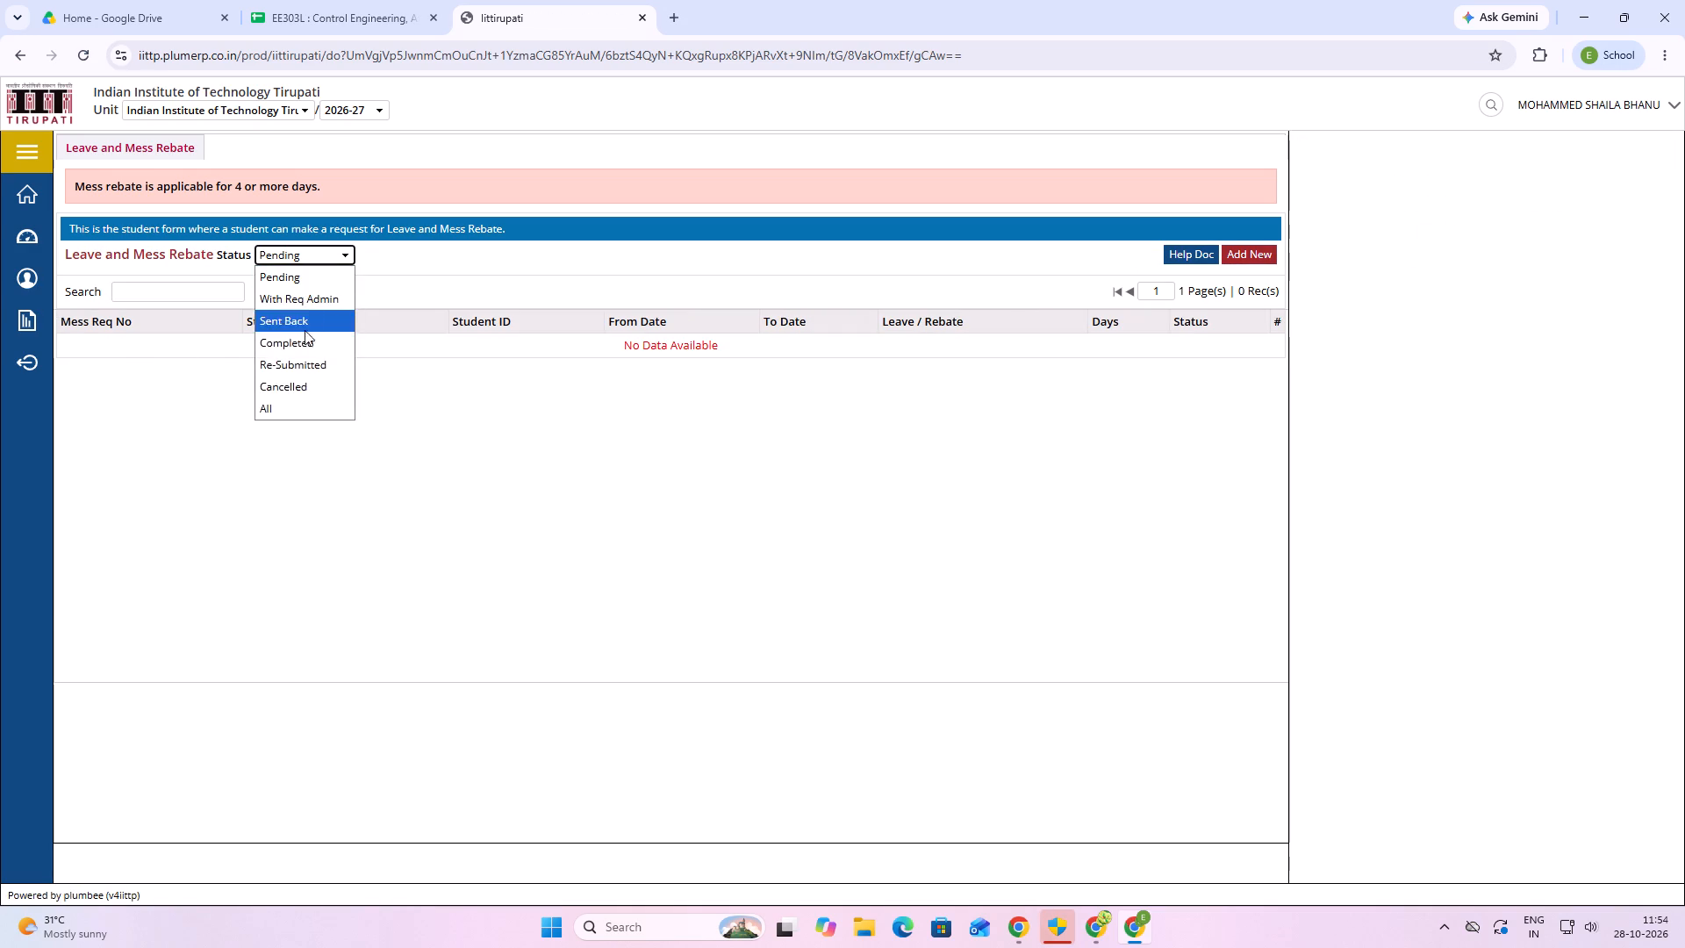
click(298, 406)
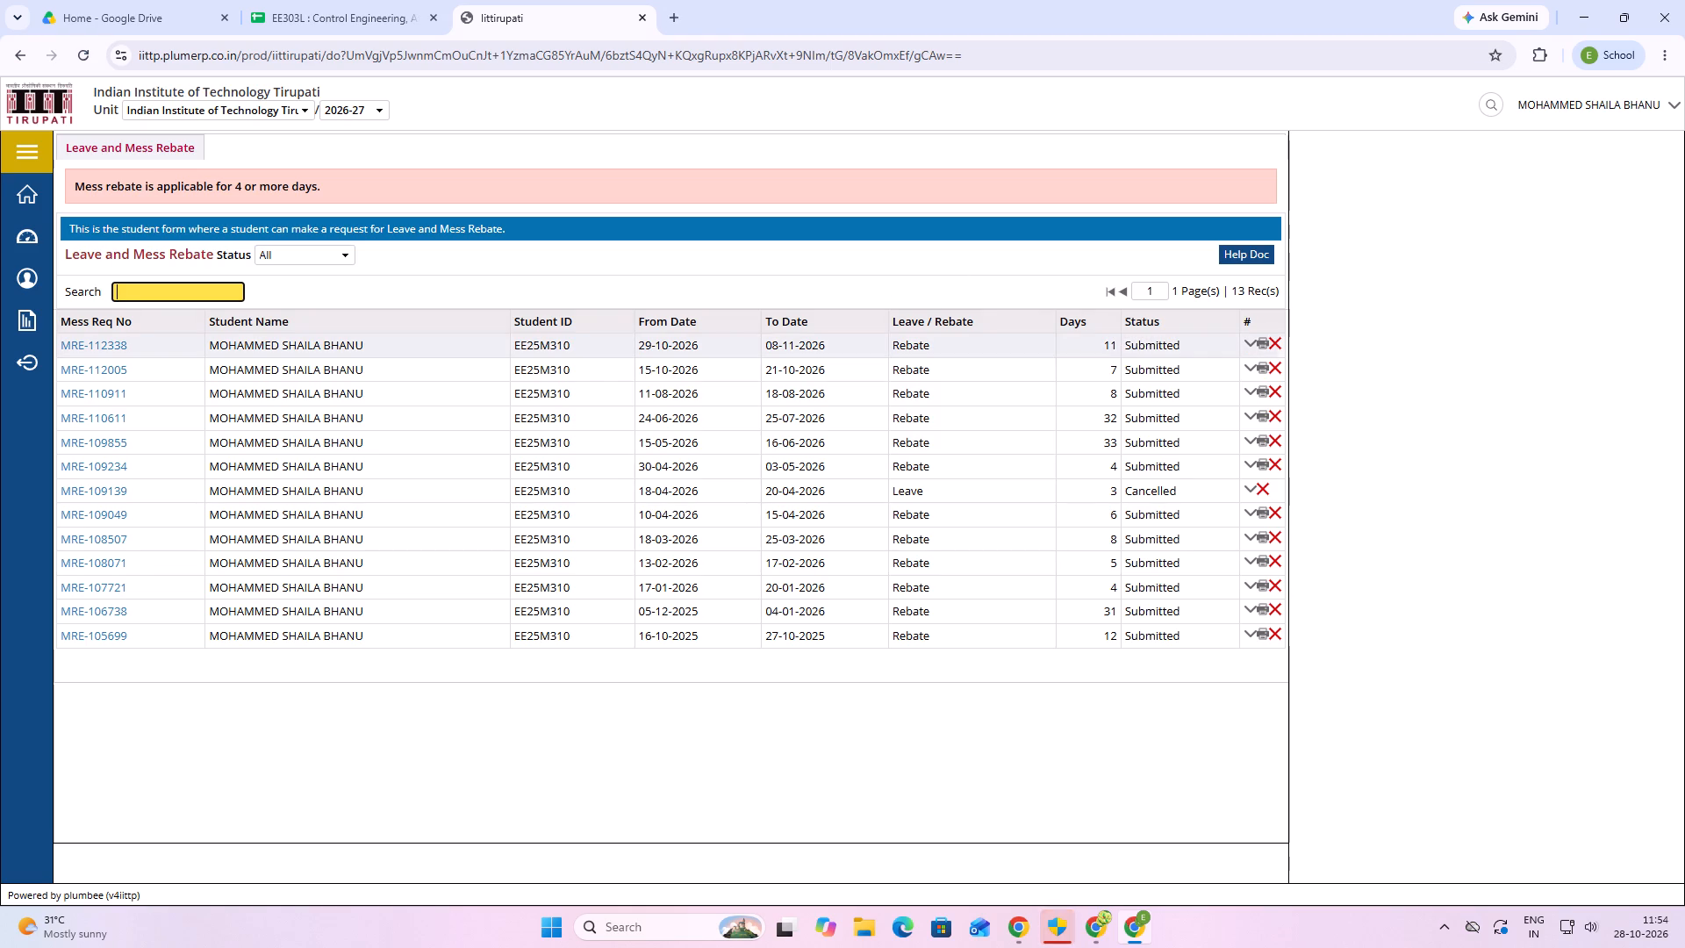
scroll(724, 506, down, 2)
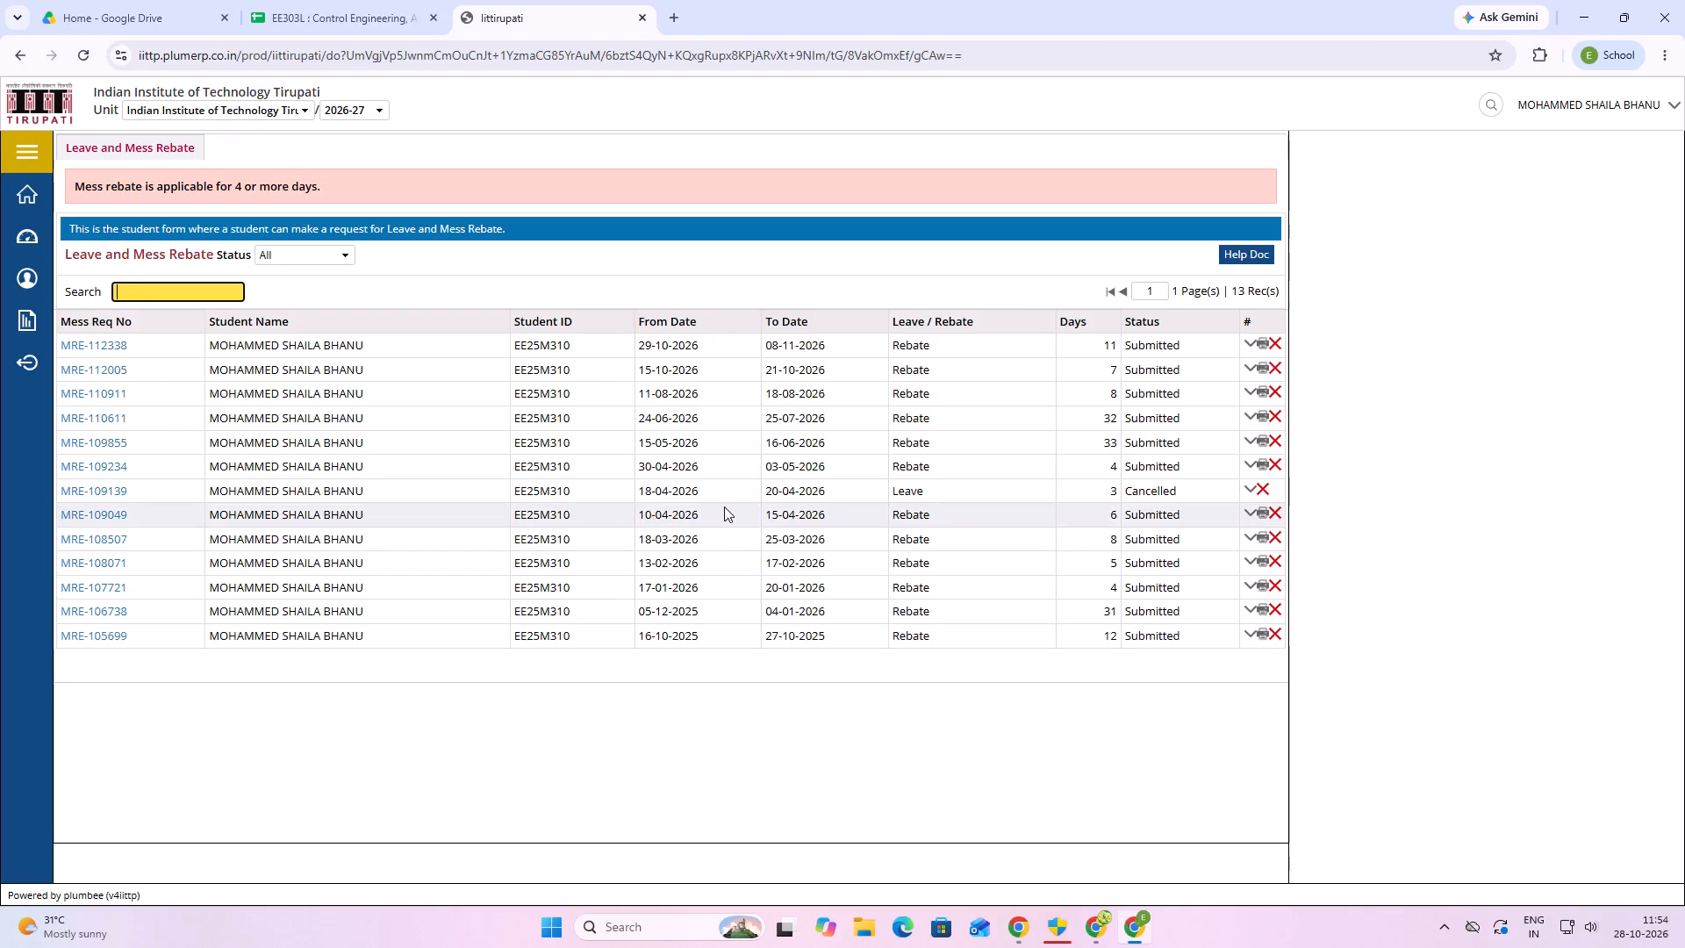
scroll(724, 506, down, 4)
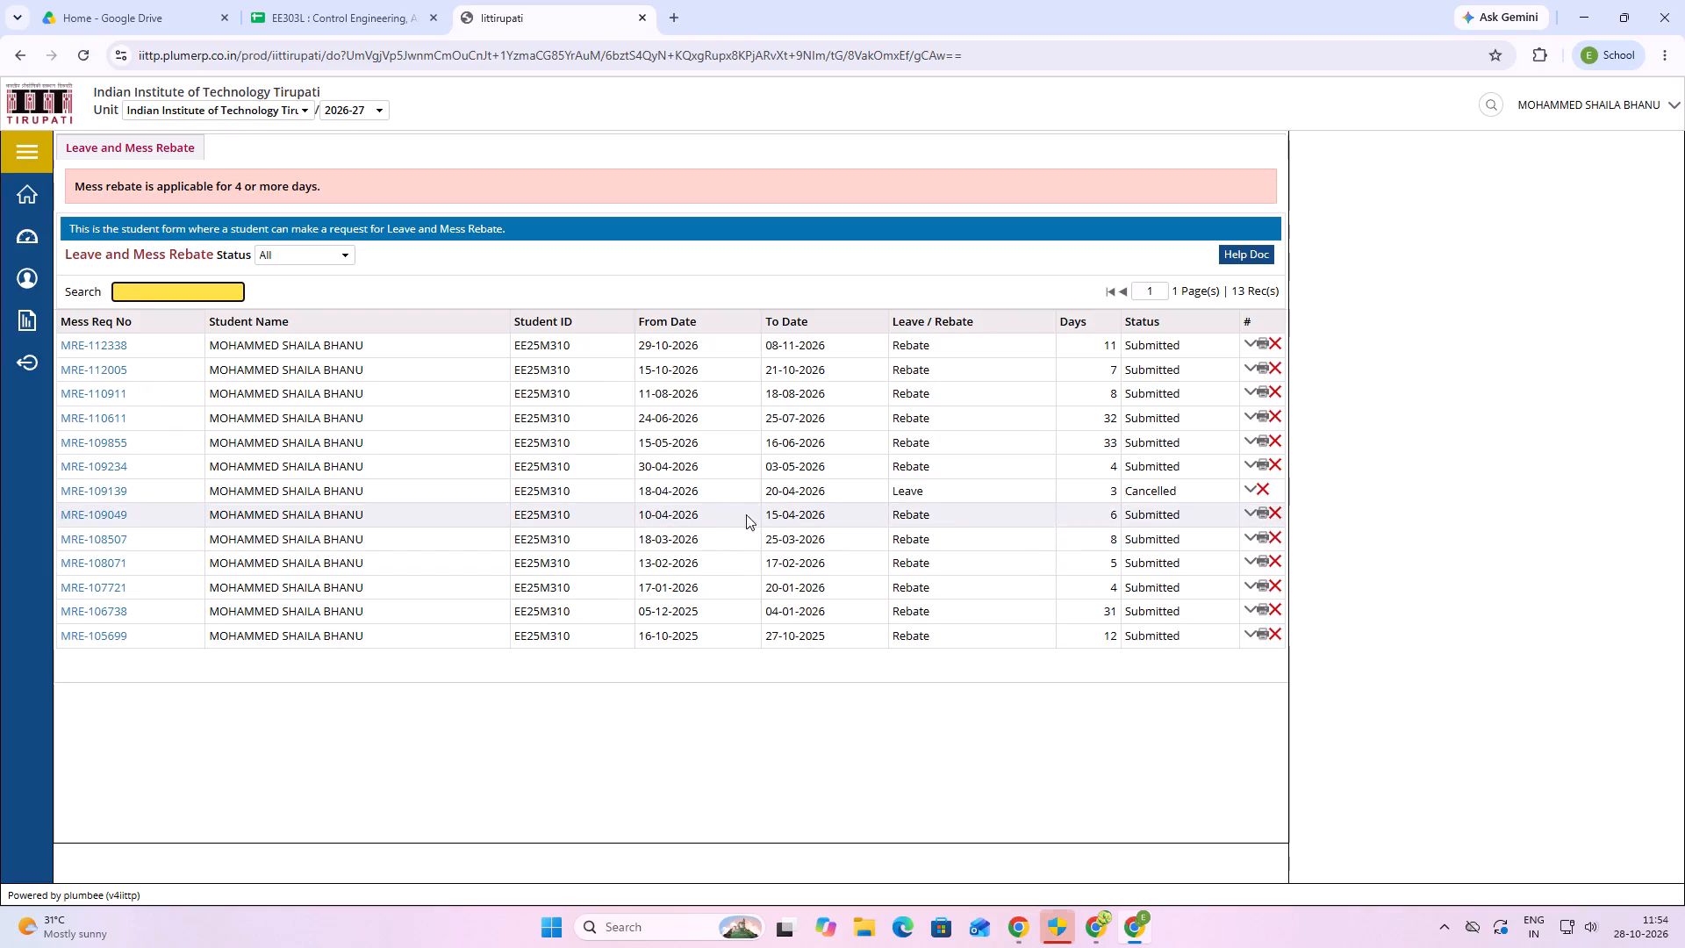
scroll(1042, 577, up, 4)
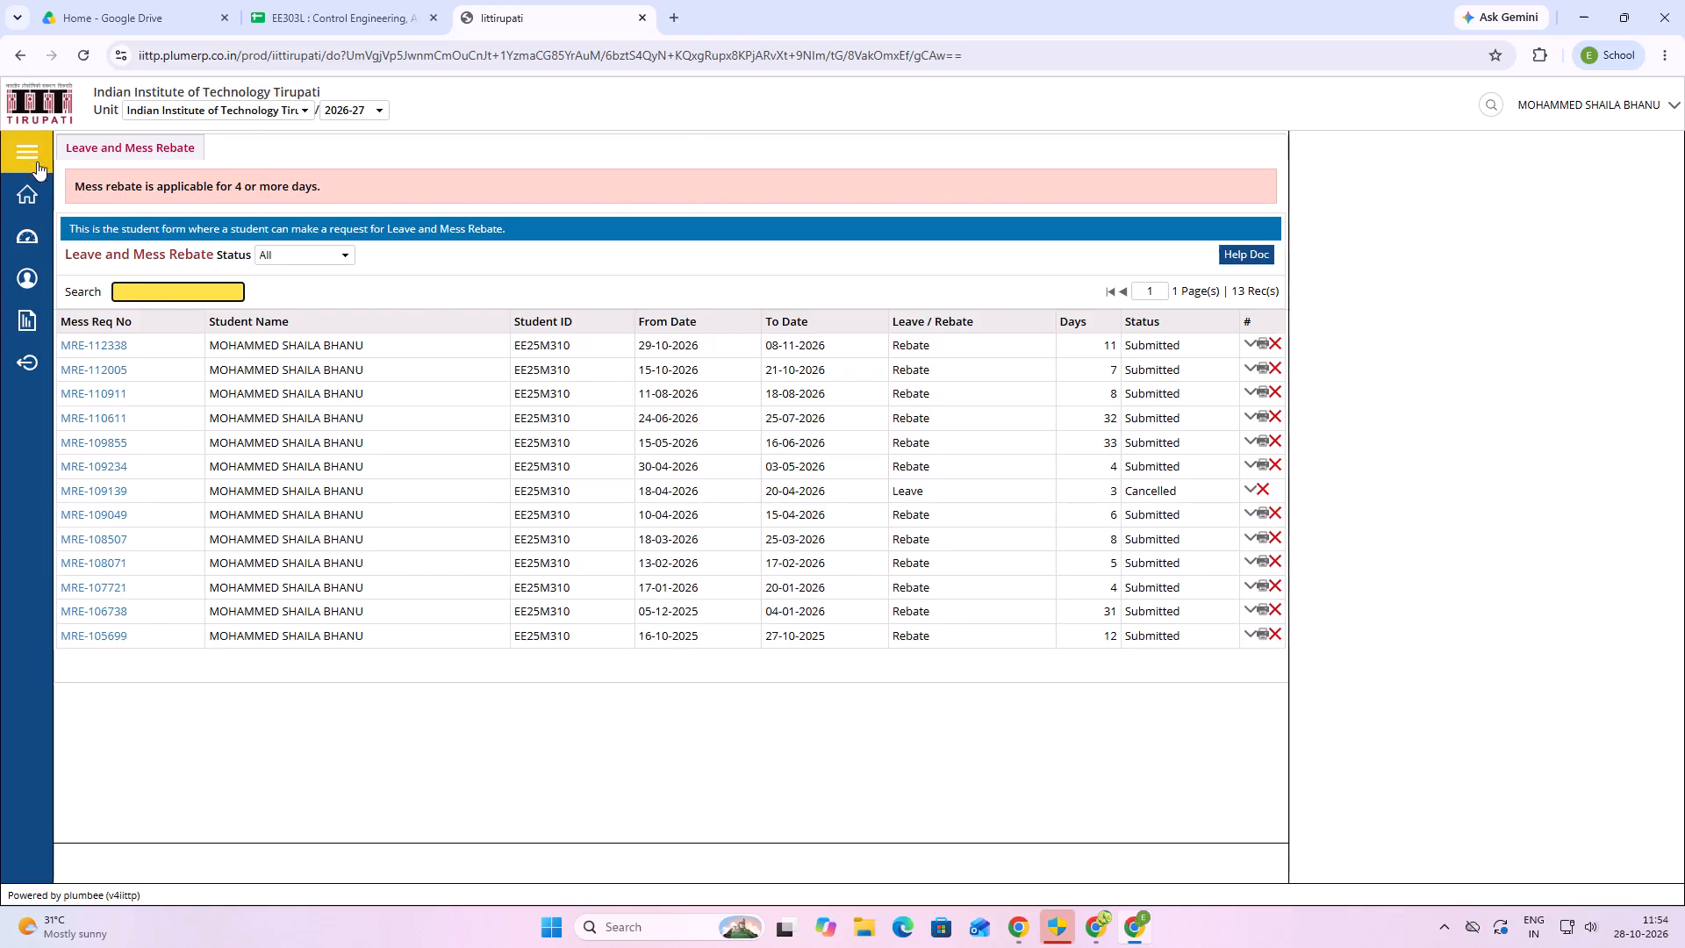
Return to the ERP portal's home page.
click(34, 157)
click(42, 191)
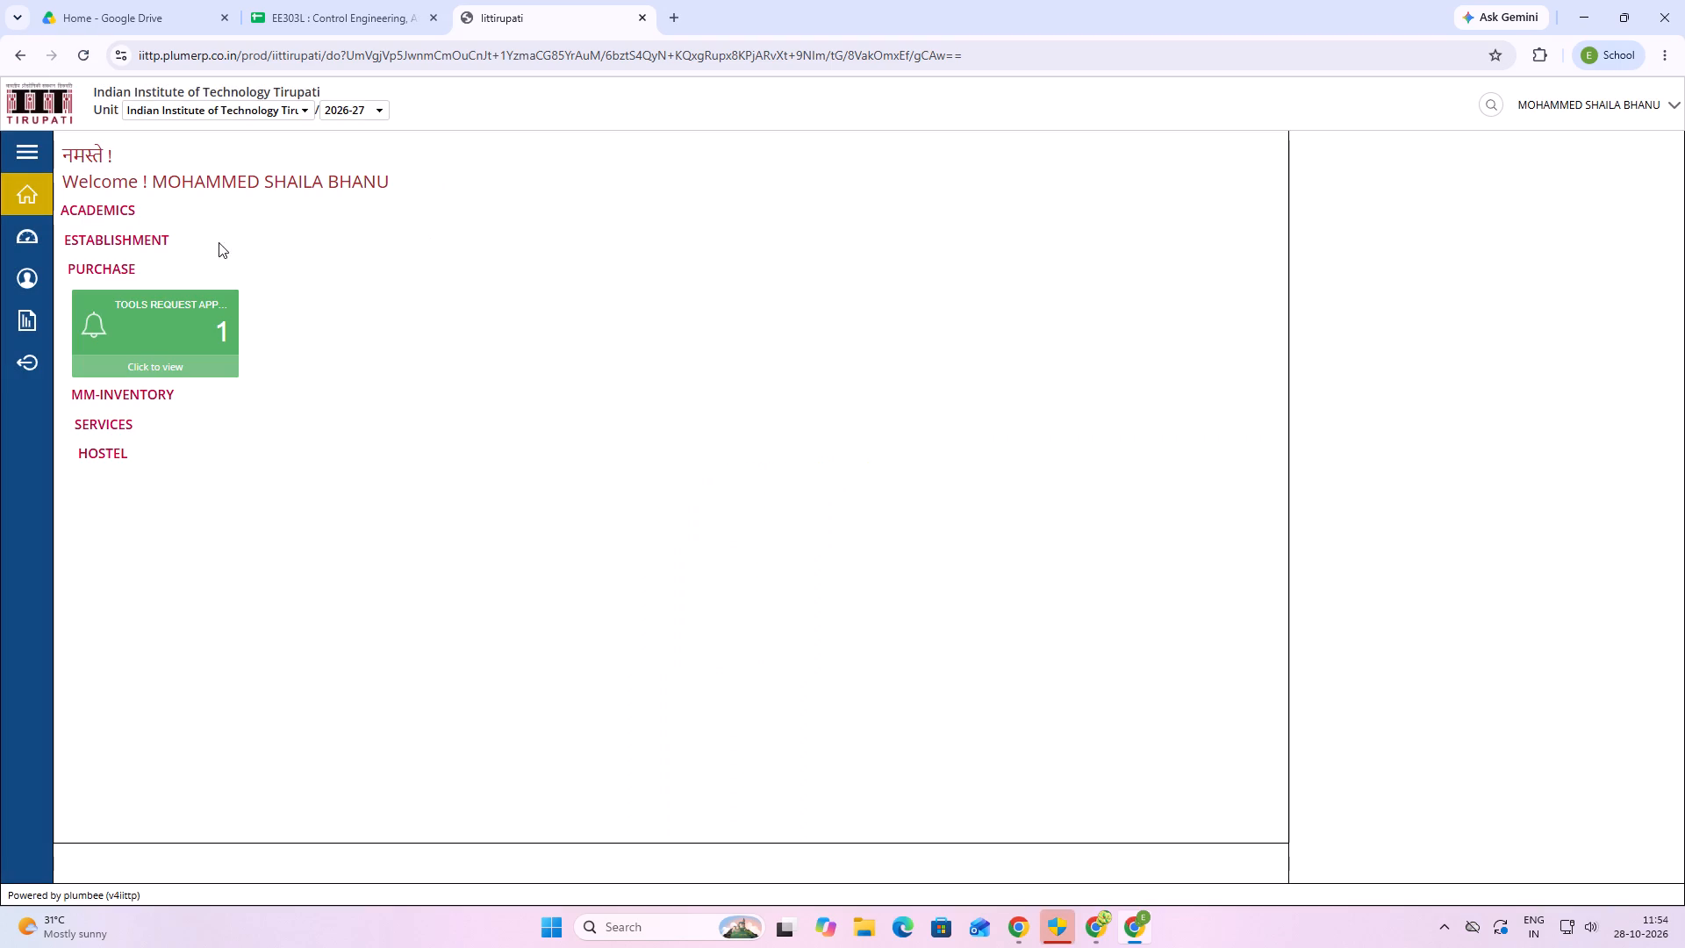
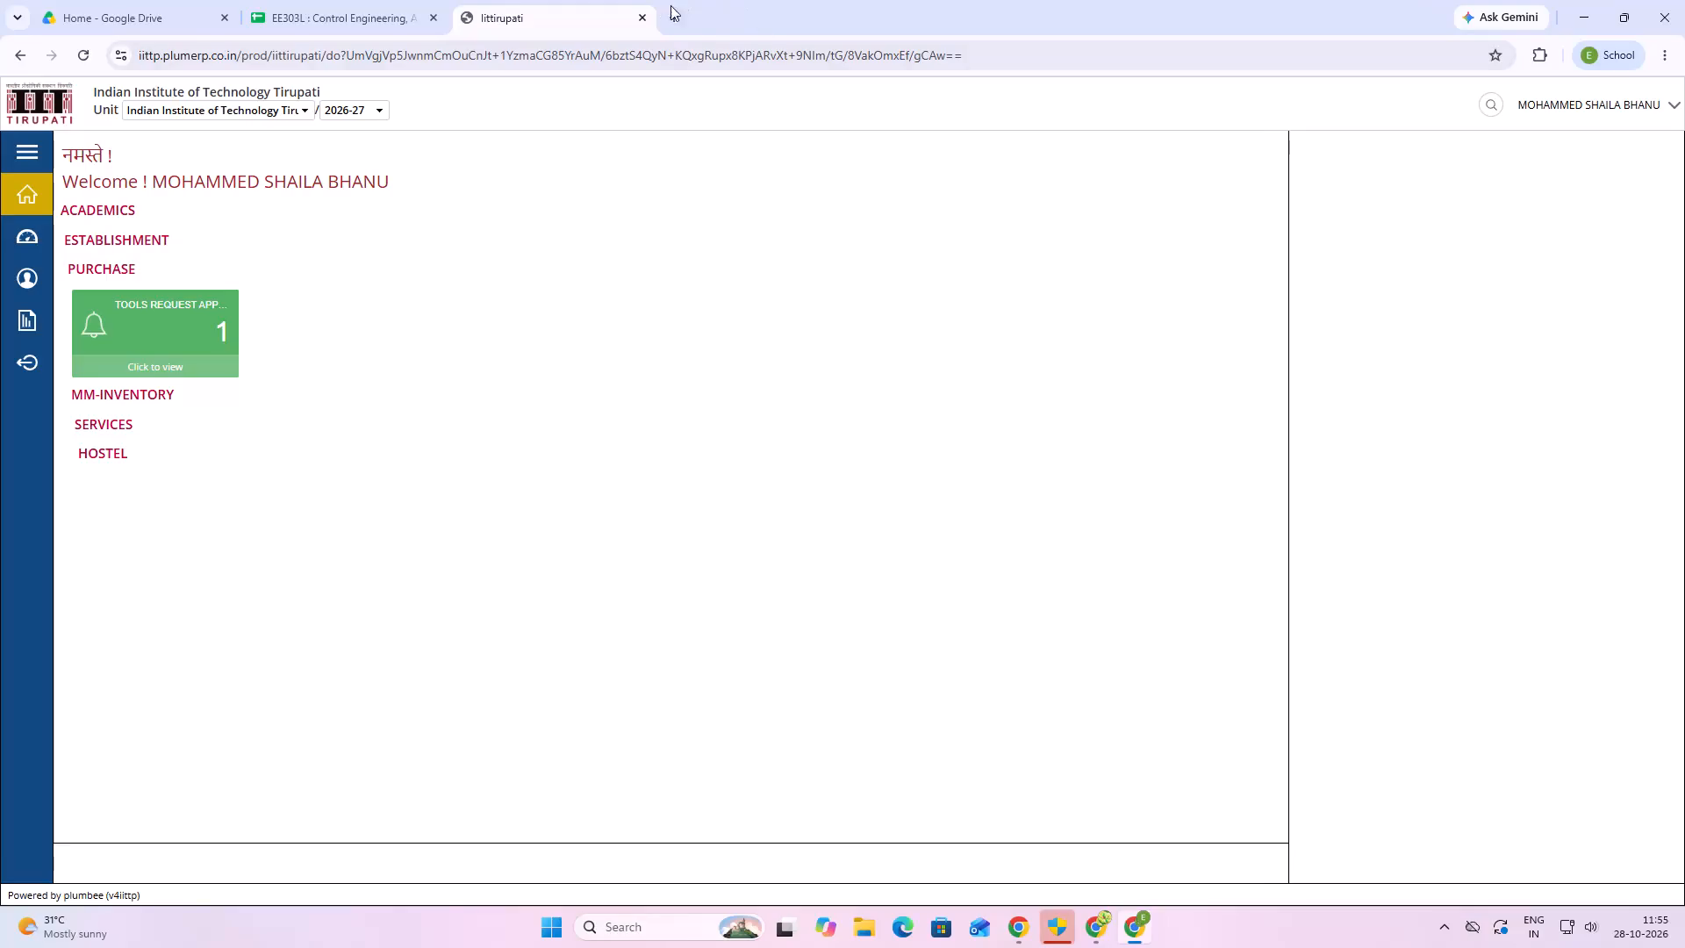
Open the Income Certificate page under Academics and look through its help document.
click(271, 185)
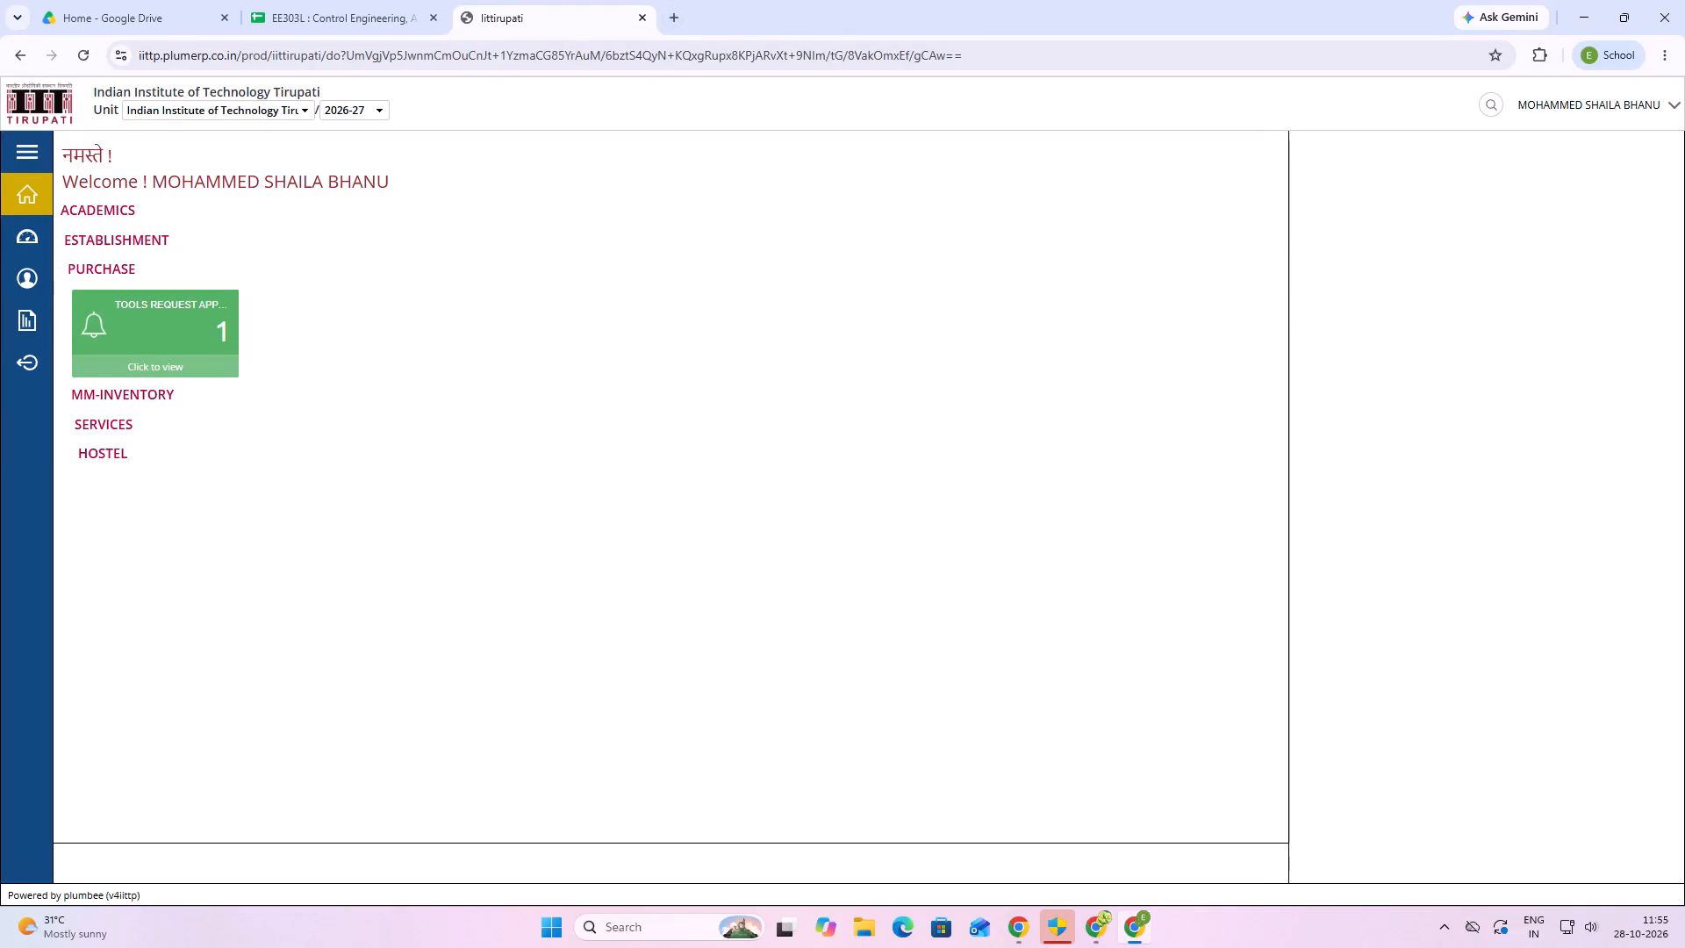
click(125, 212)
click(88, 212)
click(32, 148)
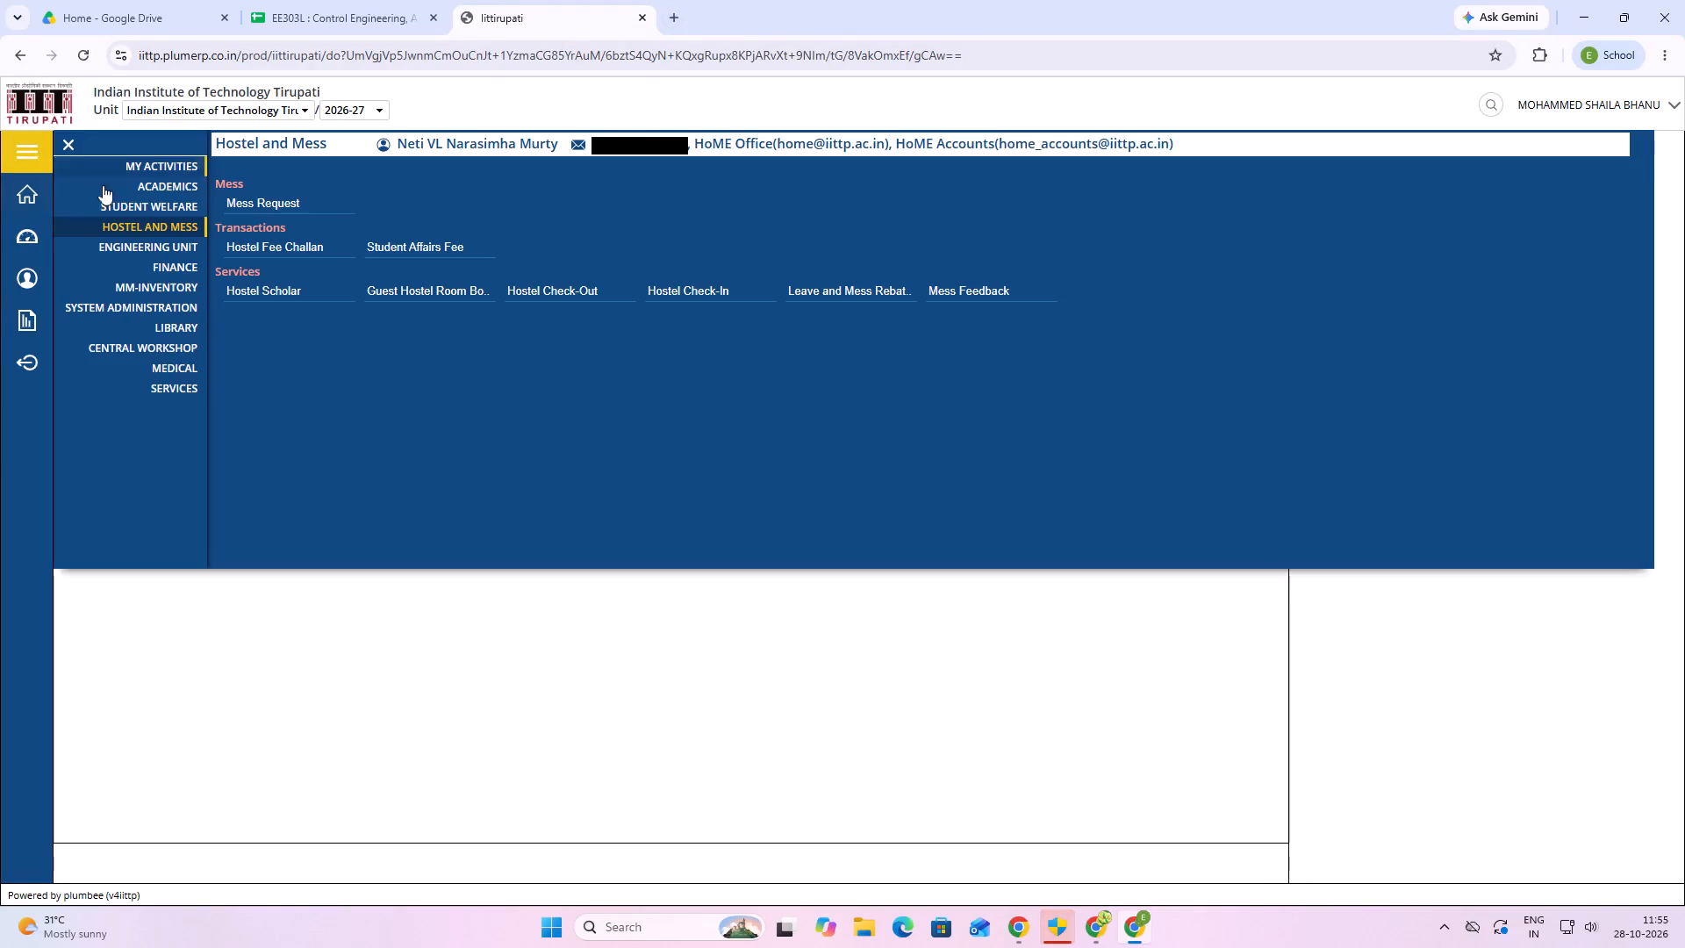
click(191, 182)
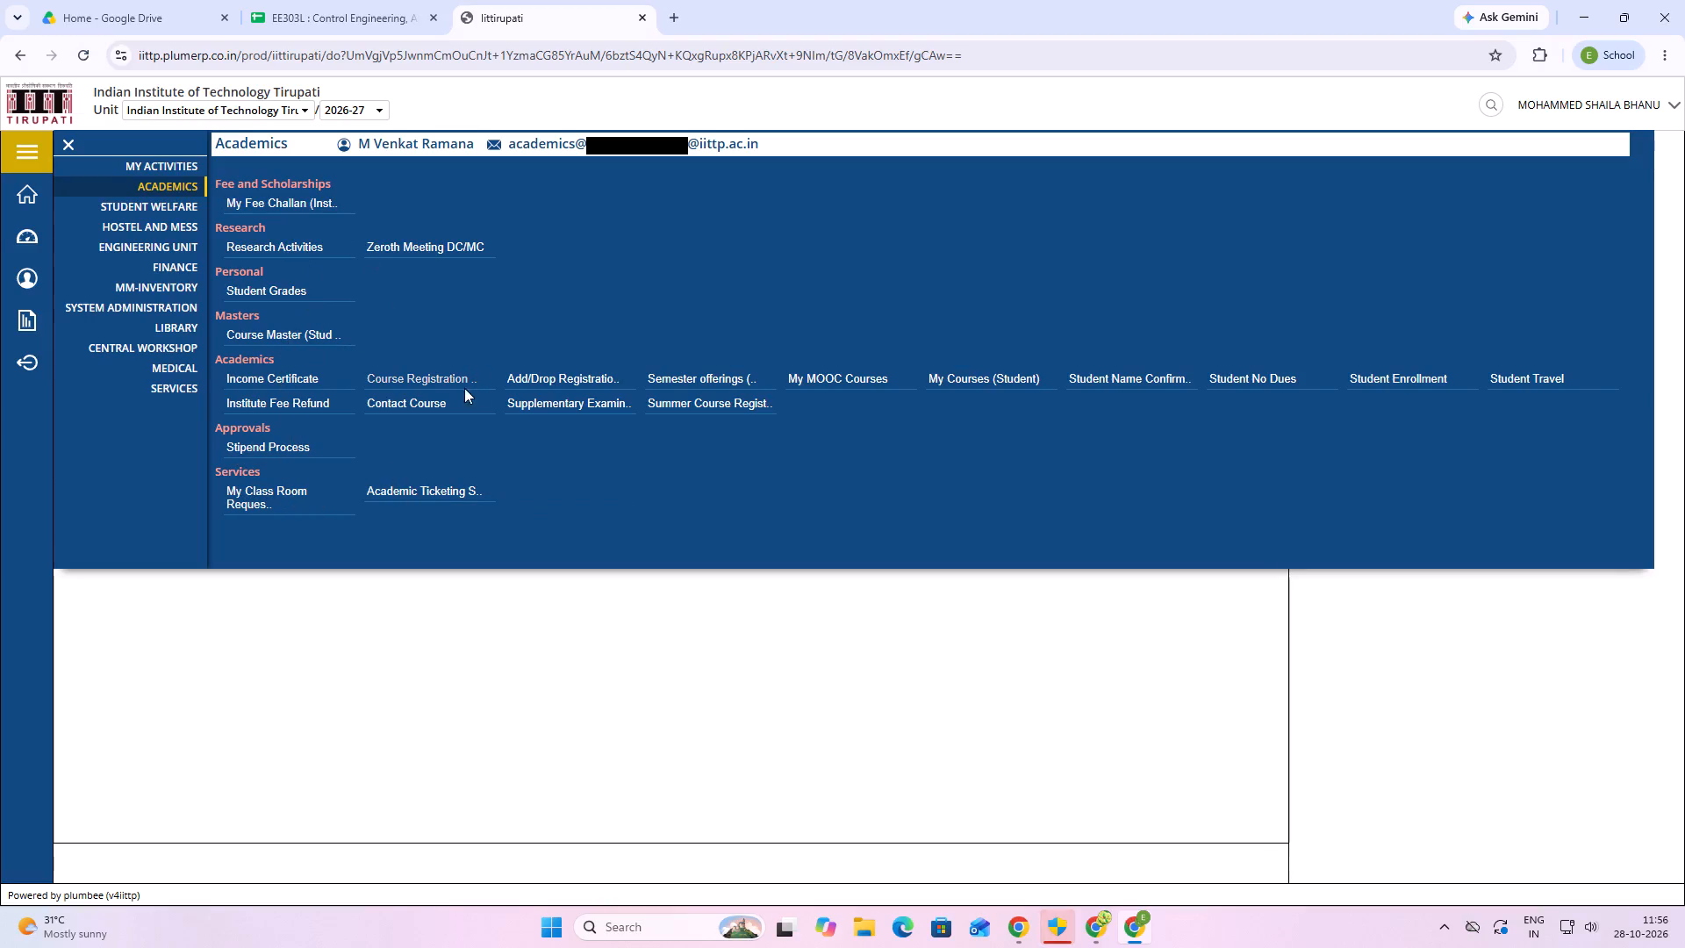
click(281, 375)
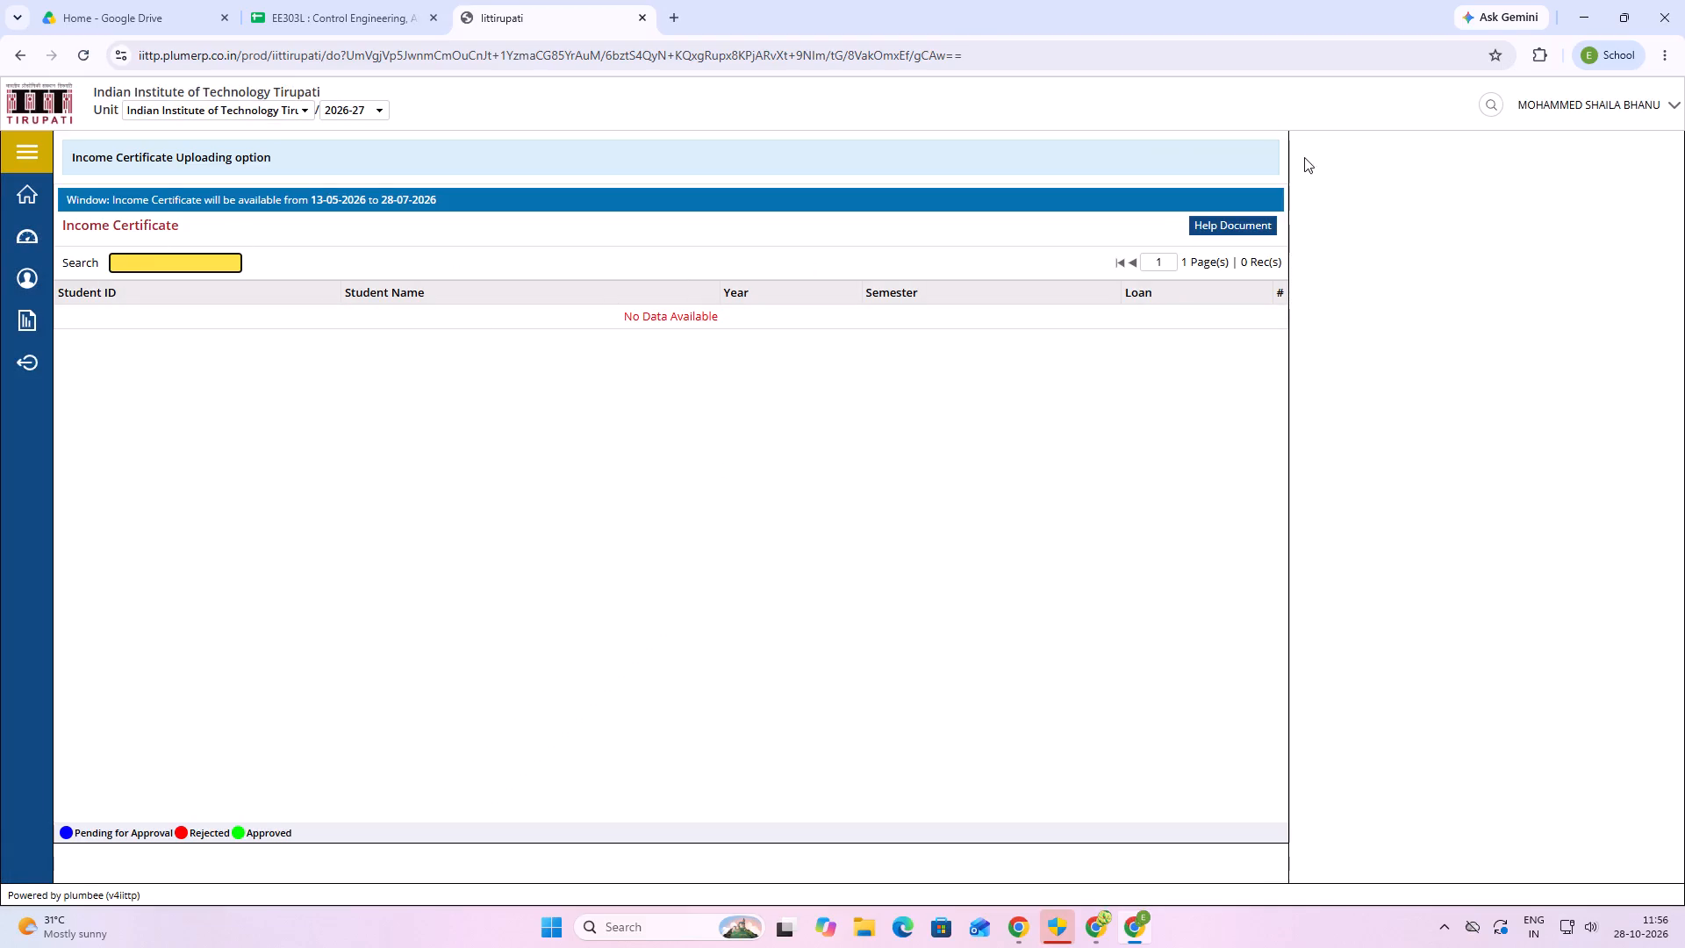
click(1208, 223)
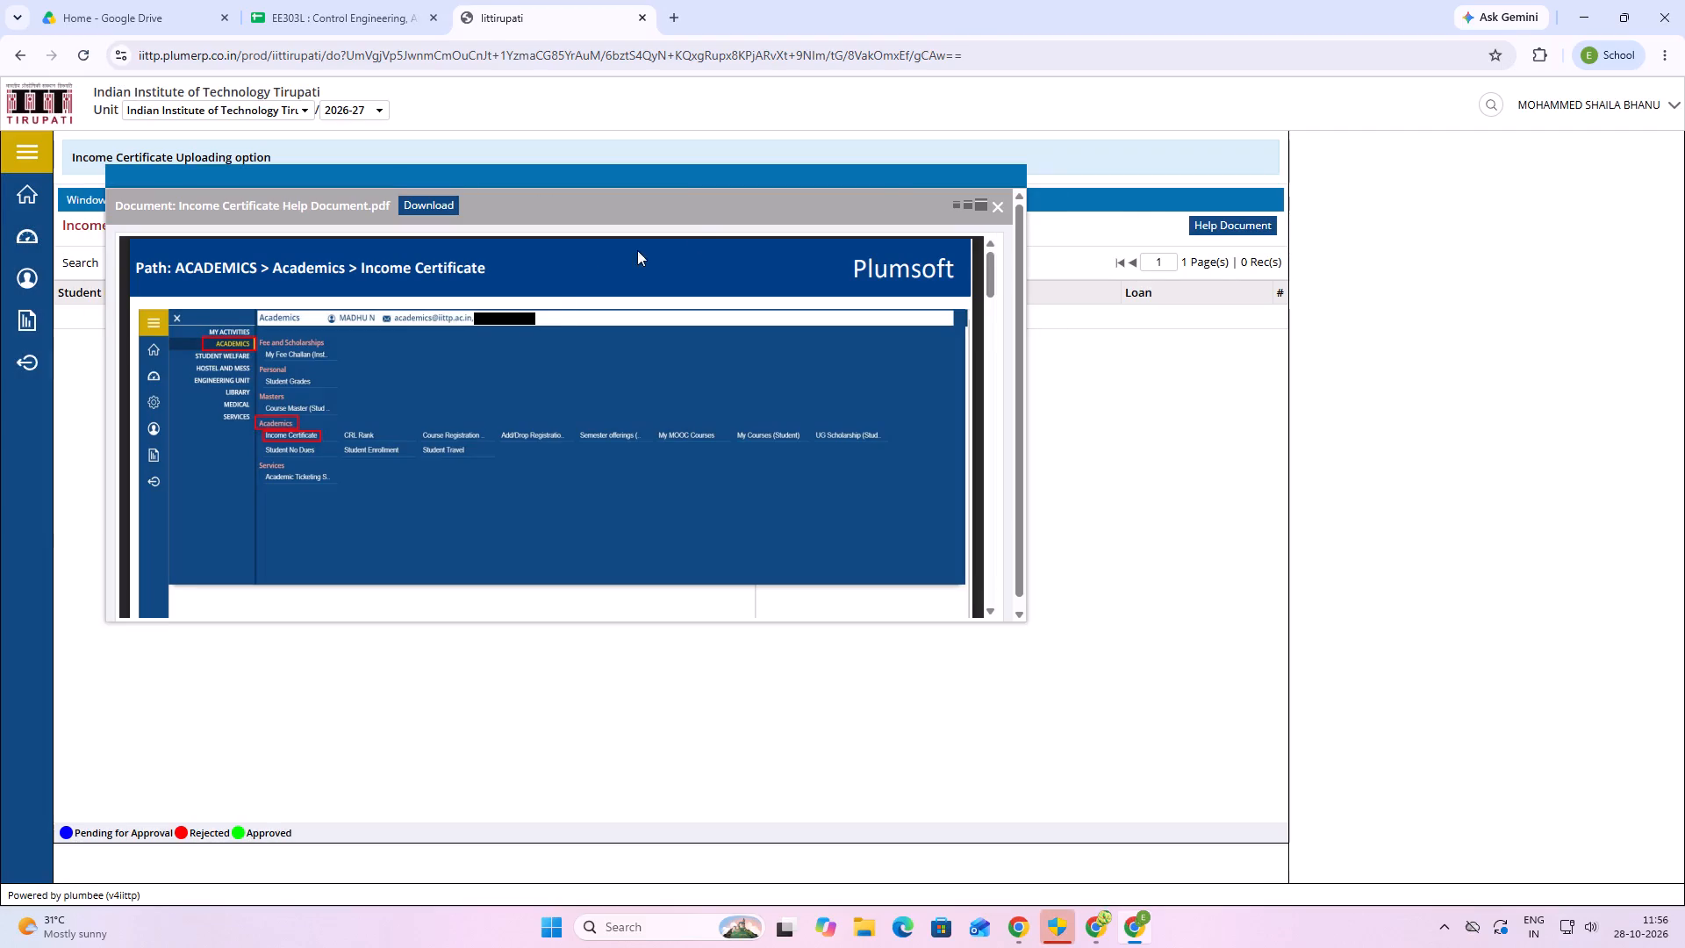
scroll(457, 302, down, 4)
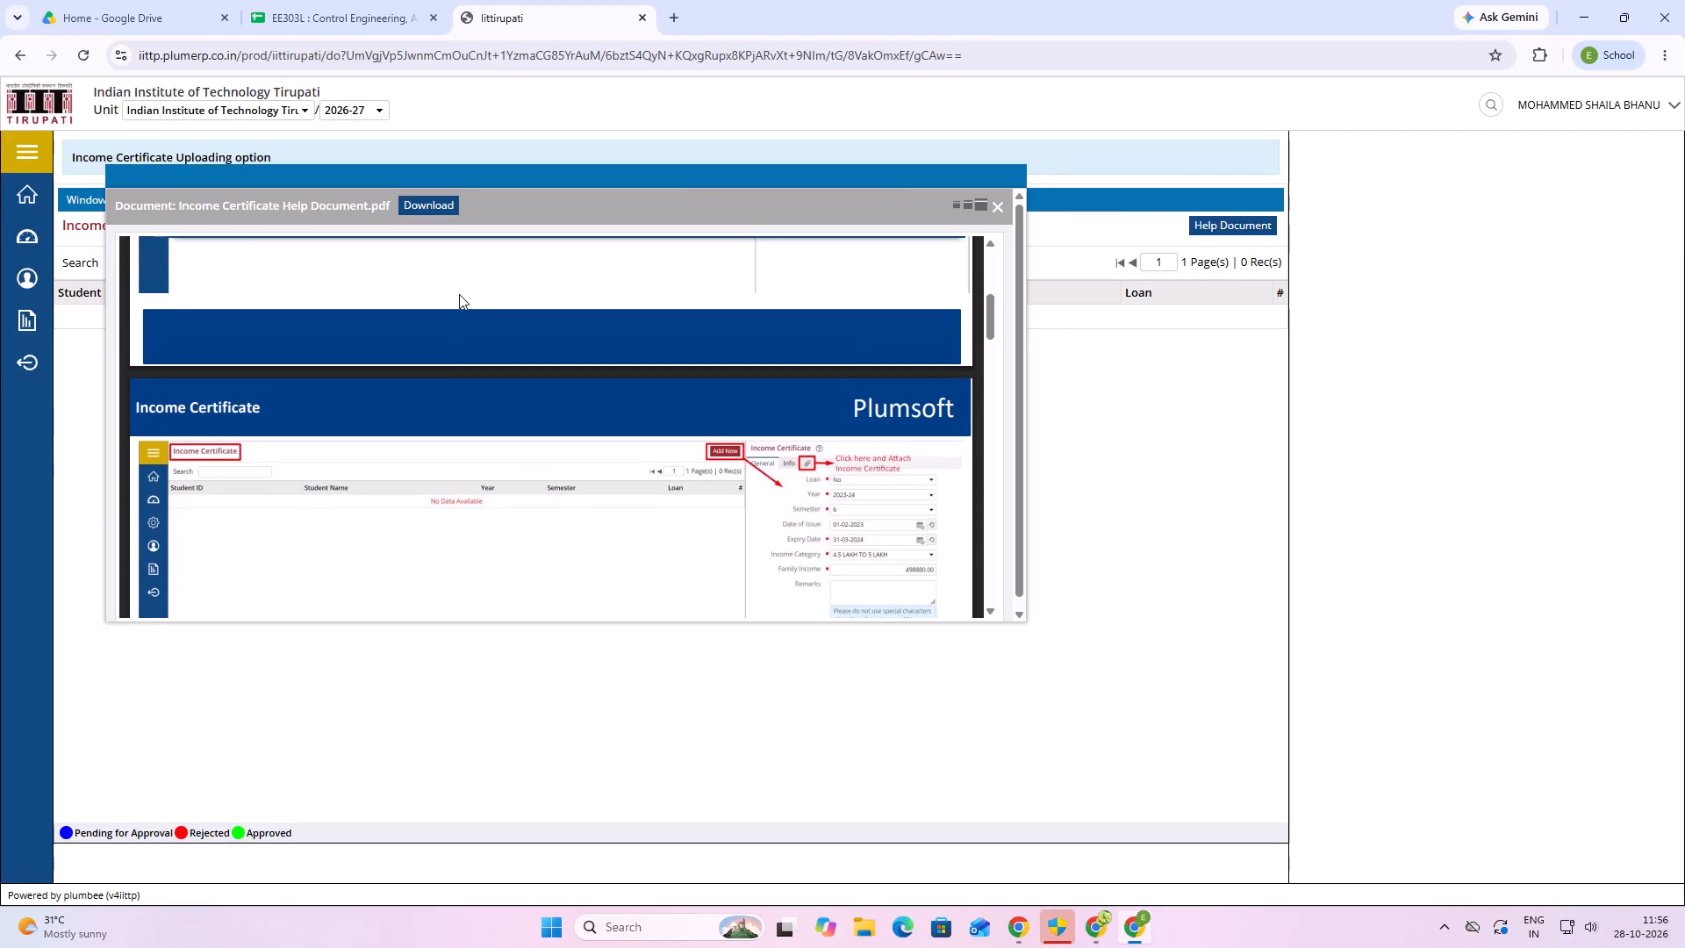
click(1000, 214)
click(1001, 203)
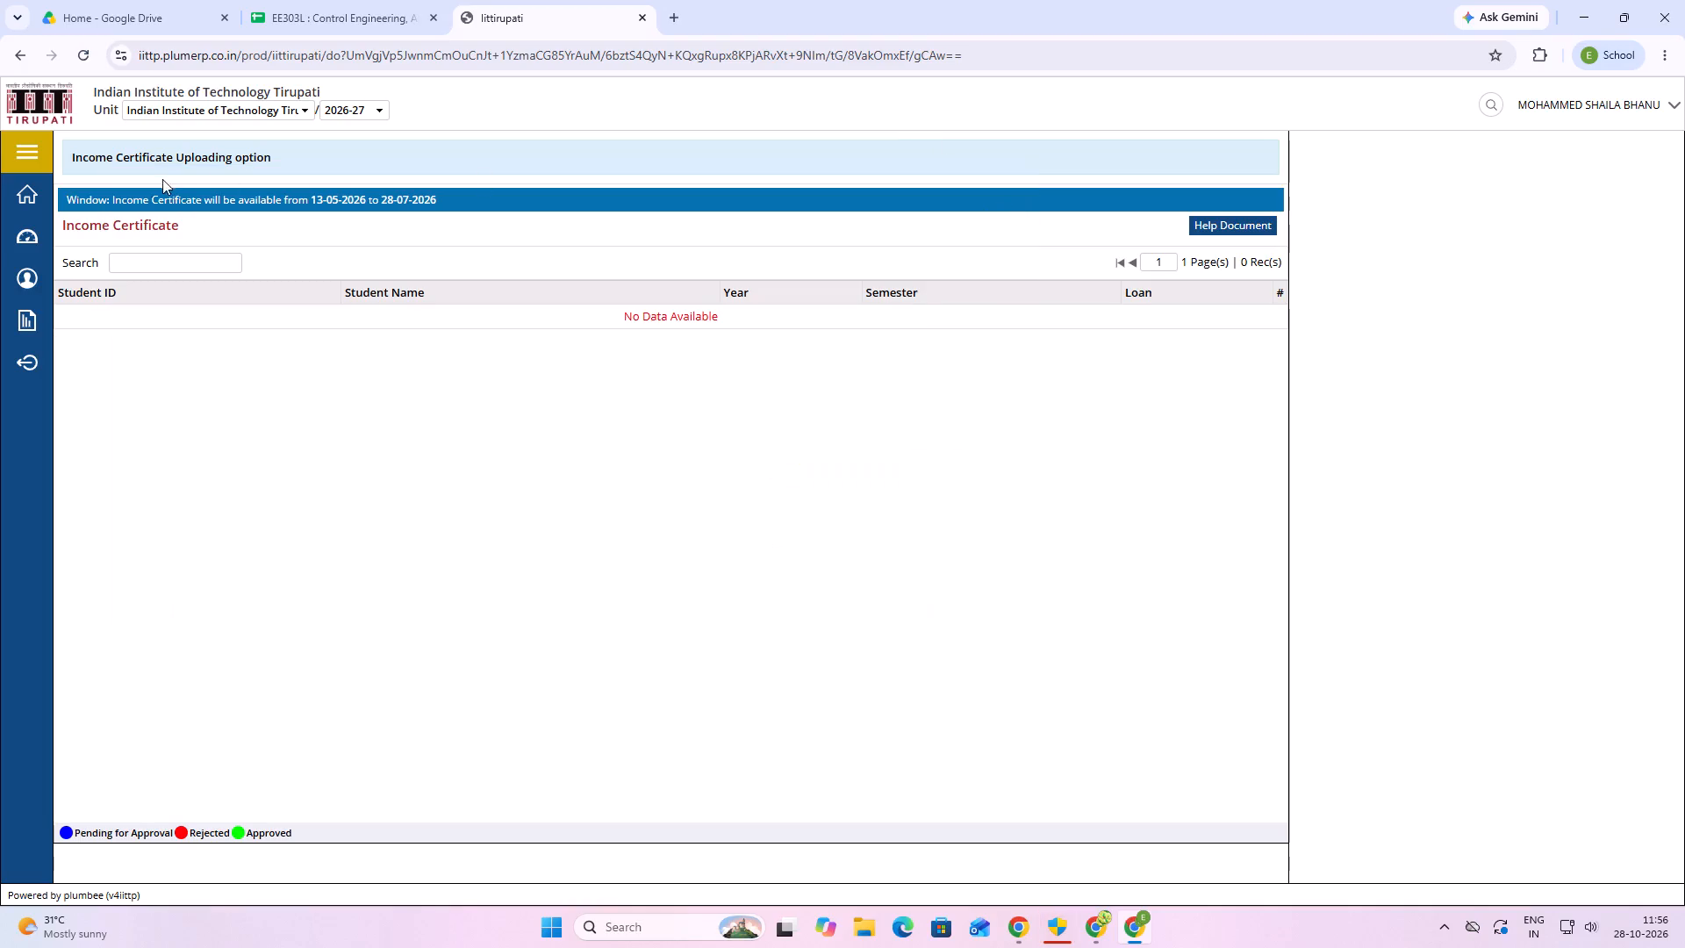
click(161, 221)
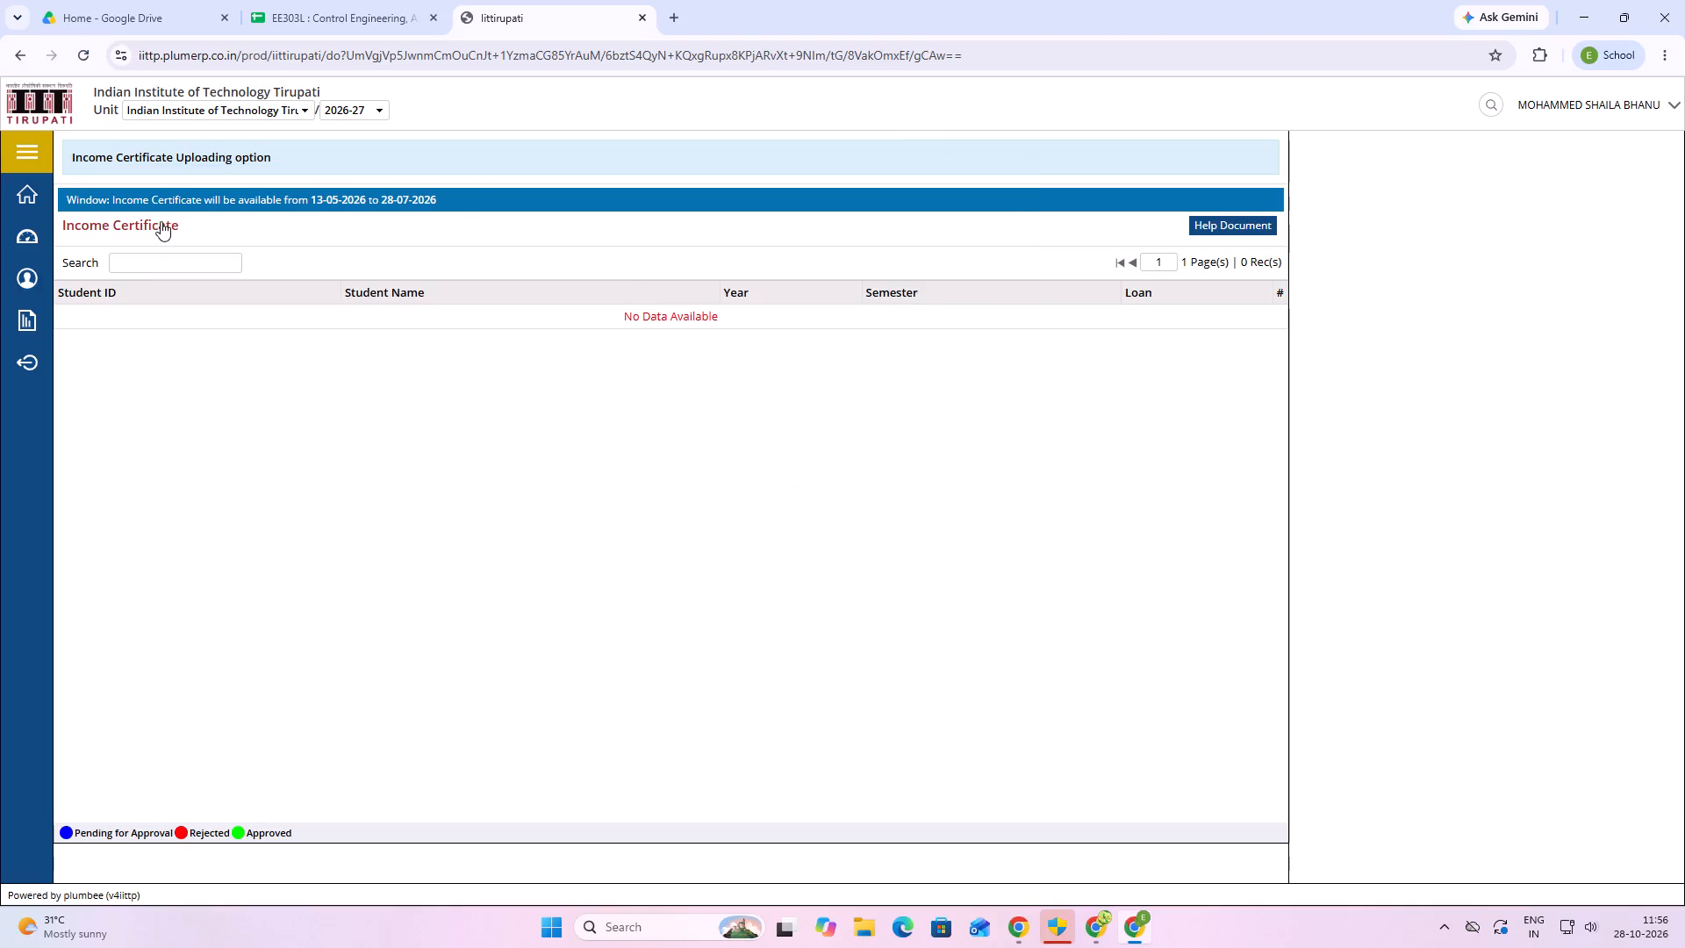
click(1240, 222)
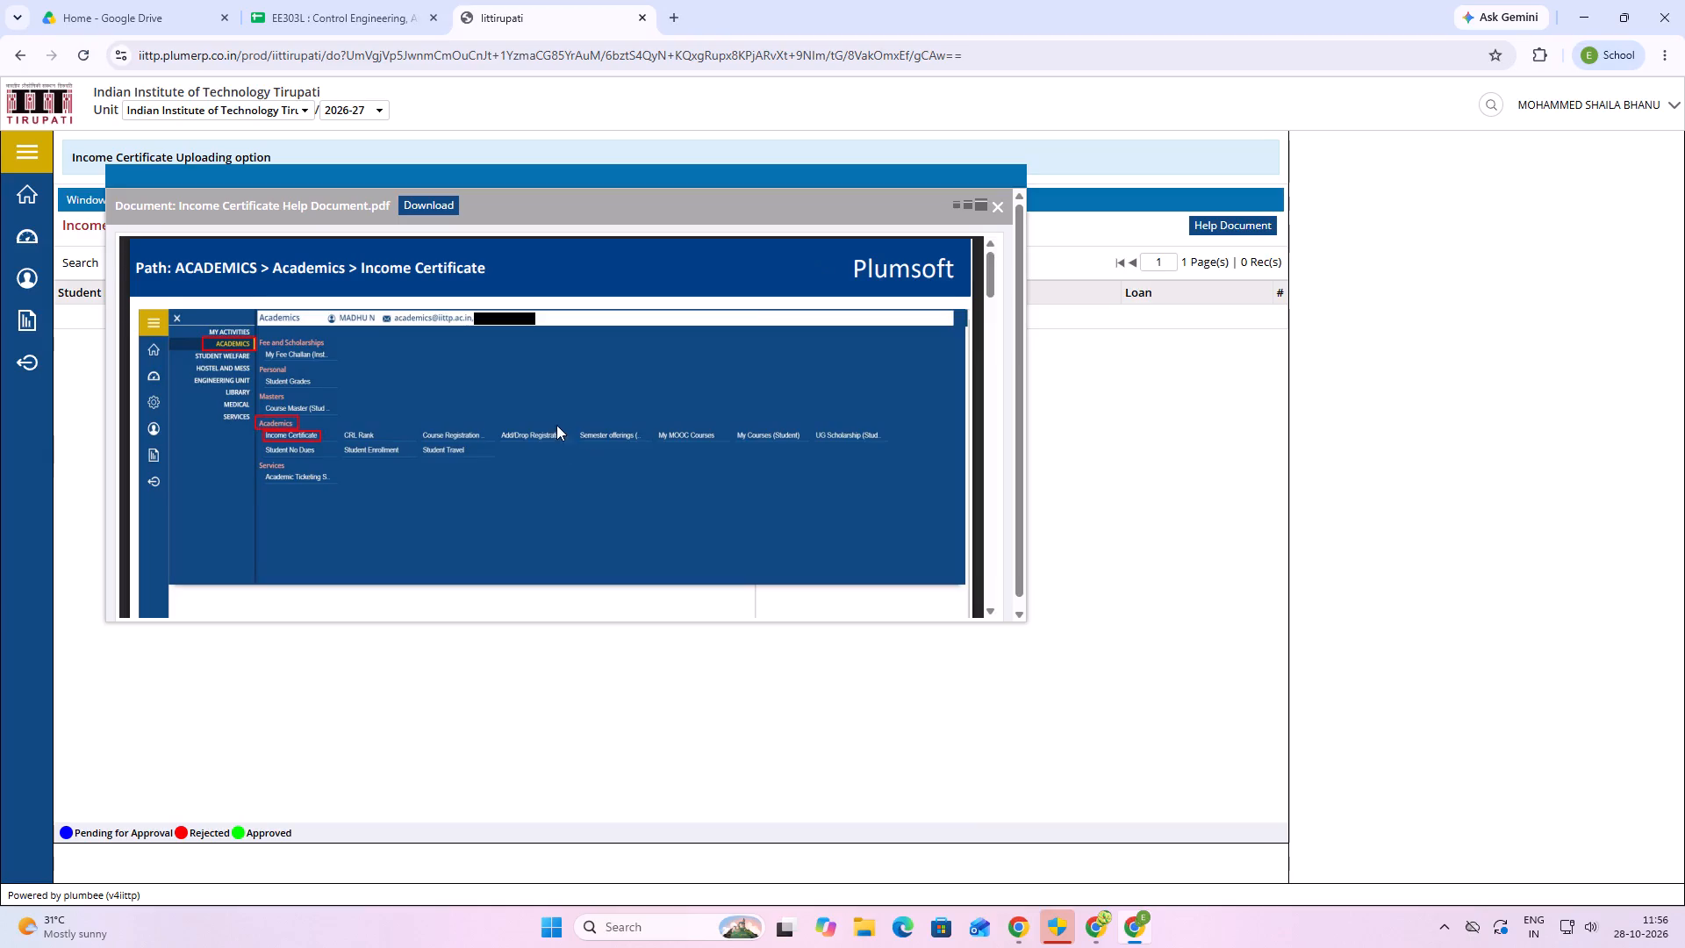
scroll(556, 425, down, 4)
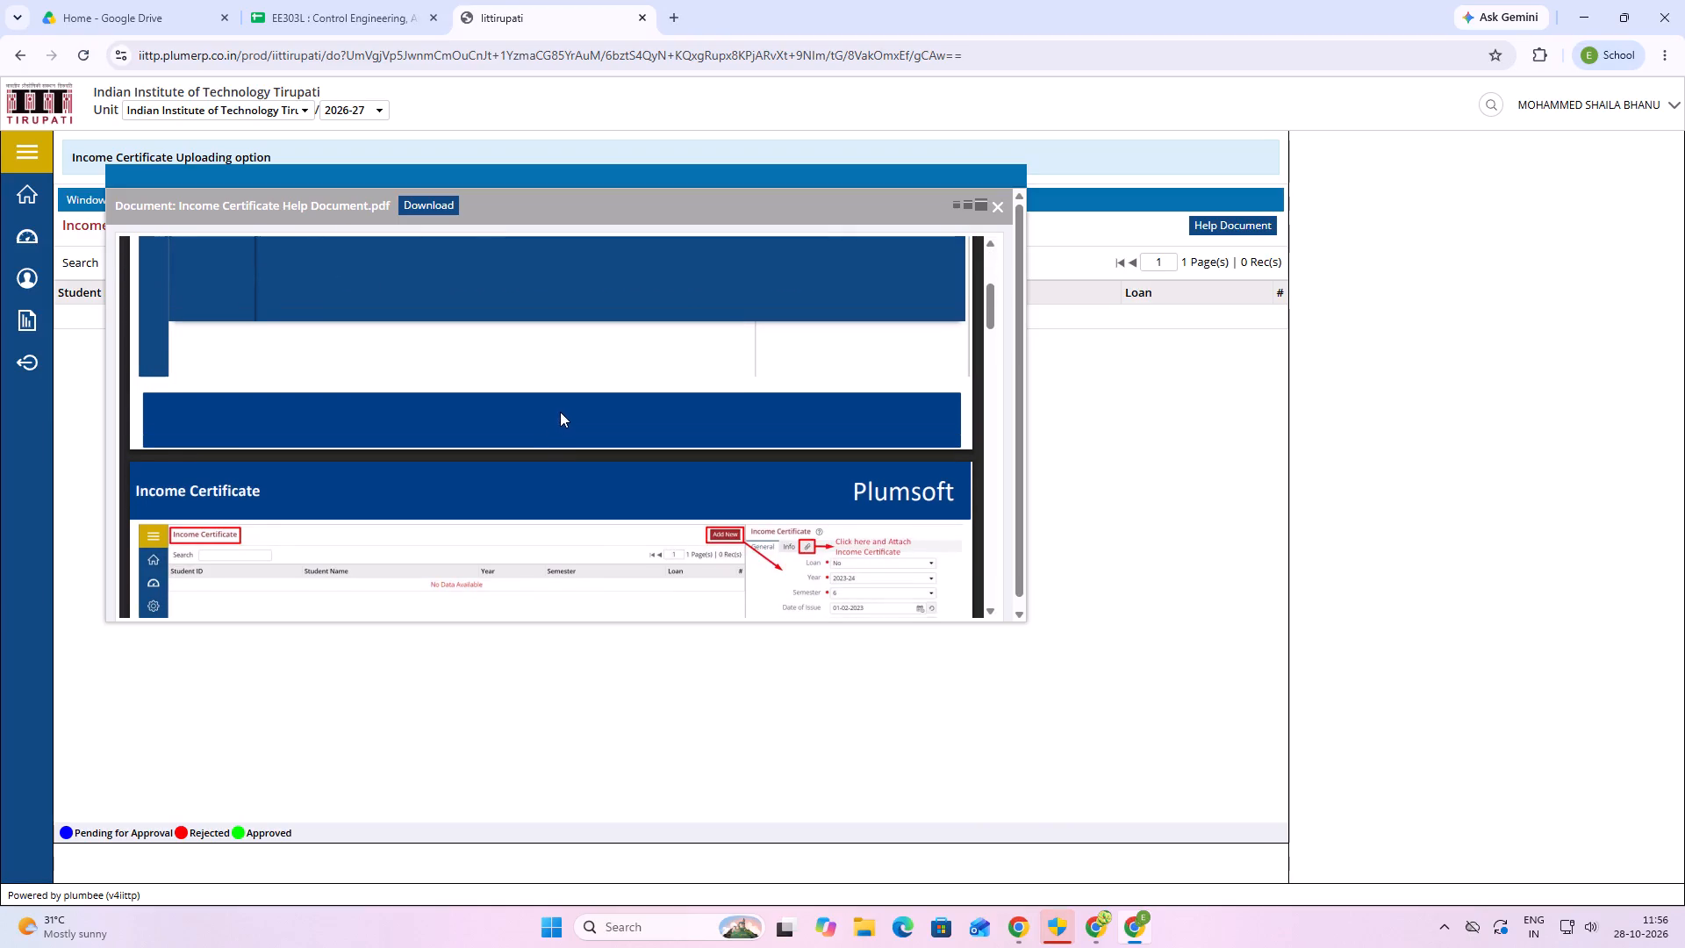
scroll(560, 412, down, 1)
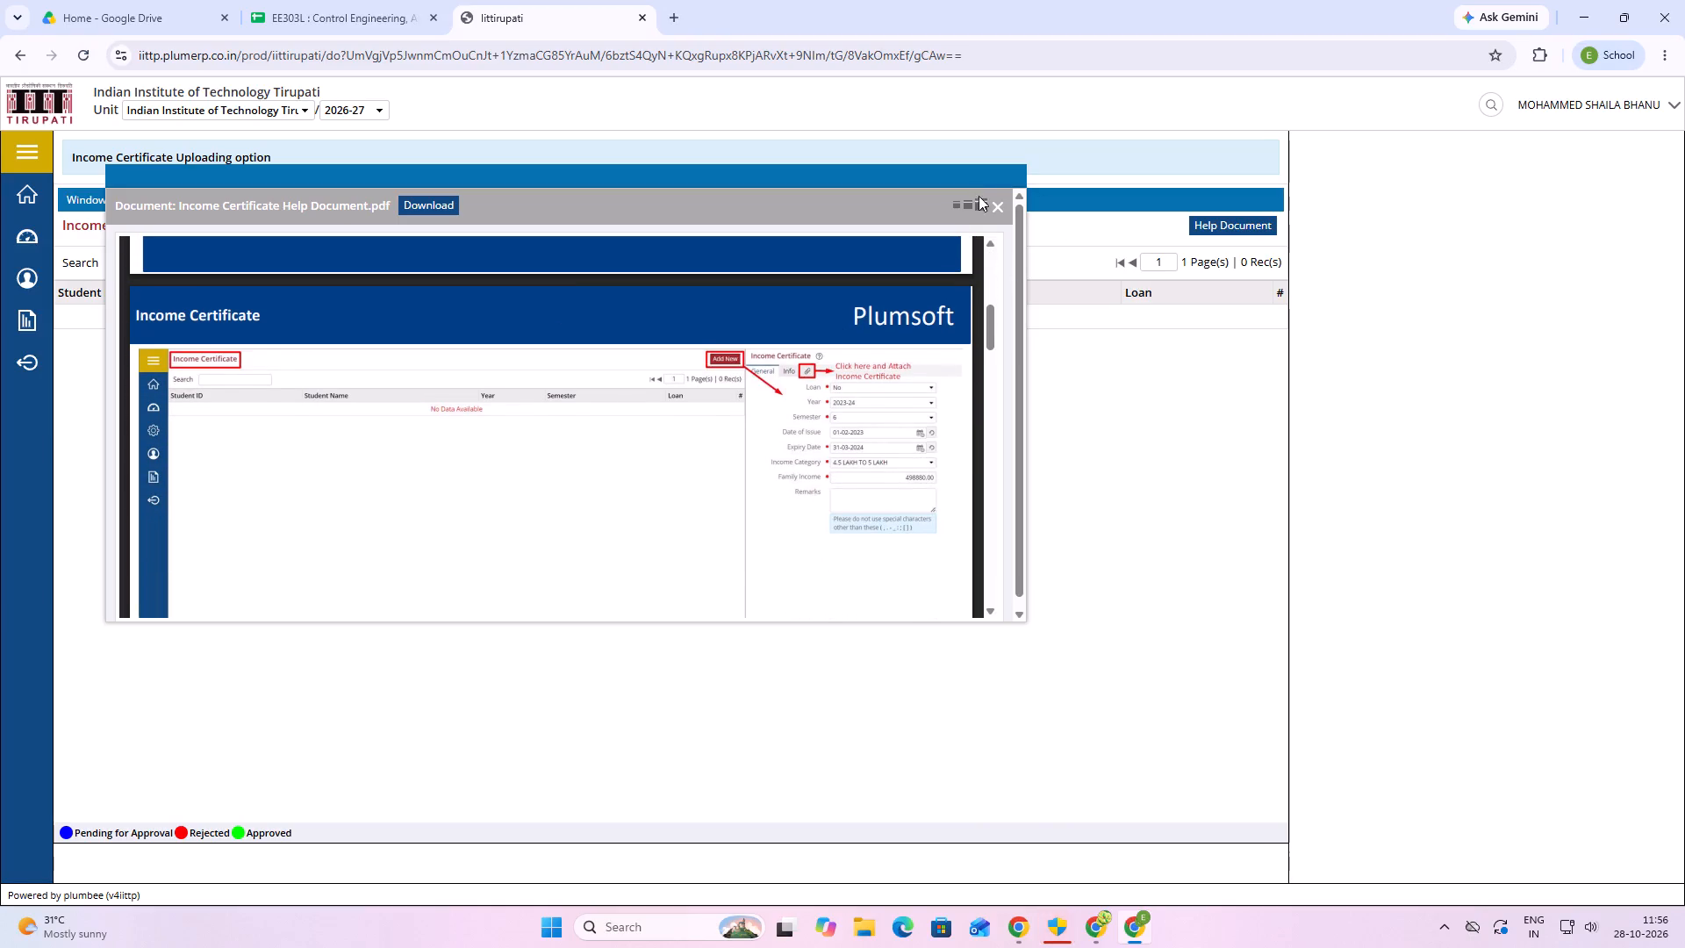
click(994, 201)
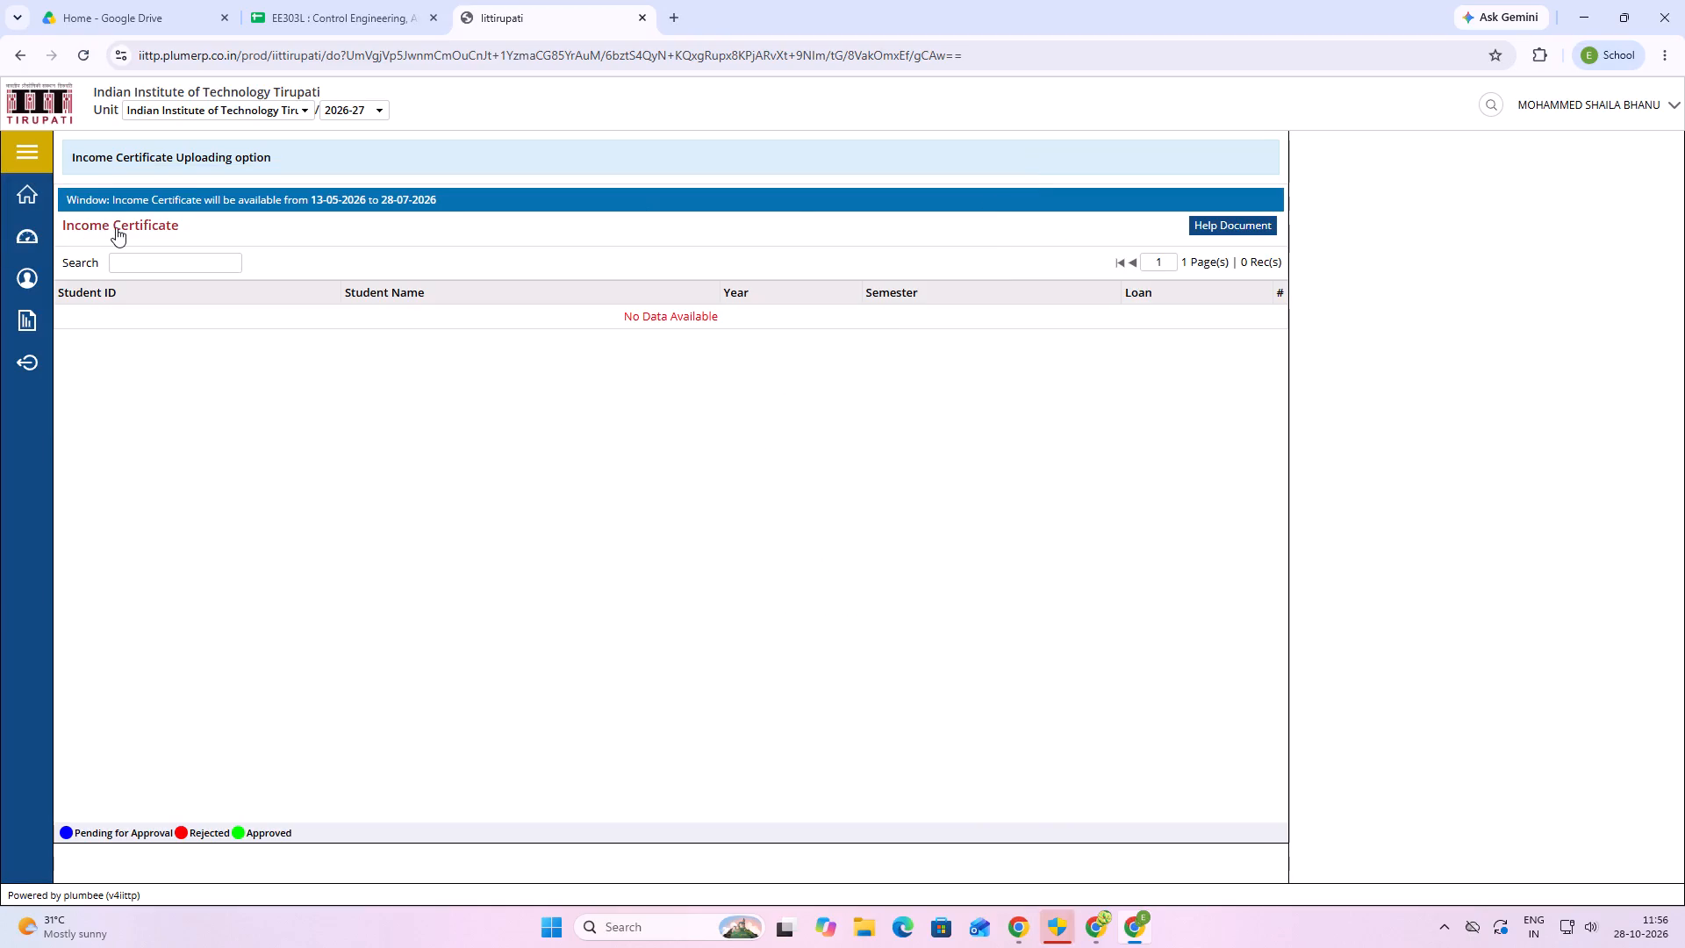
click(118, 224)
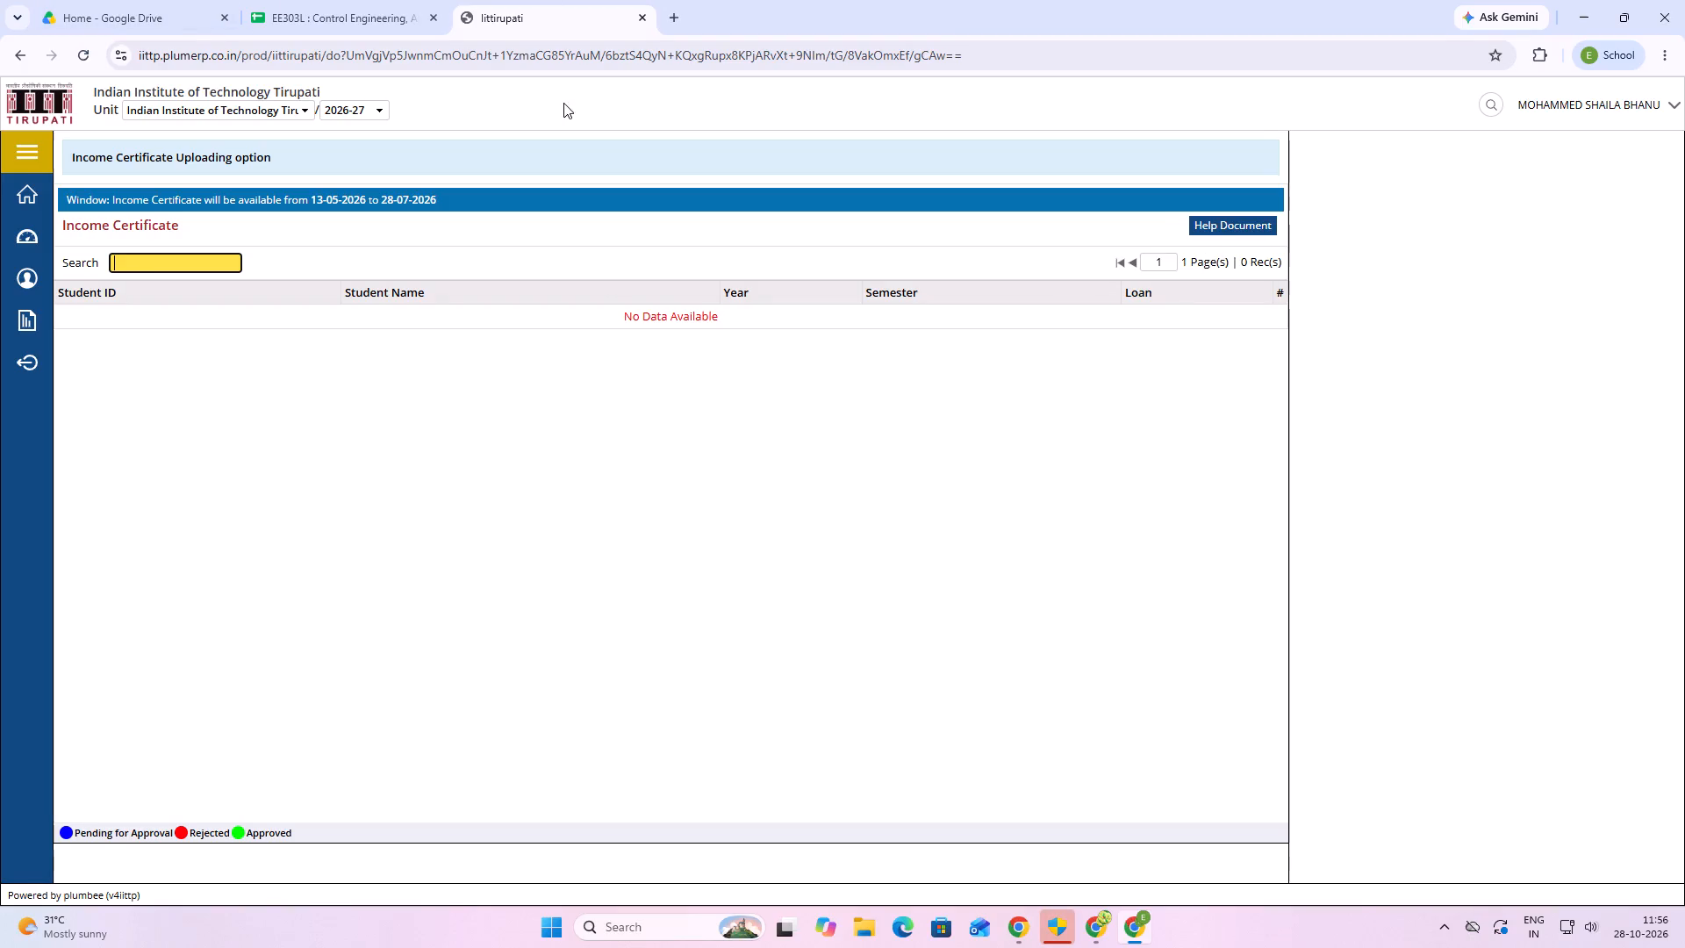
Open the Engineering Unit's service requests and list the student's own requests with status All.
click(20, 151)
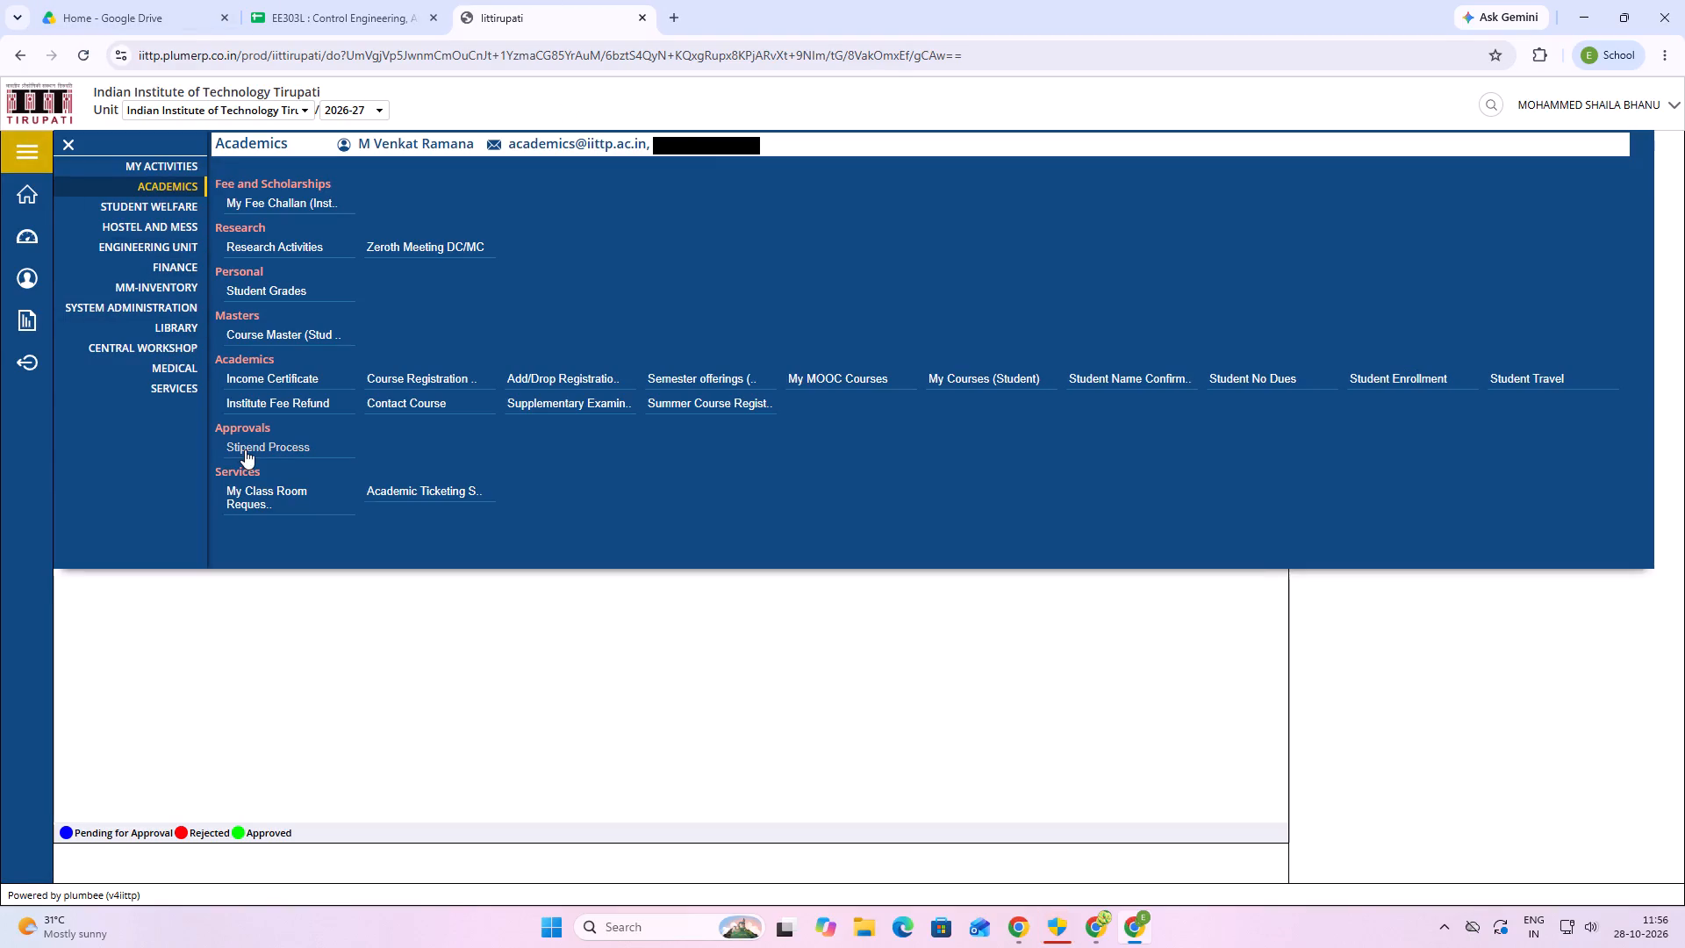
click(182, 327)
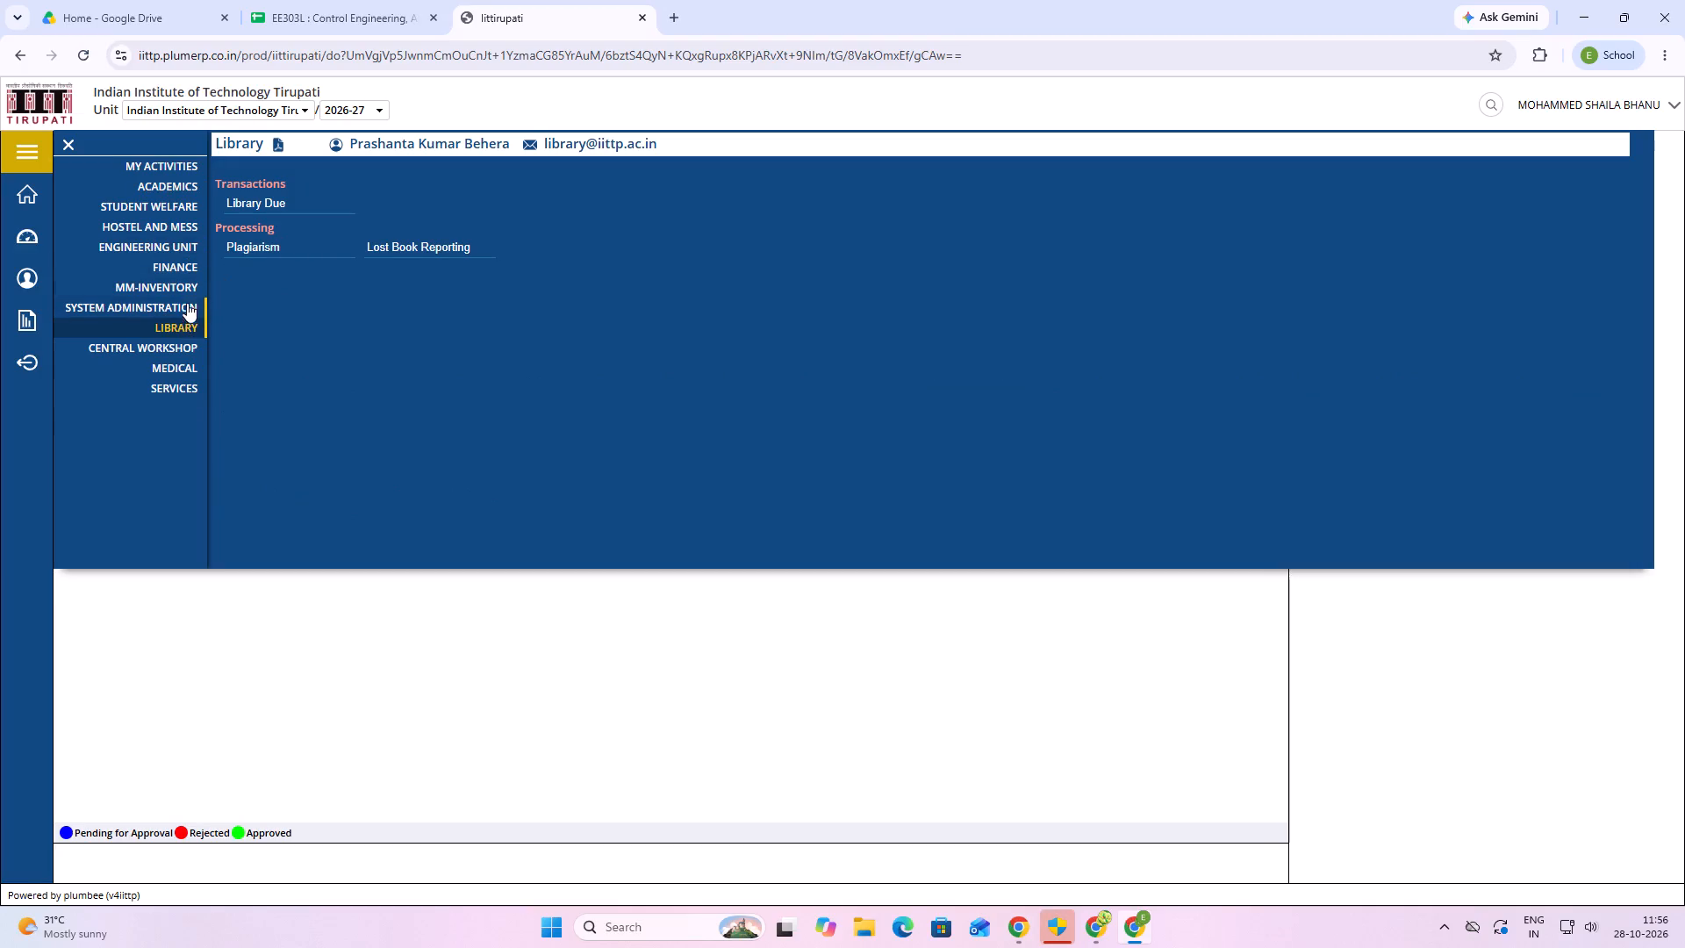
click(172, 311)
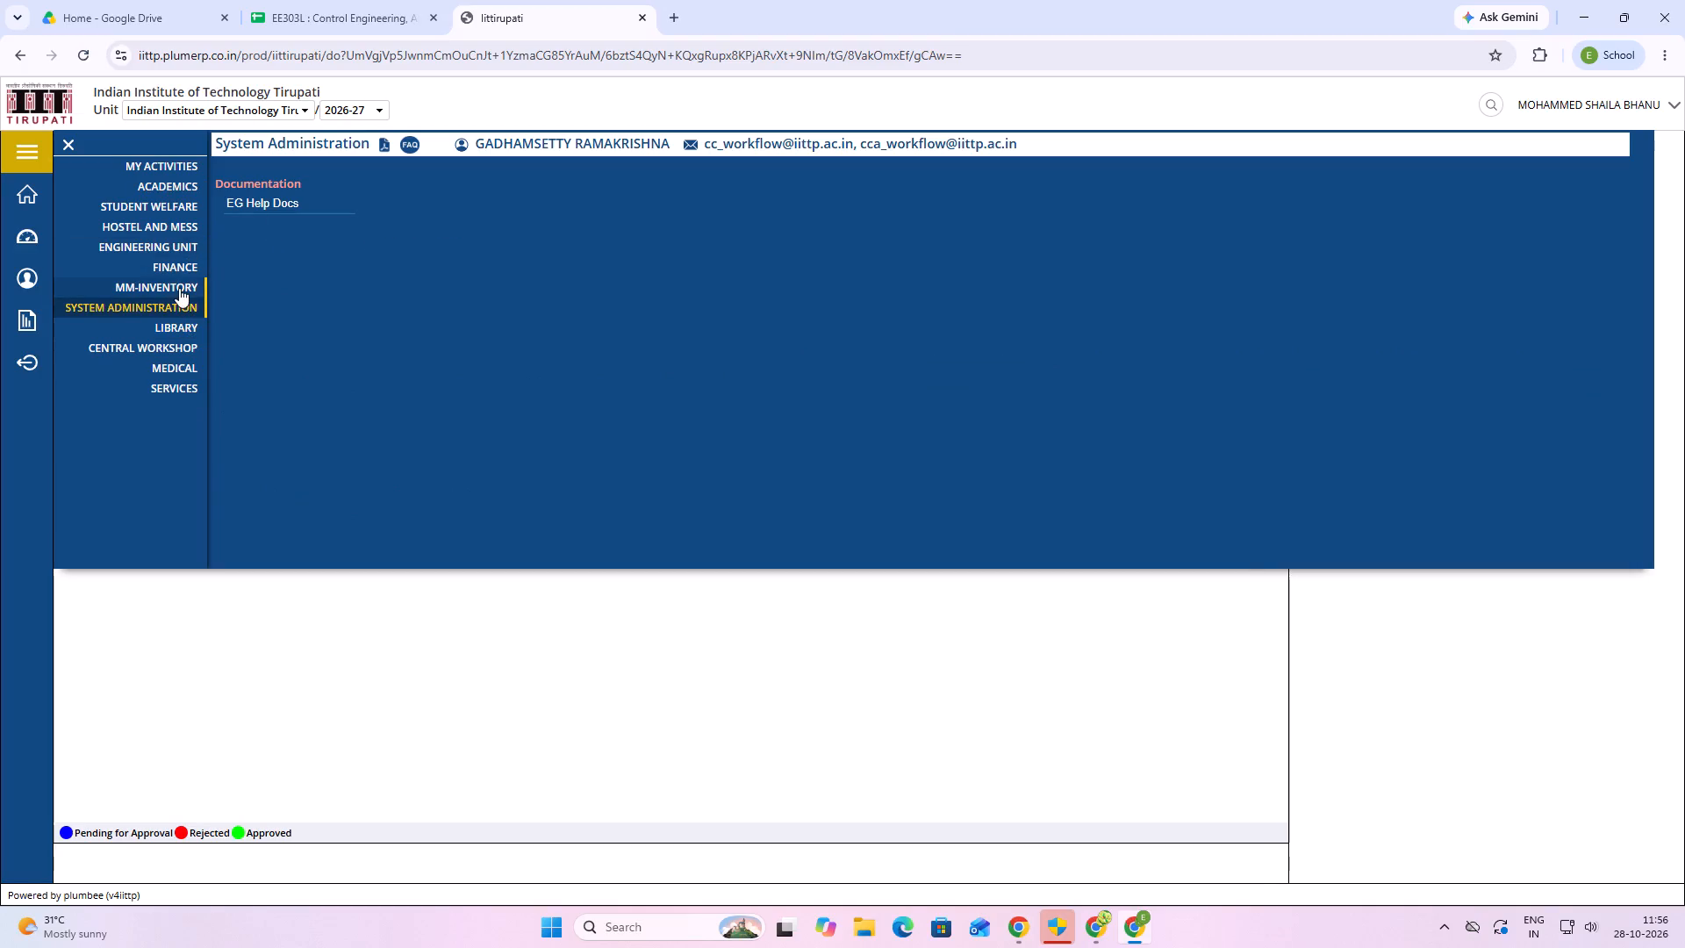
click(179, 284)
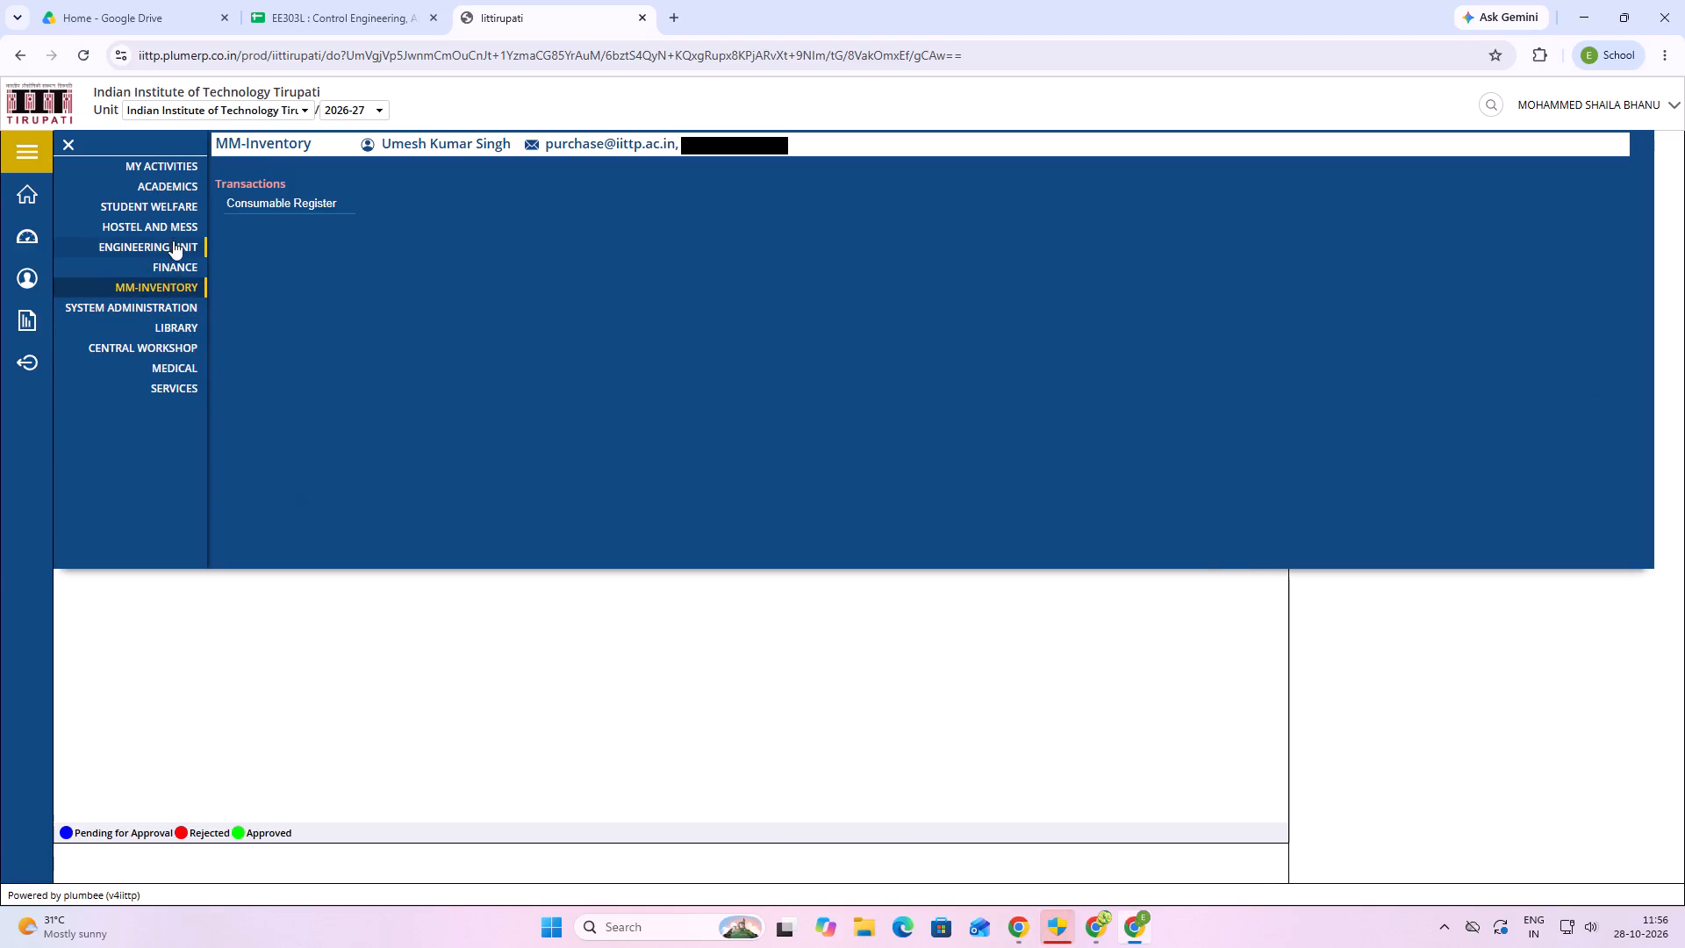
click(174, 244)
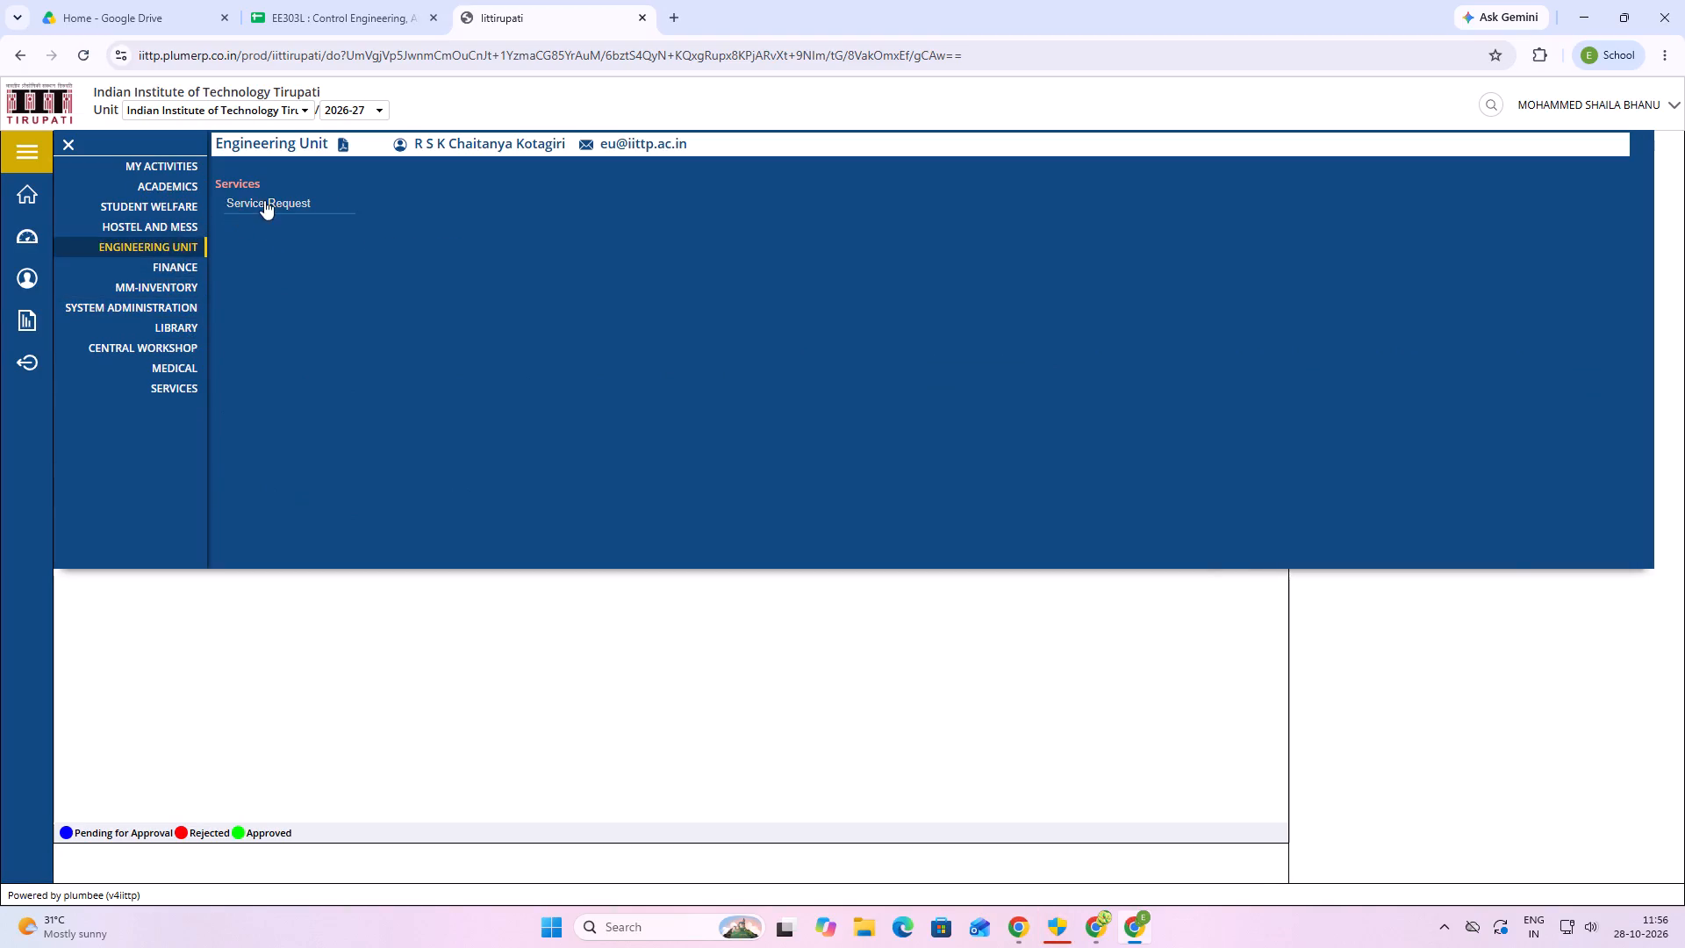
click(264, 200)
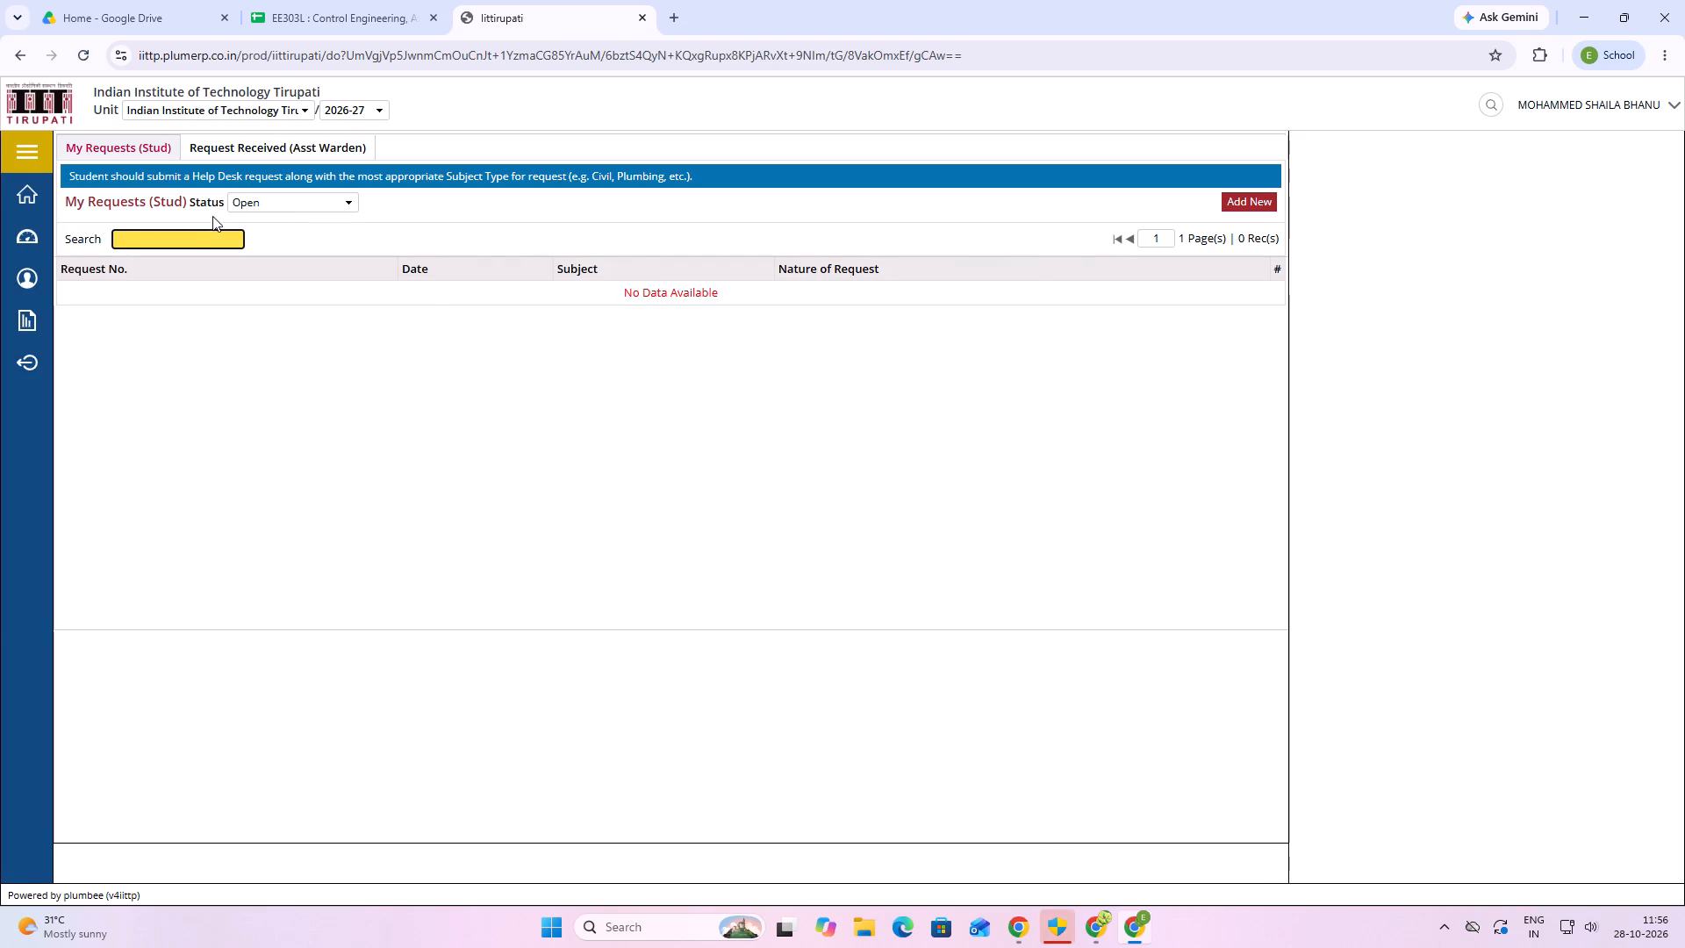
click(339, 197)
click(265, 406)
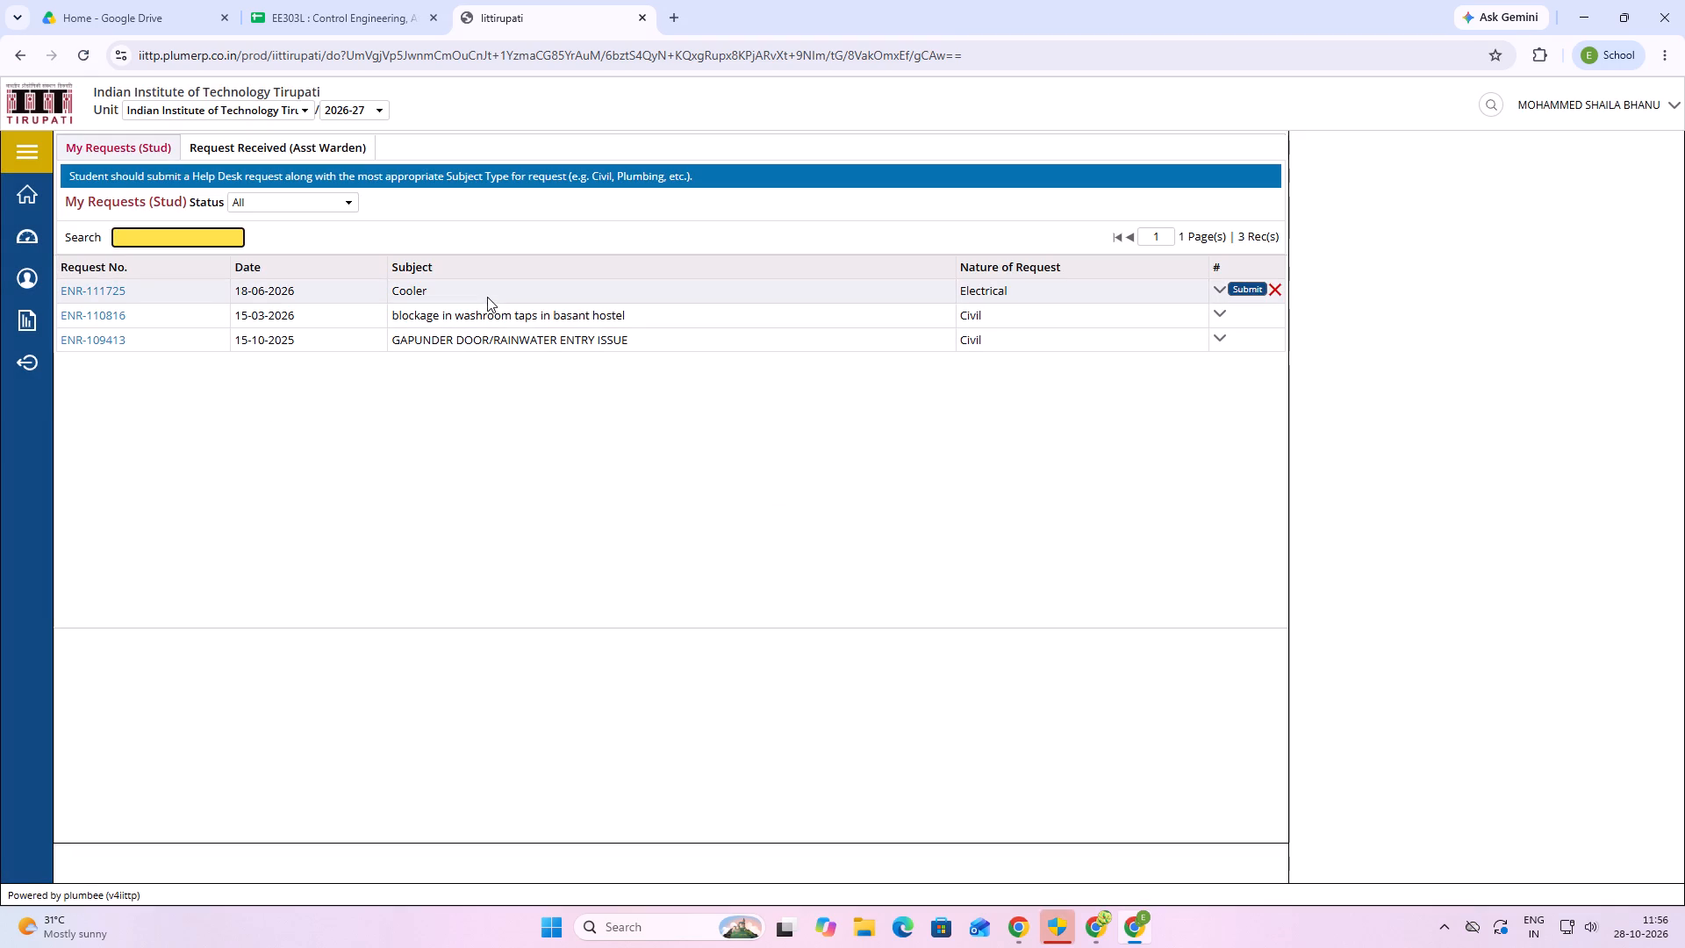
Cancel the Cooler complaint ENR-111725 and confirm the cancellation.
click(1276, 289)
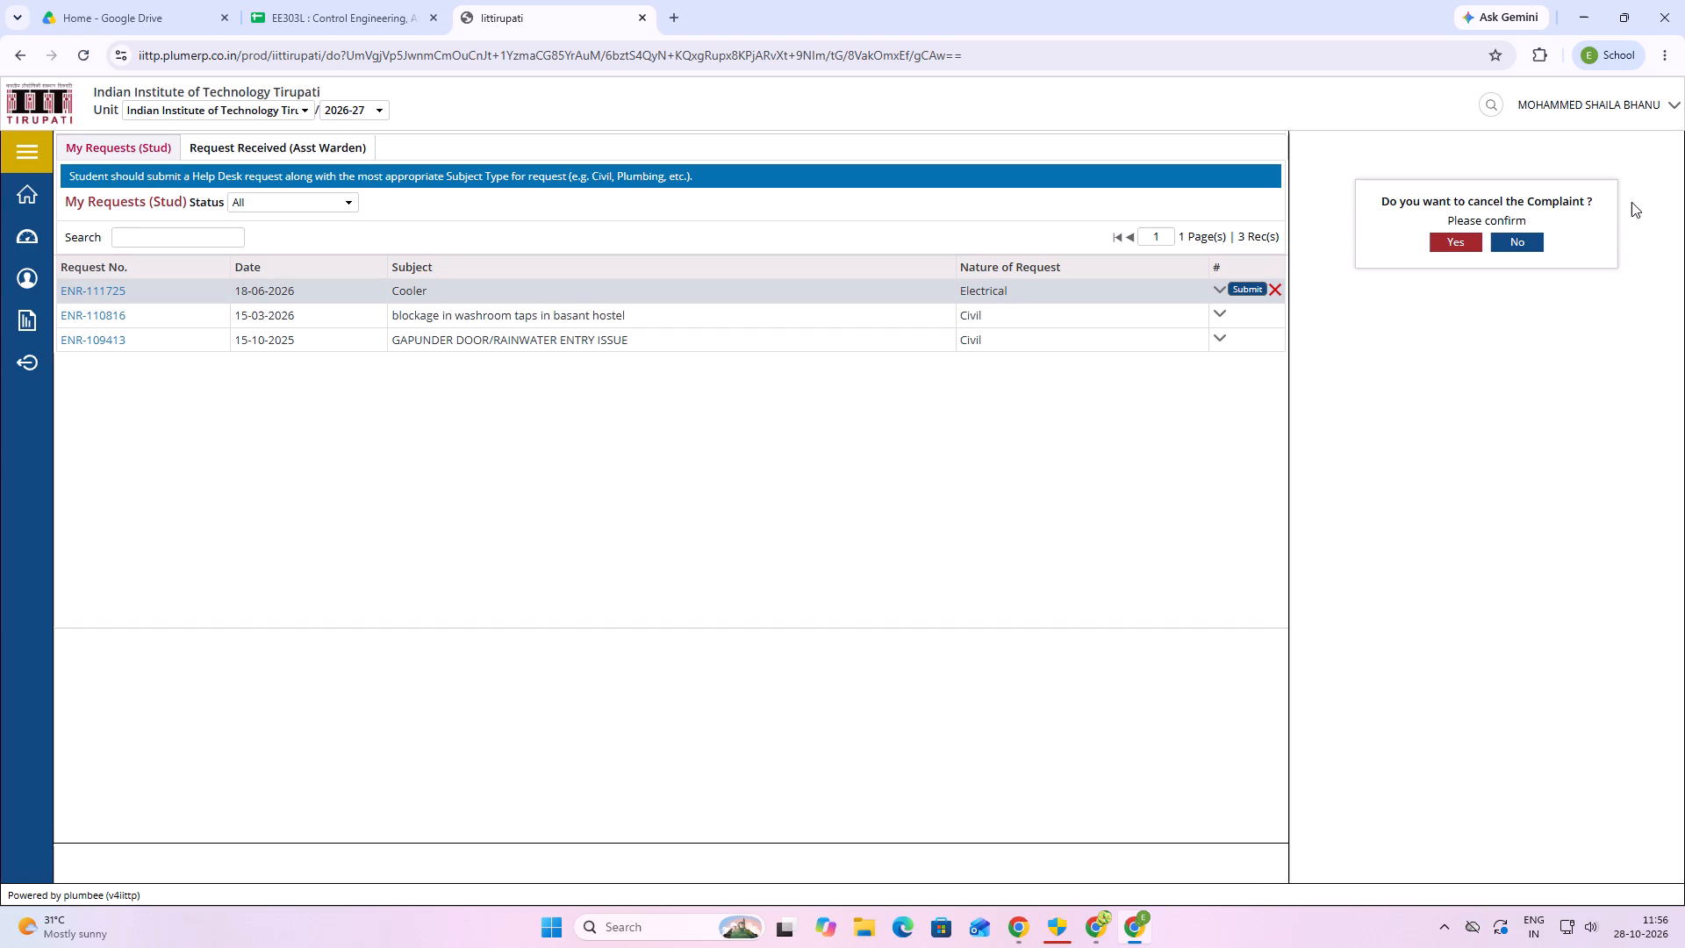
click(1459, 241)
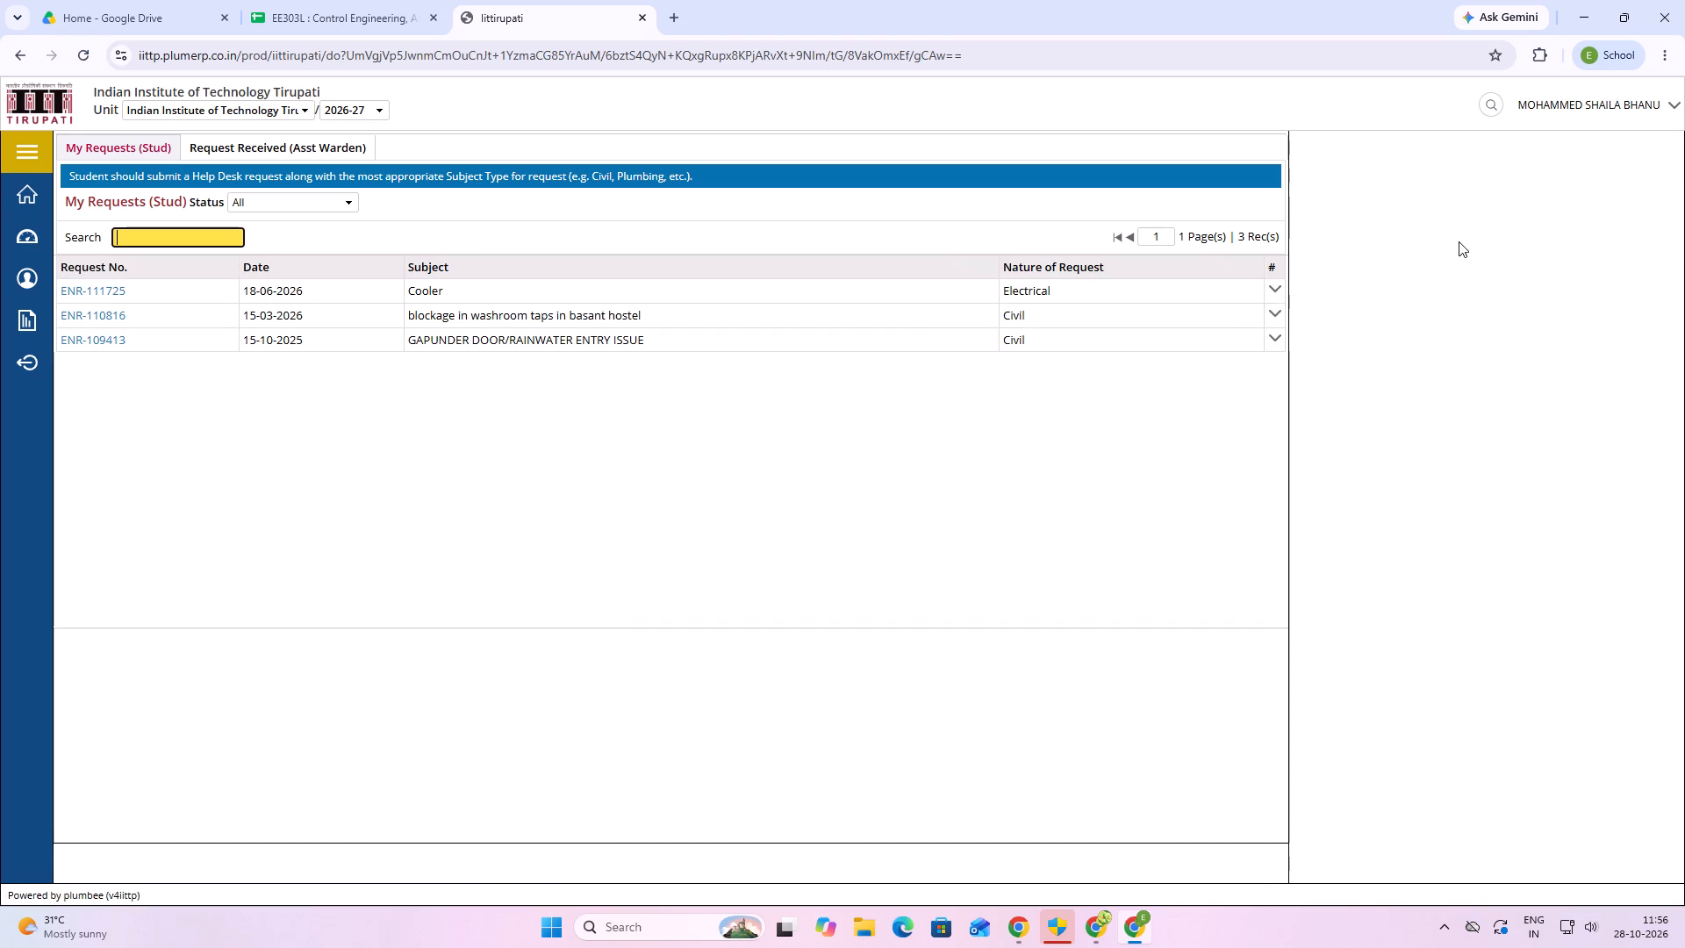
Check the available actions for the Cooler request ENR-111725, open its record and read the request details notes.
click(1222, 290)
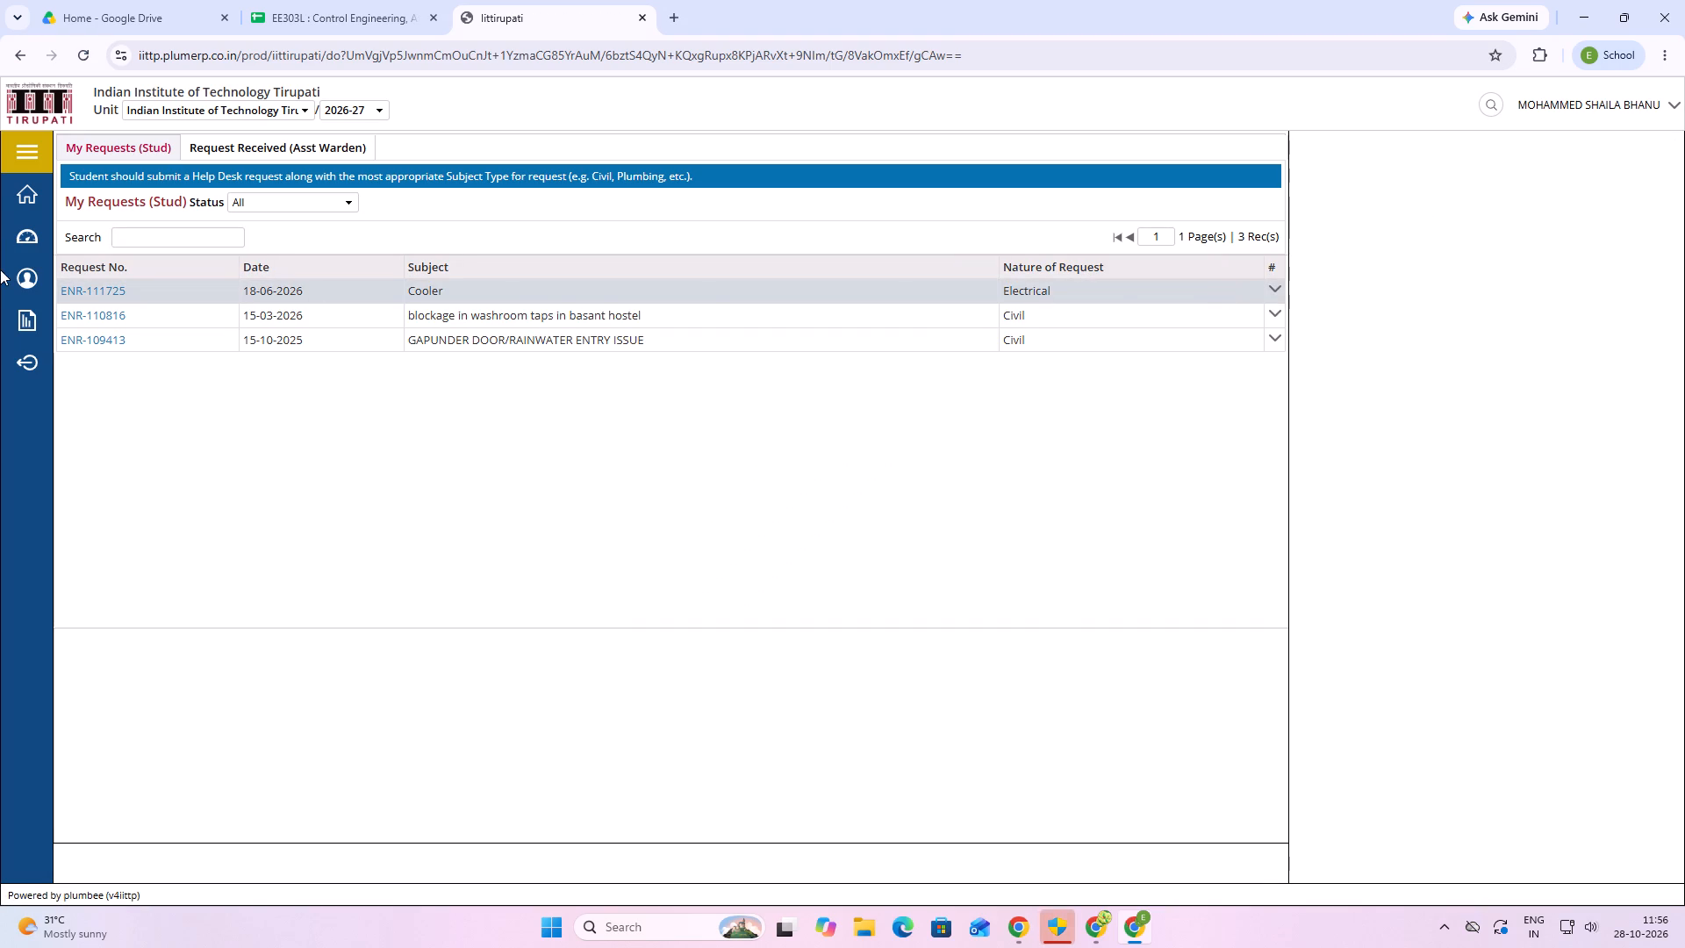
click(1063, 286)
click(1273, 284)
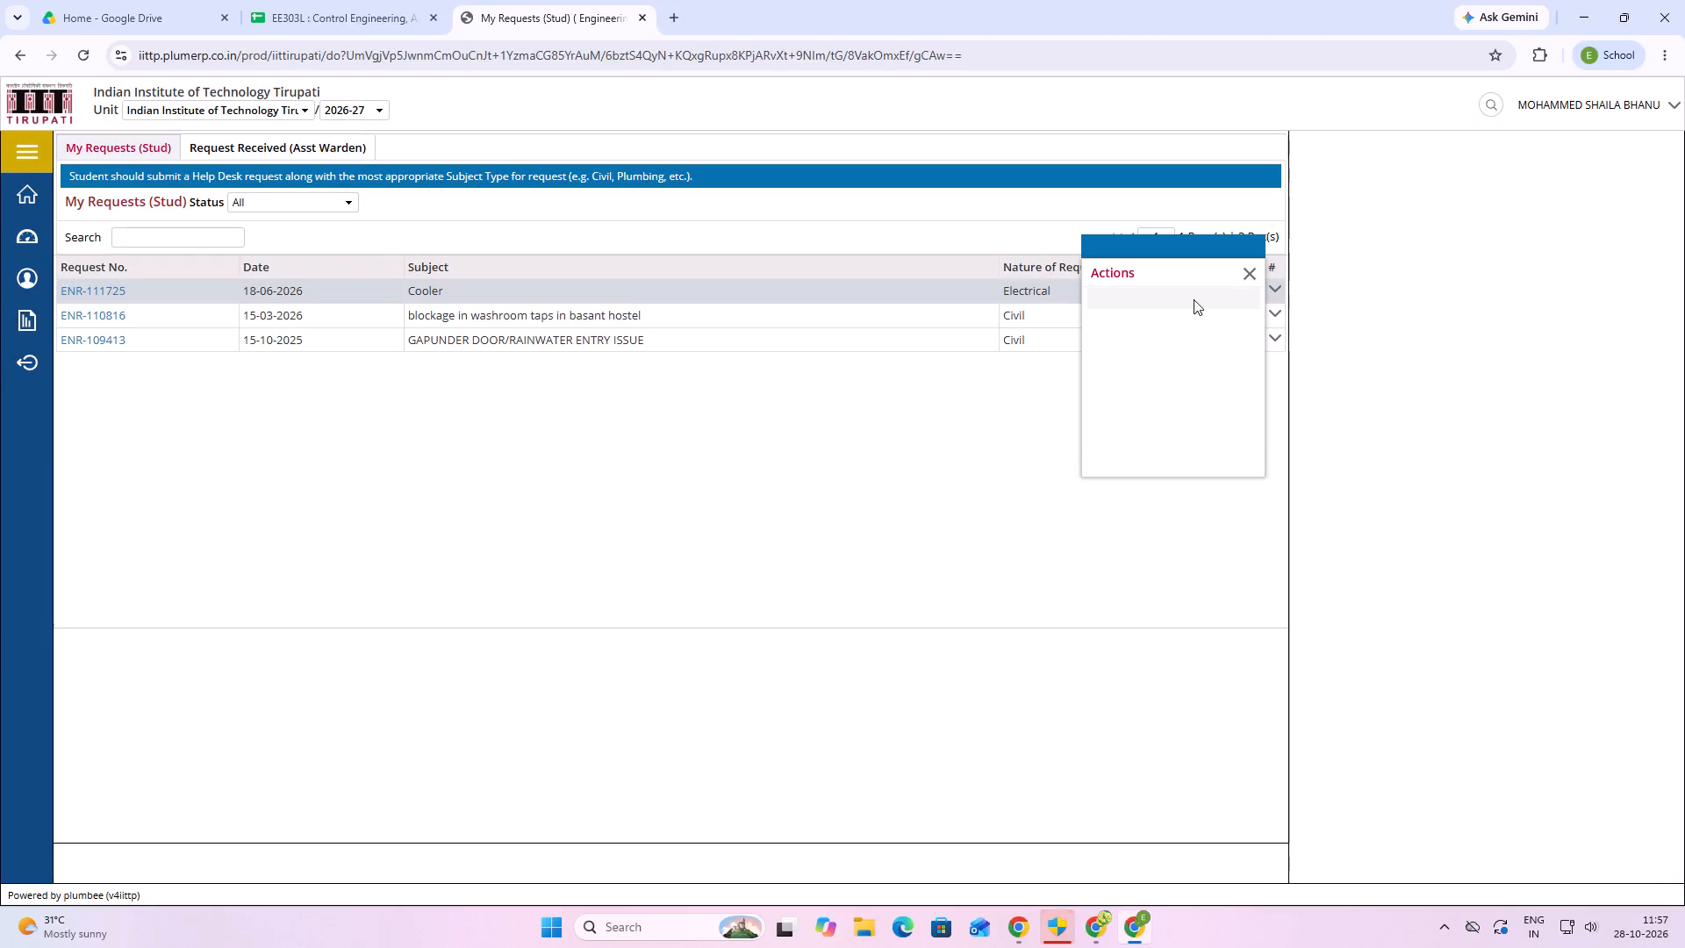
click(1241, 269)
click(1258, 272)
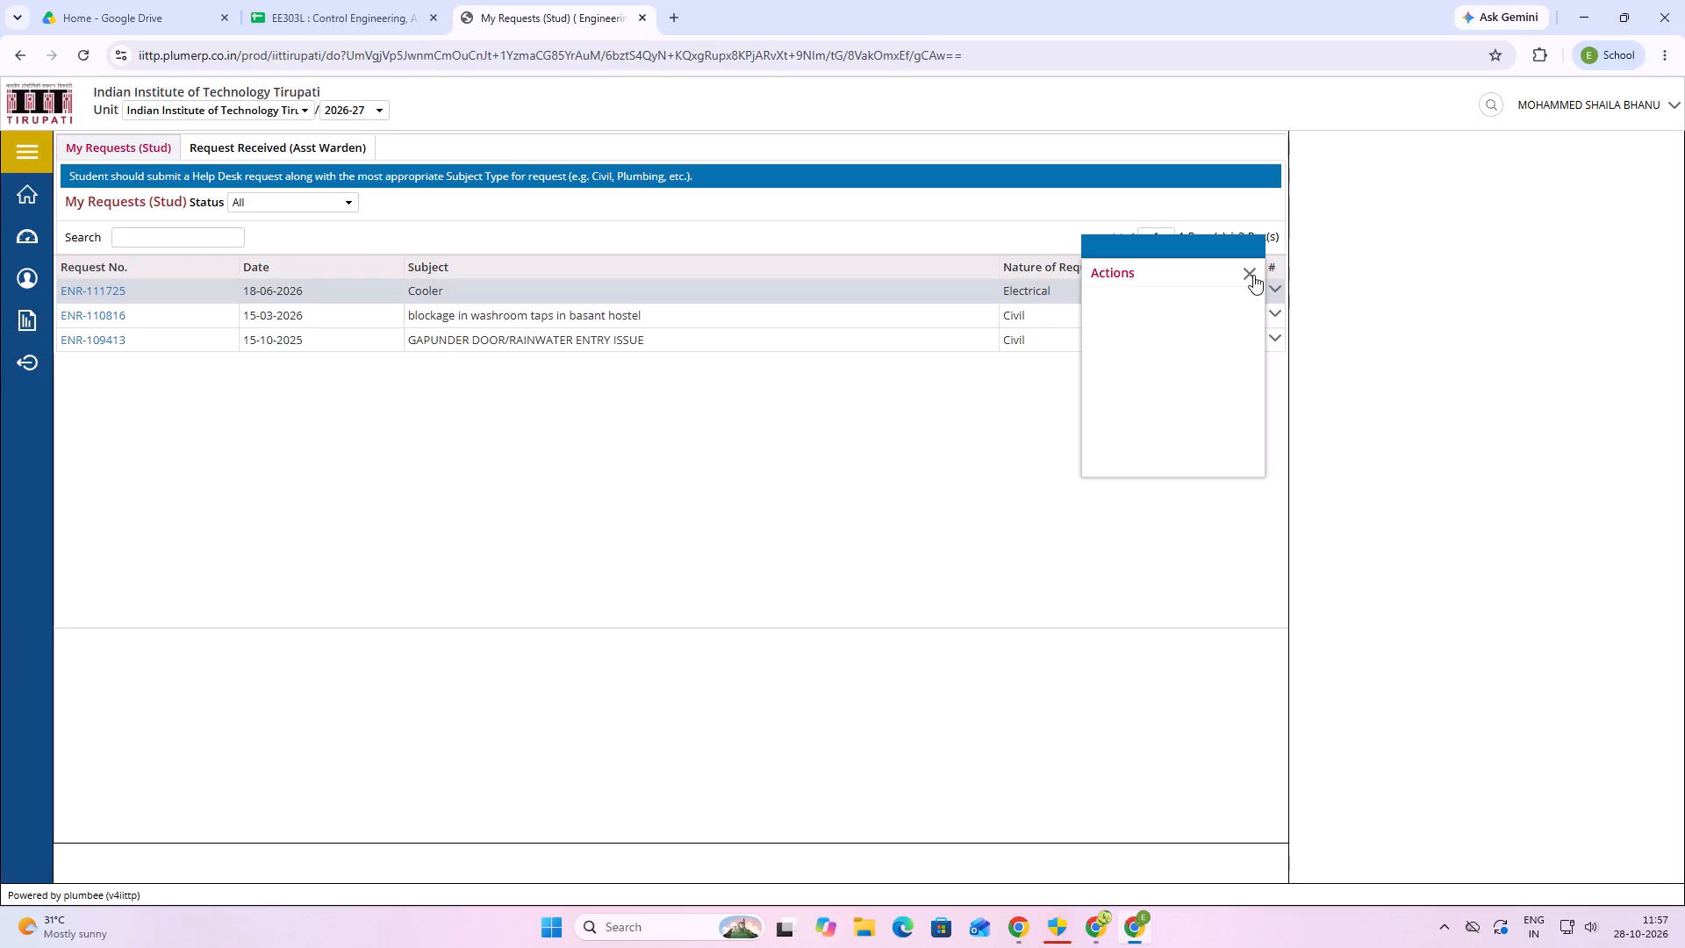
click(1251, 272)
double_click(115, 290)
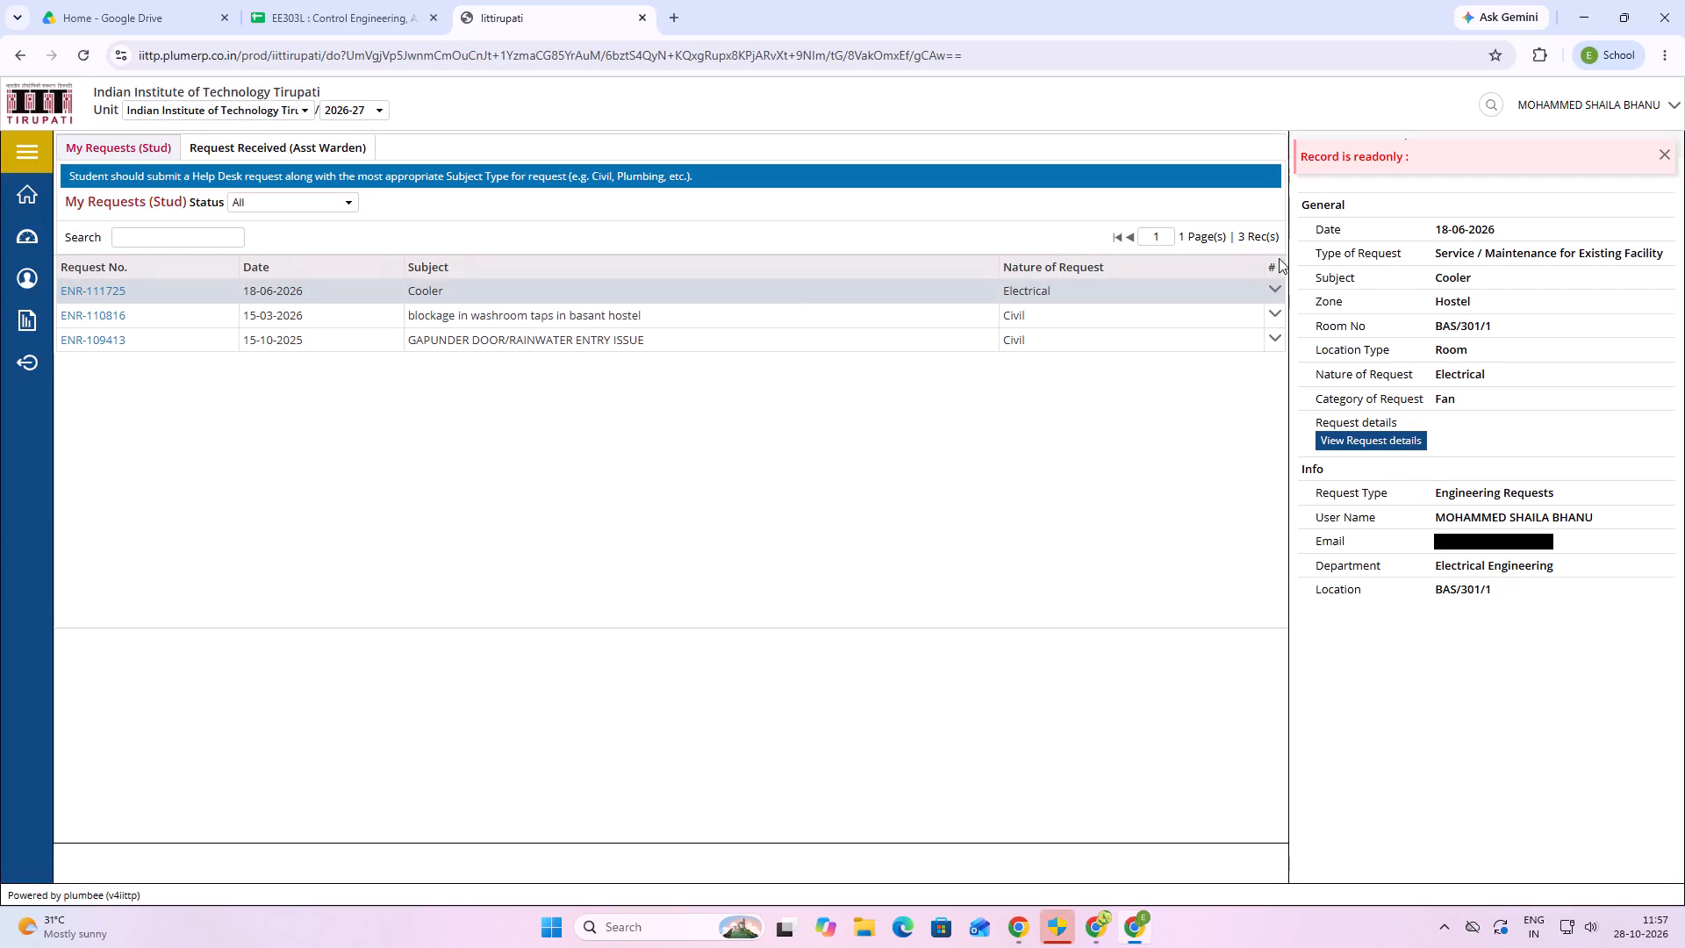
scroll(1572, 313, down, 1)
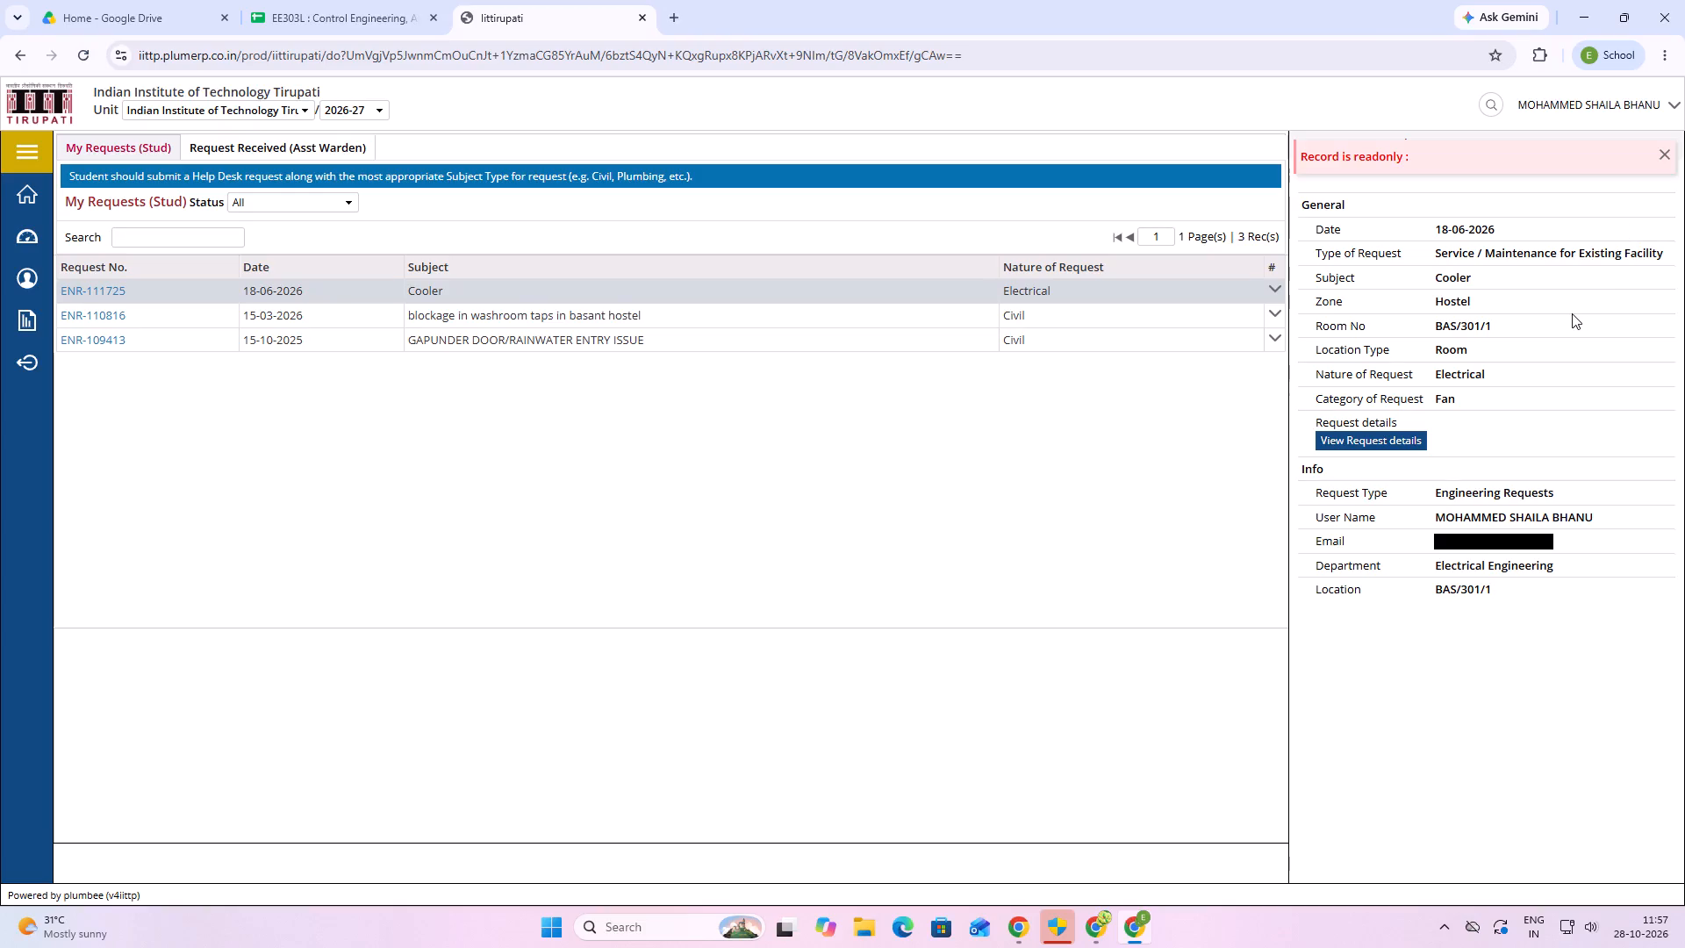
click(1348, 441)
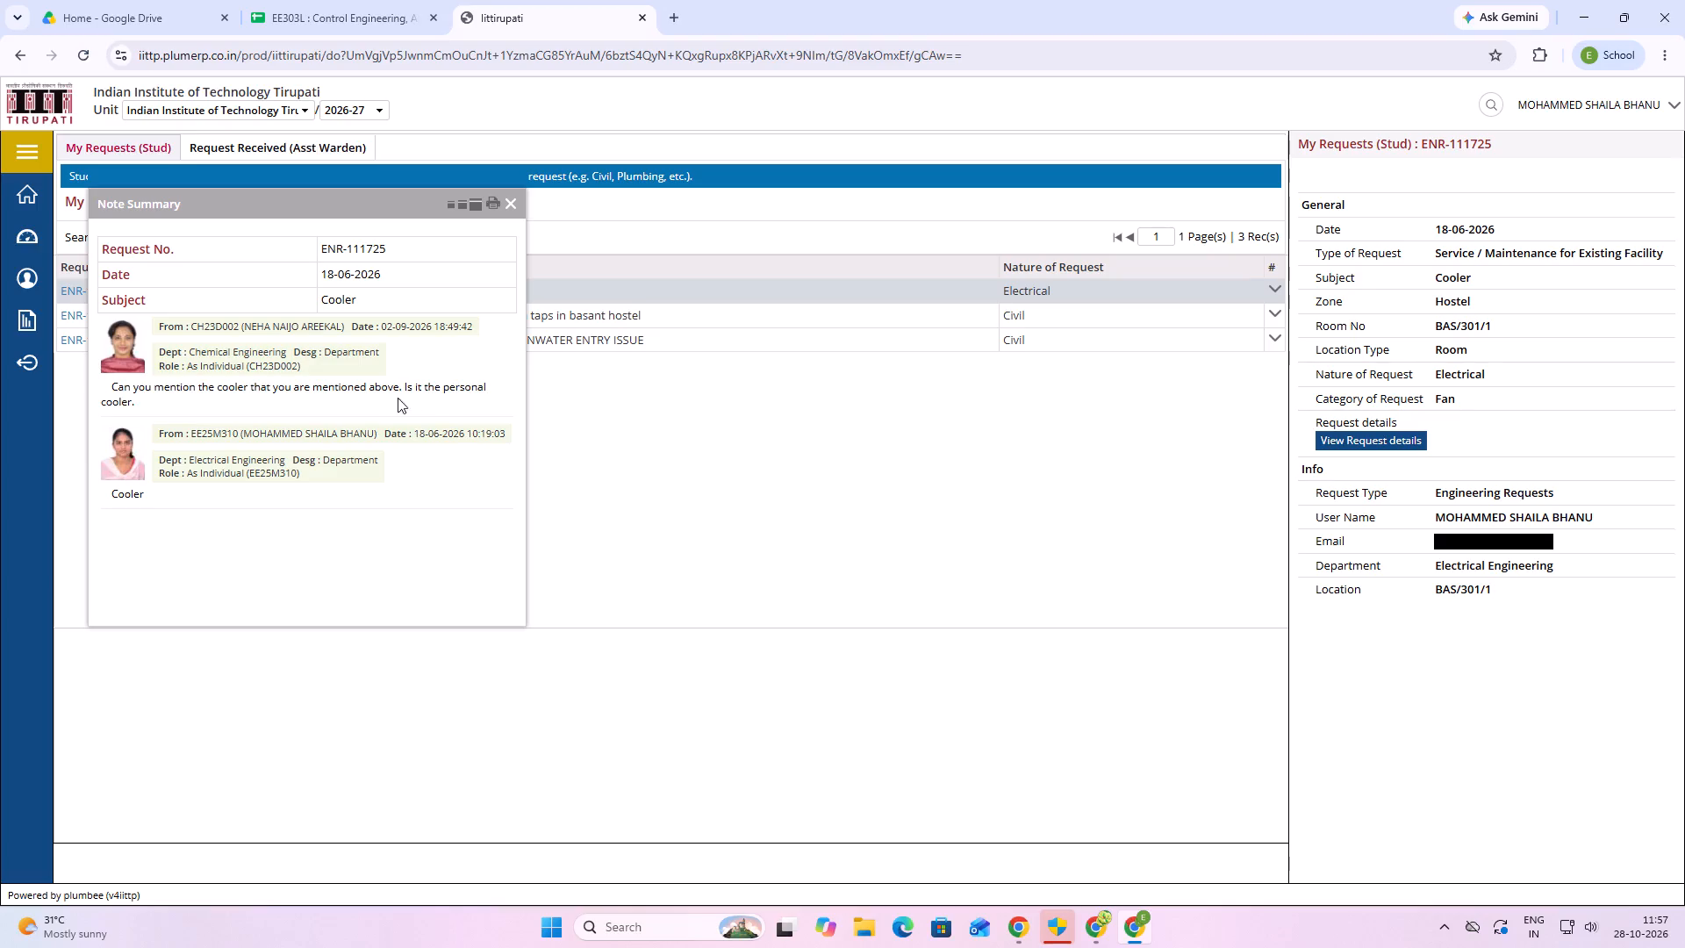
click(512, 199)
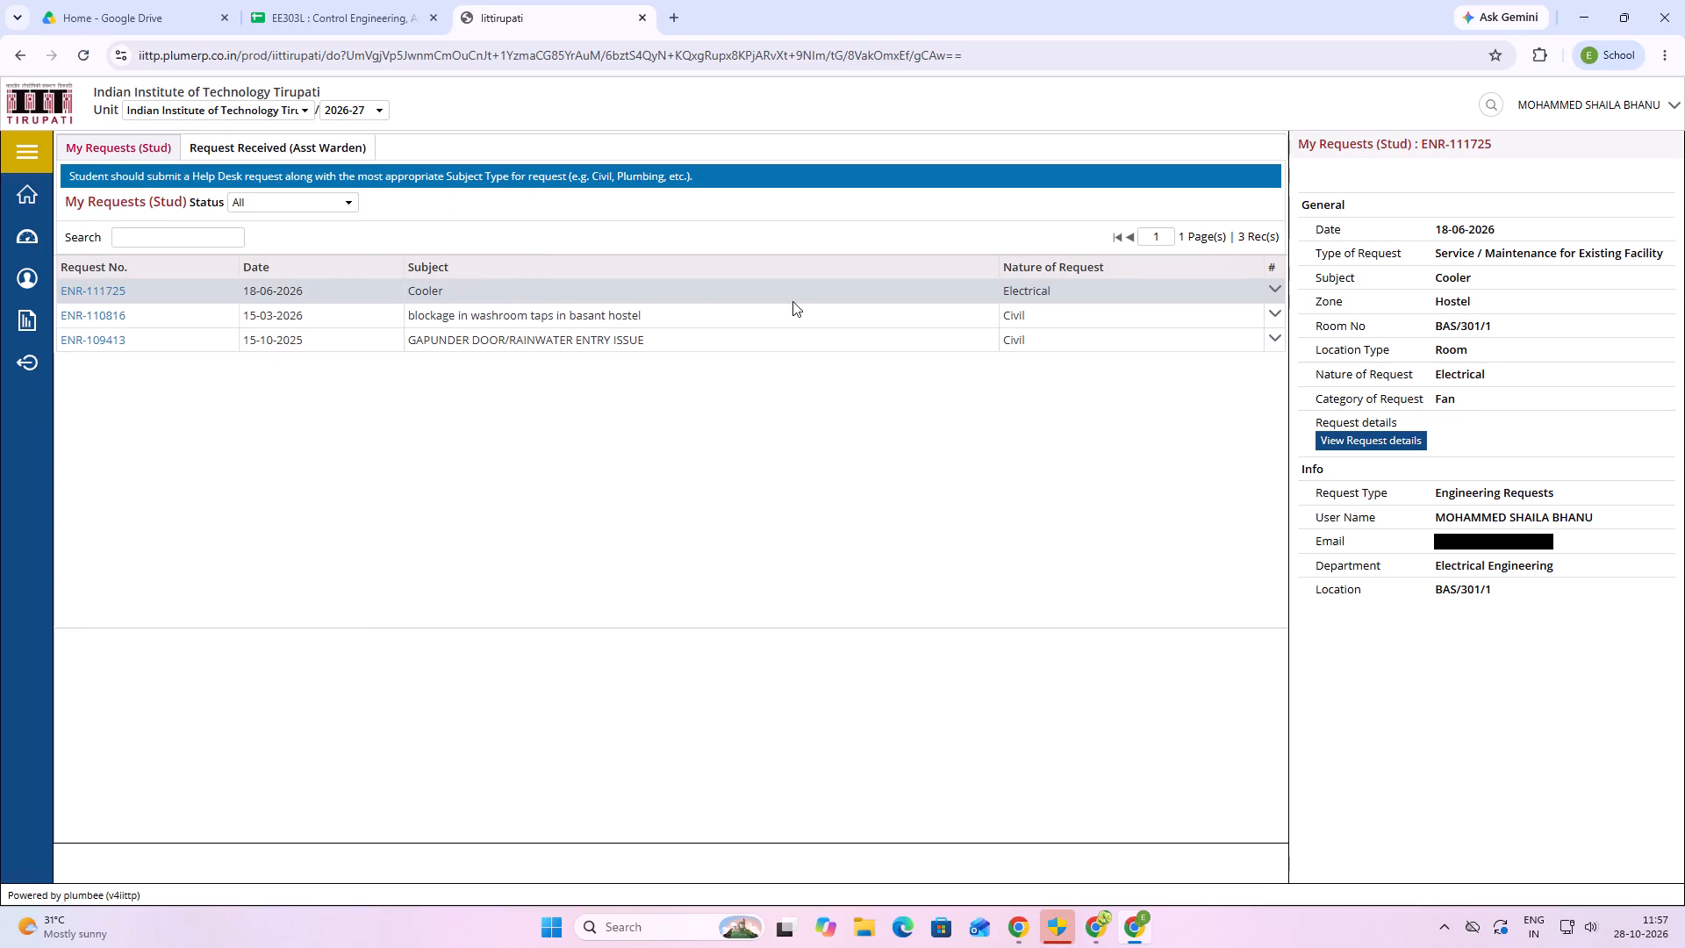
Open request ENR-110816 about blocked washroom taps and read through its request details notes.
click(141, 315)
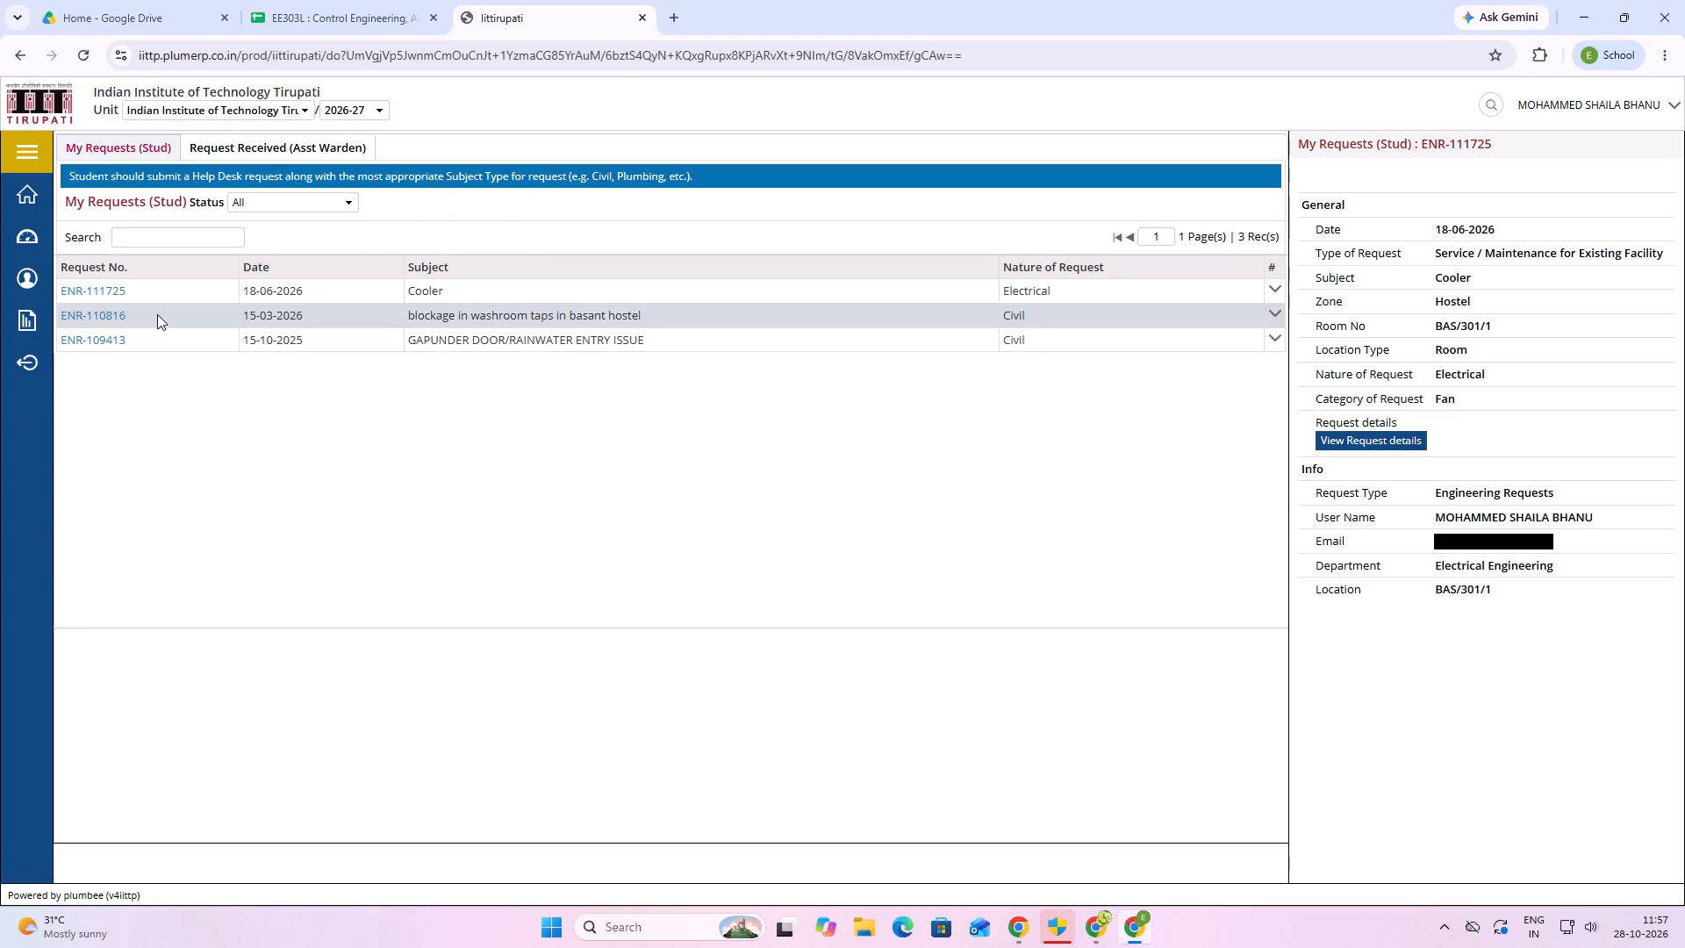
double_click(107, 319)
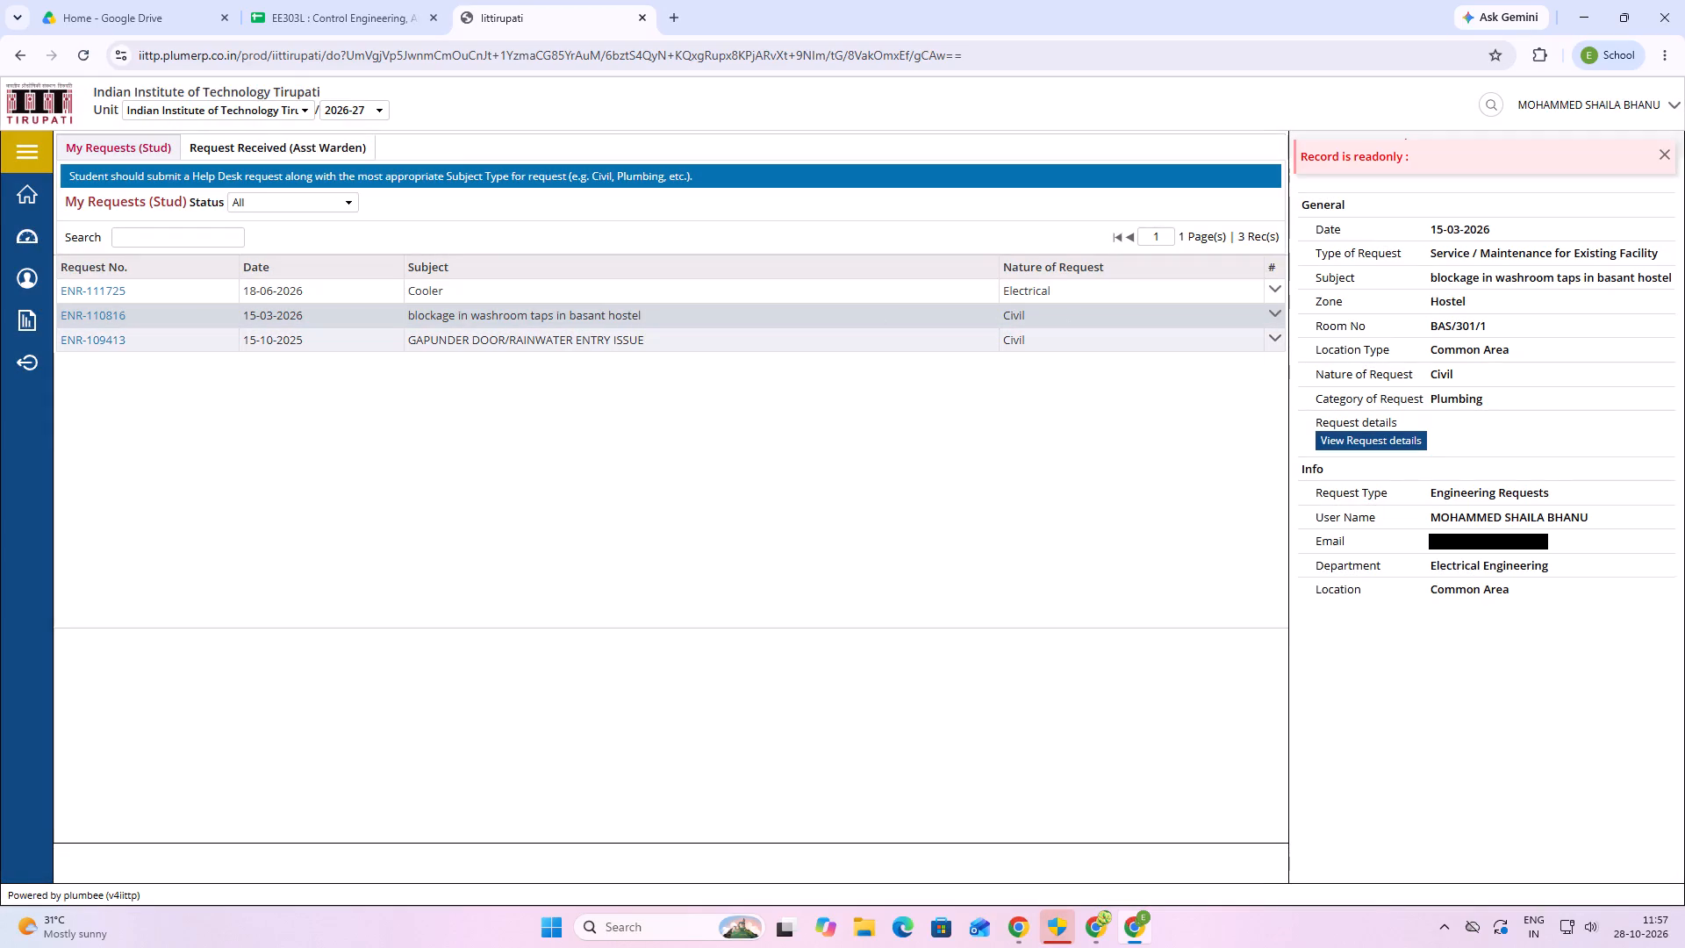
click(1354, 441)
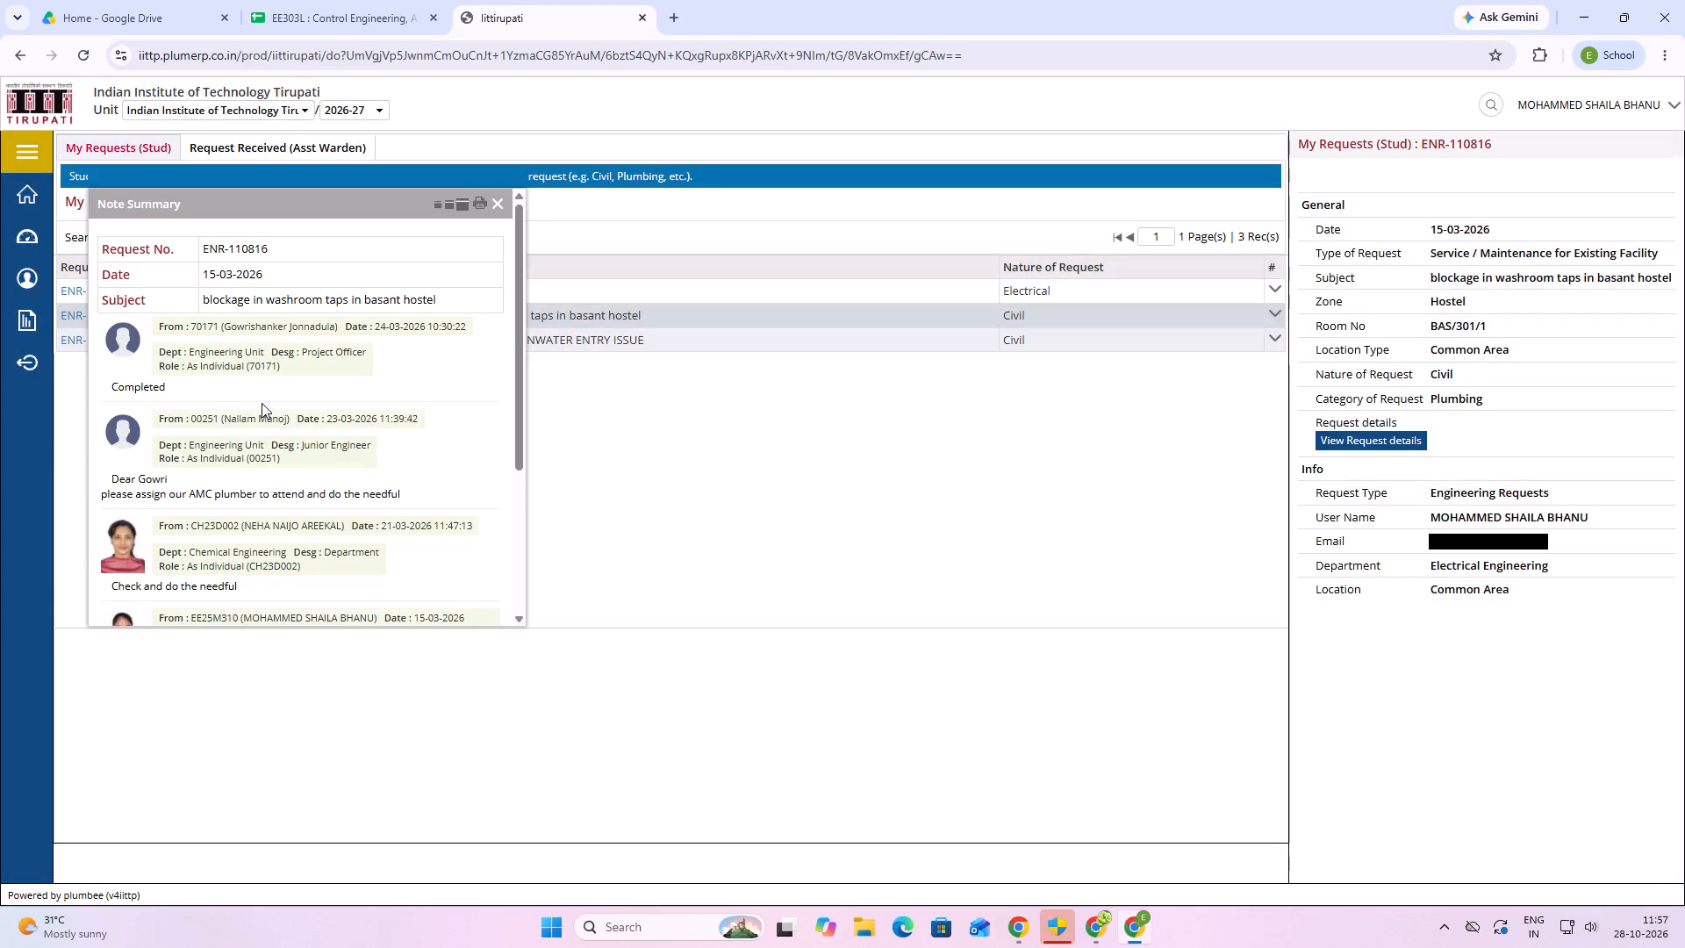
scroll(262, 402, down, 5)
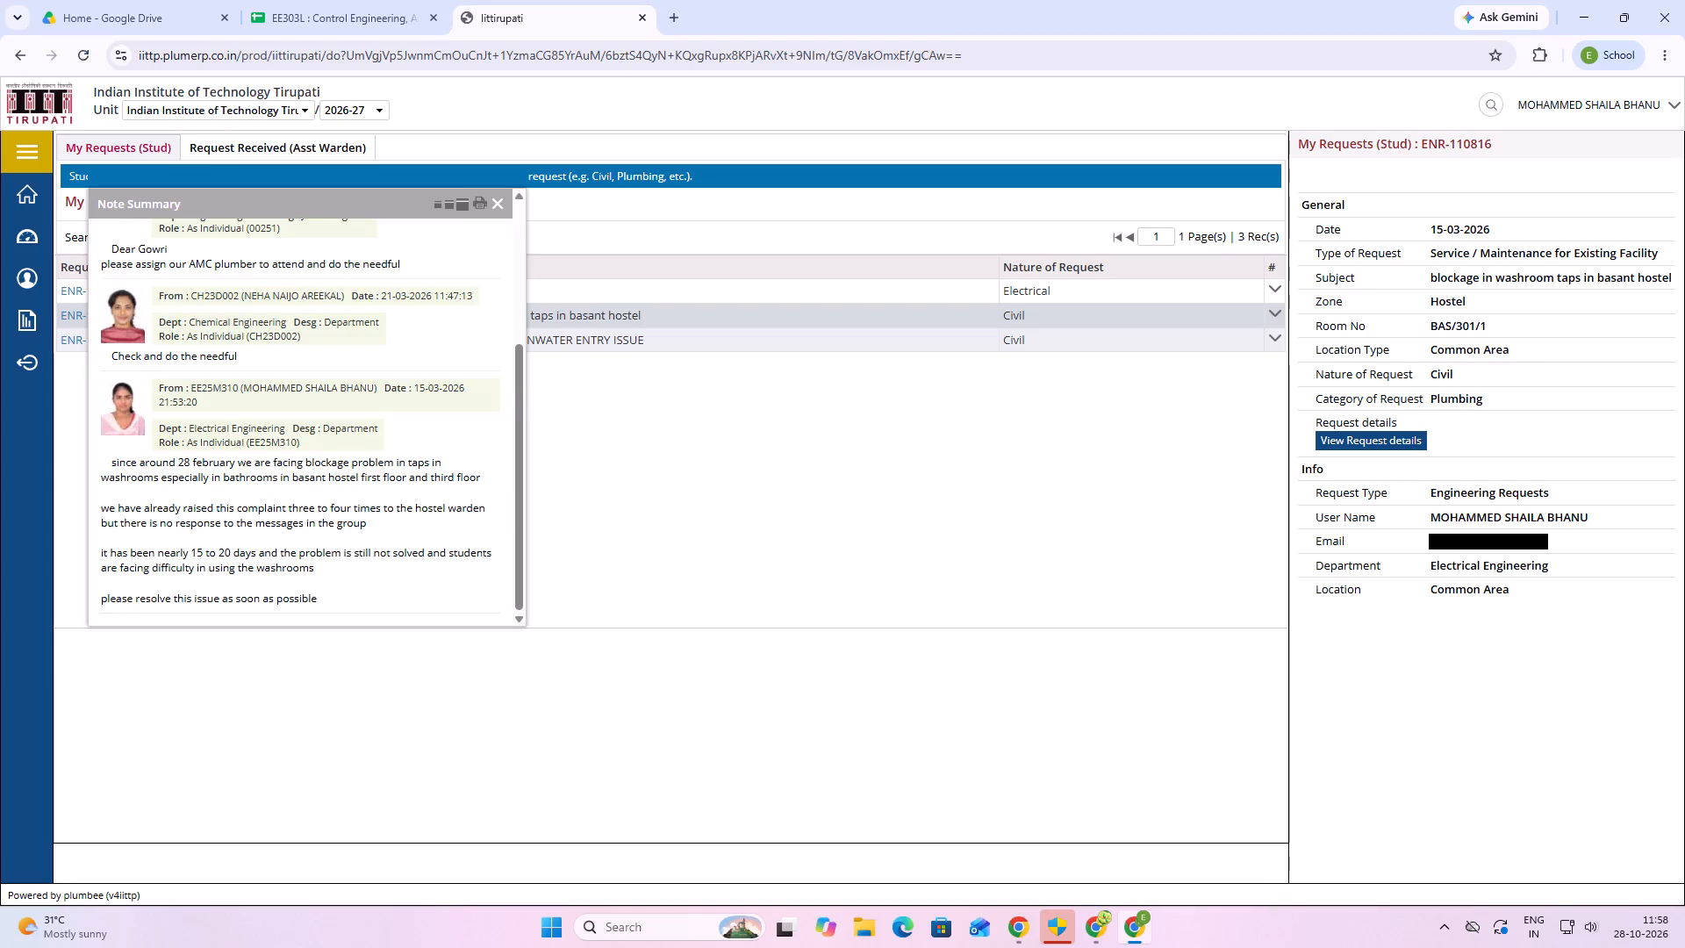
scroll(306, 520, down, 1)
scroll(226, 531, down, 2)
Review the latest replies in the notes of washroom taps request ENR-110816, and close the note summary.
scroll(227, 530, up, 3)
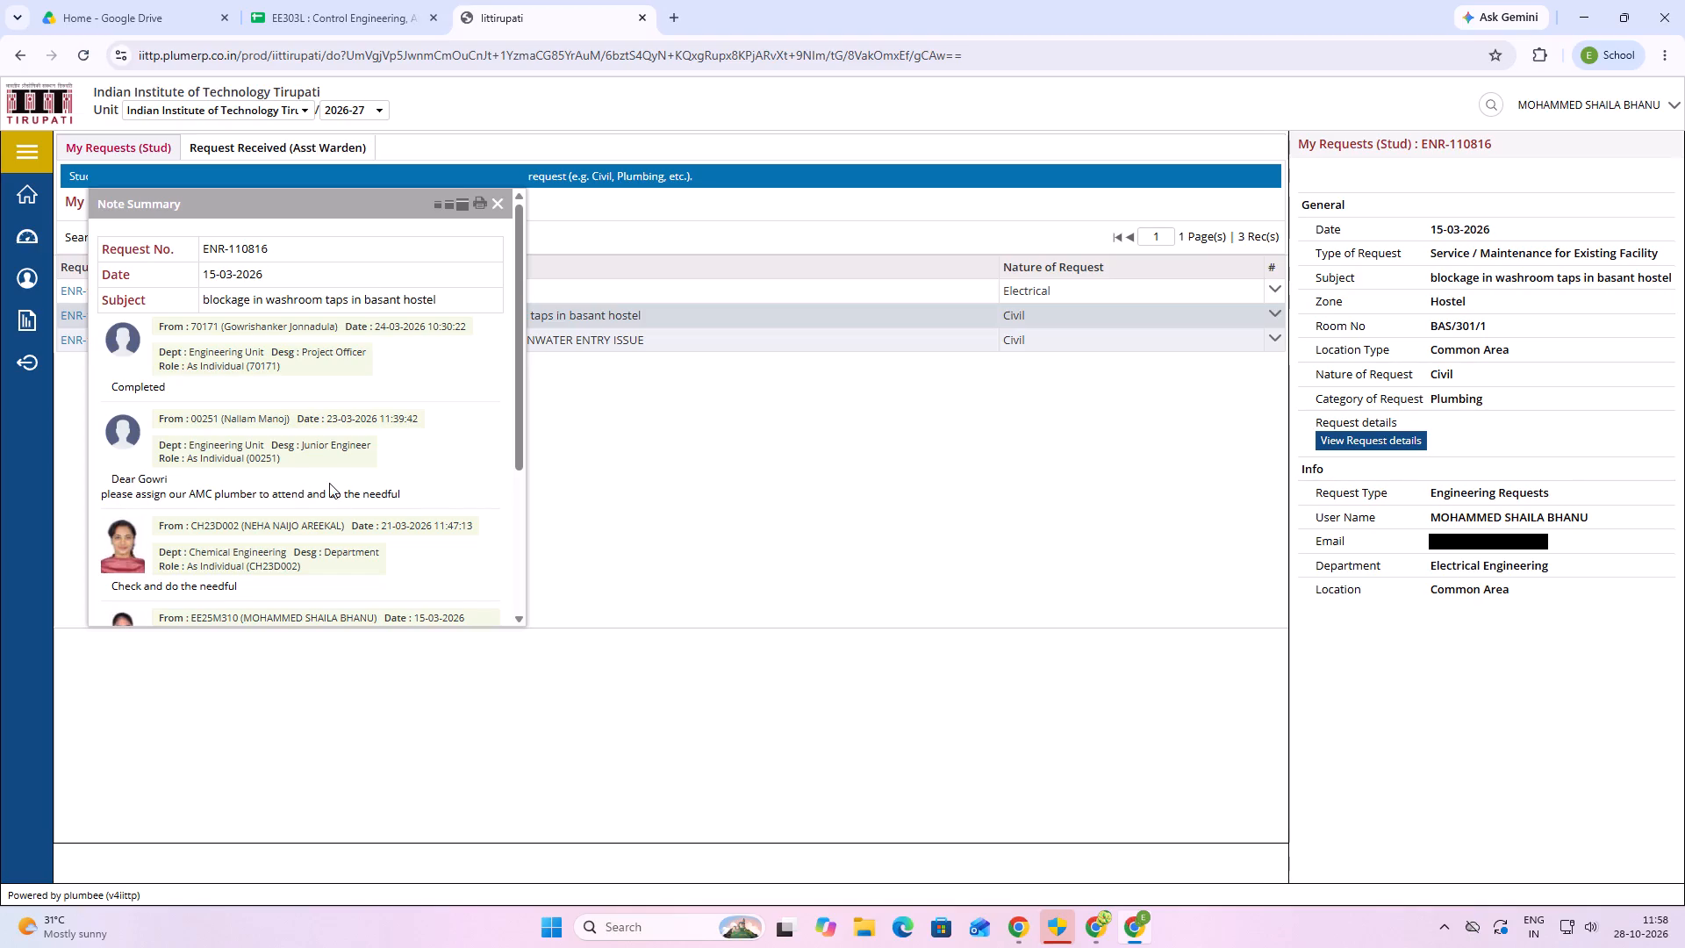
scroll(423, 473, up, 2)
click(499, 208)
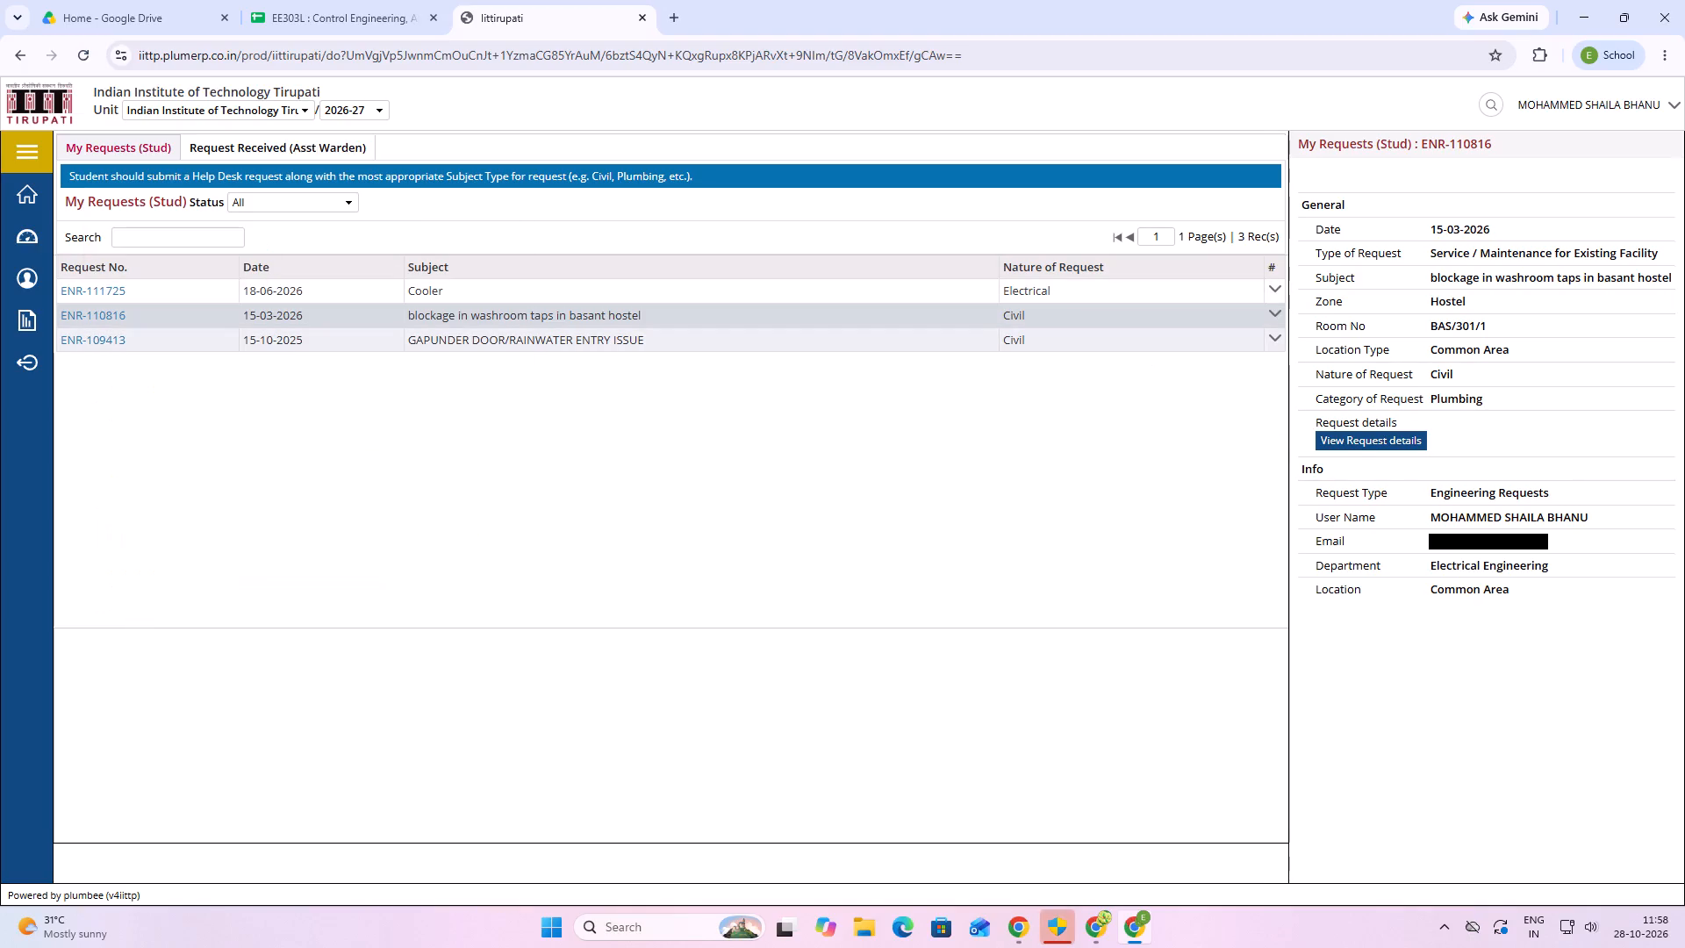
Open request ENR-109413 about the gap under the door and rainwater entry, and read through its request details notes.
click(95, 342)
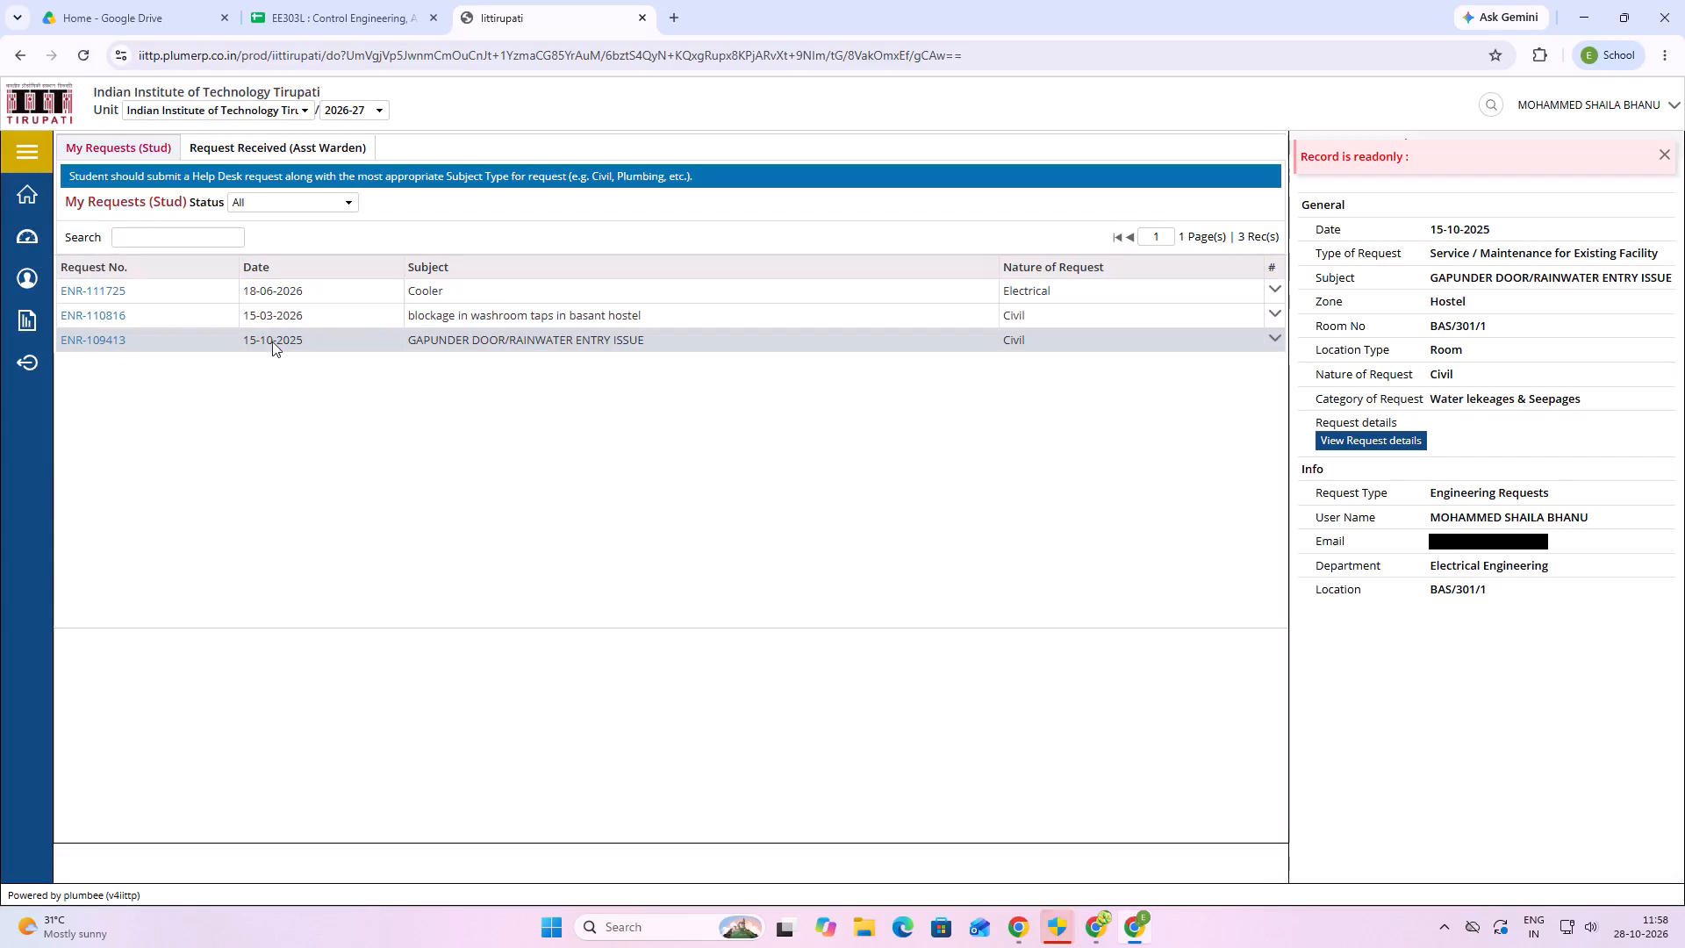
click(1382, 439)
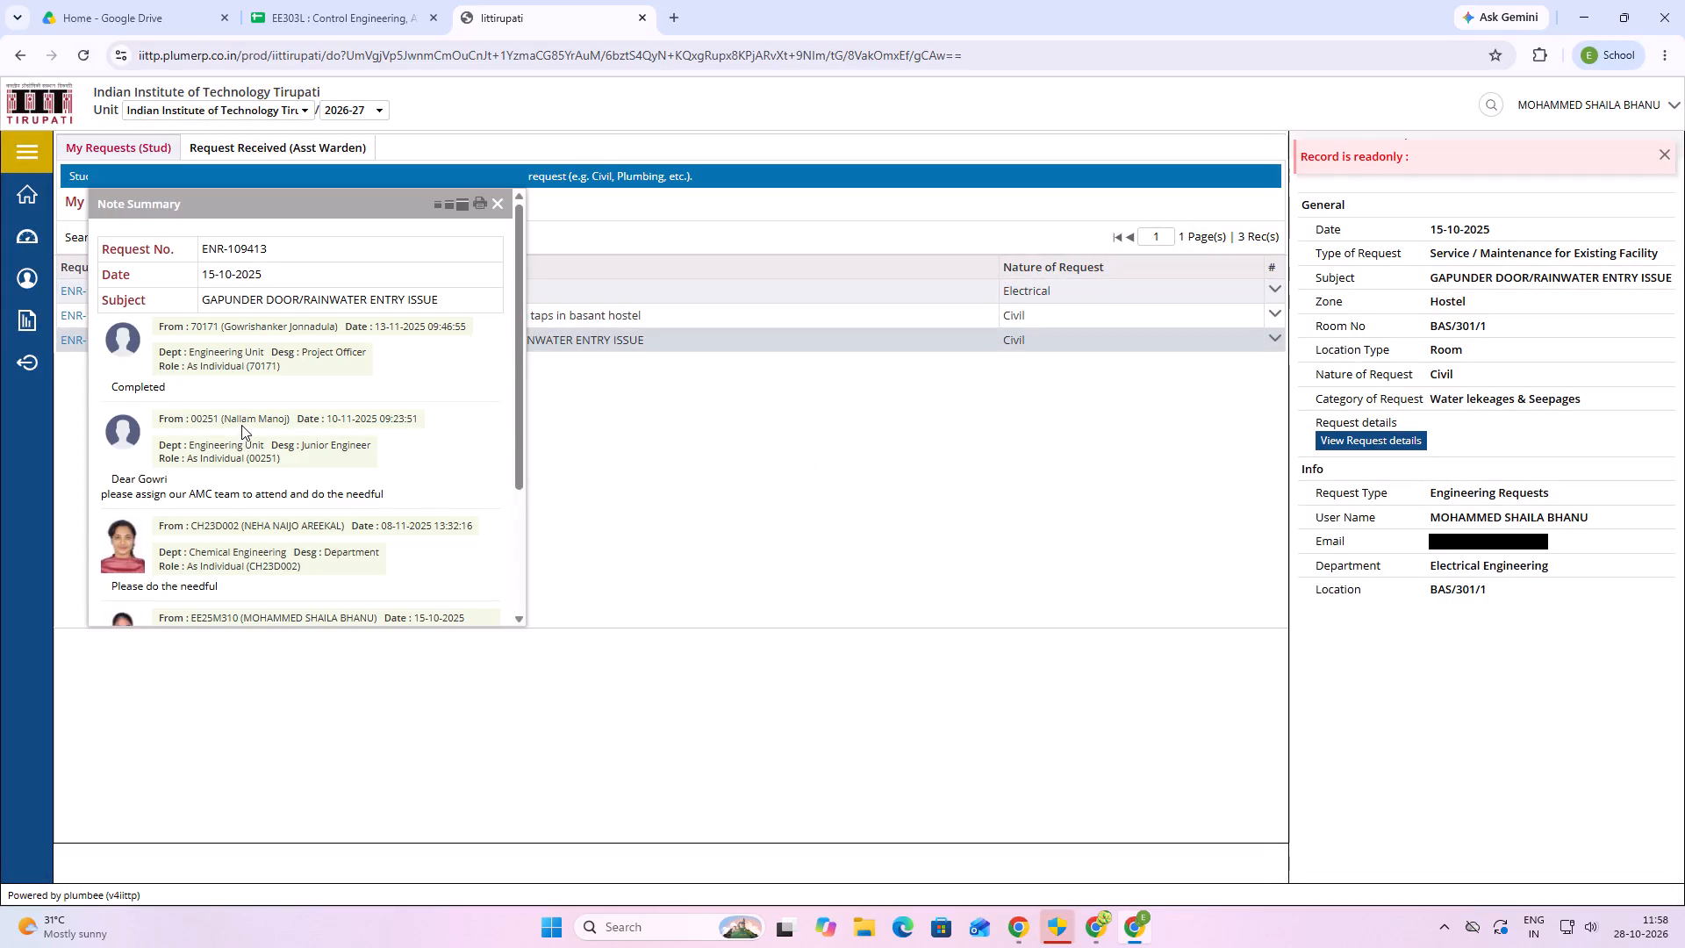
scroll(242, 425, down, 1)
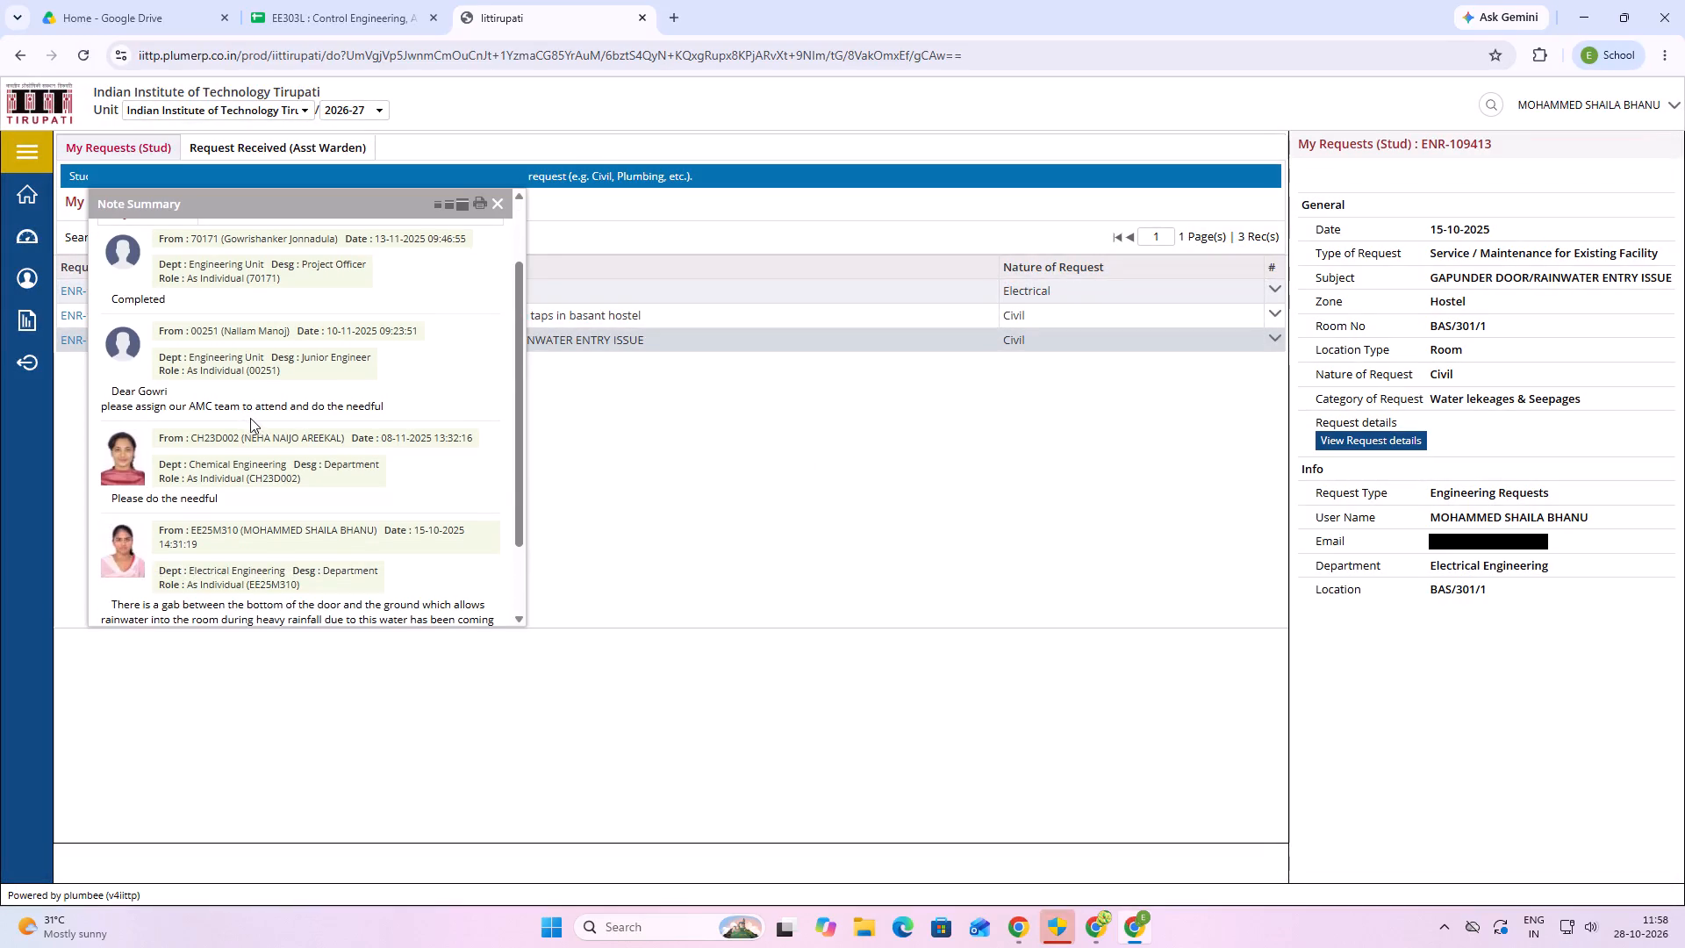
scroll(405, 403, down, 3)
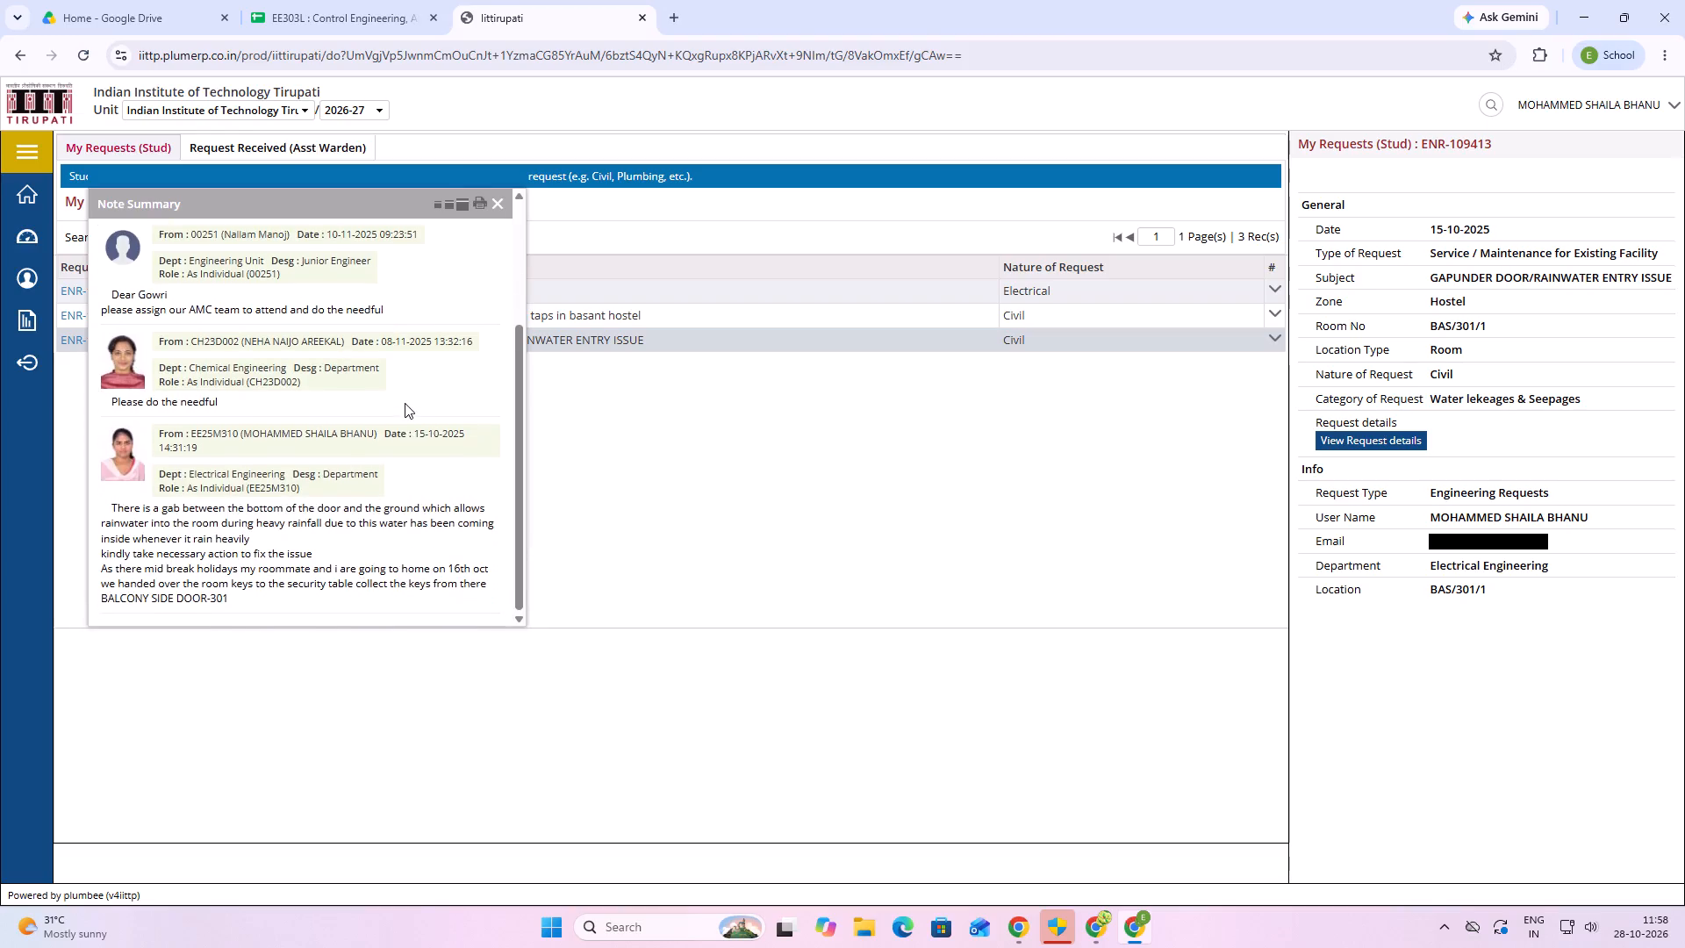
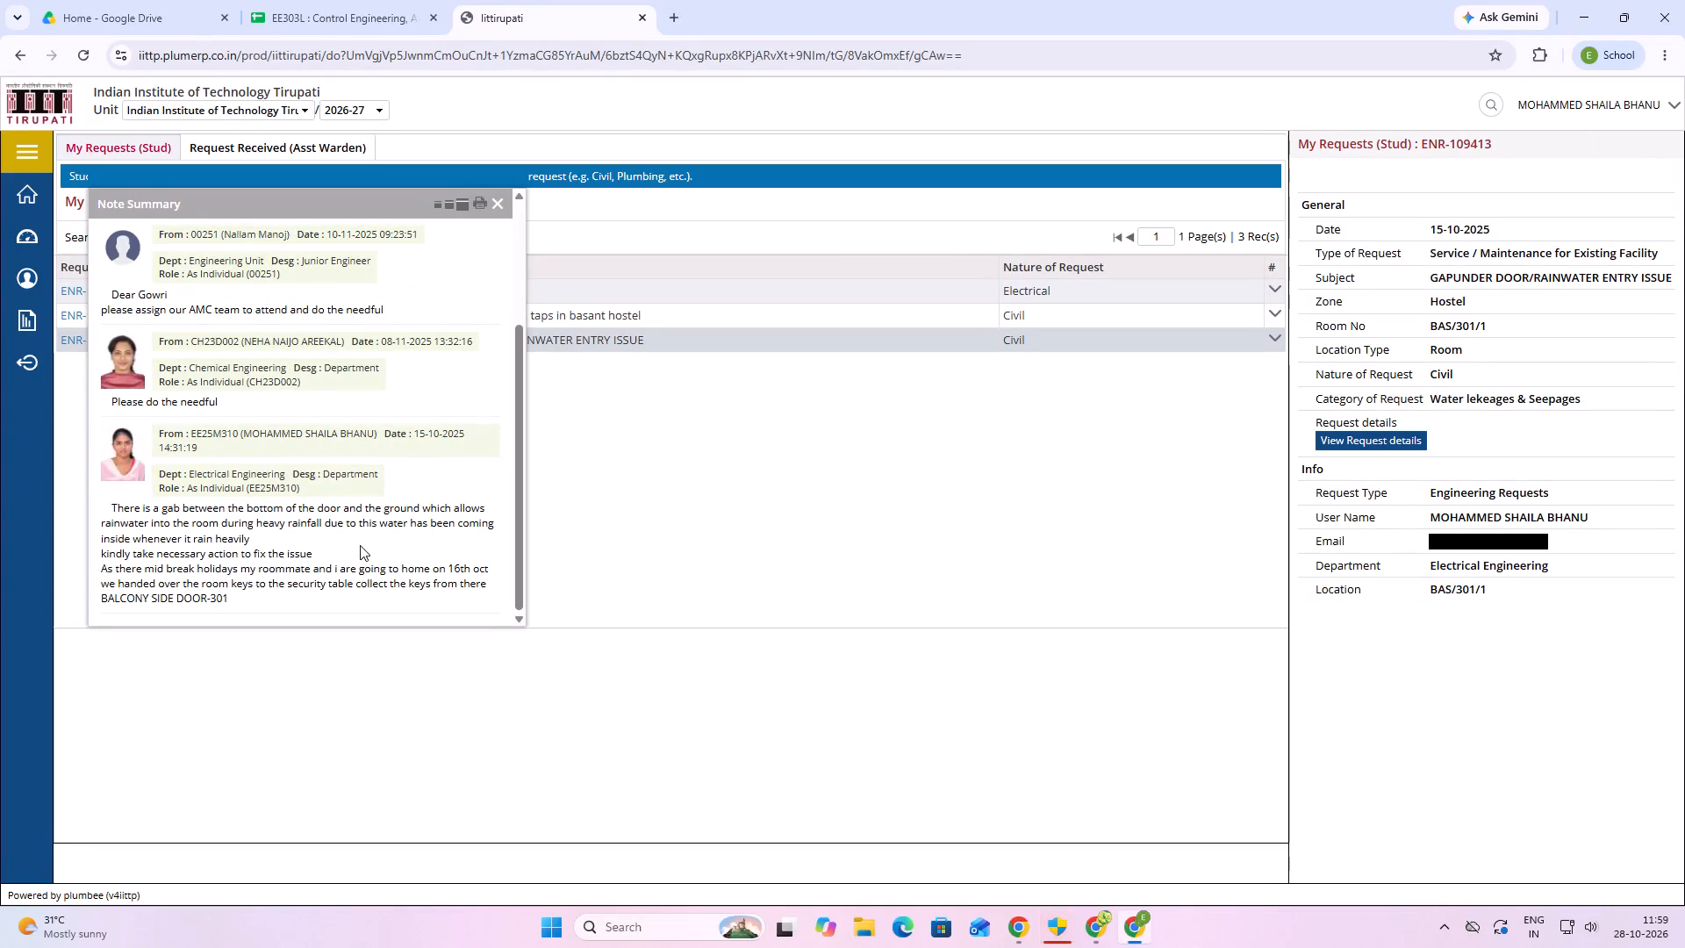
scroll(360, 521, up, 1)
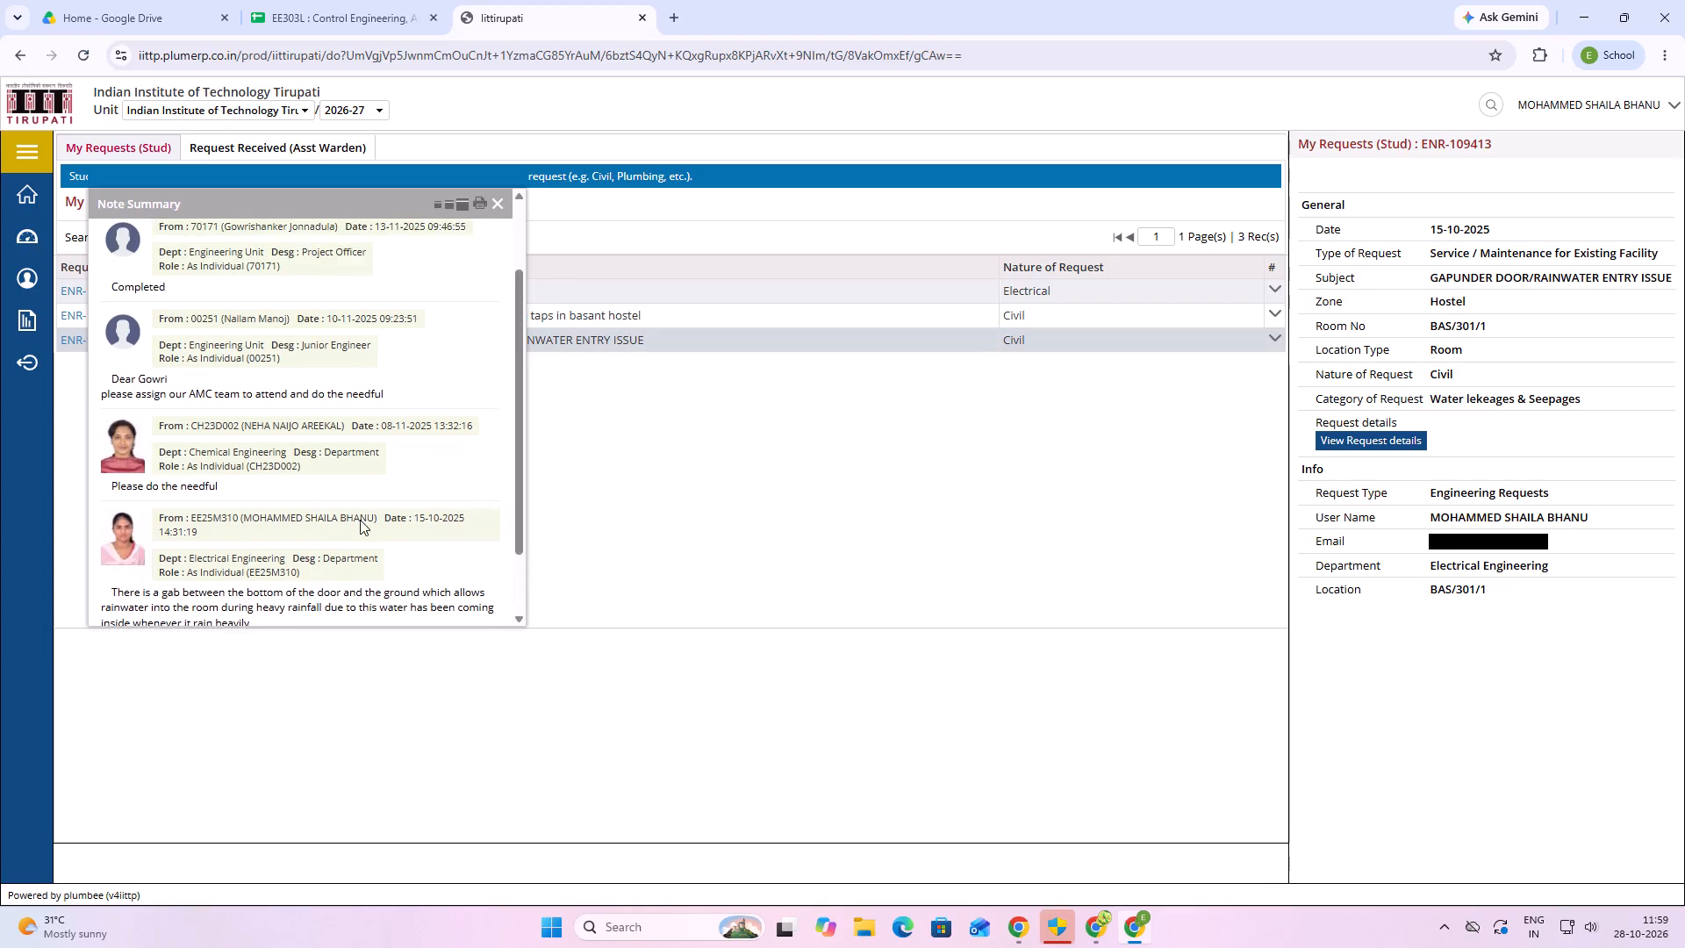
scroll(360, 520, up, 2)
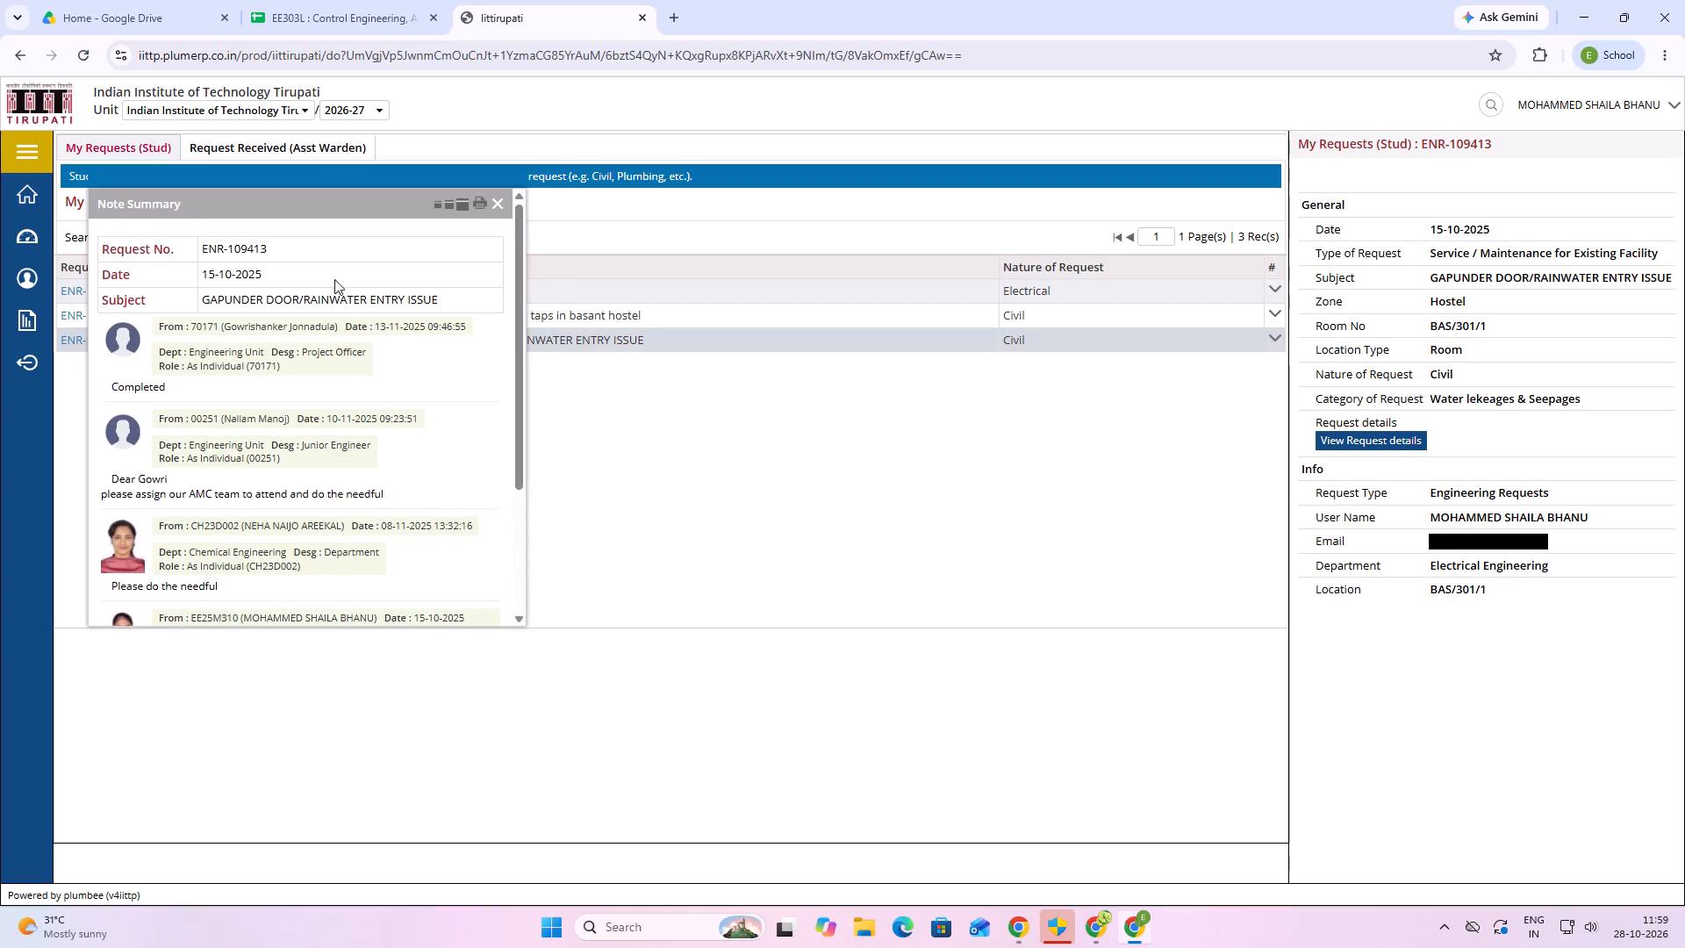
click(498, 198)
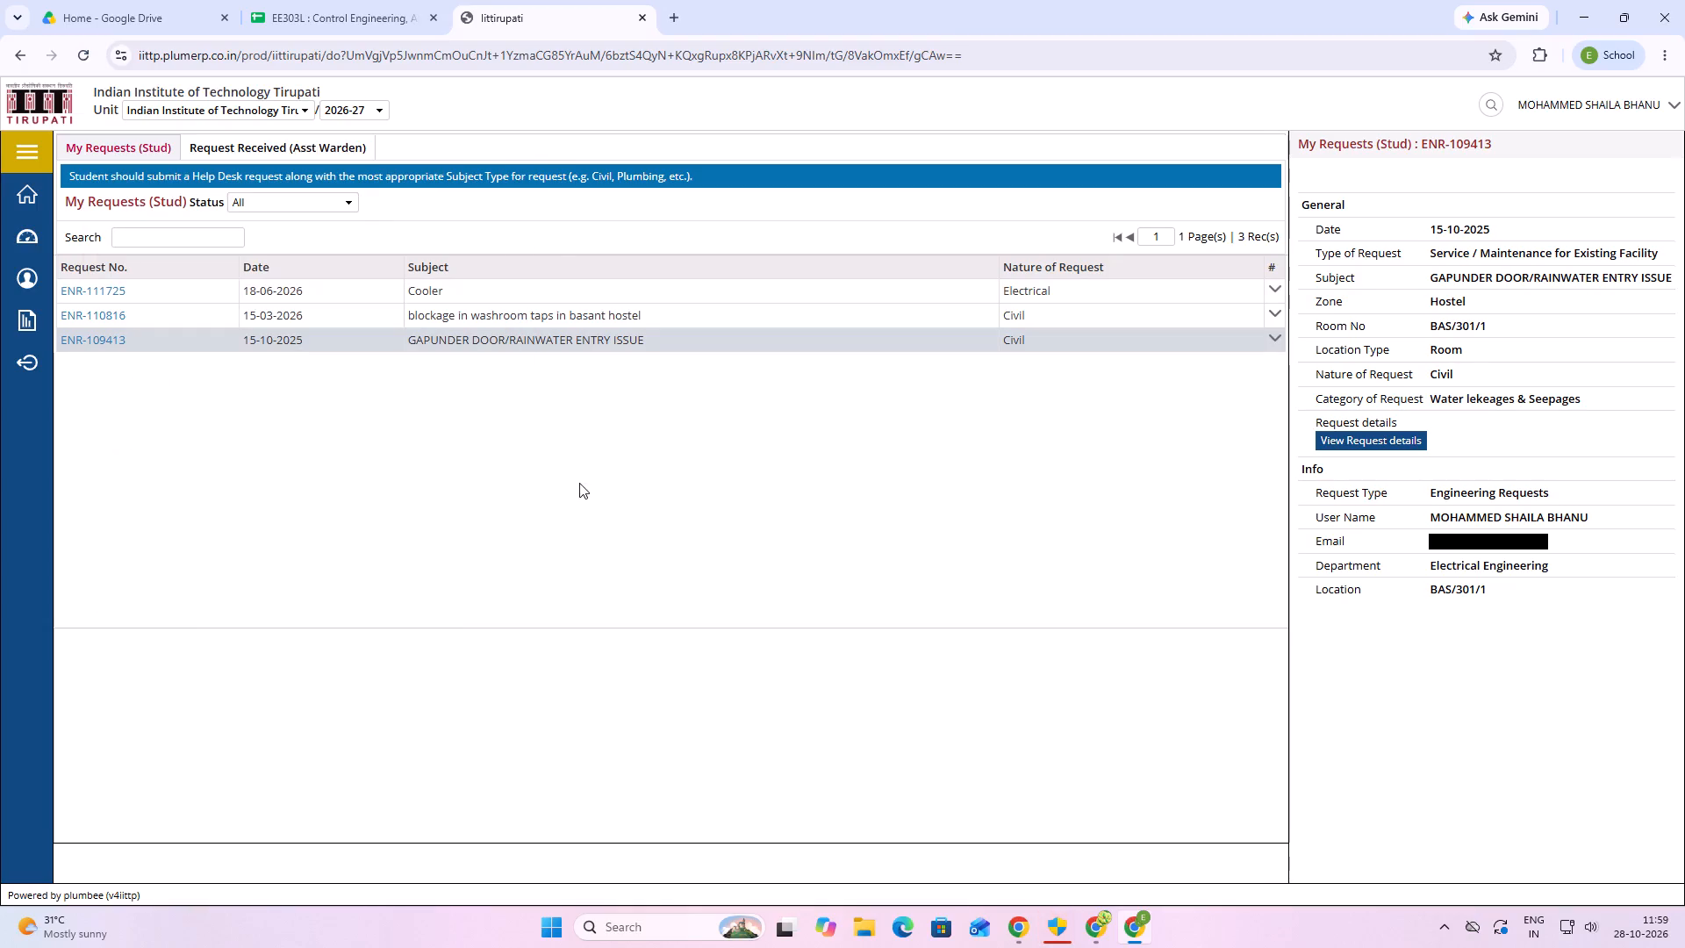
click(305, 190)
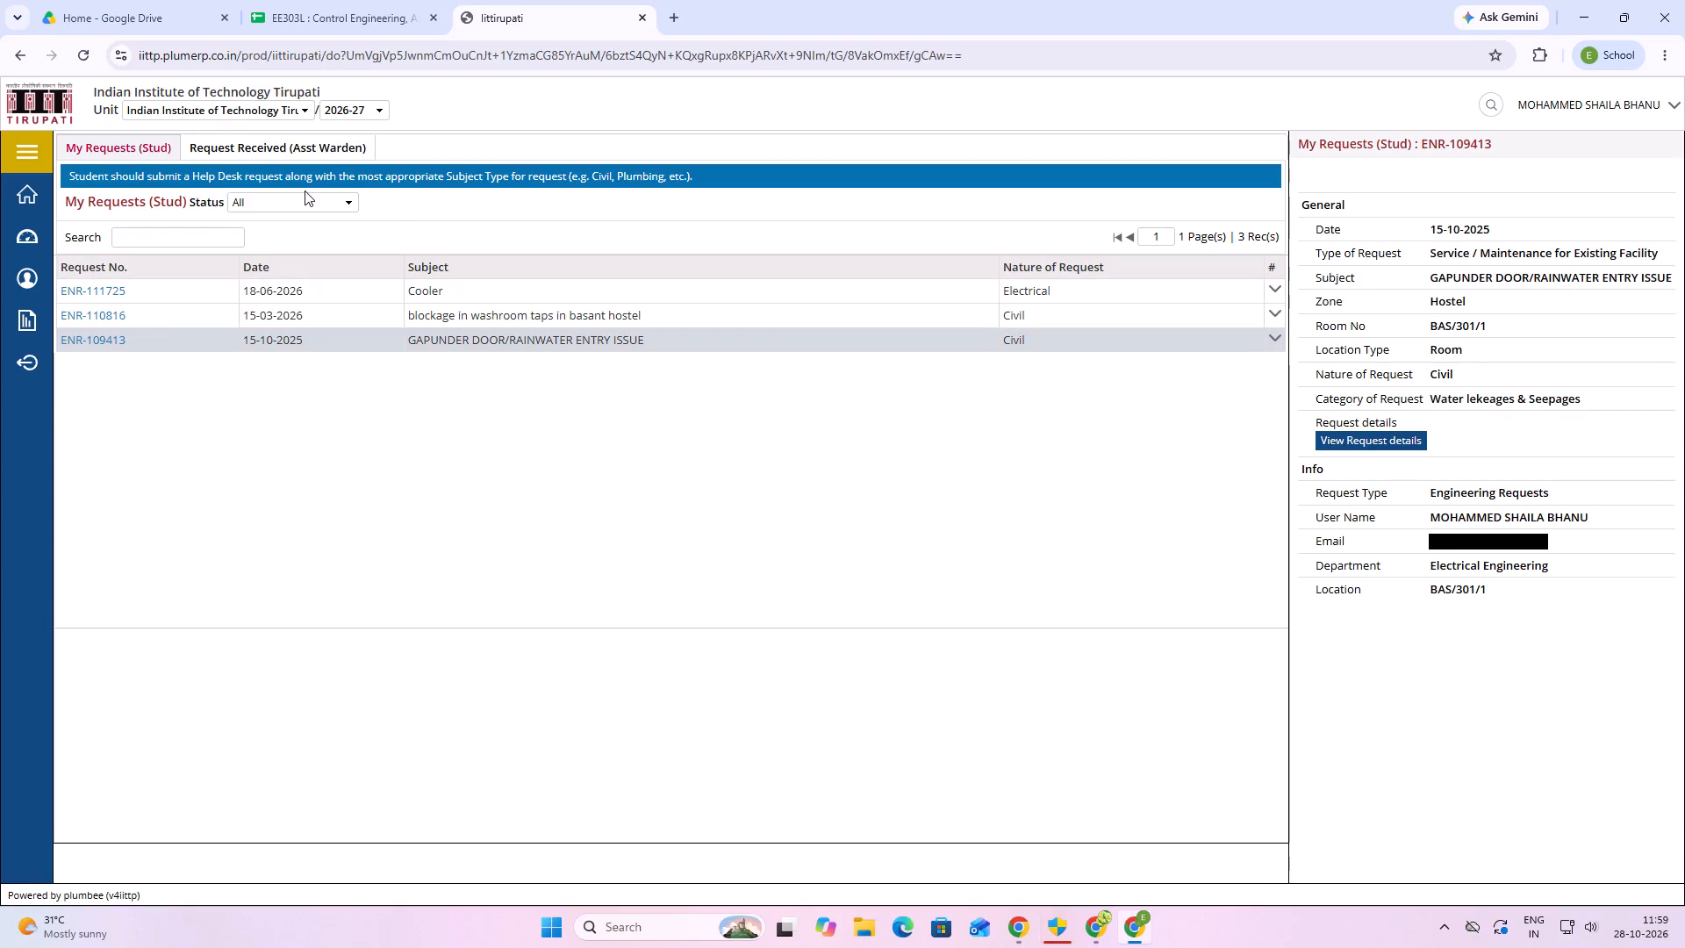
View the My Profile (M.Tech) record in the ERP portal, and open the Reports page.
click(17, 275)
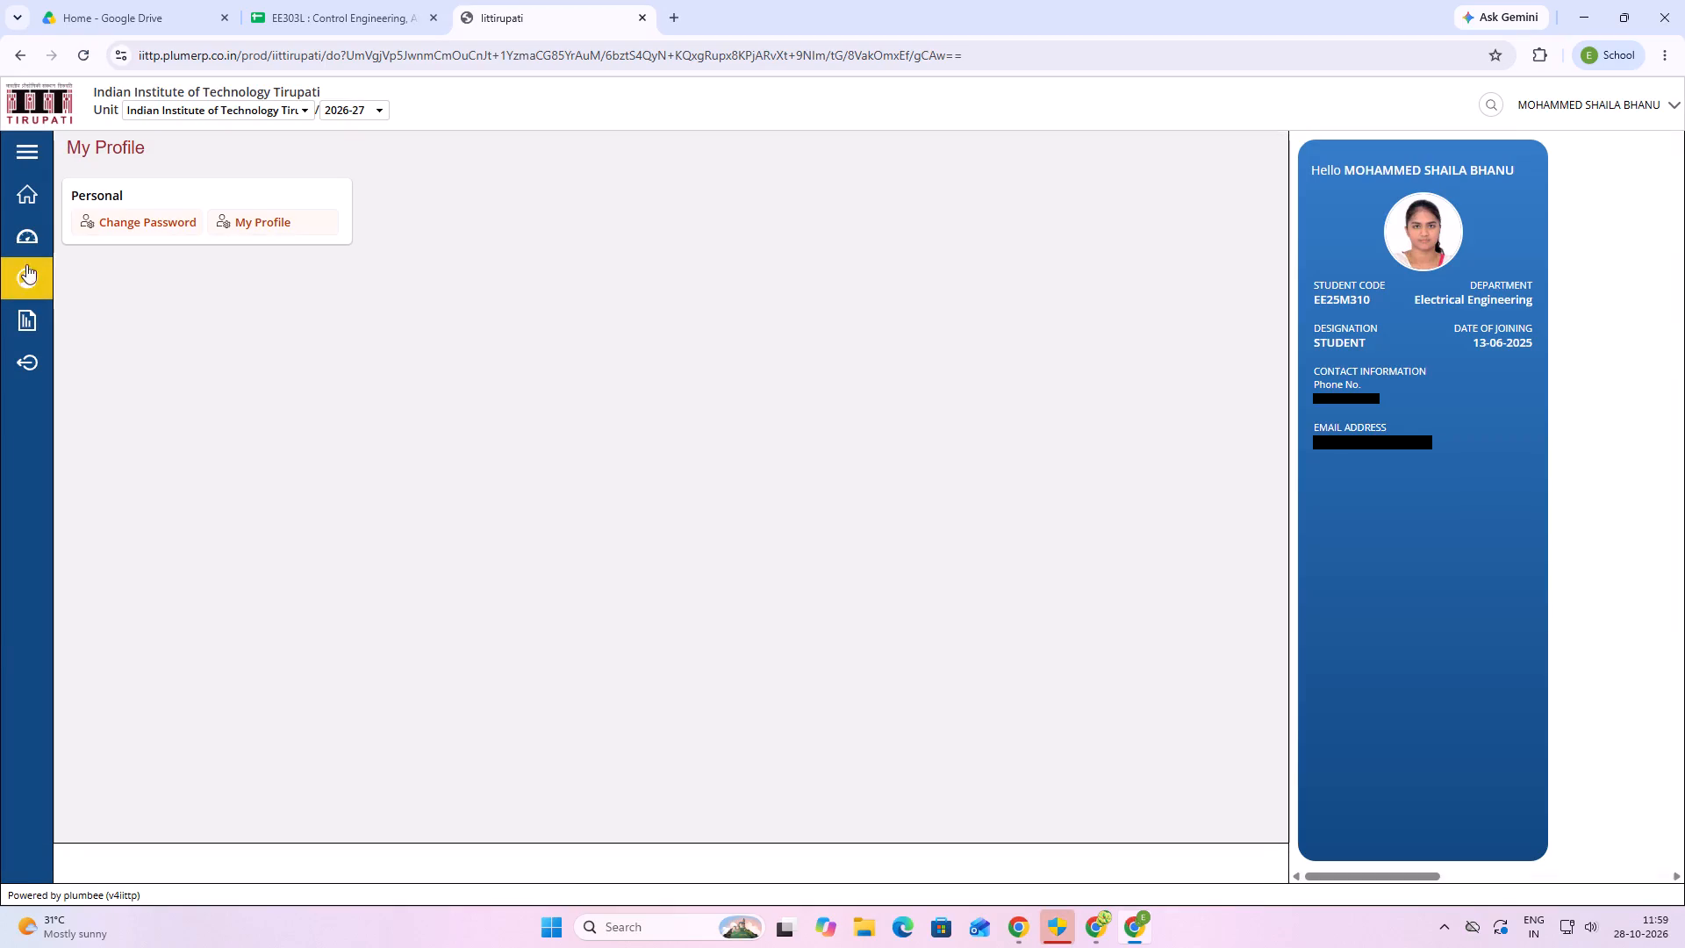
click(292, 217)
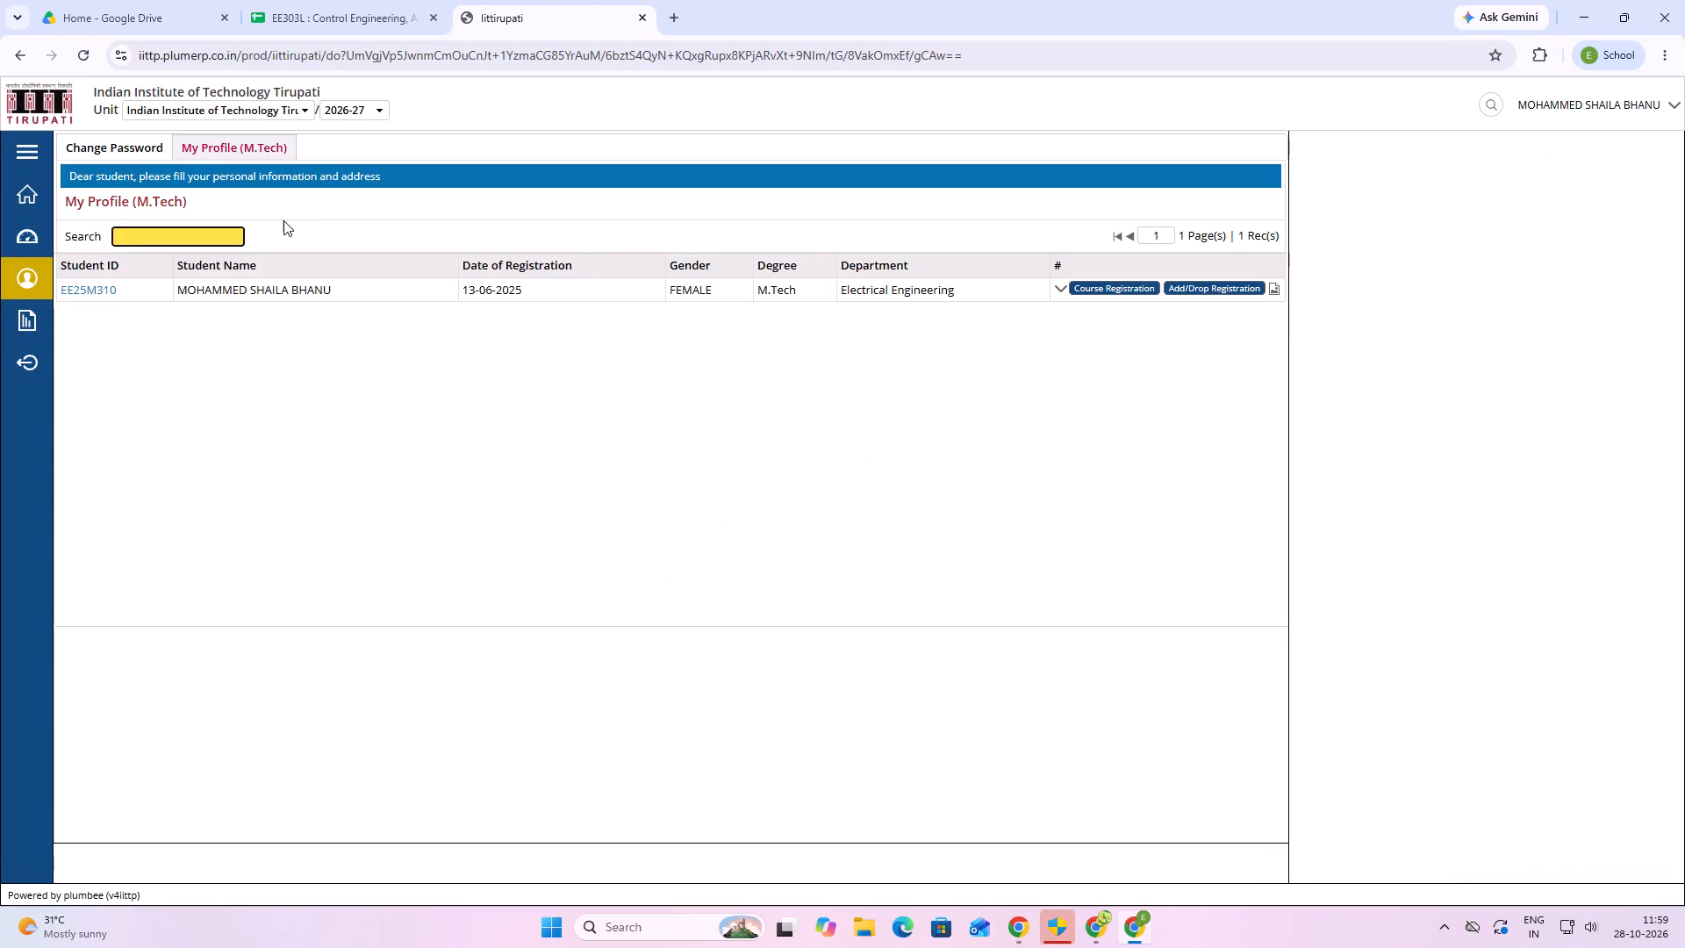
drag(32, 321, 46, 336)
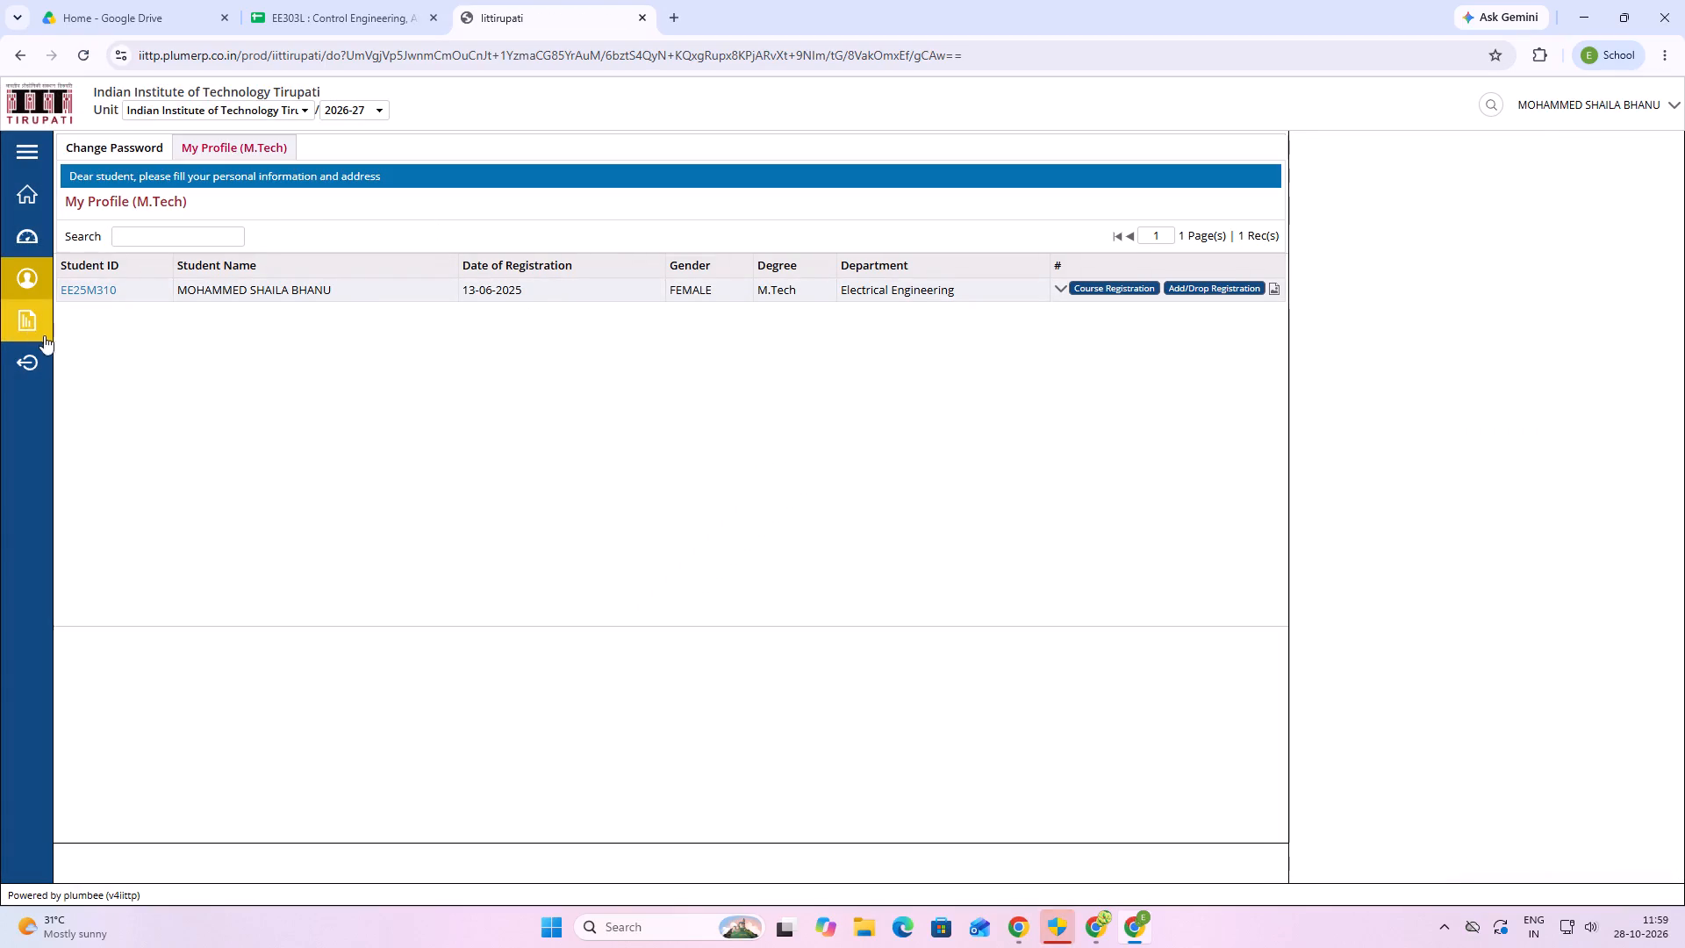
click(0, 312)
click(15, 320)
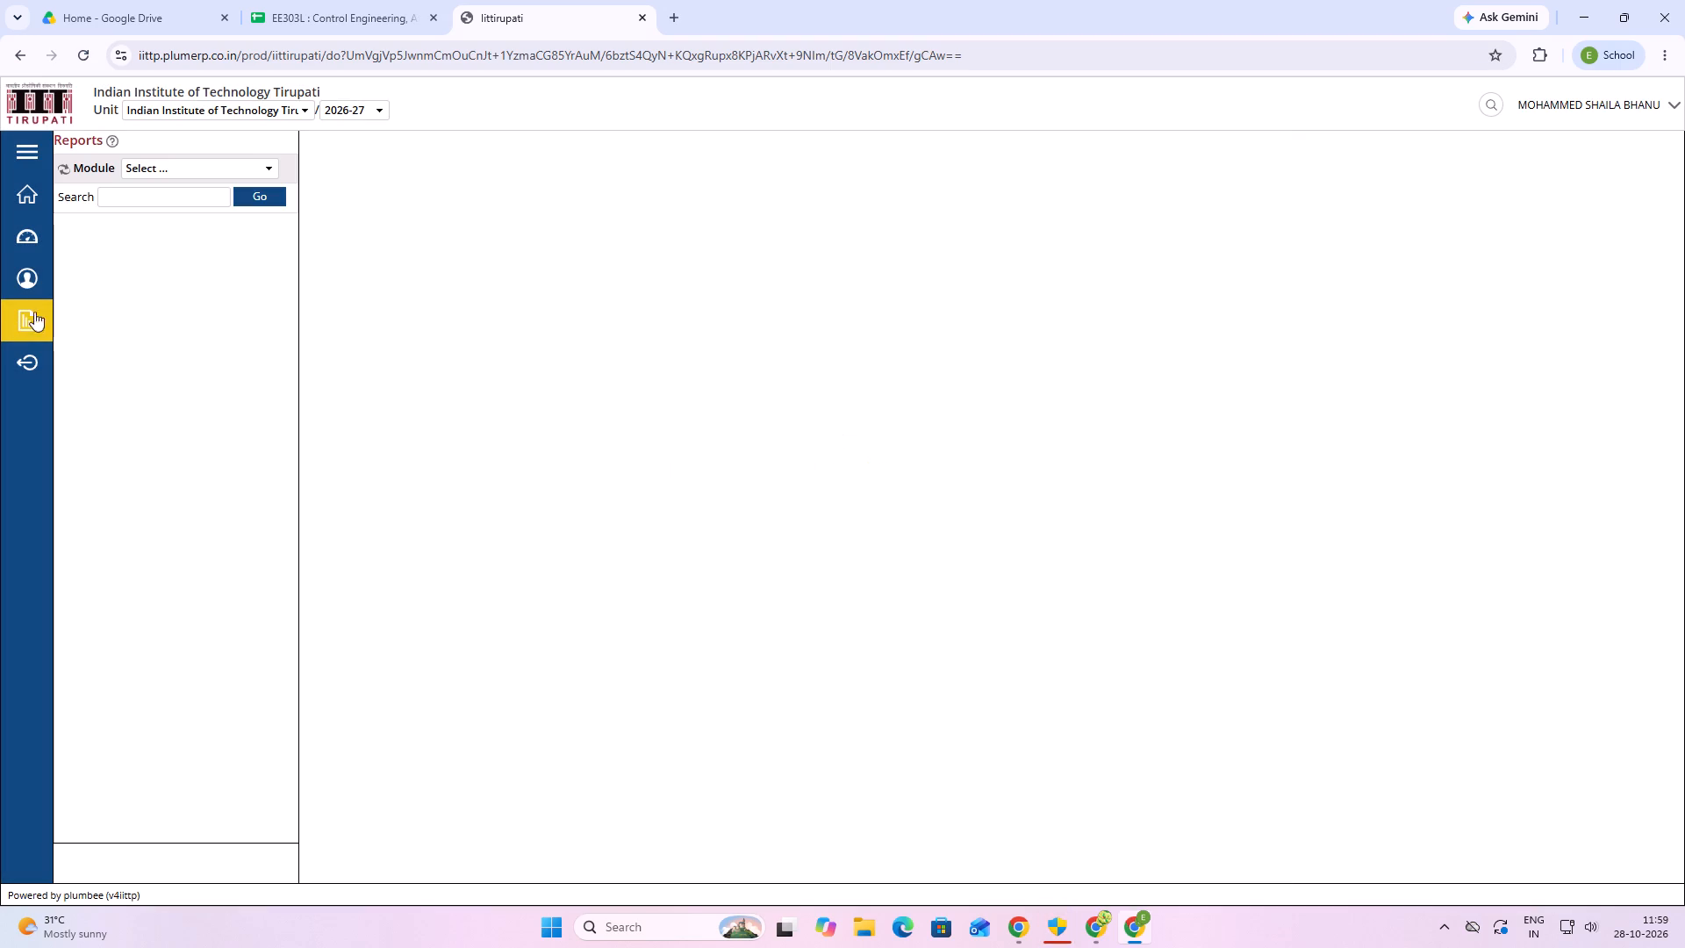
Return to the EE303L attendance workbook and close the conditional format rules.
click(325, 24)
click(152, 14)
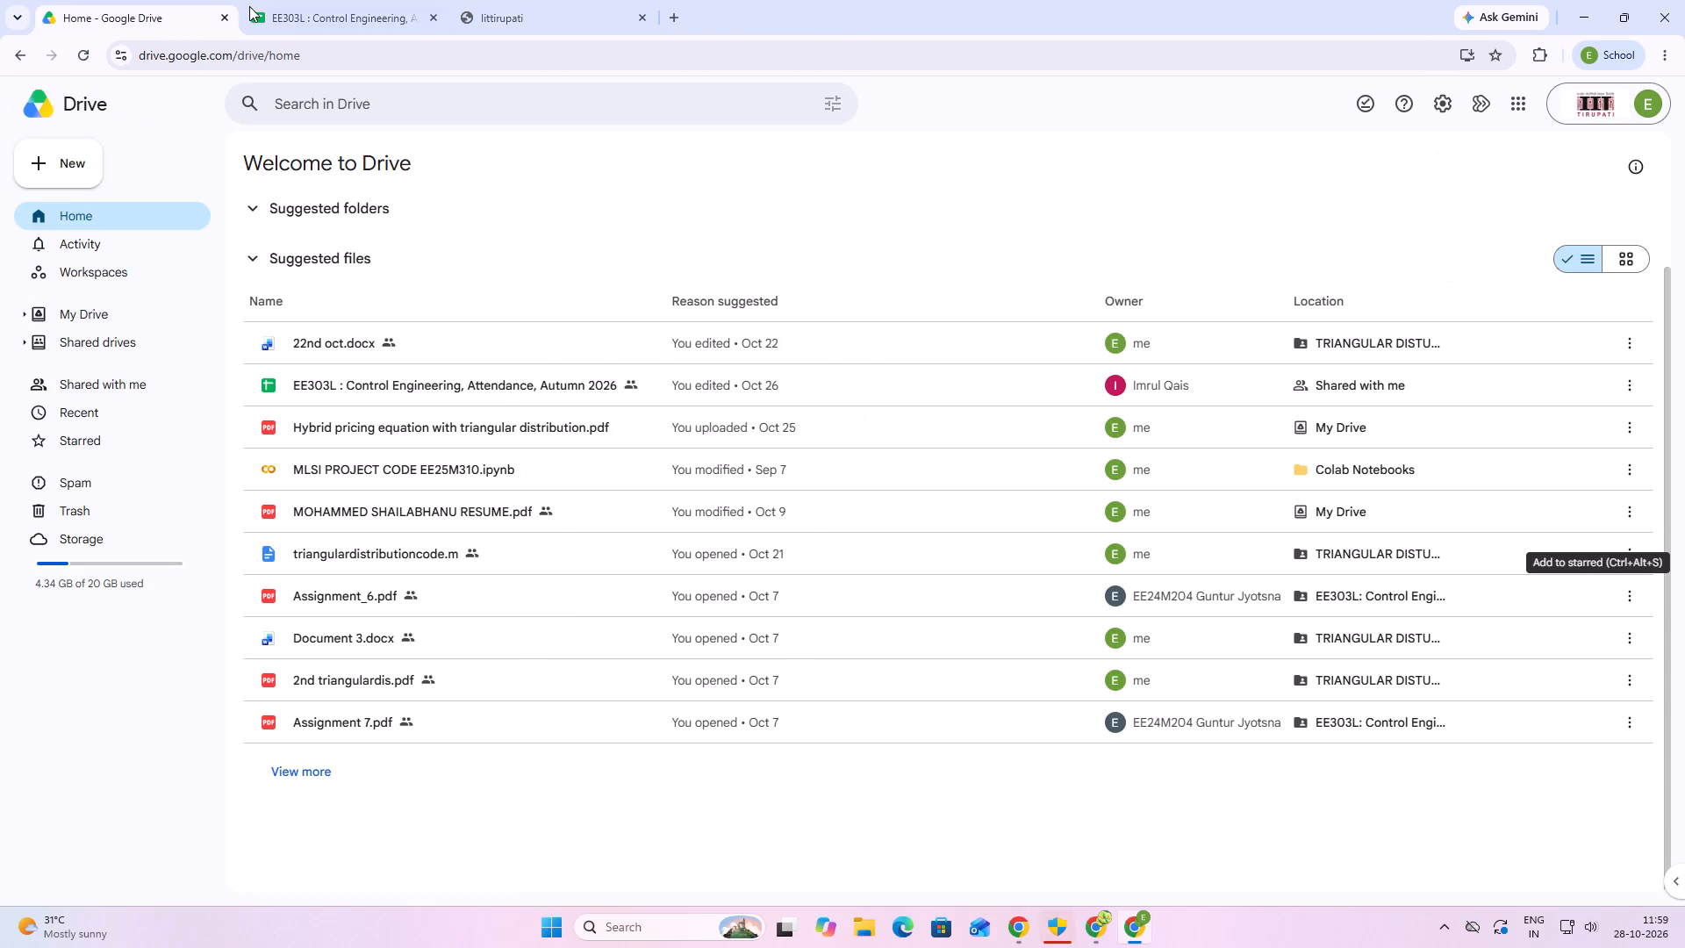
click(251, 6)
scroll(416, 358, up, 9)
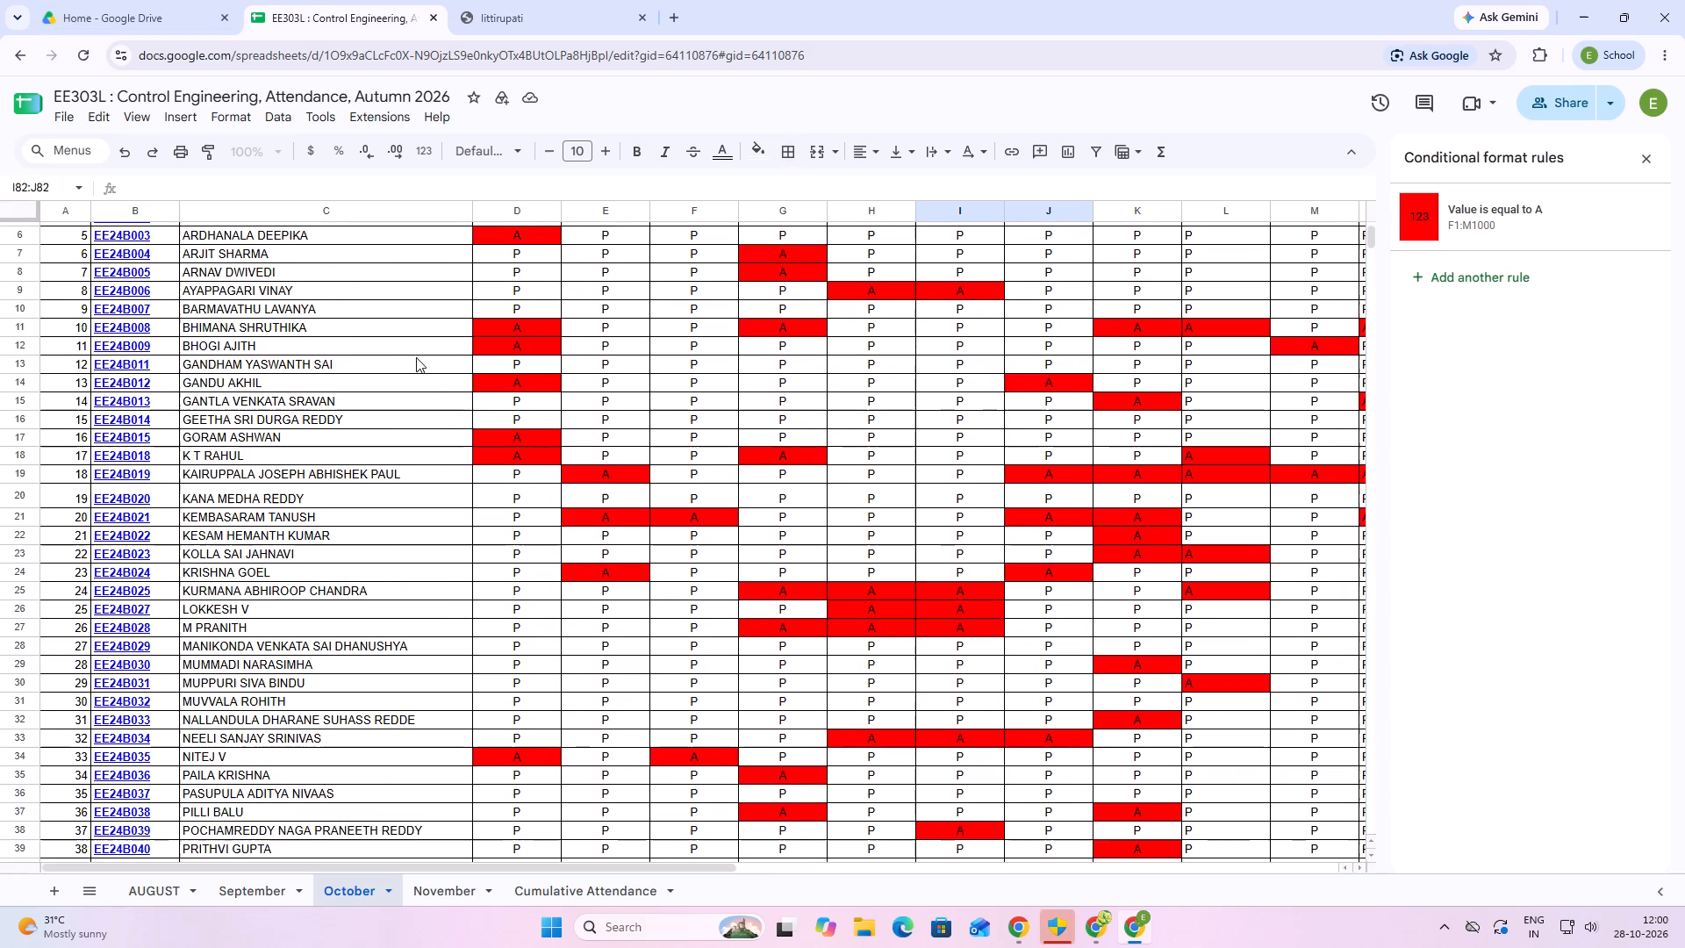
click(1656, 162)
Examine the October sheet's date columns, daily totals and attendance percentages, and look over the Cumulative Attendance sheet.
click(1176, 867)
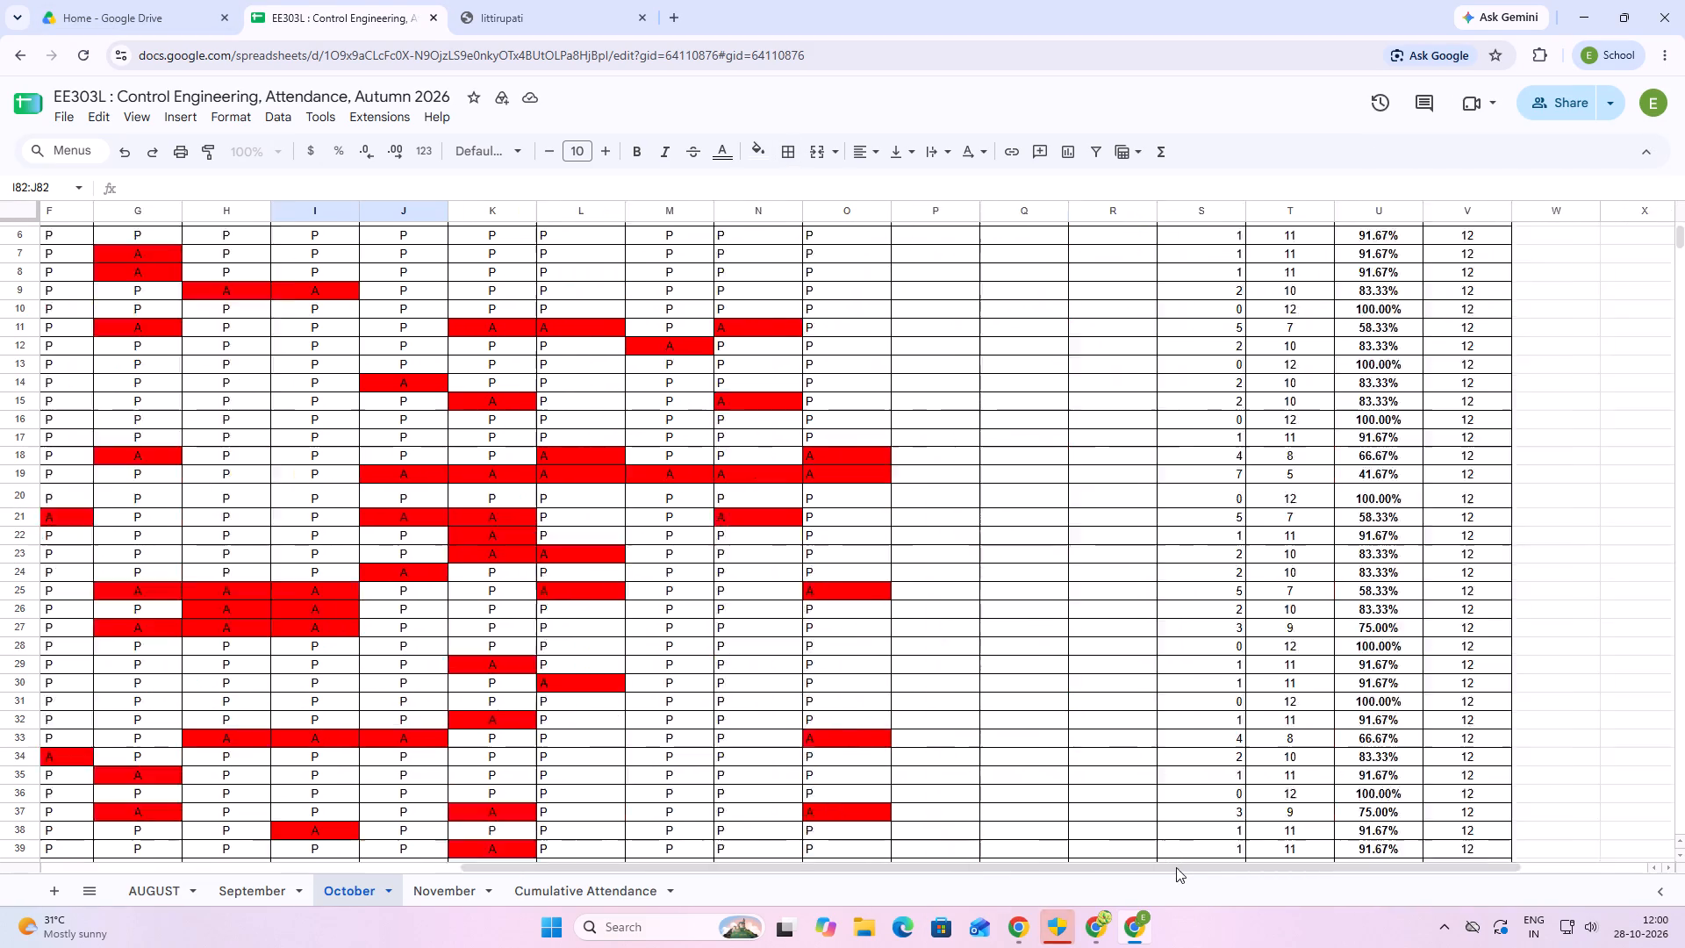
click(581, 890)
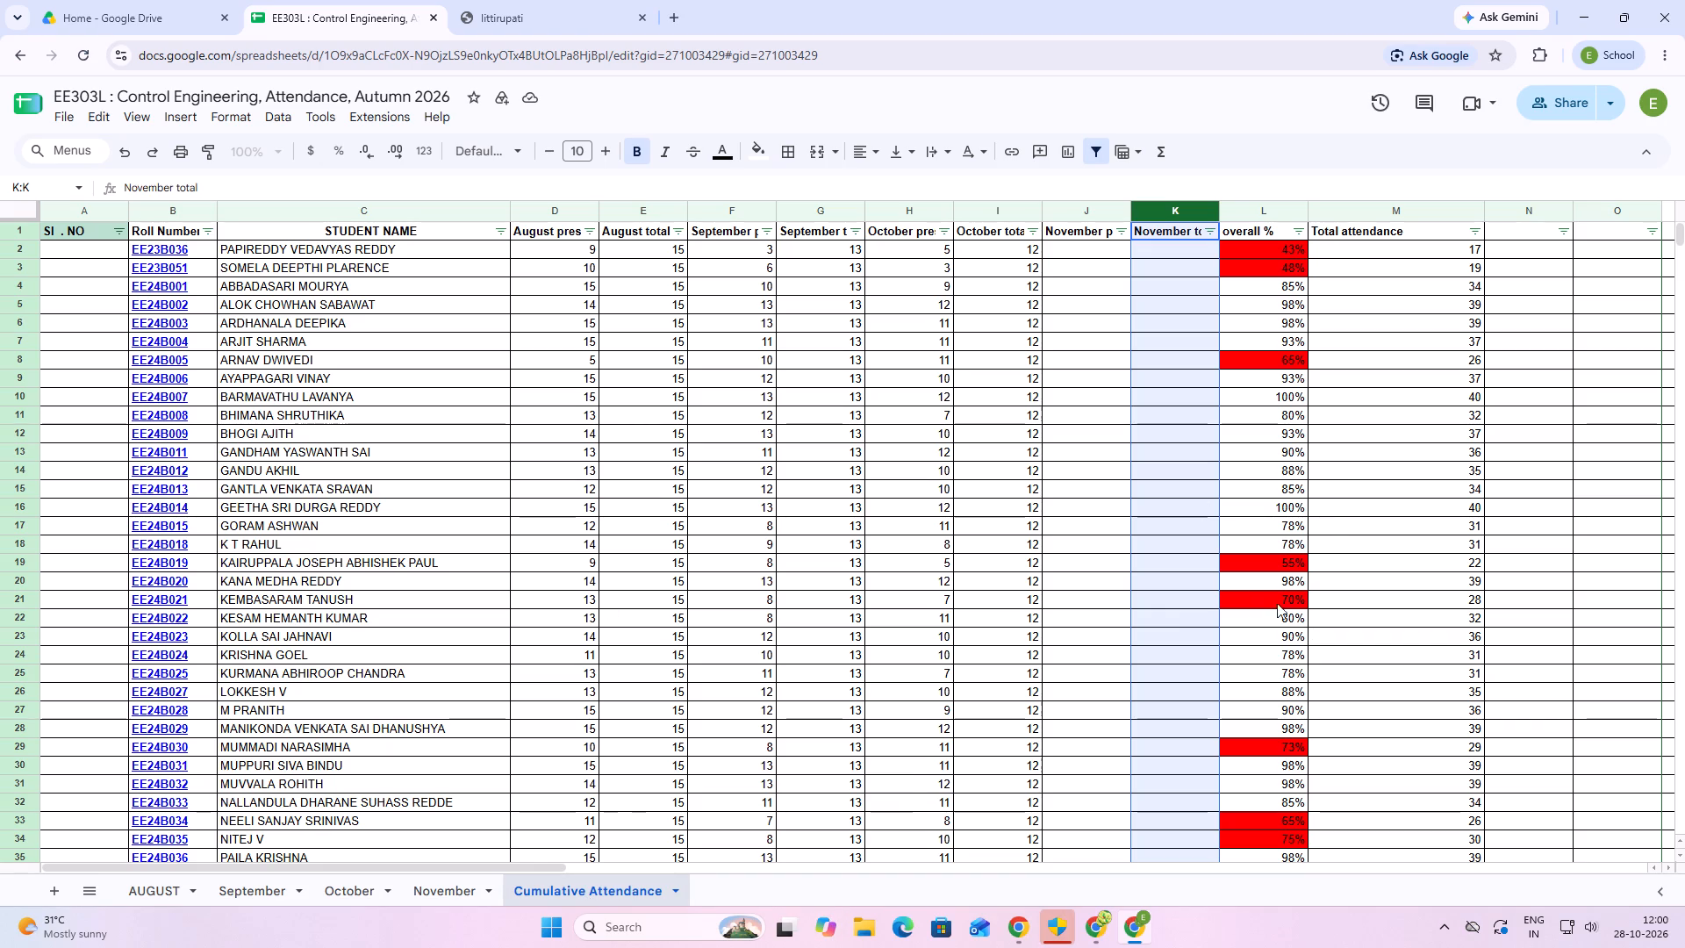
click(369, 885)
scroll(442, 700, up, 4)
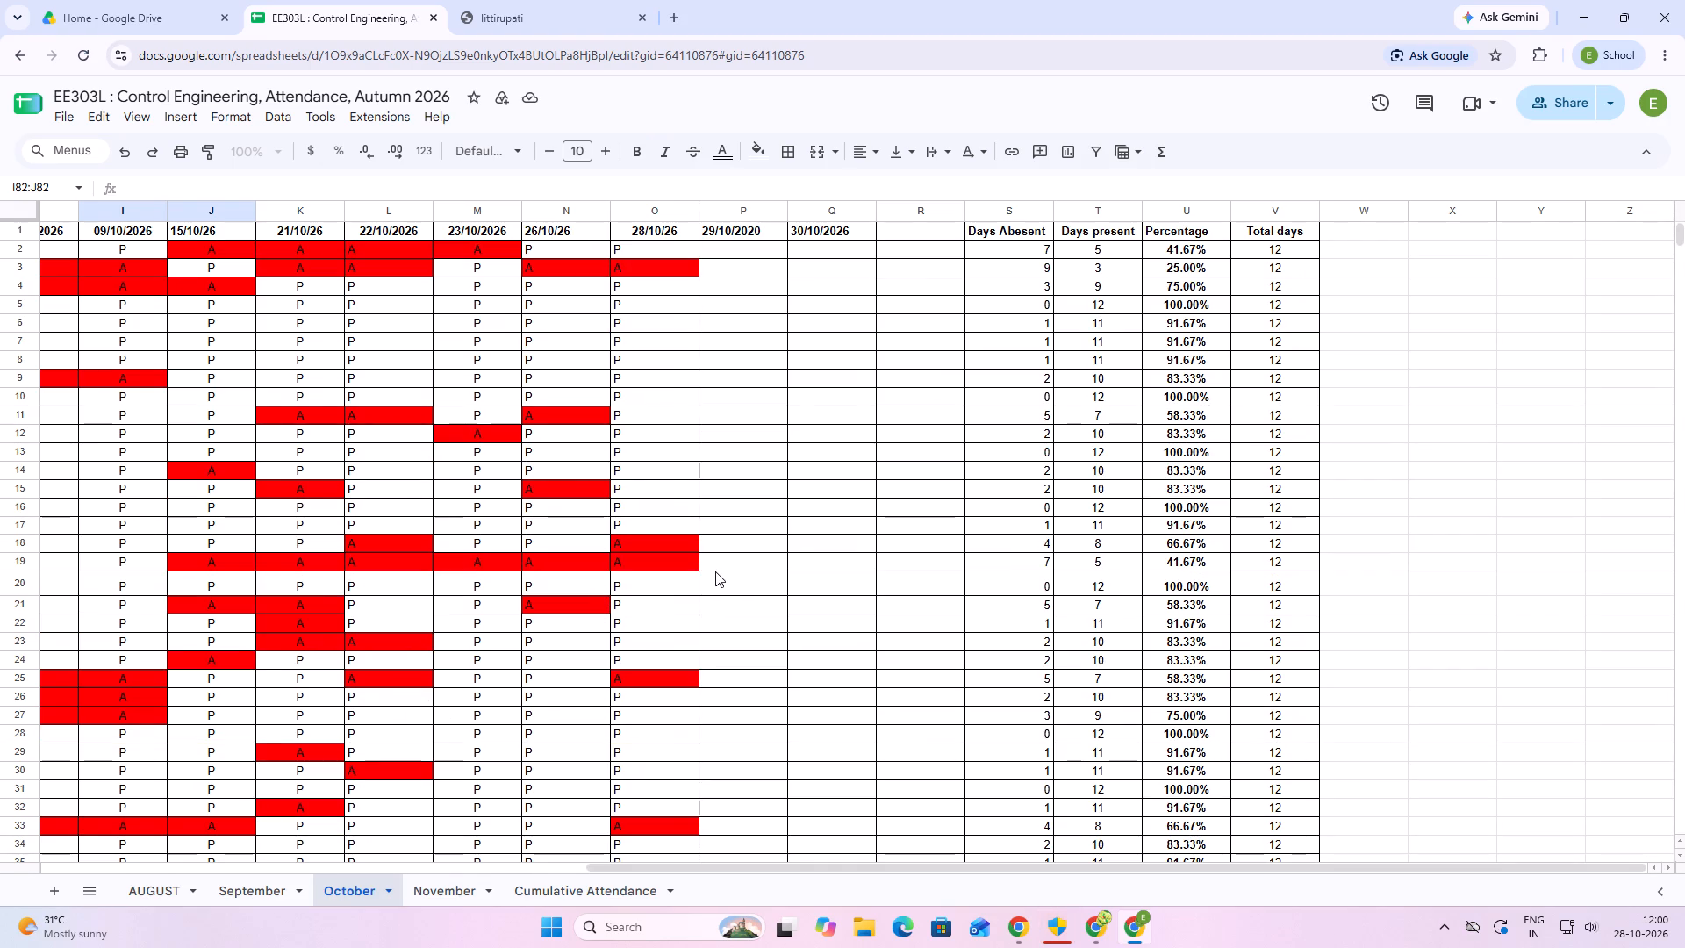
scroll(715, 571, down, 8)
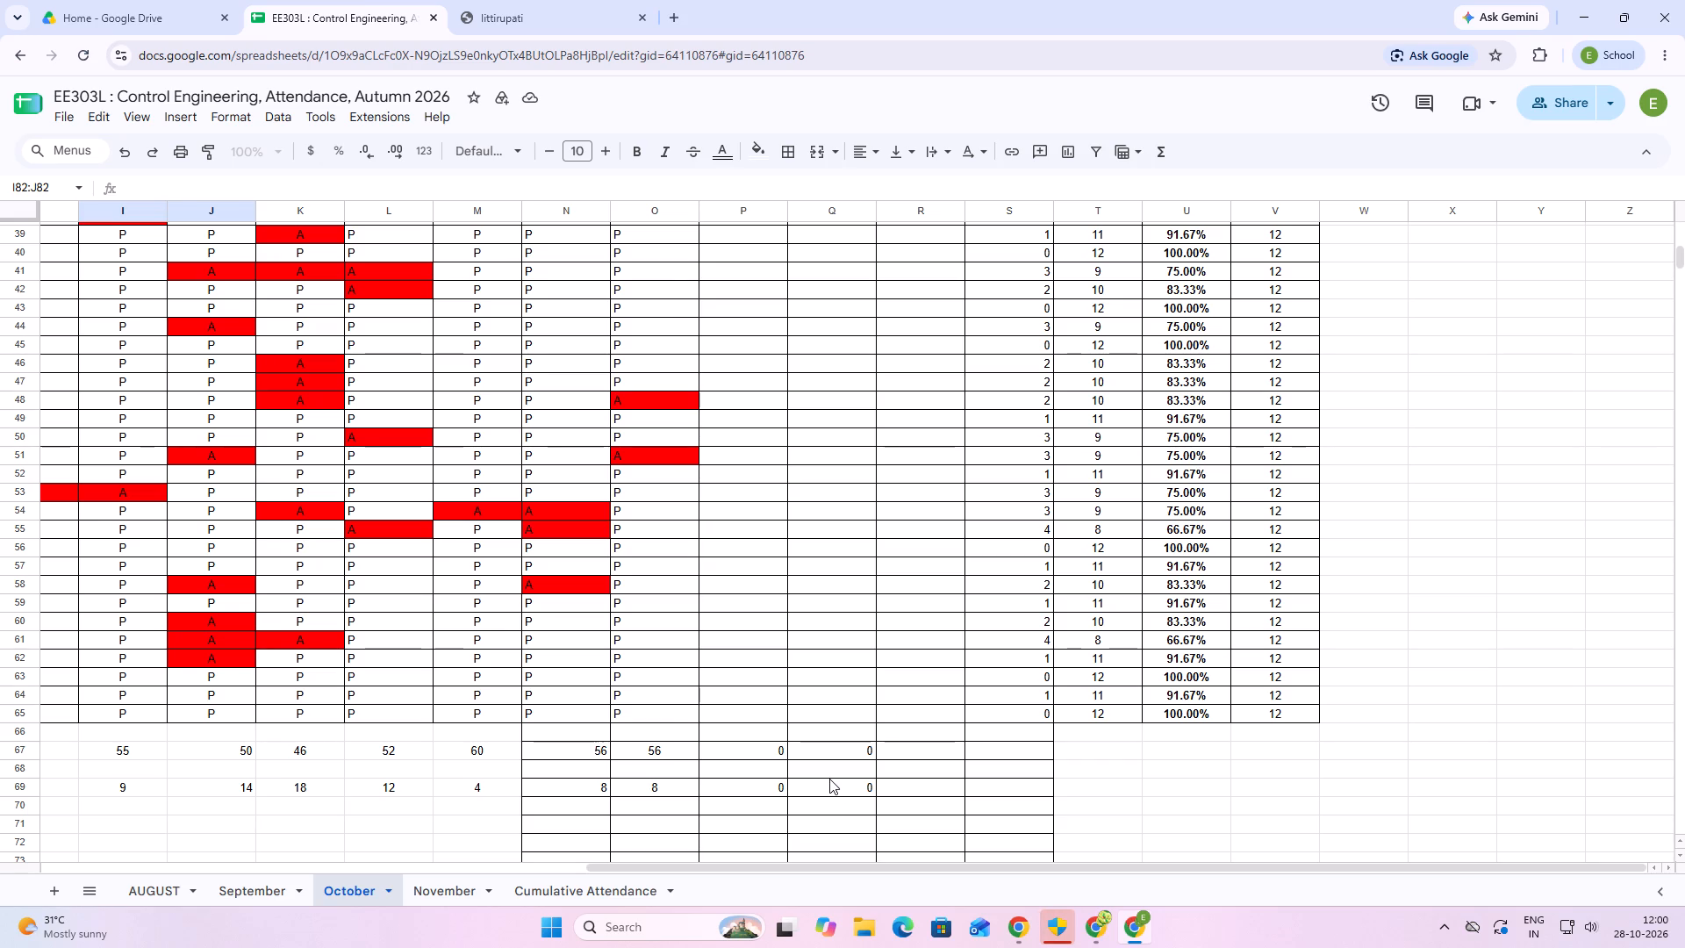
scroll(829, 779, up, 7)
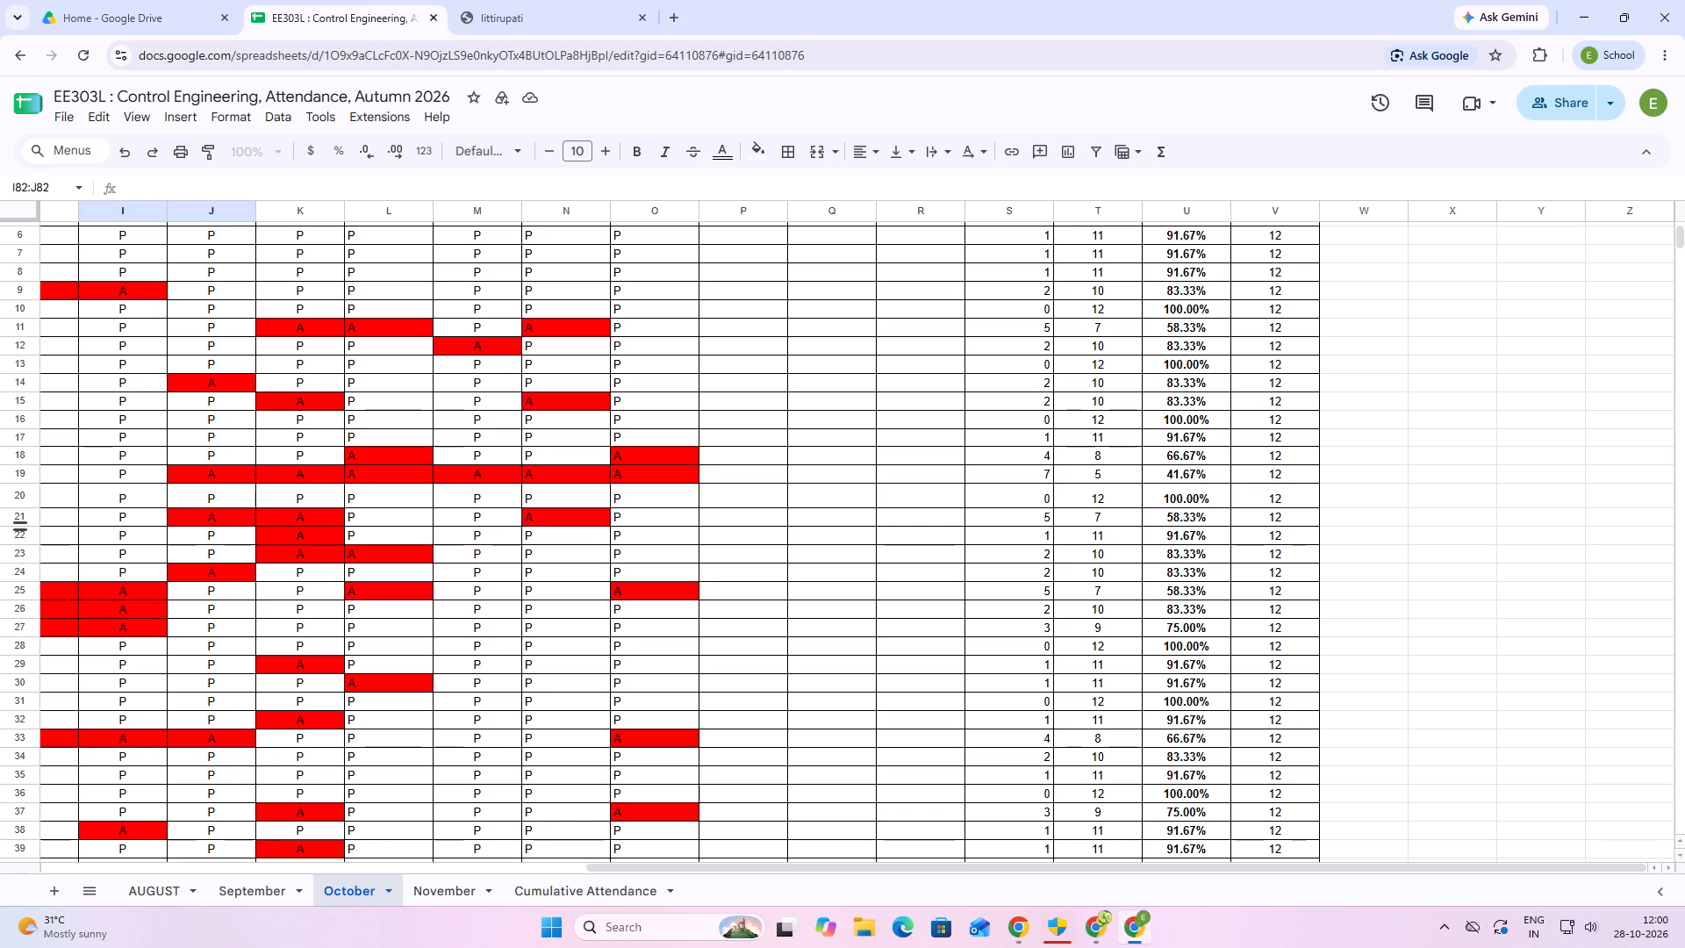
scroll(14, 523, up, 2)
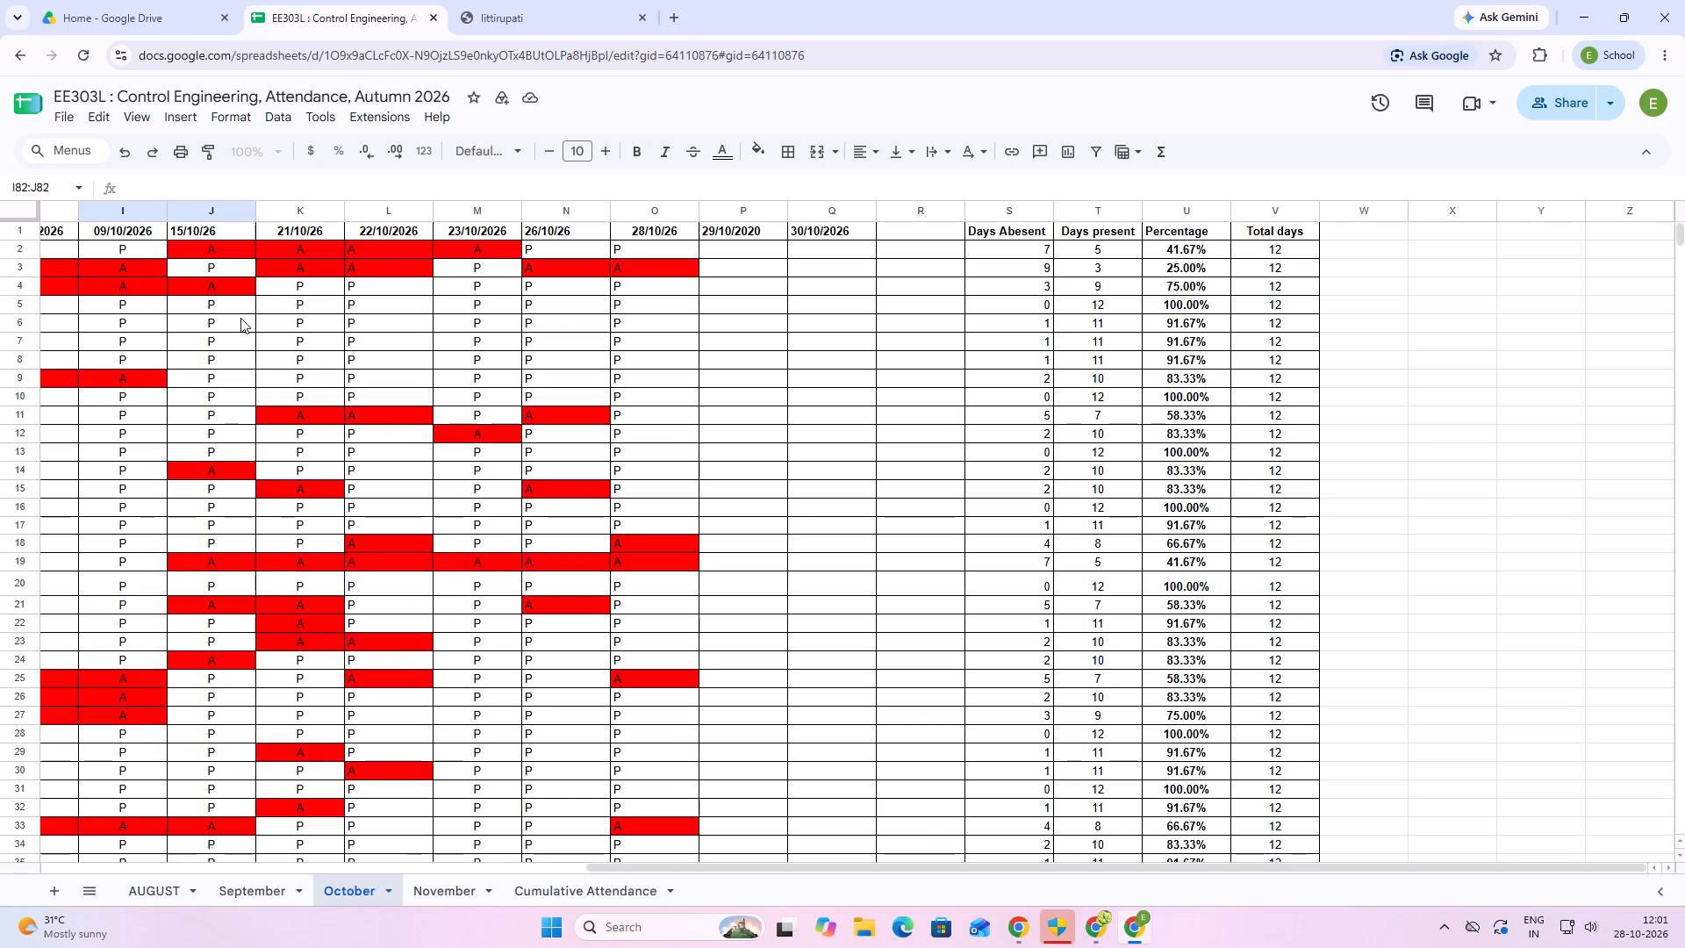
scroll(419, 367, up, 4)
click(728, 209)
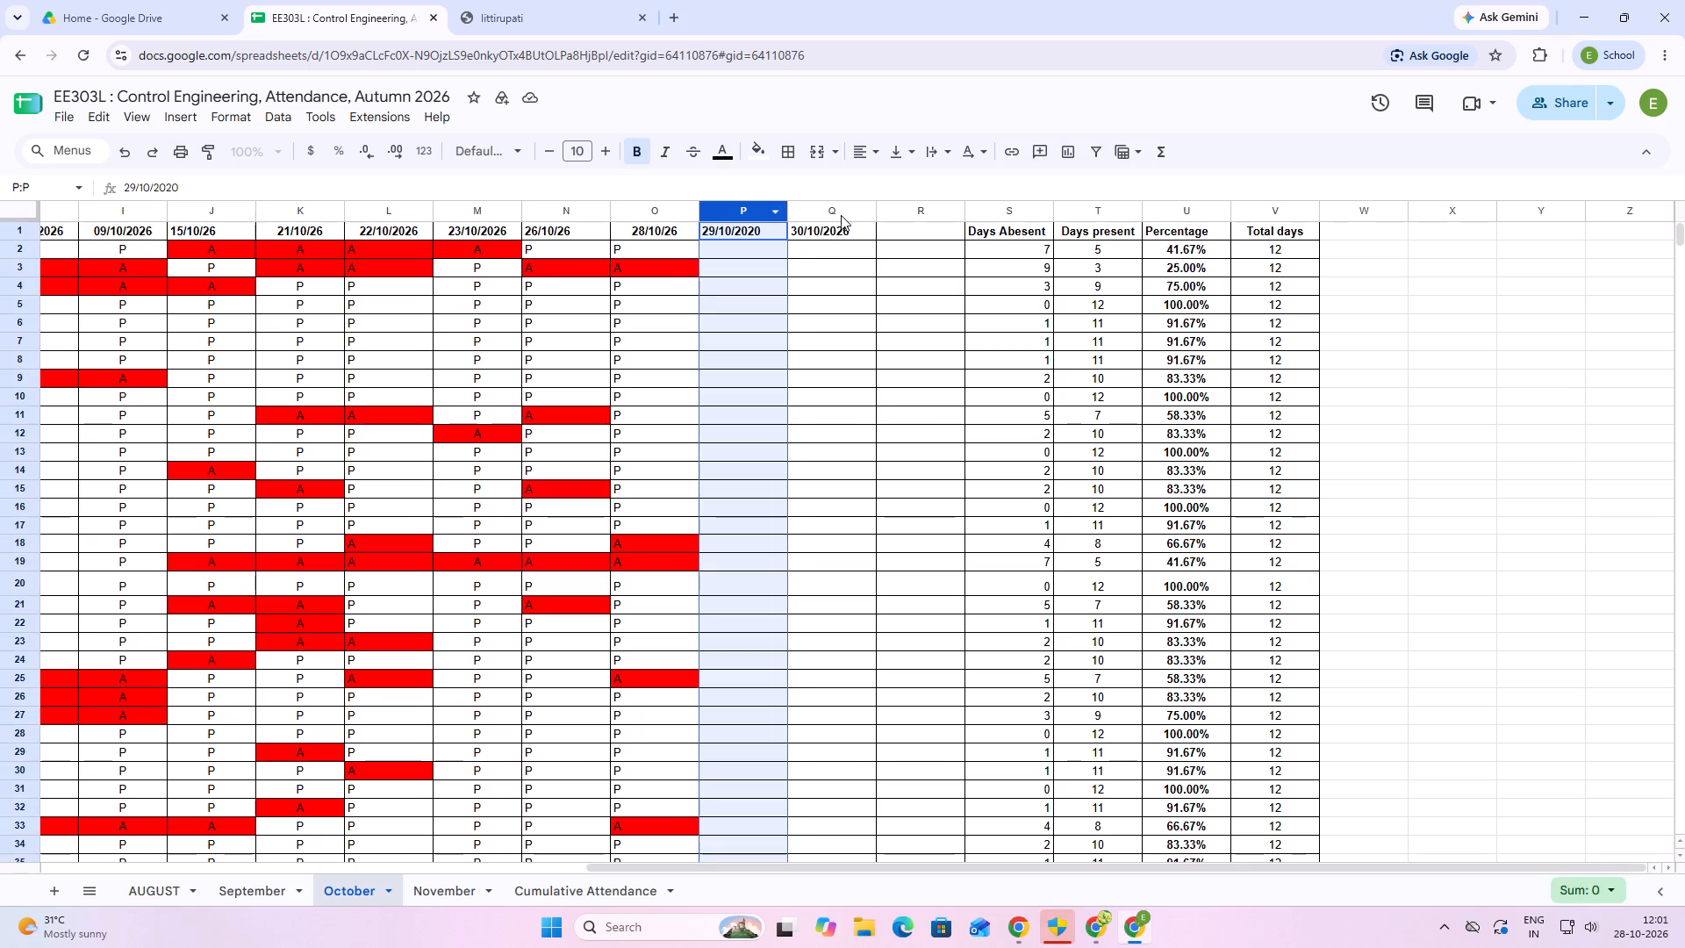
click(840, 215)
scroll(738, 416, up, 2)
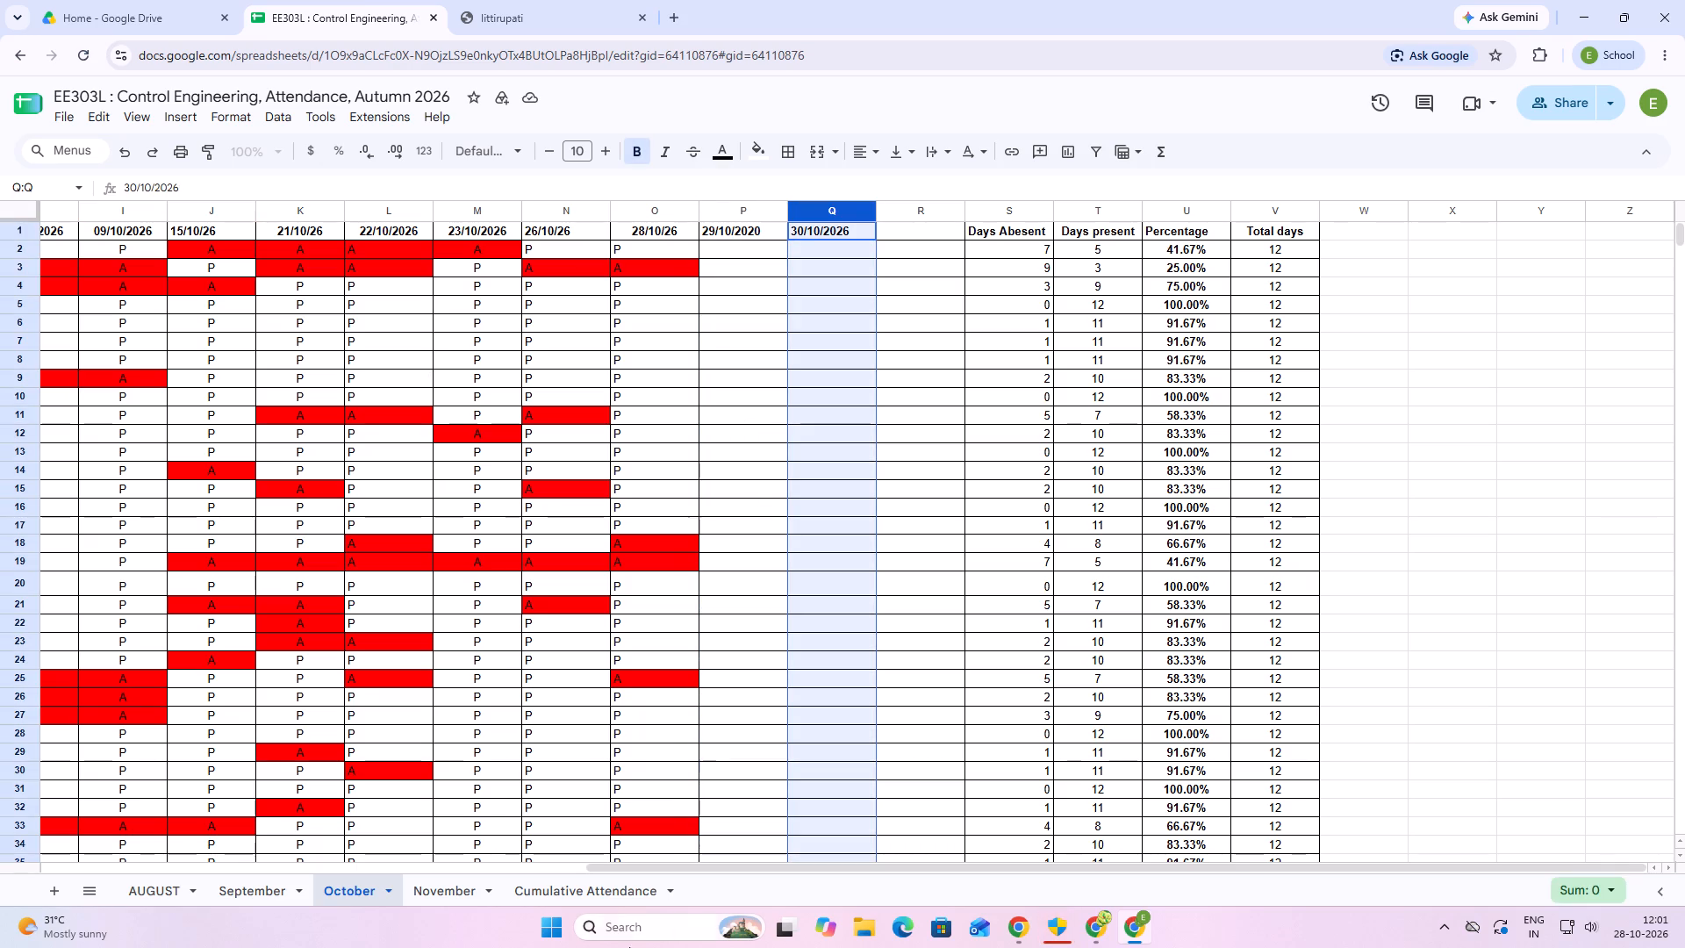
click(463, 864)
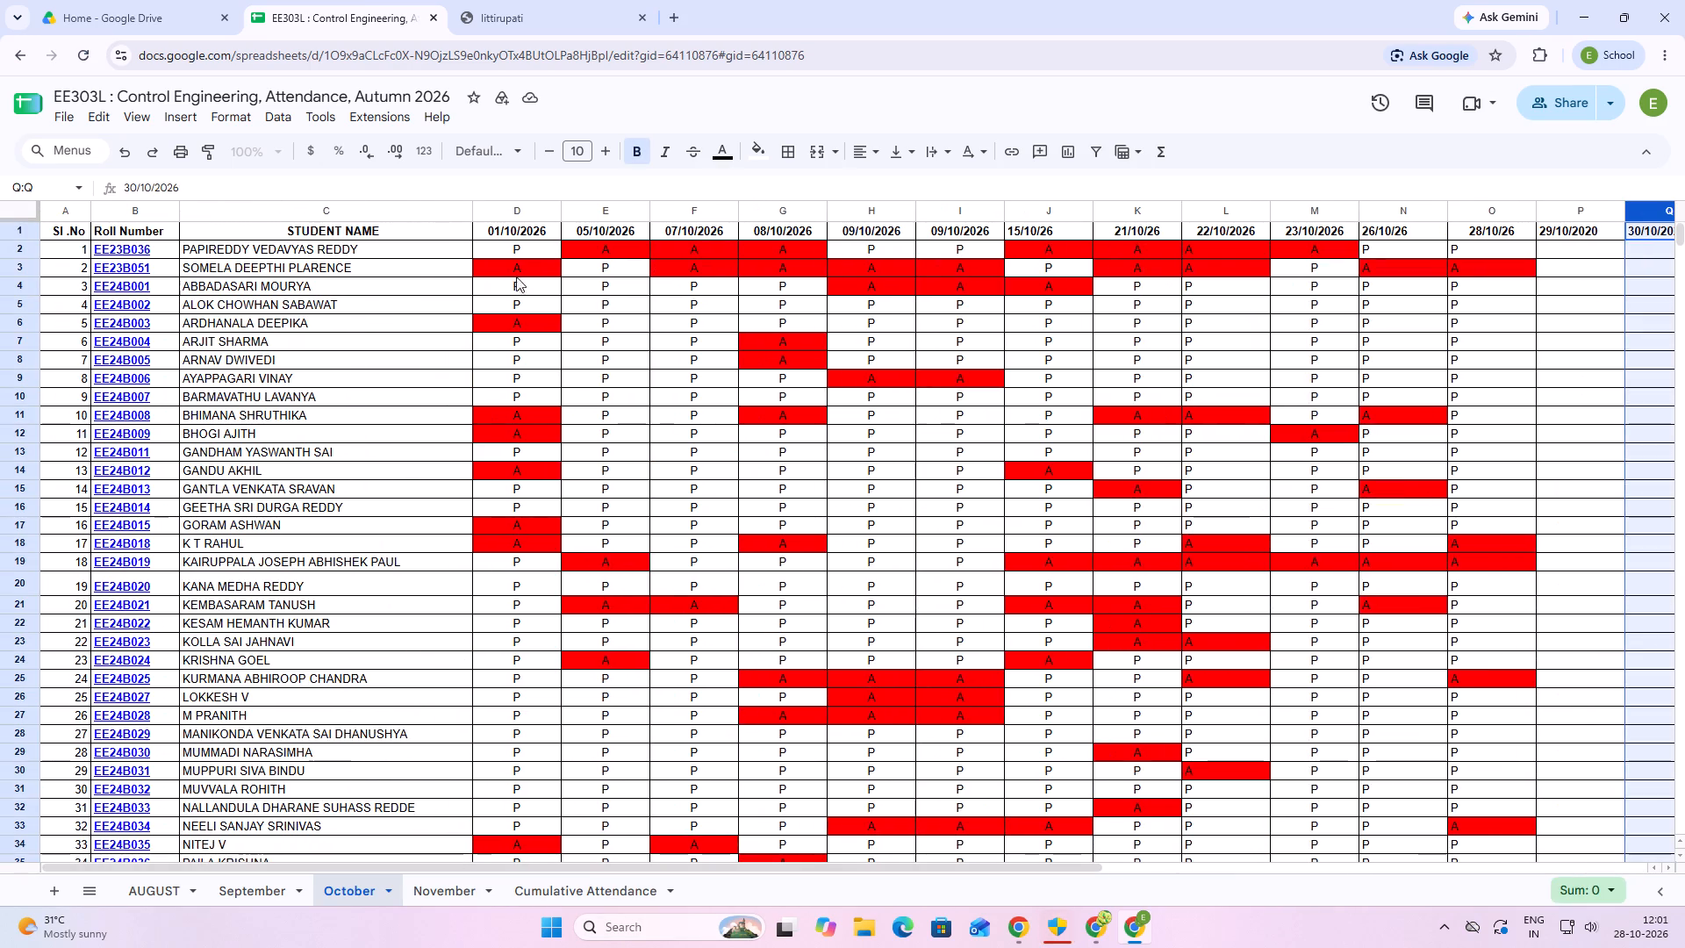
click(508, 213)
click(611, 209)
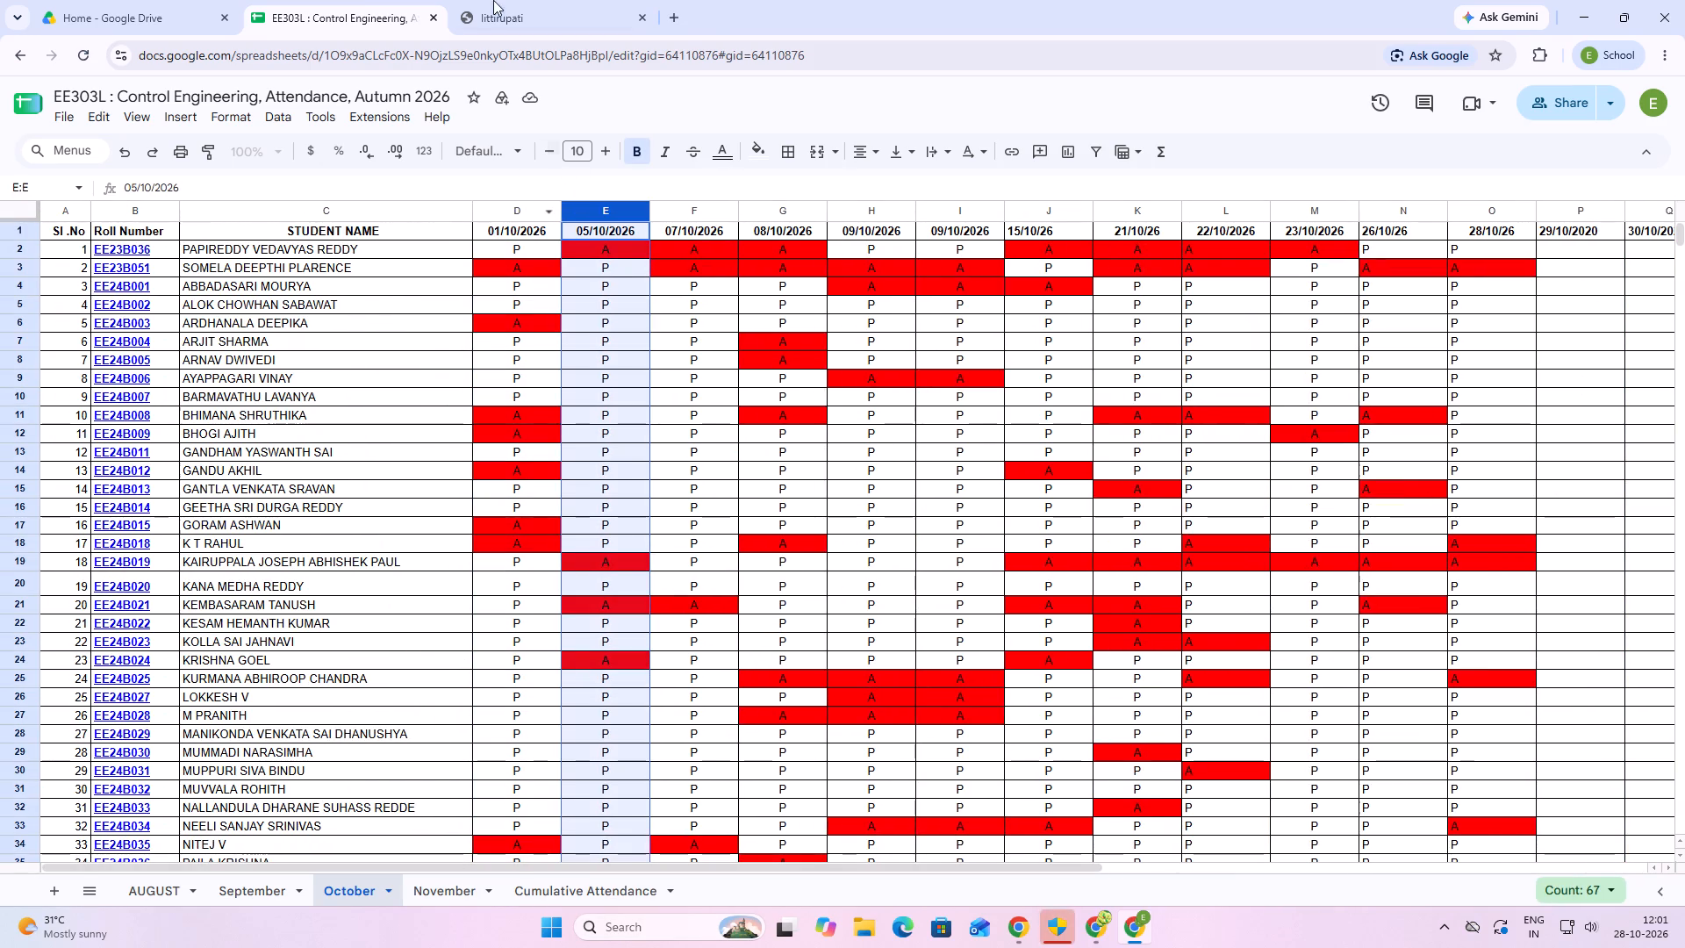
click(520, 15)
click(107, 0)
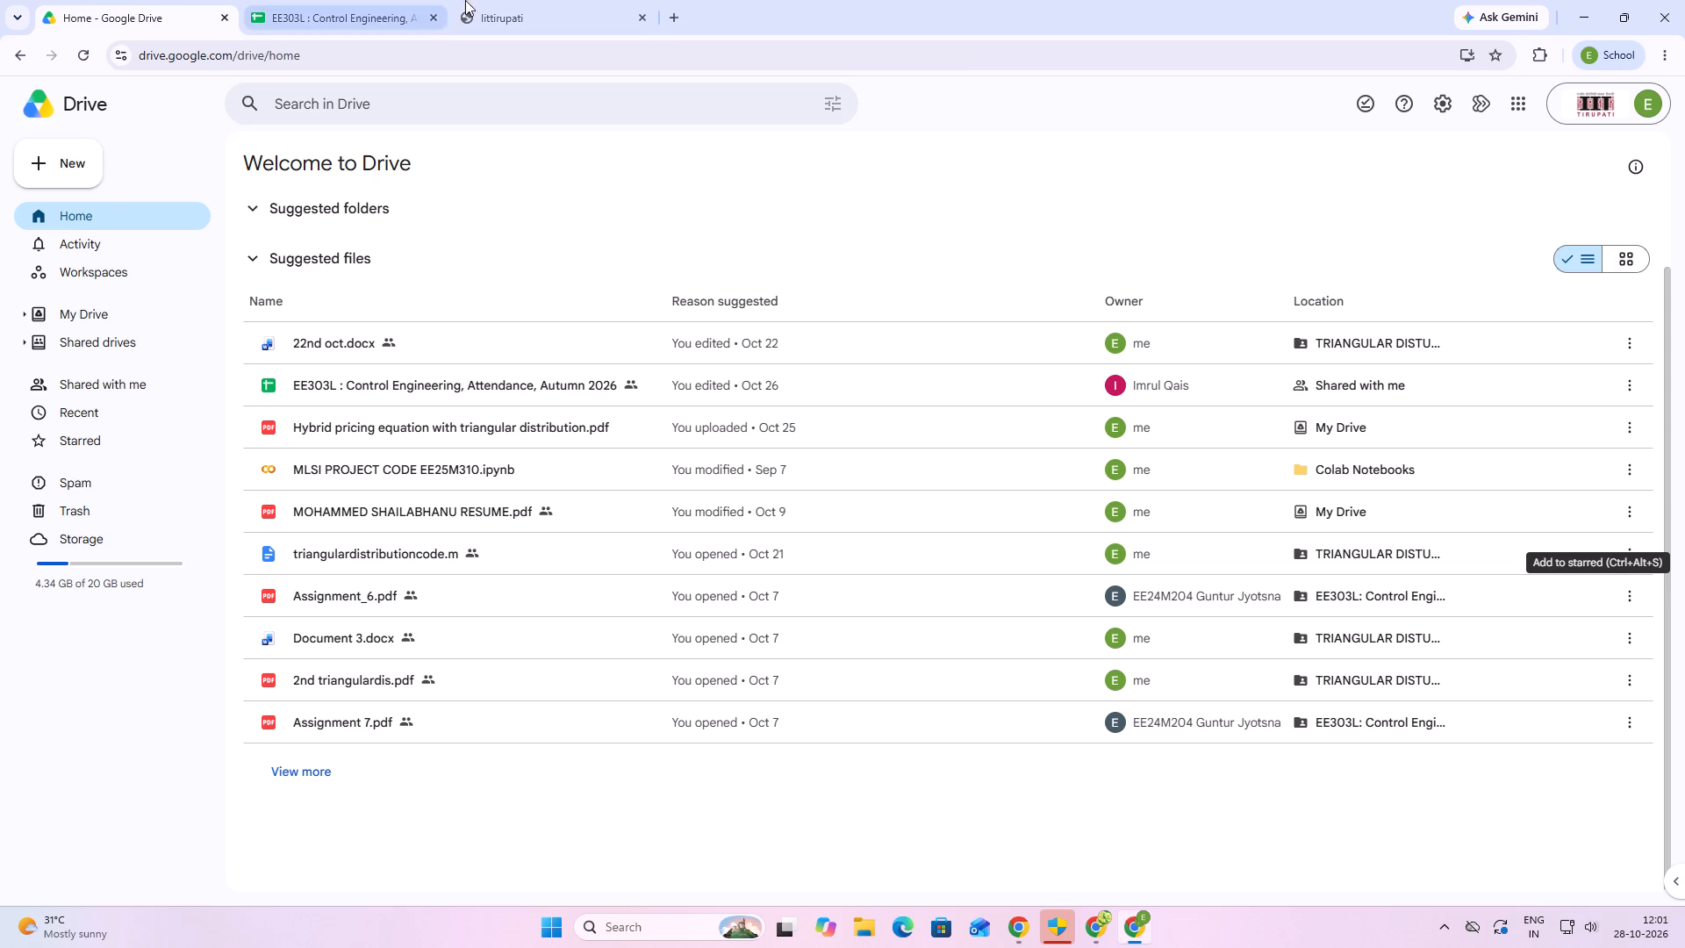